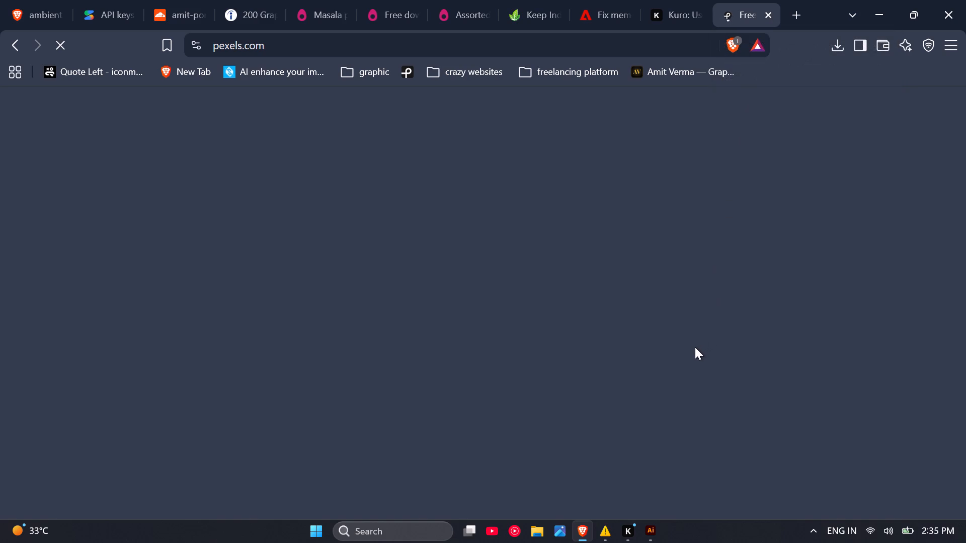
Search the Pexels photo library for monkey.
left_click(212, 386)
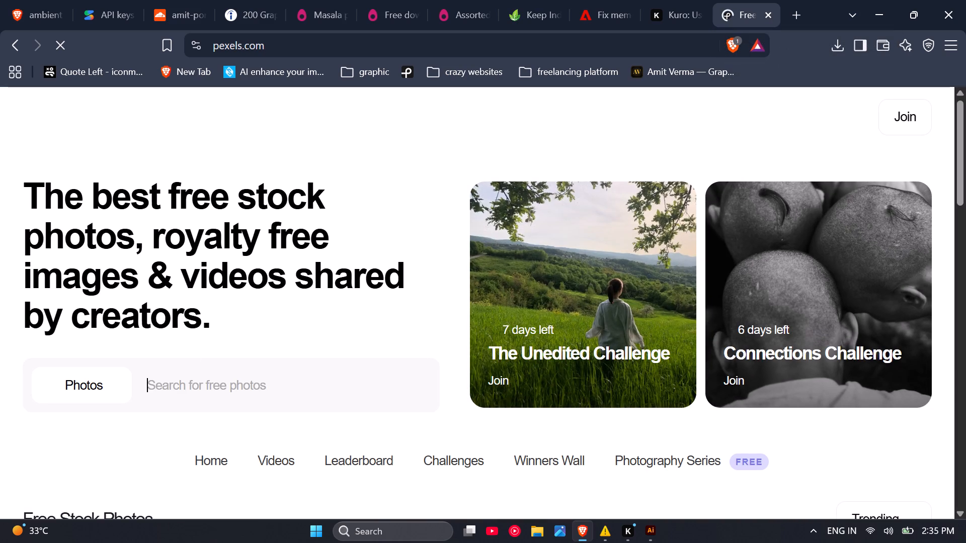
key("m")
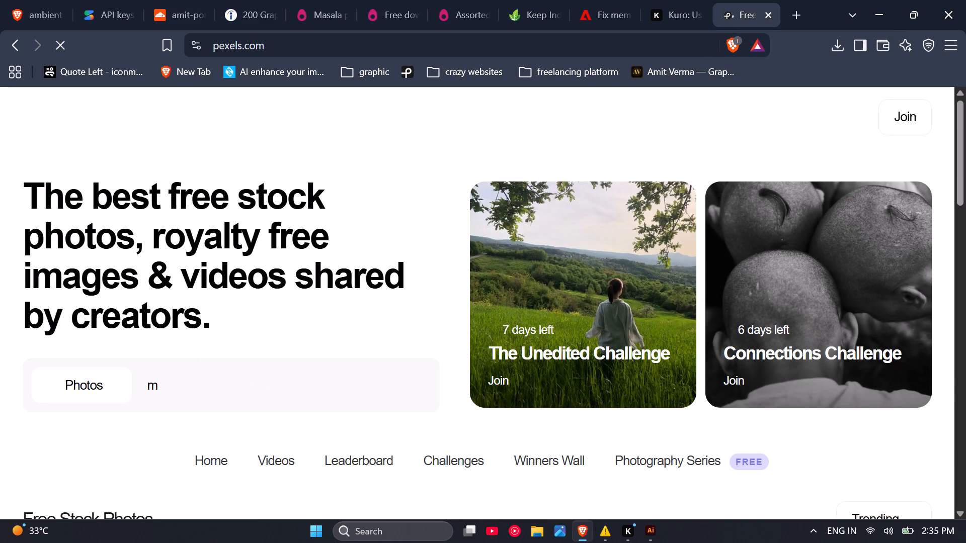
key("p")
key("BackSpace")
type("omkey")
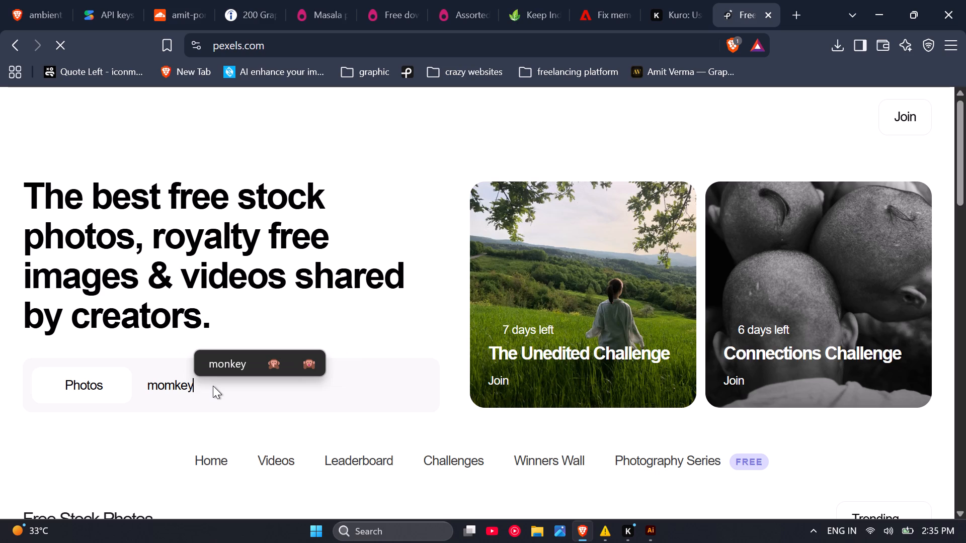
left_click(218, 359)
key("Return")
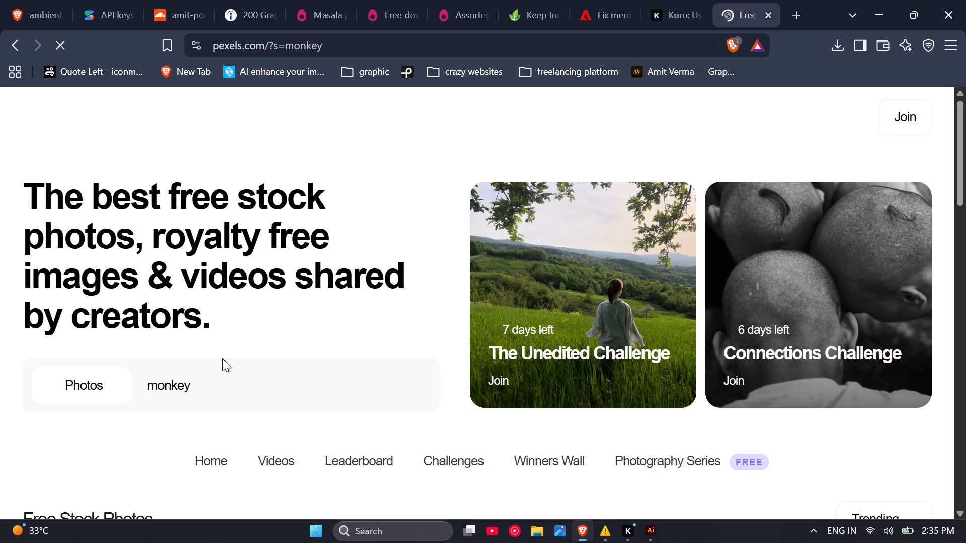
Browse the stock photos on the Pexels page for a suitable image.
scroll(222, 358, "down", 2)
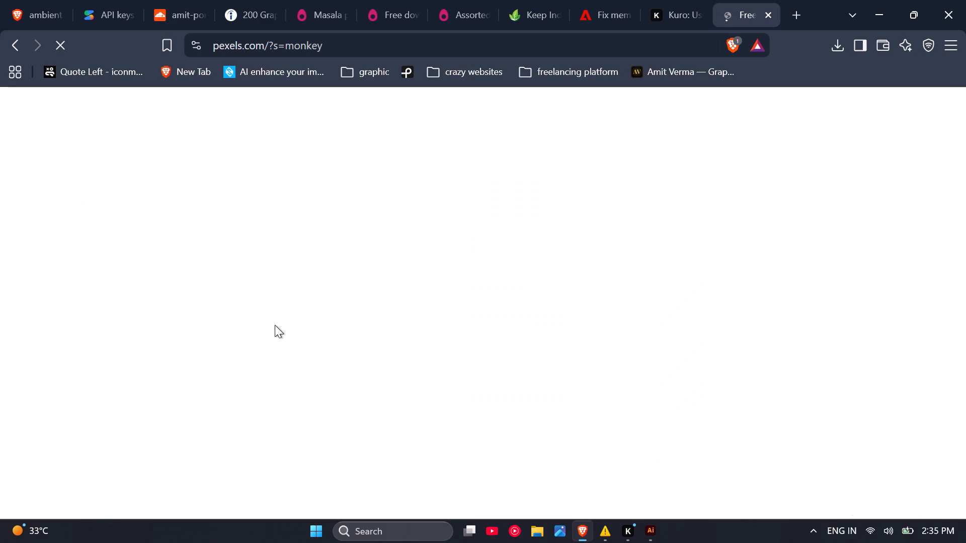
scroll(275, 325, "down", 1)
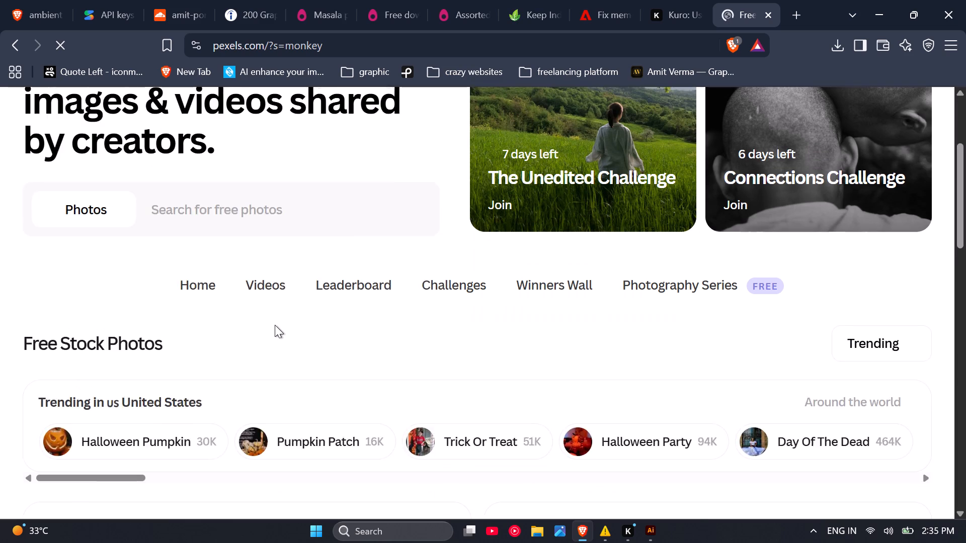
scroll(275, 325, "down", 3)
scroll(275, 325, "up", 2)
scroll(275, 325, "down", 1)
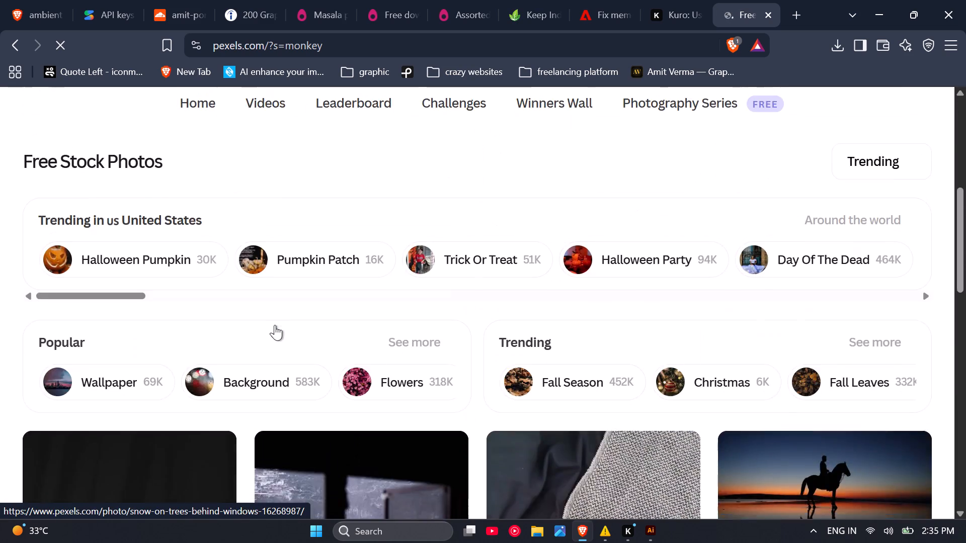
scroll(275, 325, "down", 1)
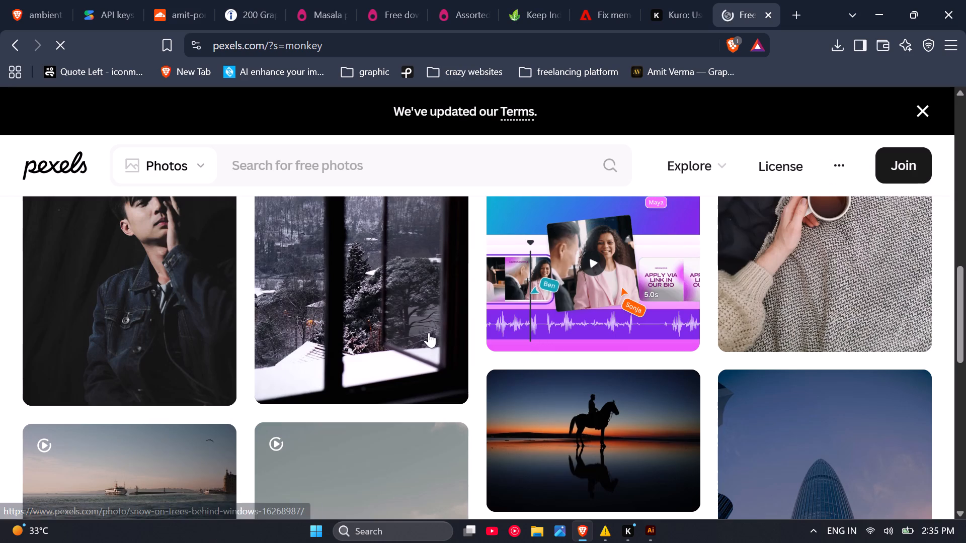
scroll(510, 349, "down", 3)
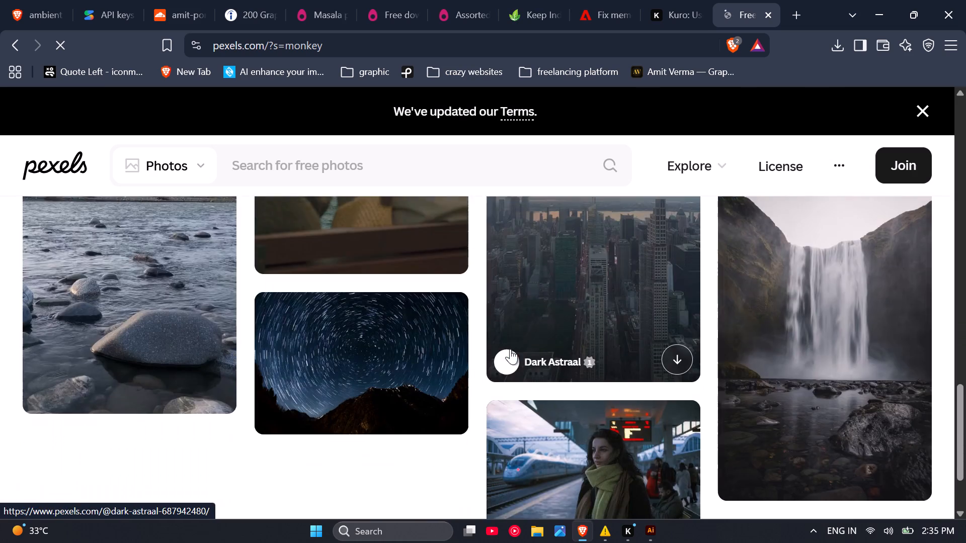
scroll(510, 349, "down", 2)
scroll(458, 373, "up", 1)
scroll(458, 373, "down", 2)
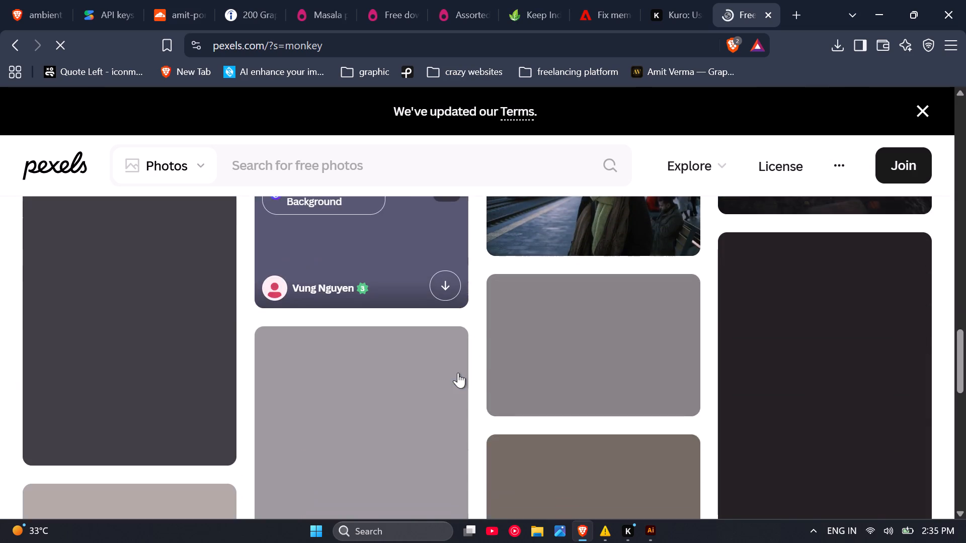
scroll(458, 373, "up", 5)
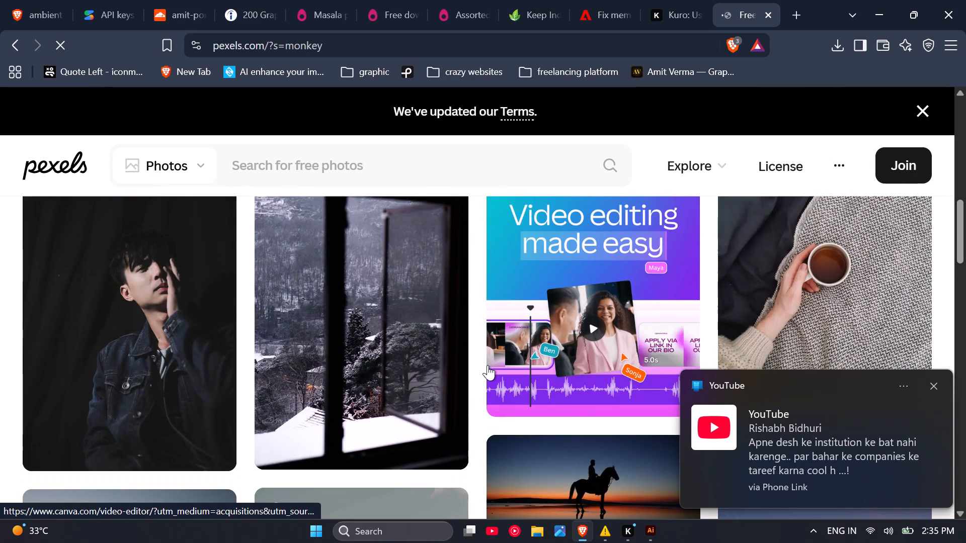
scroll(488, 365, "up", 1)
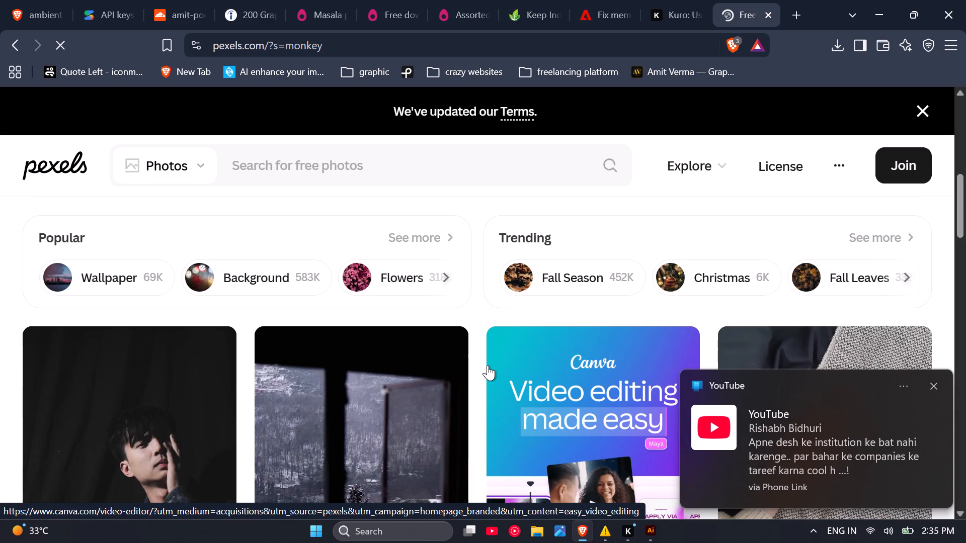
Download the photo of the horse and rider silhouetted against the sunset and dismiss the download pop-up.
scroll(484, 360, "down", 2)
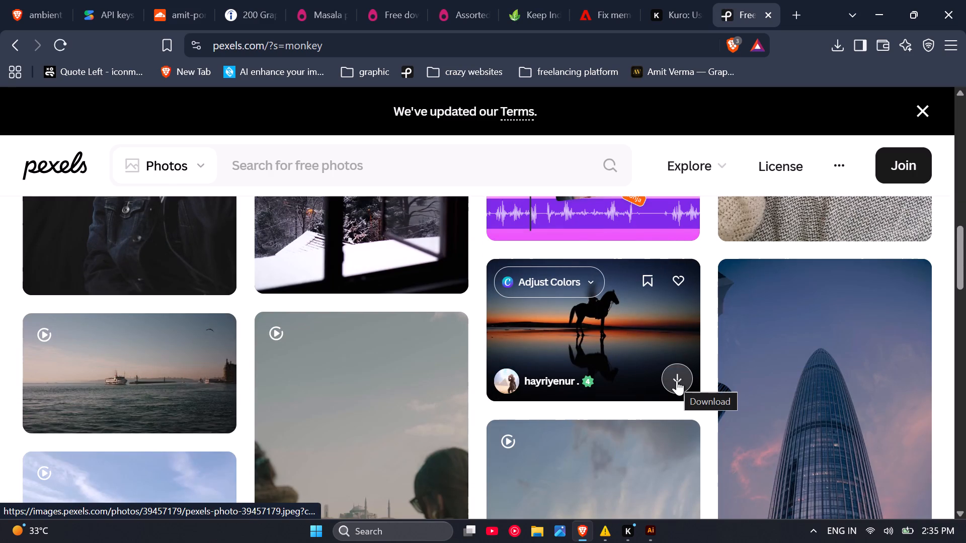
left_click(677, 380)
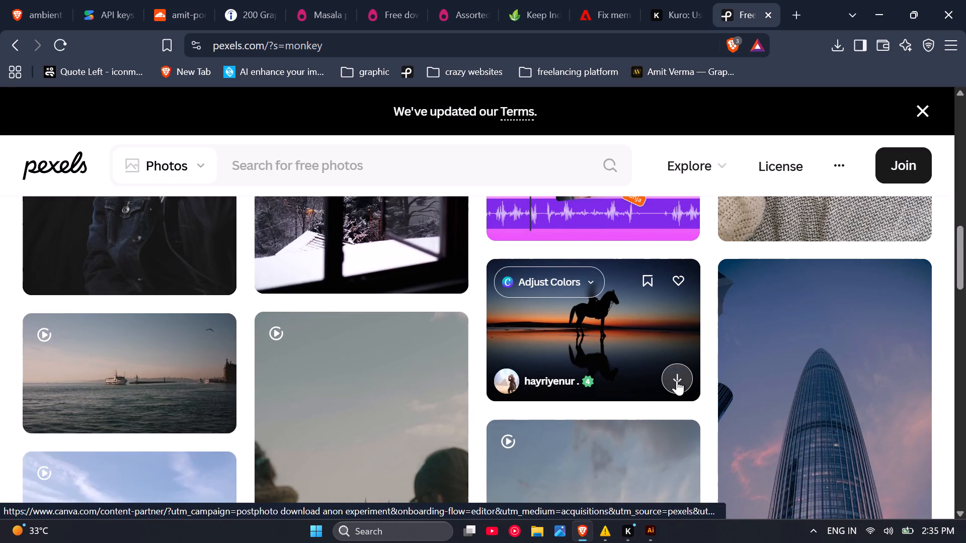
left_click(689, 164)
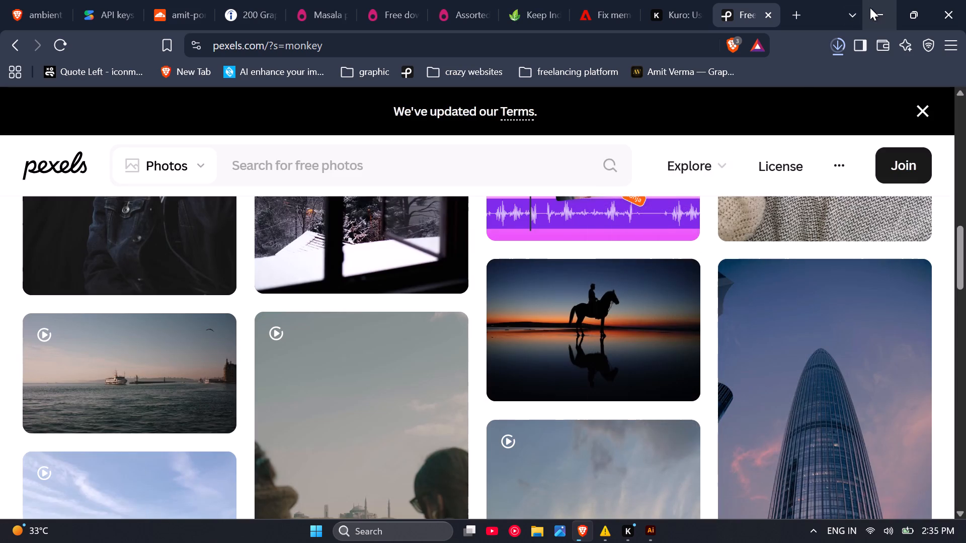
Switch to Illustrator and create a new 50 × 50 cm document measured in centimeters.
left_click(870, 8)
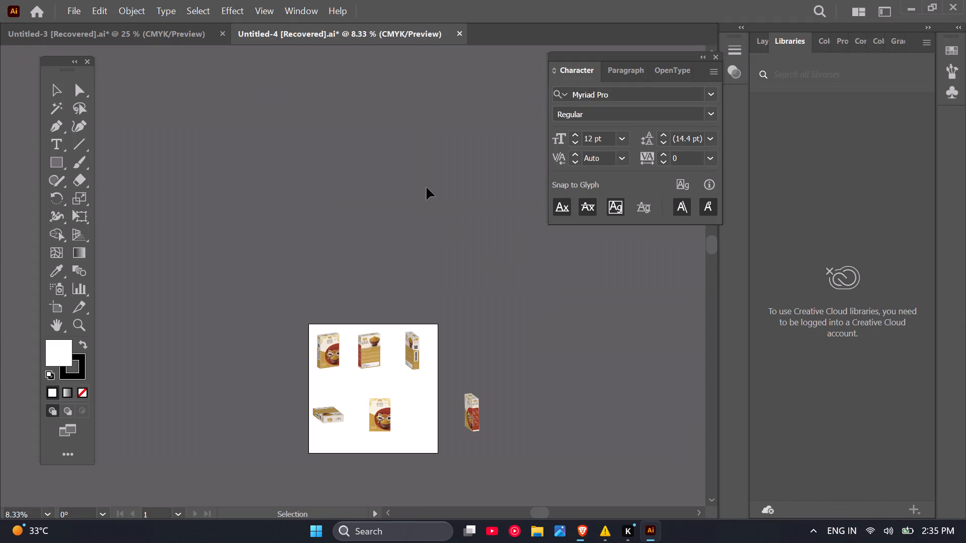
key("ctrl+n")
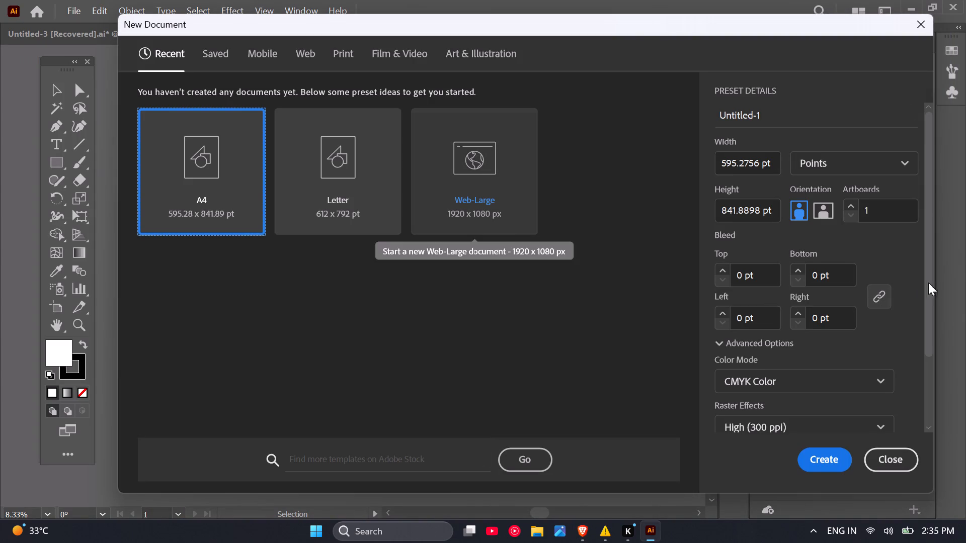
left_click(837, 160)
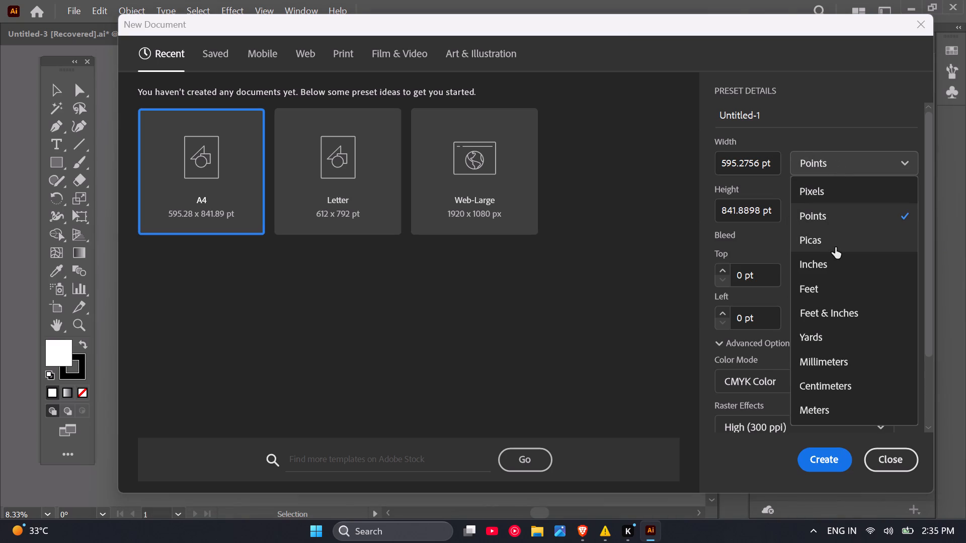
left_click(827, 381)
left_click_drag(758, 163, 683, 167)
type("50")
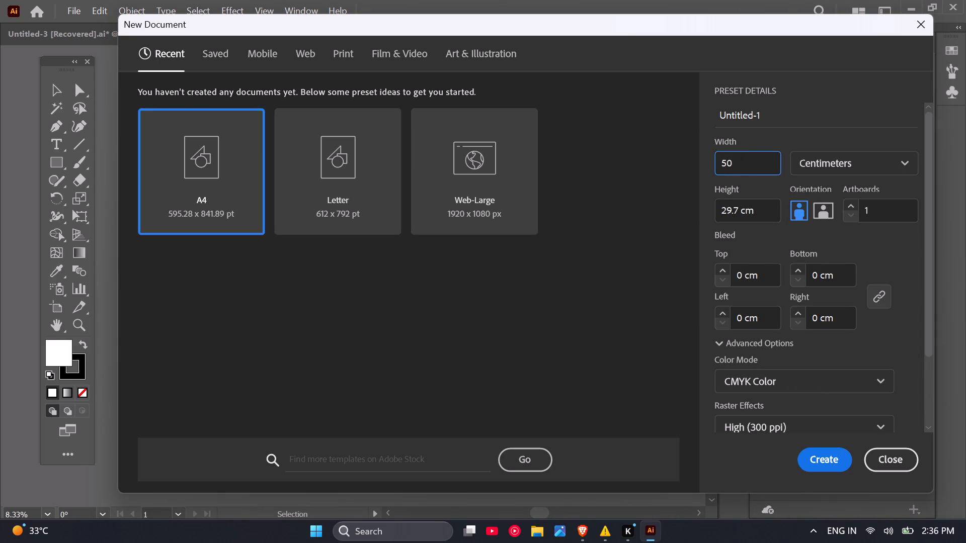
left_click_drag(759, 209, 691, 235)
type("50")
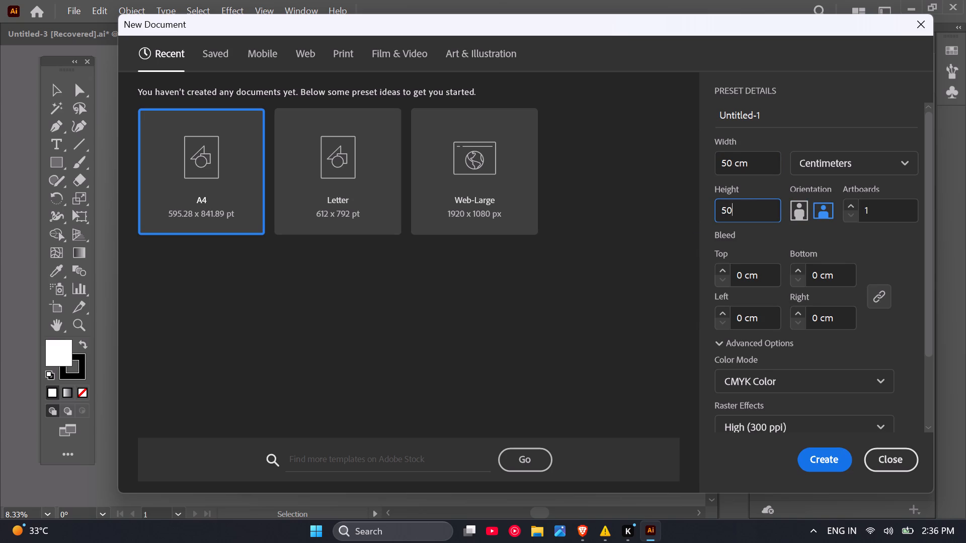
left_click(834, 452)
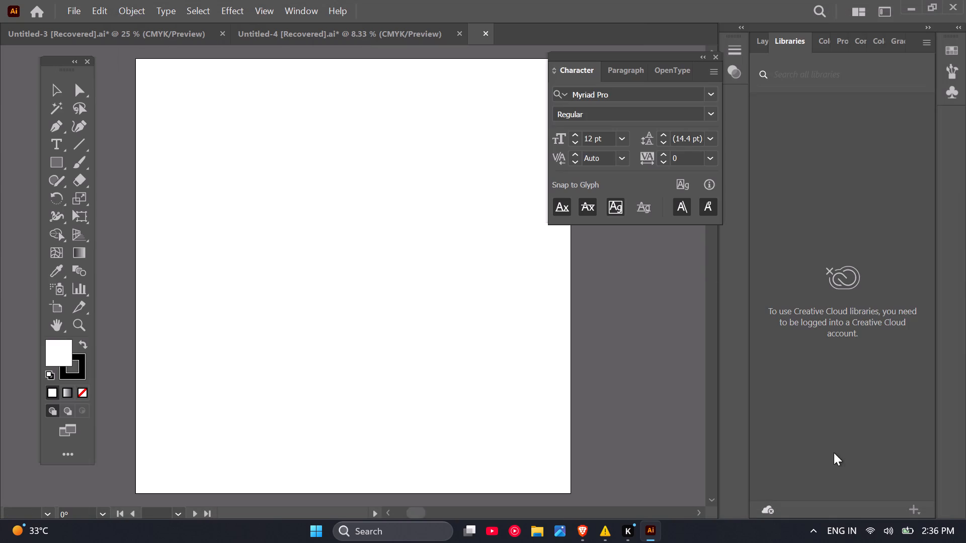
Place the downloaded horse-and-rider sunset photo from the Downloads folder in the middle of the artboard.
scroll(383, 307, "down", 2)
scroll(209, 254, "up", 1)
scroll(225, 257, "down", 1)
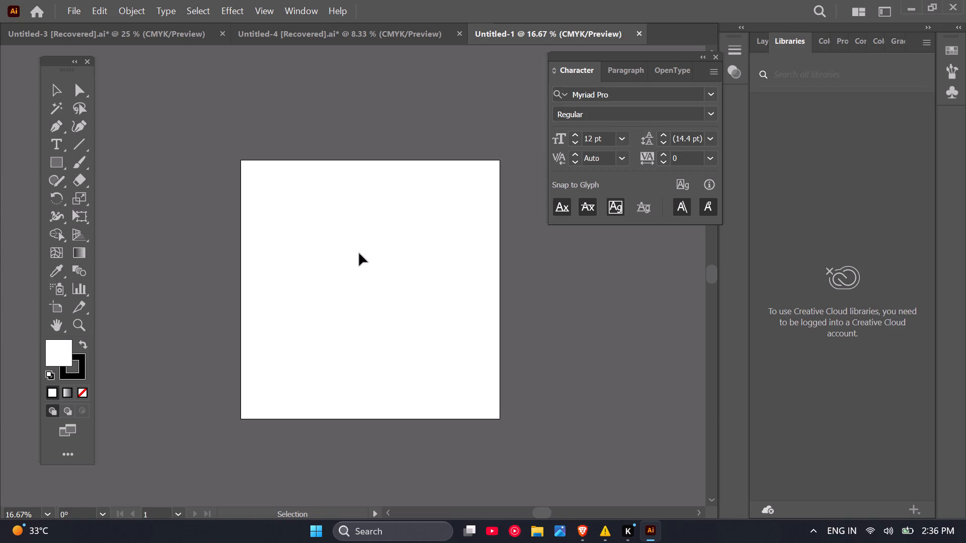
key("ctrl+period")
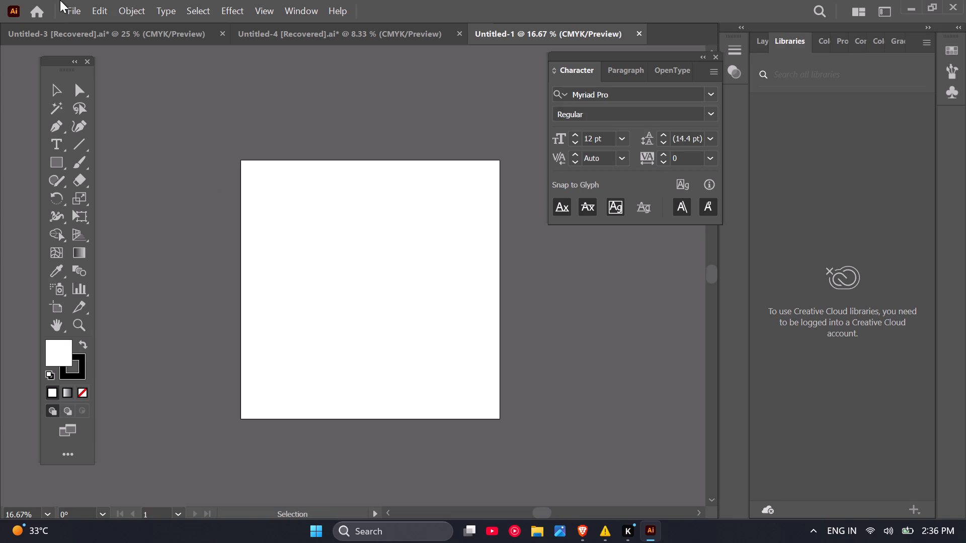
left_click(63, 1)
left_click(163, 311)
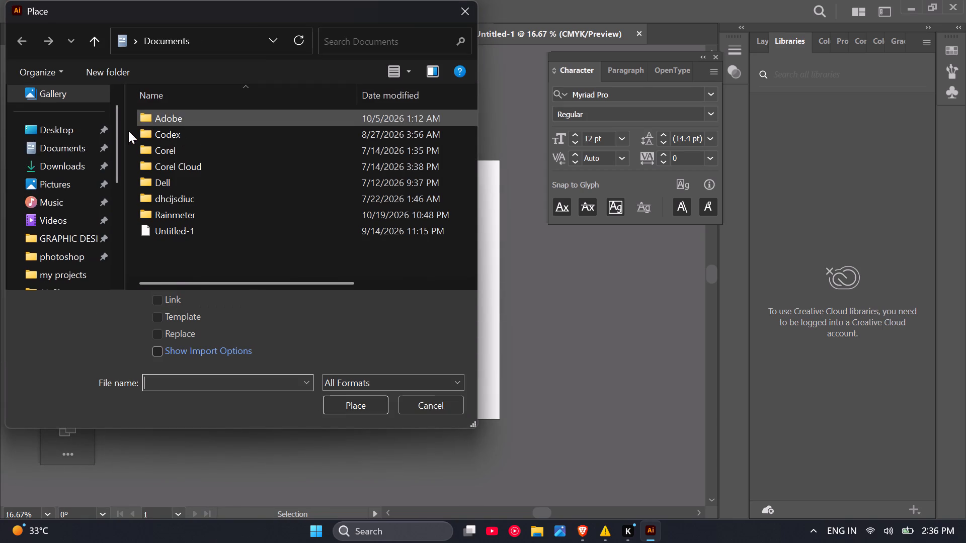
left_click(93, 159)
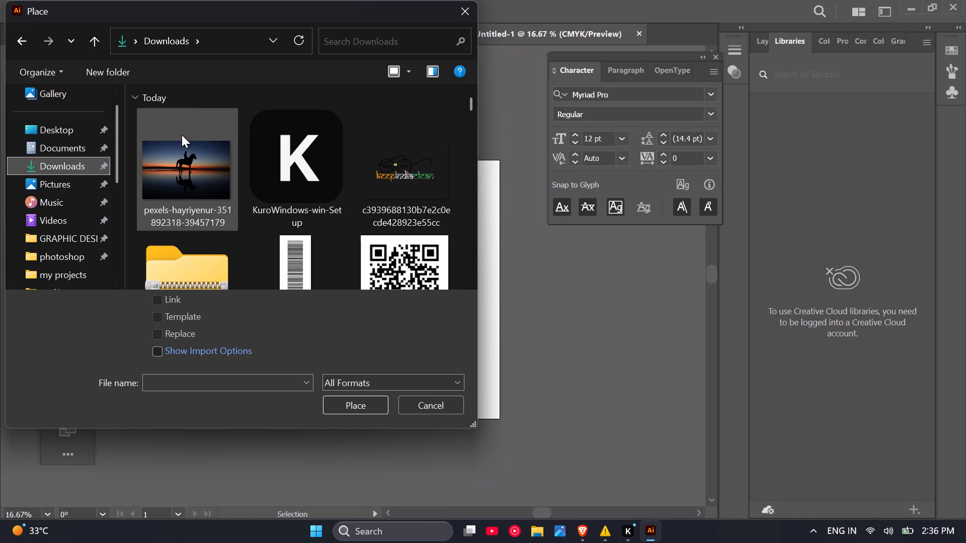
left_click(182, 135)
left_click(351, 399)
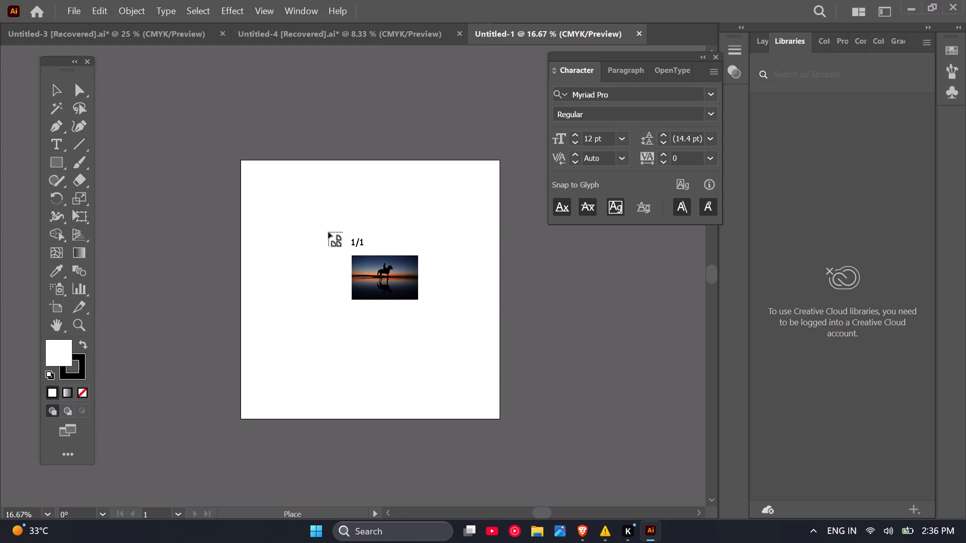
left_click_drag(312, 220, 468, 390)
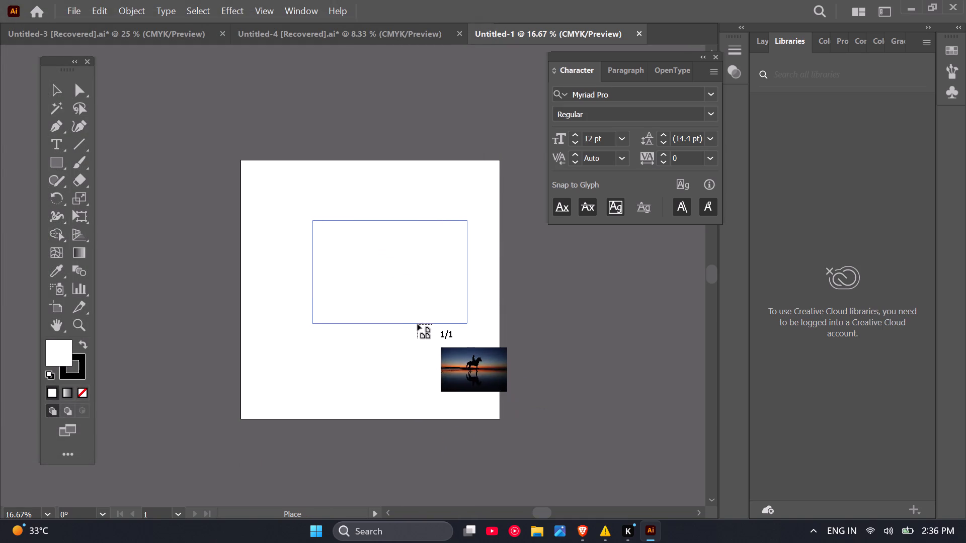
Enlarge the placed photo proportionally from its center until it nearly reaches the artboard's right edge.
scroll(404, 297, "up", 3)
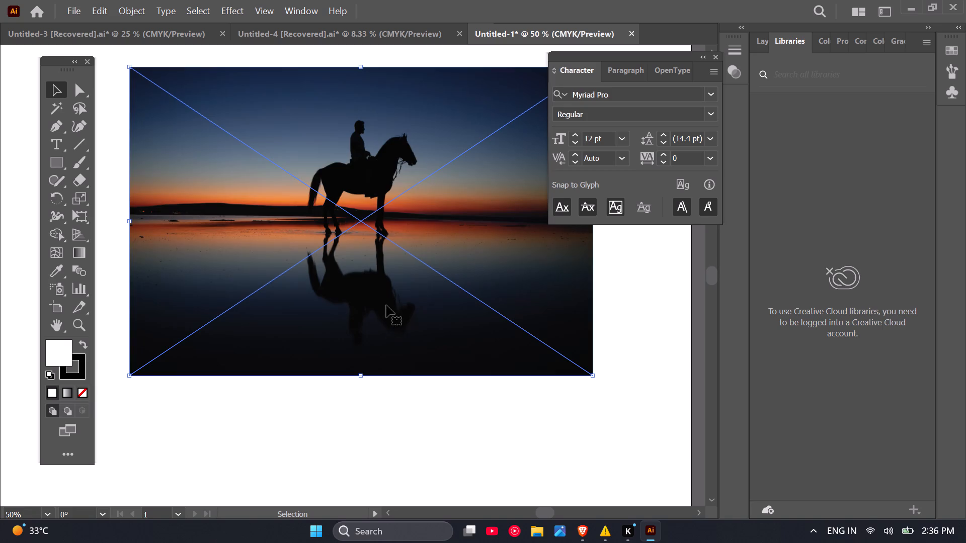
scroll(386, 305, "down", 2)
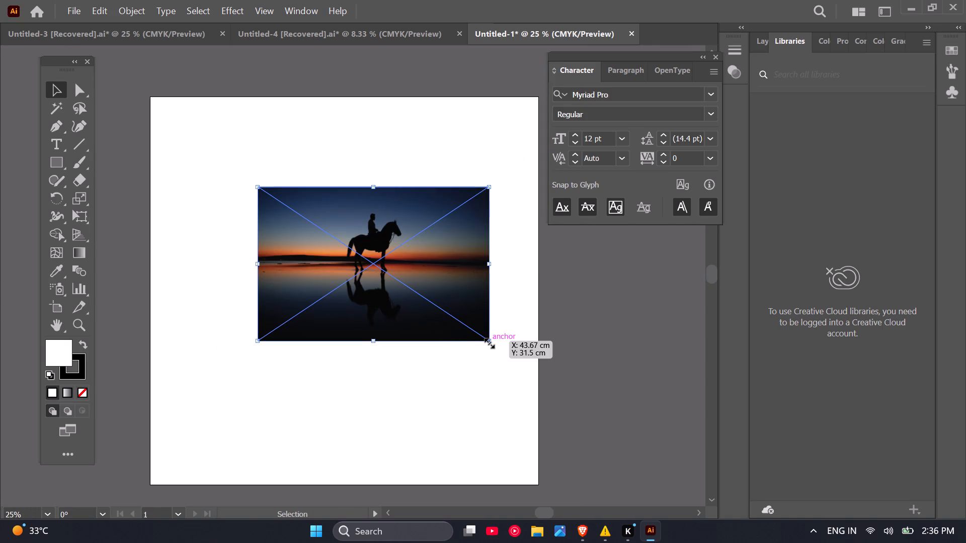
left_click_drag(488, 342, 513, 363)
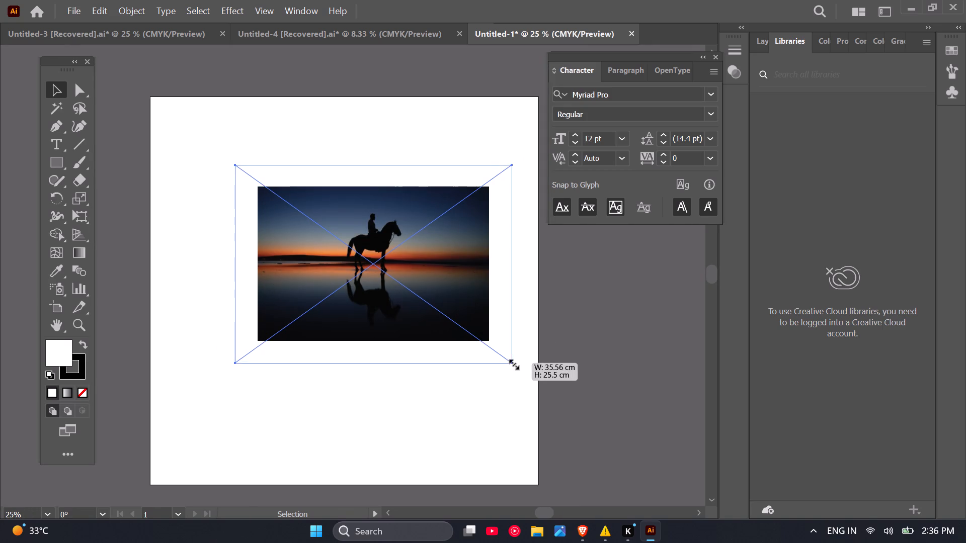
left_click_drag(513, 363, 528, 372)
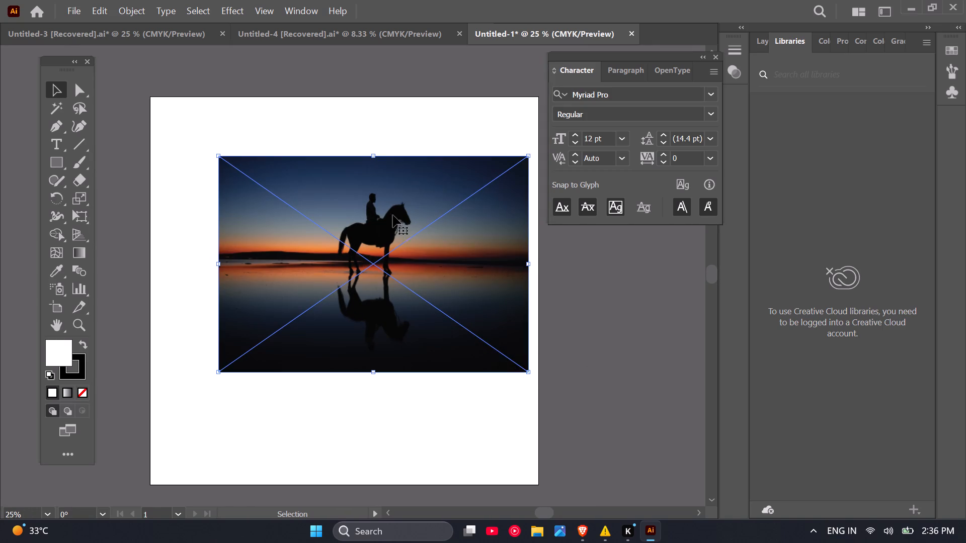
Deselect the photo and examine the horse-and-rider silhouette up close.
scroll(391, 213, "up", 4)
scroll(389, 285, "down", 1)
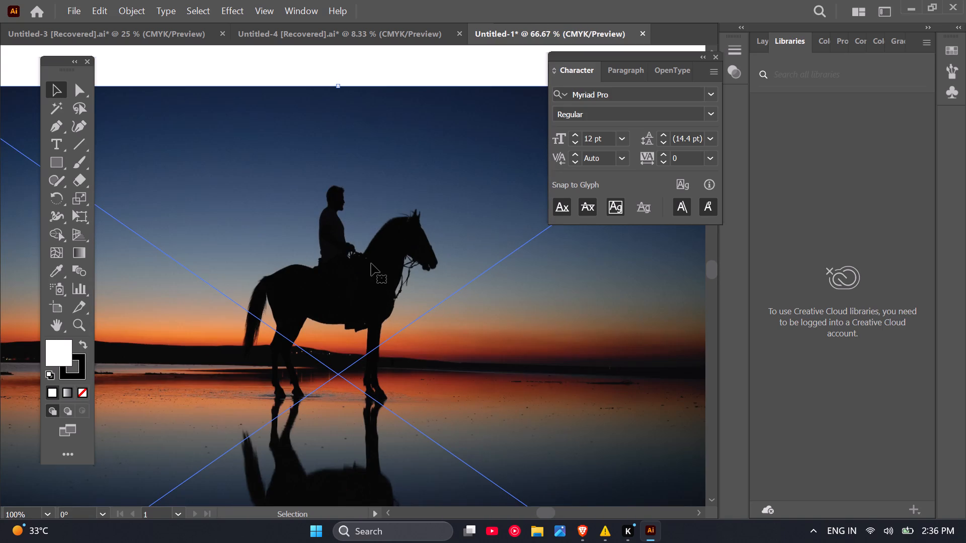
scroll(384, 263, "down", 2)
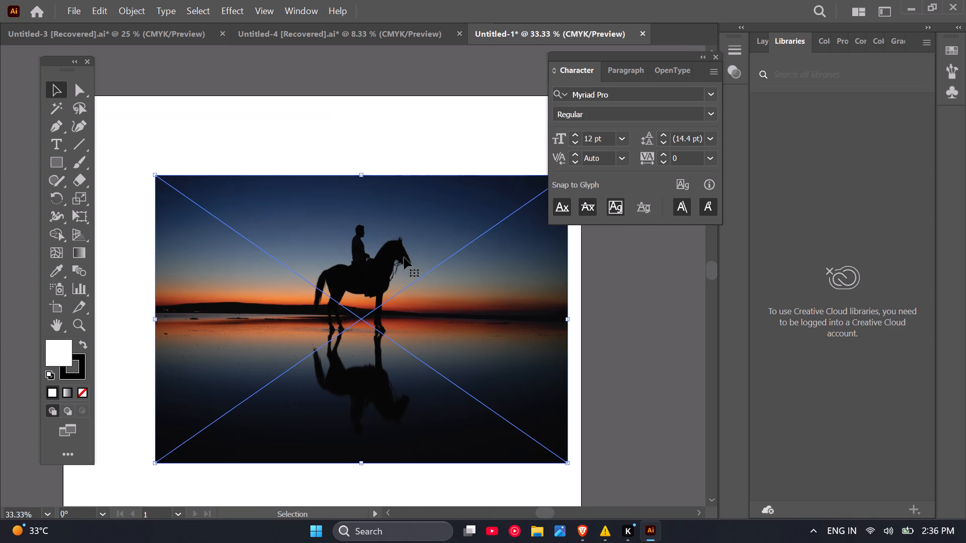
scroll(404, 257, "down", 1)
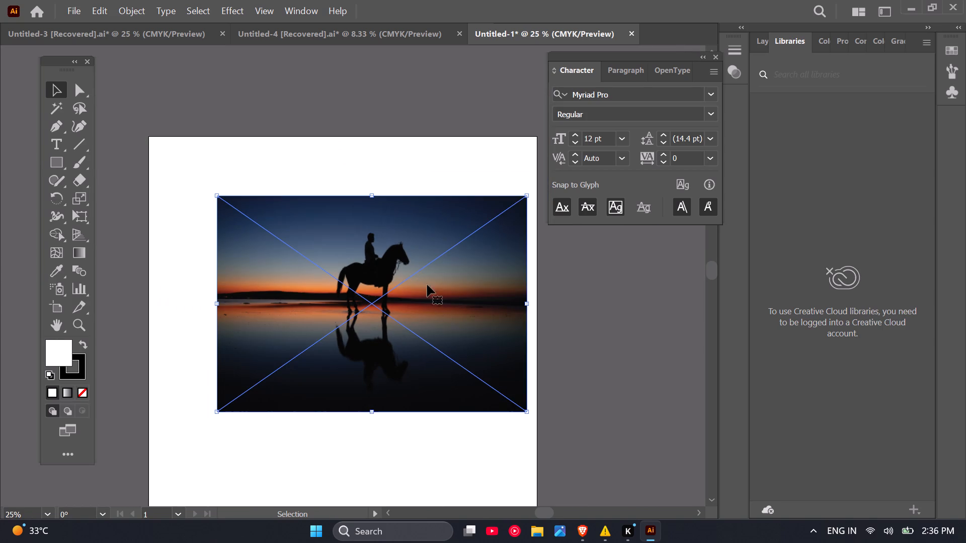
left_click(557, 333)
scroll(432, 283, "up", 3)
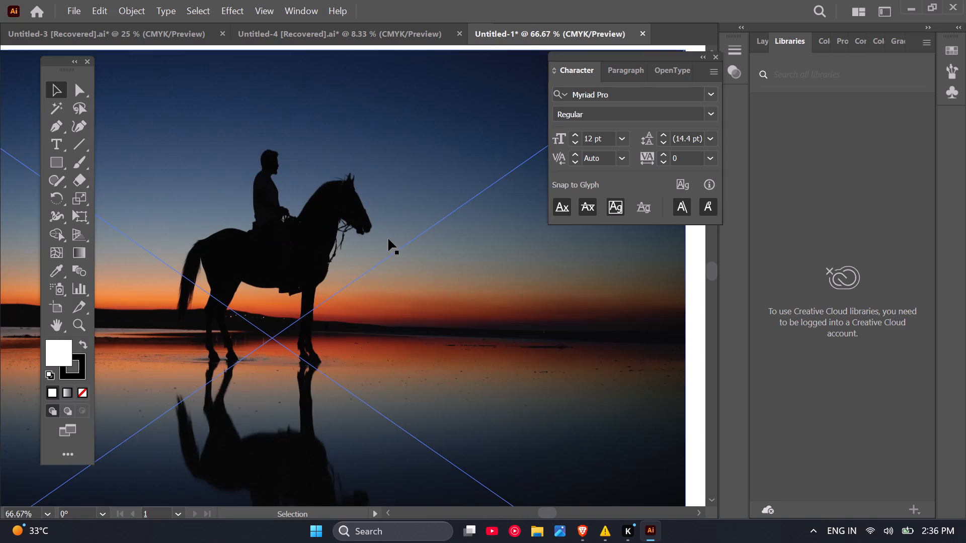
With the fill set to none, draw an ellipse about 0.8 × 0.95 cm and position it over the rider's head.
scroll(296, 147, "up", 3)
scroll(404, 198, "down", 2)
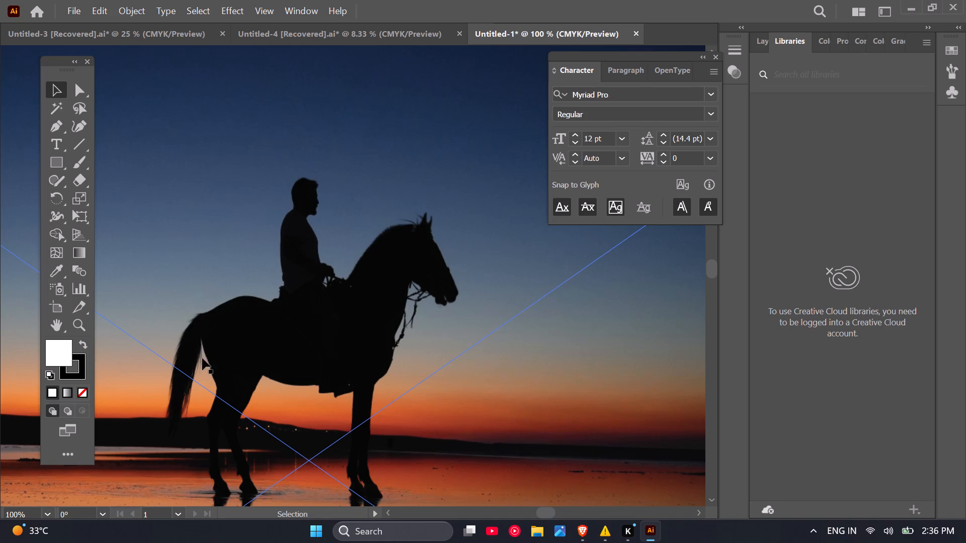
scroll(382, 334, "down", 2)
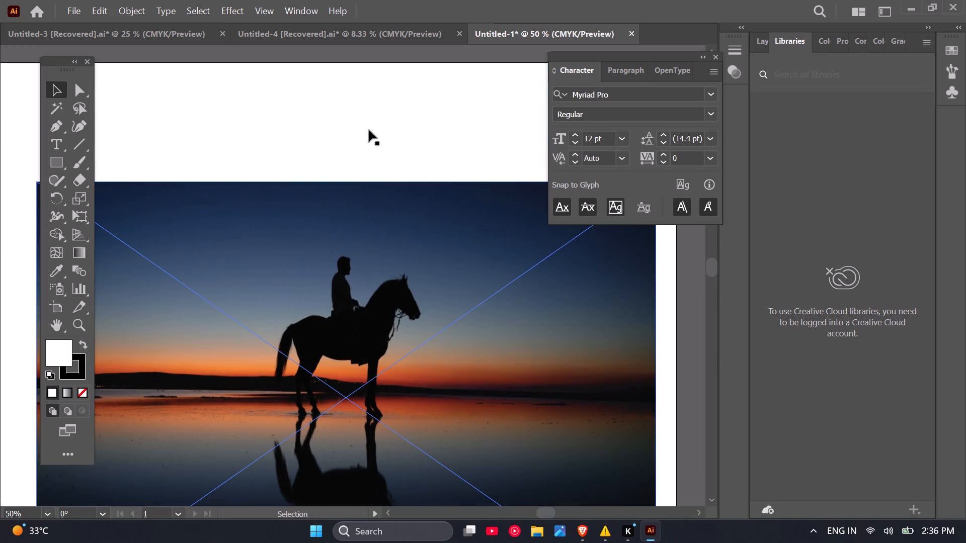
left_click(369, 130)
scroll(352, 297, "up", 3)
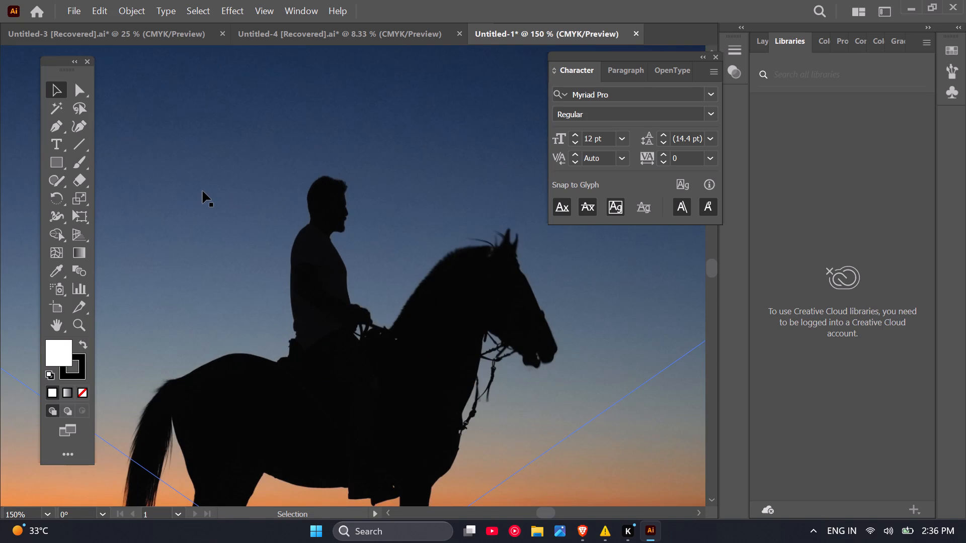
scroll(369, 175, "up", 2)
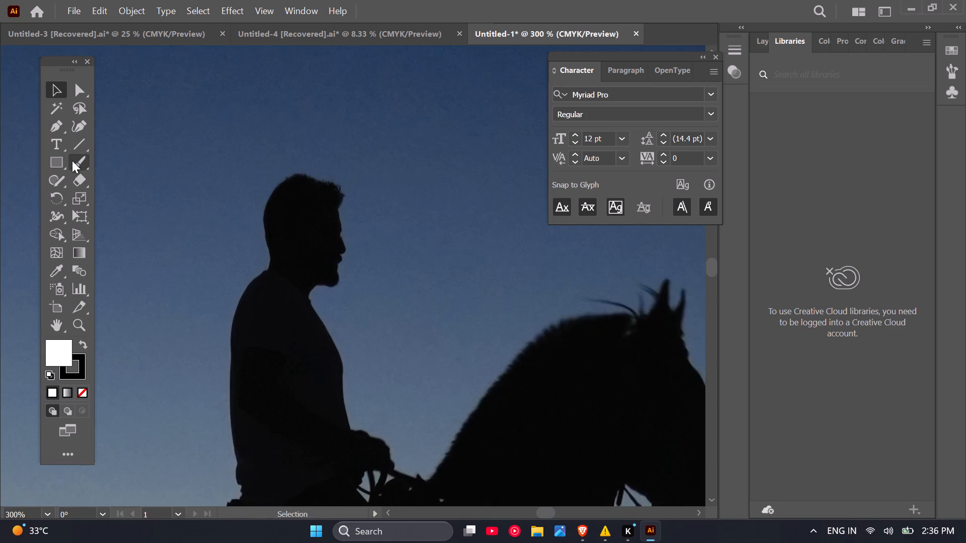
left_click_drag(60, 161, 102, 196)
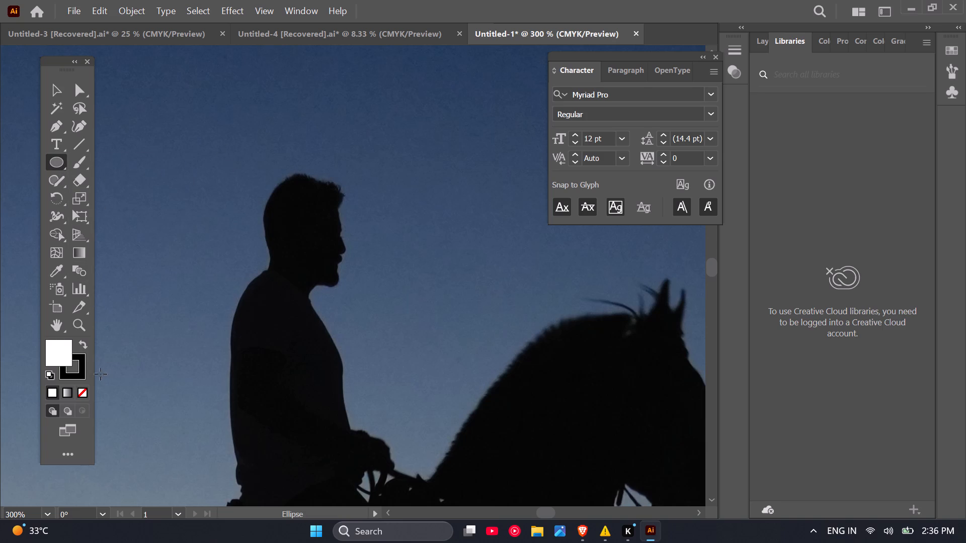
left_click(86, 389)
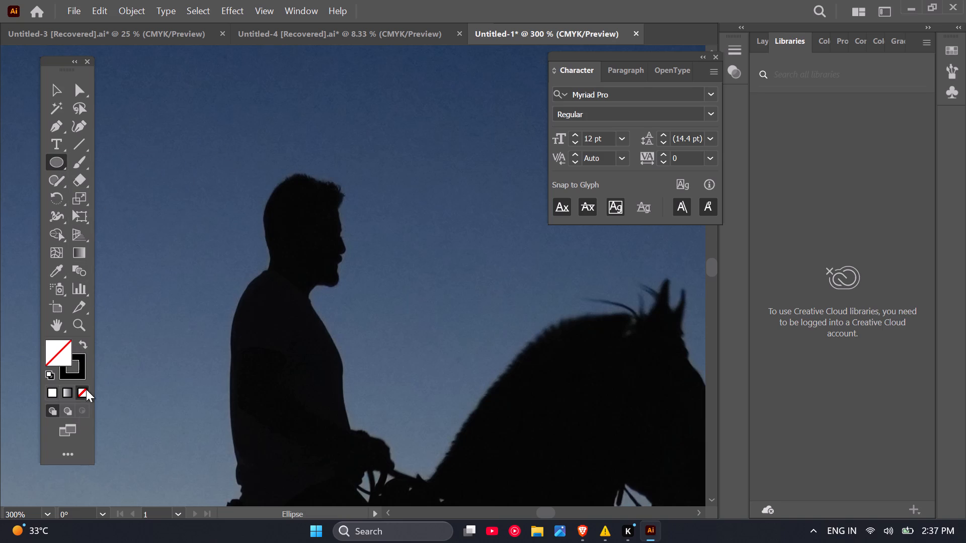
left_click_drag(269, 189, 347, 277)
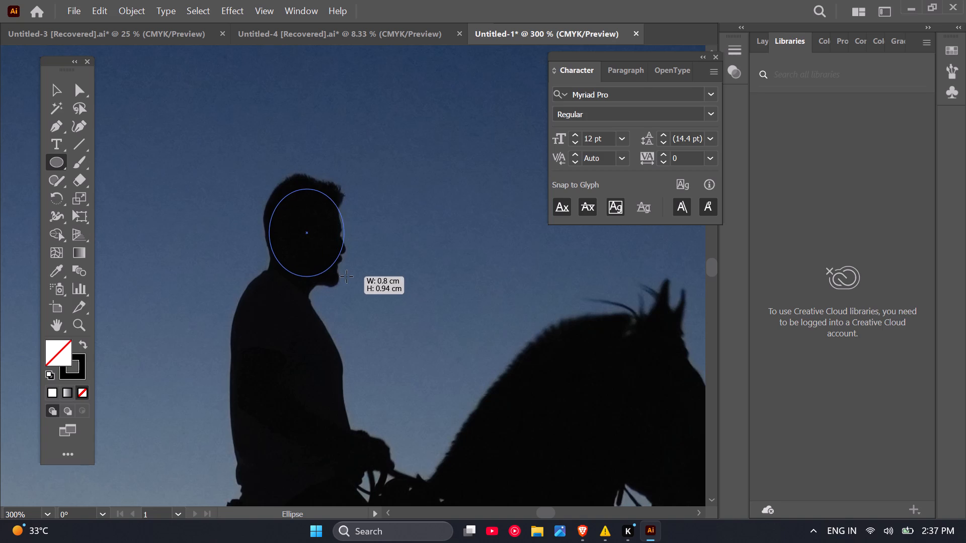
left_click_drag(347, 277, 345, 278)
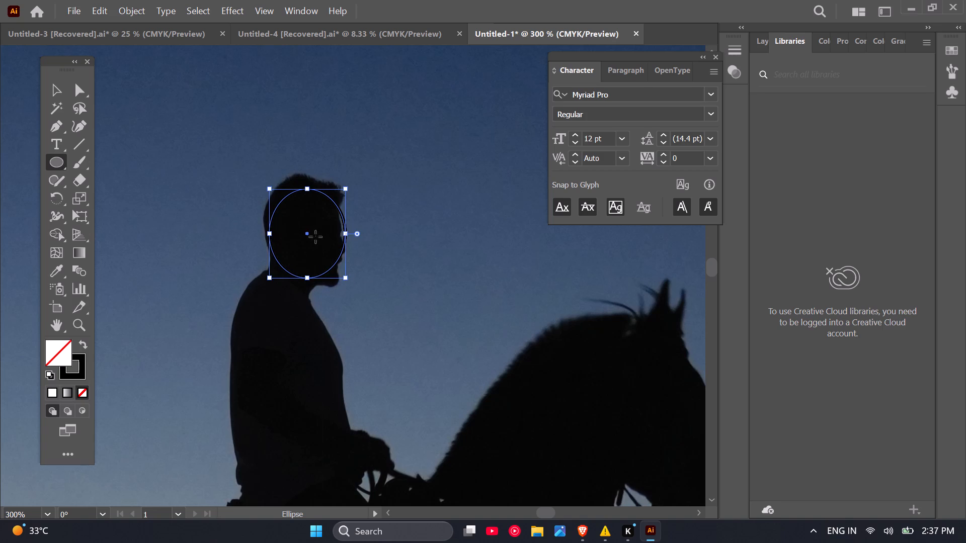
left_click_drag(306, 232, 302, 220)
Draw a small narrow ellipse over the rider's chin and rotate it to follow the slant of the jaw.
left_click_drag(307, 246, 332, 284)
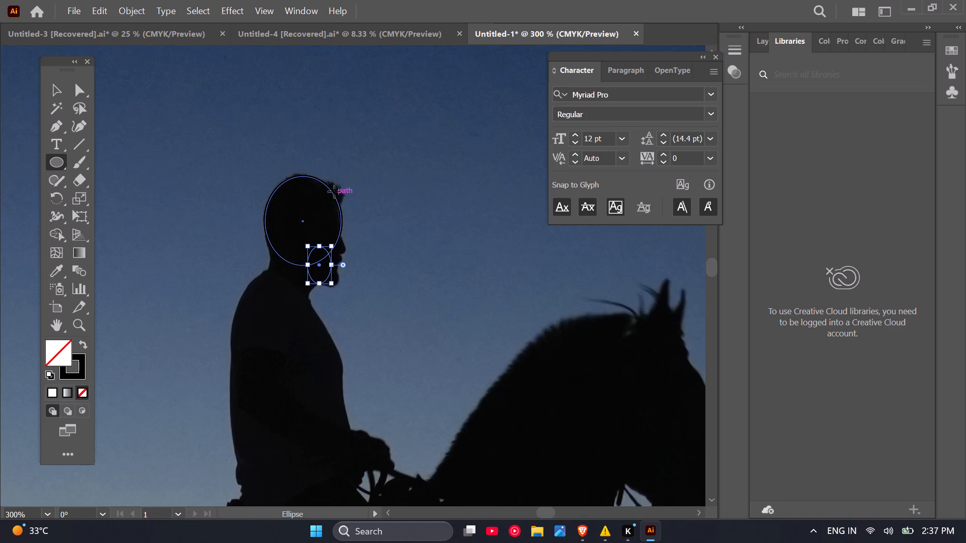
left_click_drag(318, 264, 318, 264)
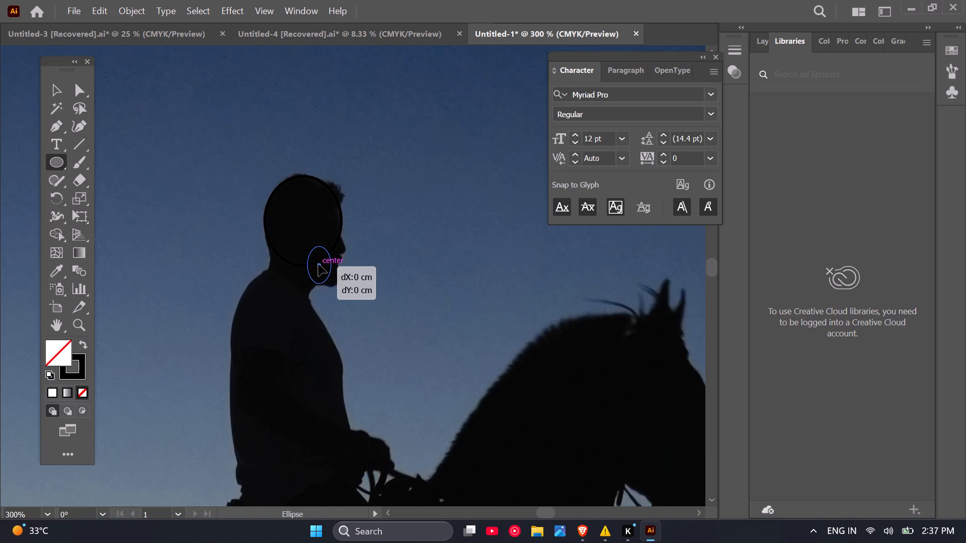
left_click_drag(318, 264, 327, 268)
left_click_drag(344, 291, 336, 287)
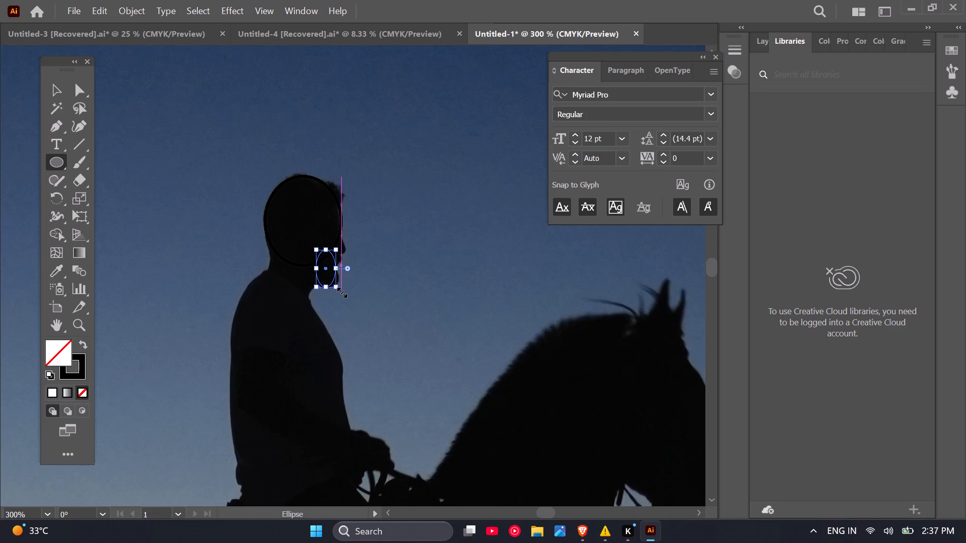
left_click_drag(336, 296, 340, 296)
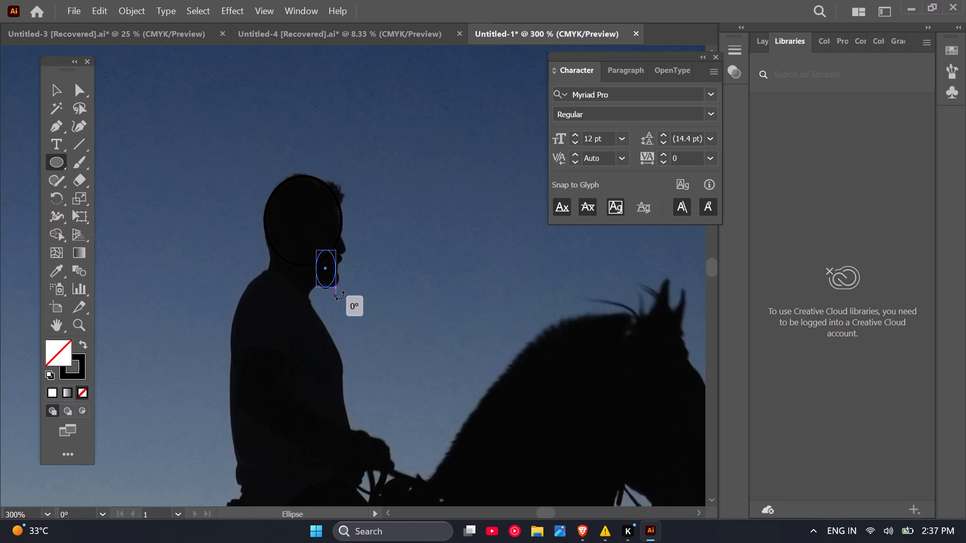
left_click_drag(340, 296, 346, 285)
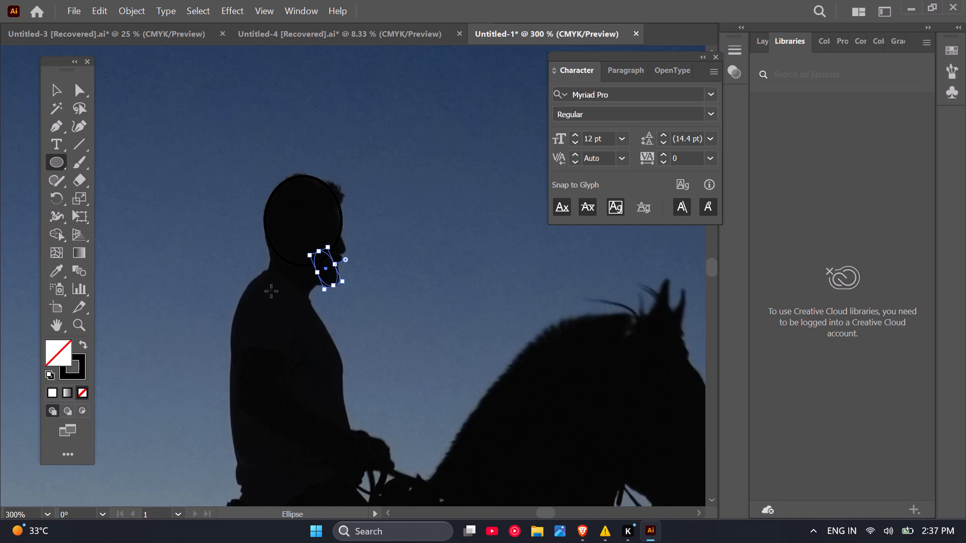
Draw a rectangle about 0.4 cm wide and high over the rider's neck, between the head ellipse and the shoulders.
left_click_drag(59, 159, 99, 168)
left_click_drag(271, 252, 291, 276)
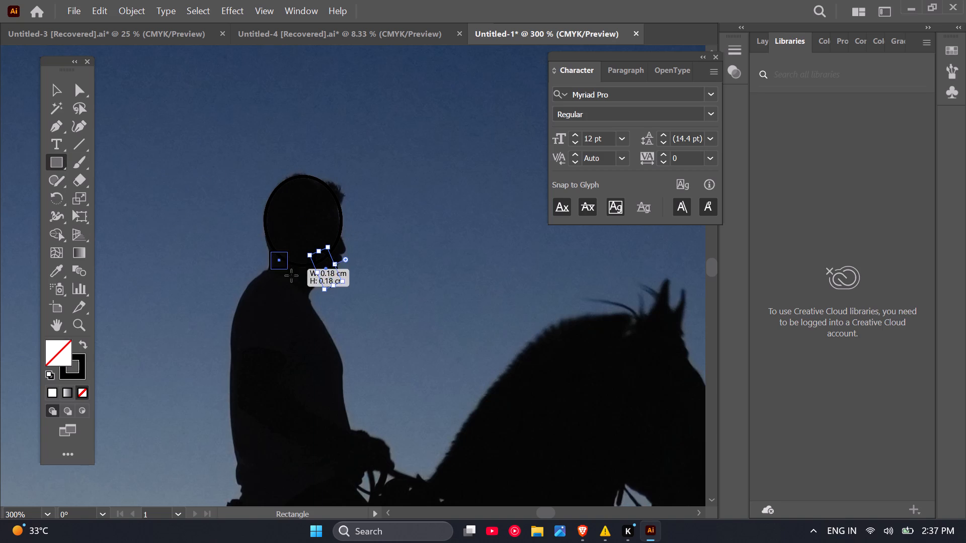
left_click_drag(291, 276, 312, 289)
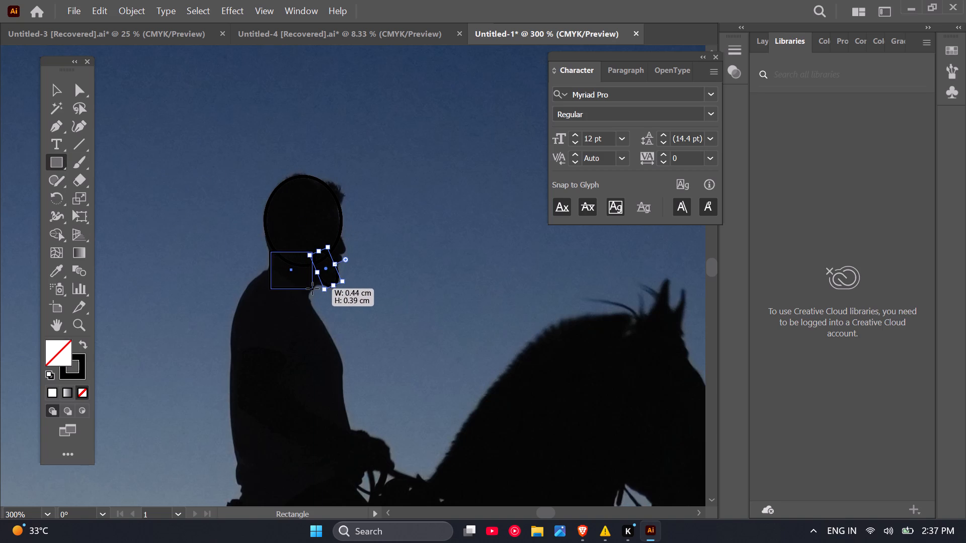
left_click_drag(312, 289, 309, 293)
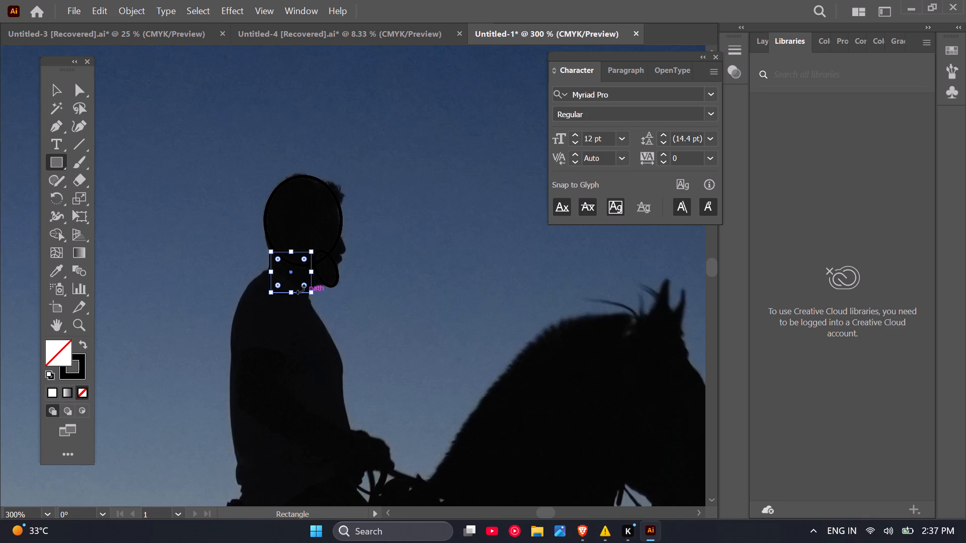
Draw a line segment along the rider's shoulder slope, from the back of the neck down to the upper back.
scroll(278, 265, "down", 1)
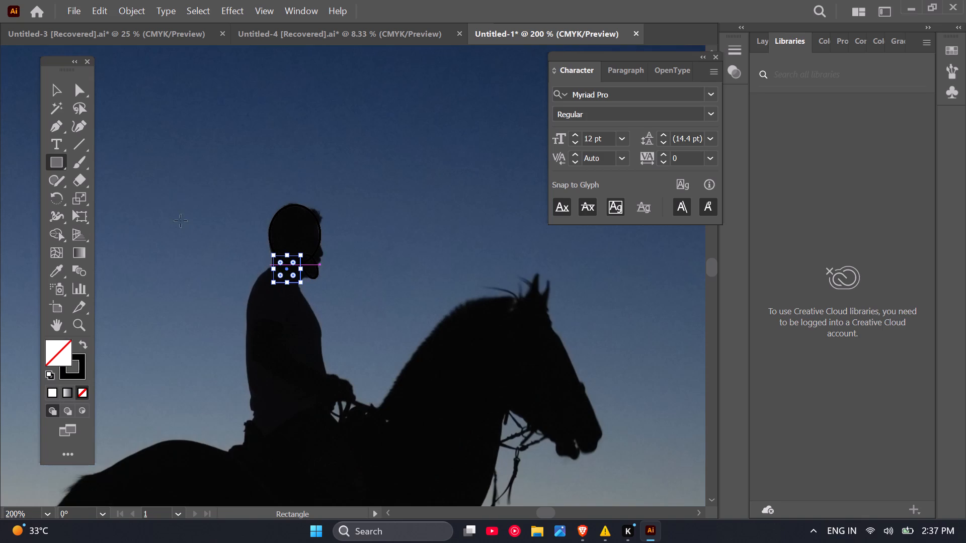
left_click(71, 140)
scroll(264, 302, "up", 2)
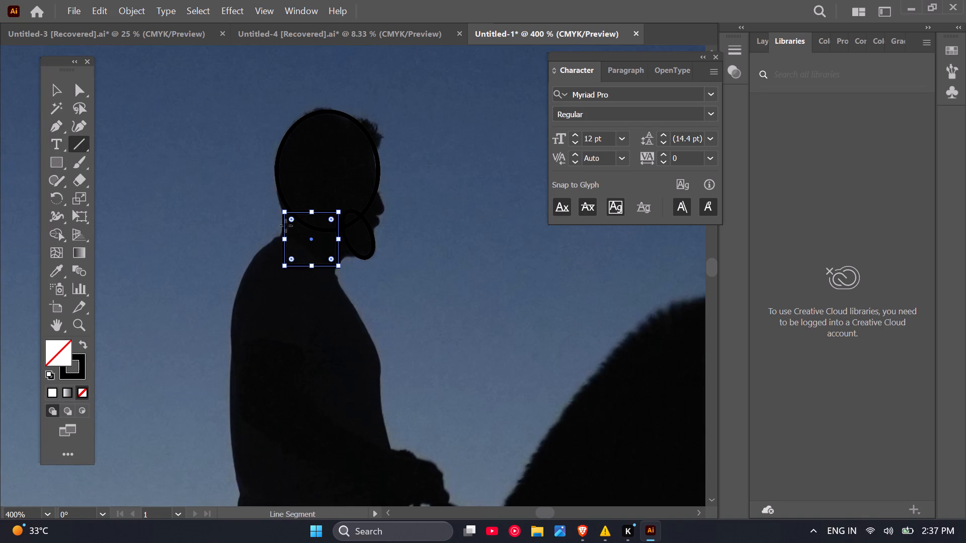
left_click_drag(289, 225, 233, 290)
Draw two line segments down the rider's back, a near-vertical one at the upper back and a slanted one to the waist.
scroll(249, 267, "down", 1)
scroll(246, 305, "up", 3)
scroll(262, 249, "down", 2)
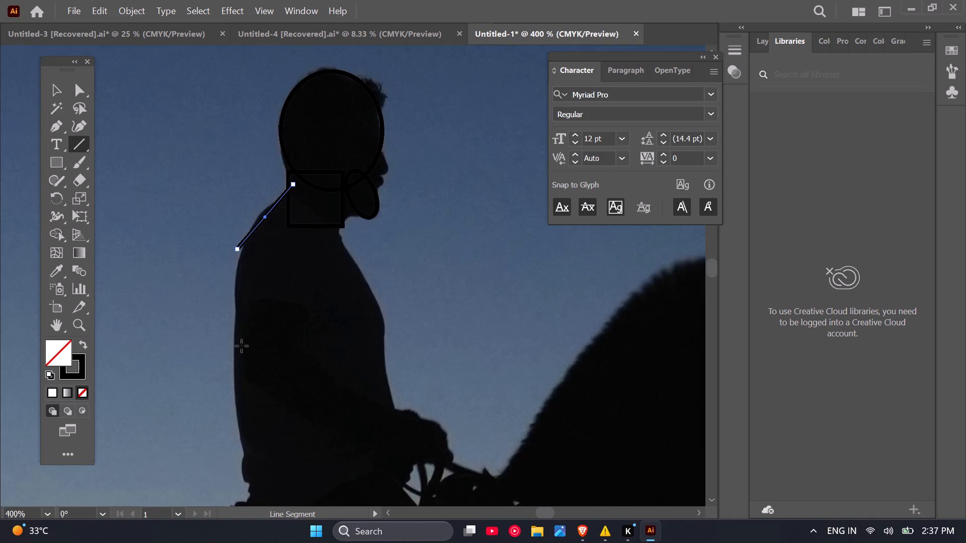
scroll(247, 344, "down", 2)
scroll(250, 388, "up", 5)
scroll(232, 259, "down", 2)
scroll(211, 173, "down", 2)
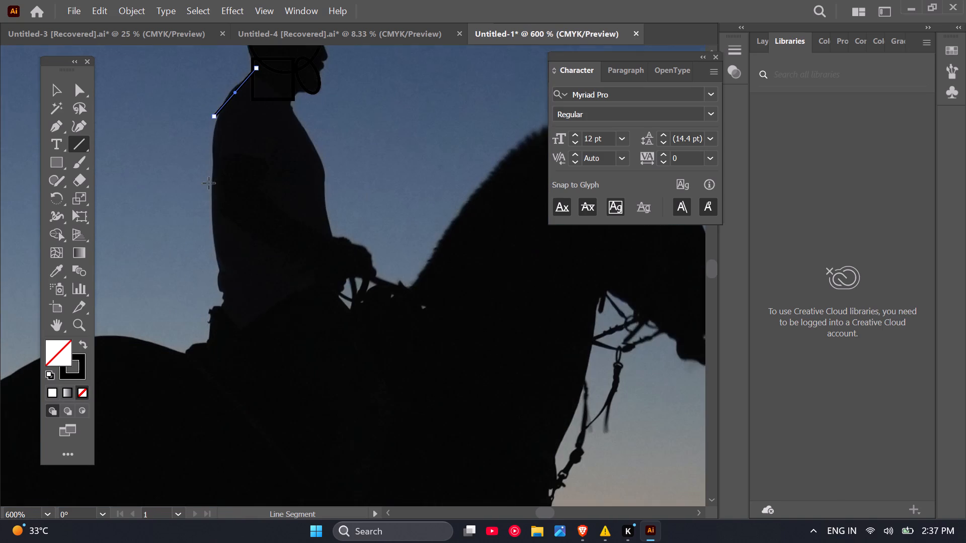
left_click_drag(216, 86, 207, 215)
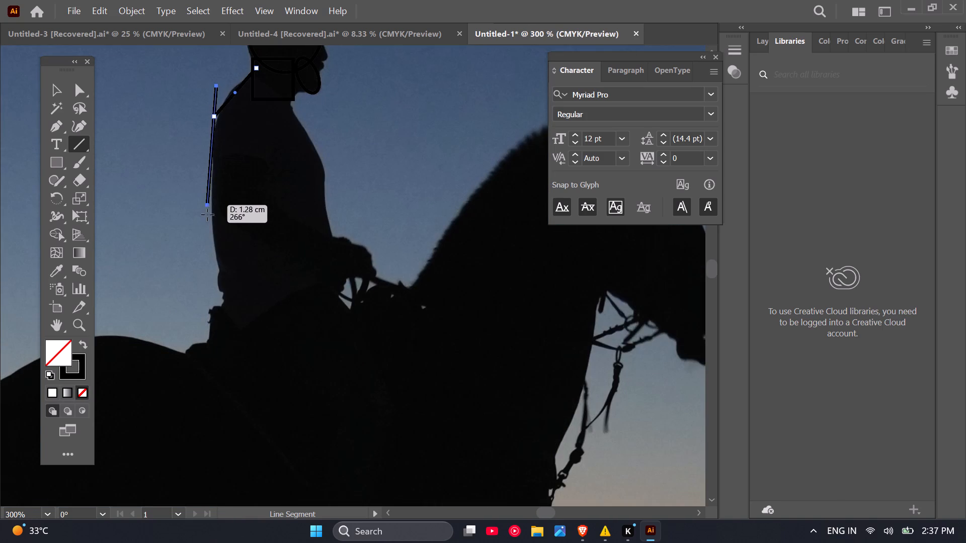
left_click_drag(207, 215, 209, 237)
scroll(205, 232, "down", 1)
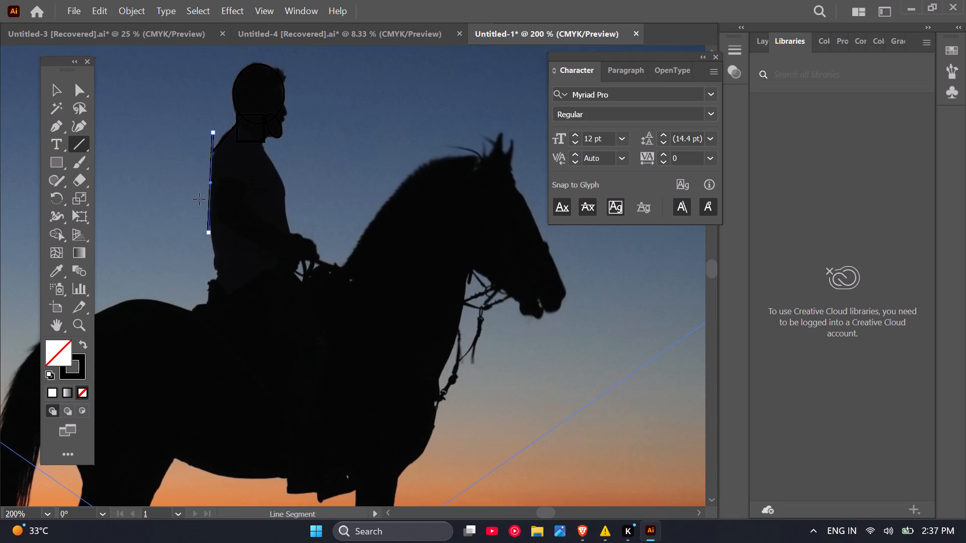
left_click_drag(199, 199, 220, 280)
Draw two short line segments along the rear of the saddle, from the rider's waist down to the horse's back.
scroll(210, 294, "down", 1)
scroll(188, 296, "up", 2)
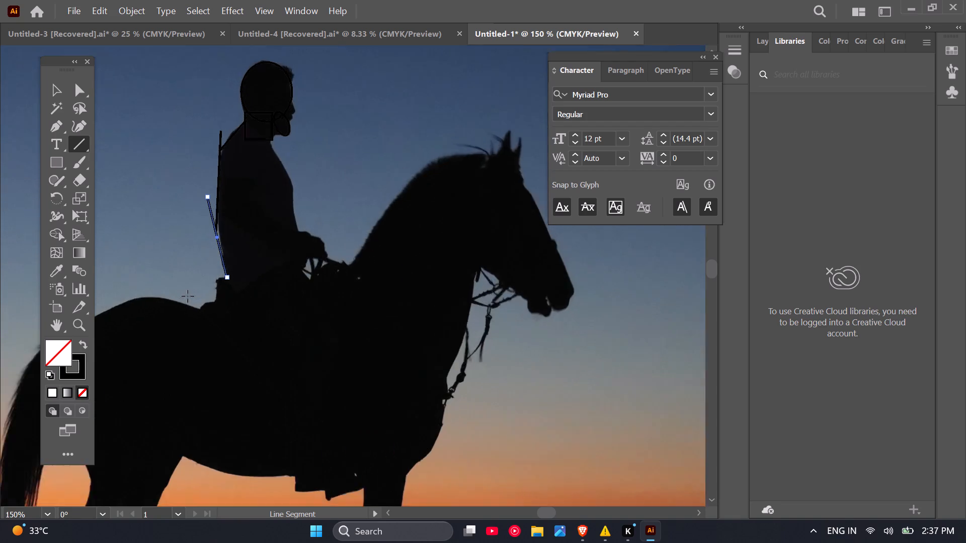
scroll(188, 296, "up", 2)
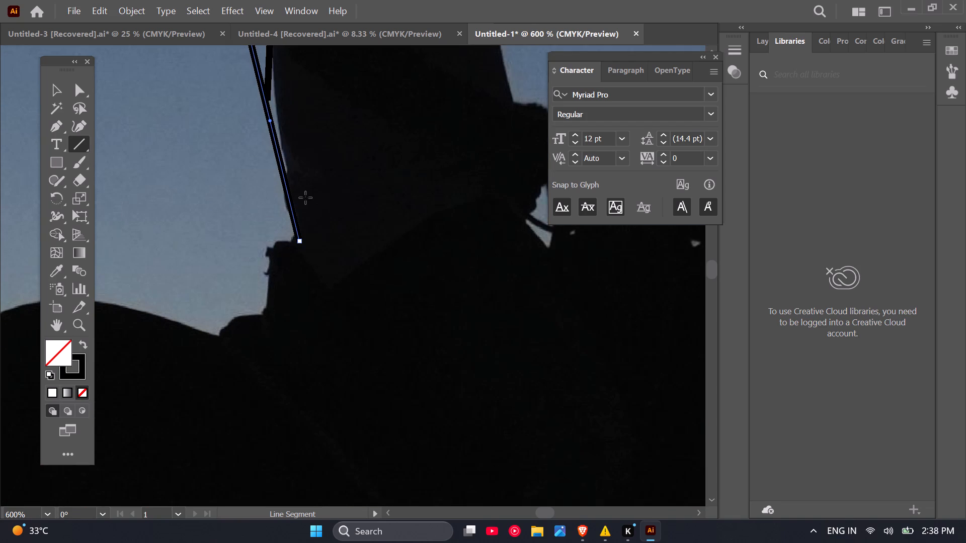
left_click_drag(305, 198, 258, 304)
scroll(281, 284, "down", 2)
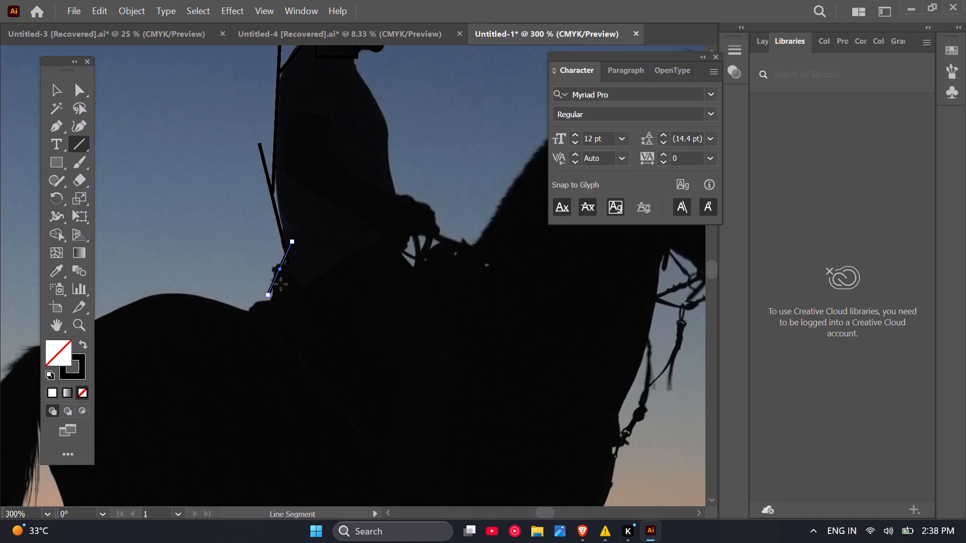
scroll(236, 307, "up", 3)
left_click_drag(255, 313, 355, 241)
Draw a wide ellipse about 2.6 cm across over the horse's rump, between the tail and the saddle.
scroll(355, 241, "down", 4)
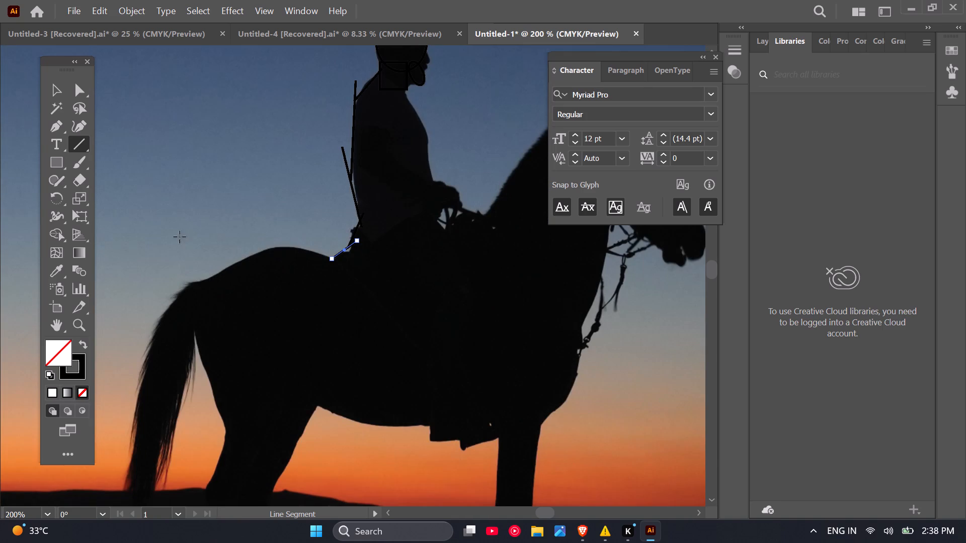
left_click_drag(54, 164, 107, 204)
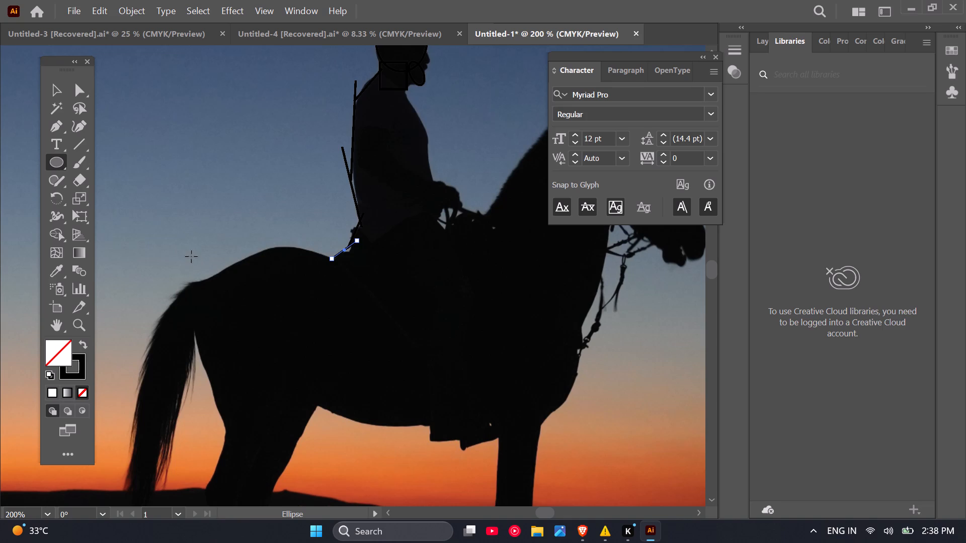
left_click_drag(190, 254, 350, 311)
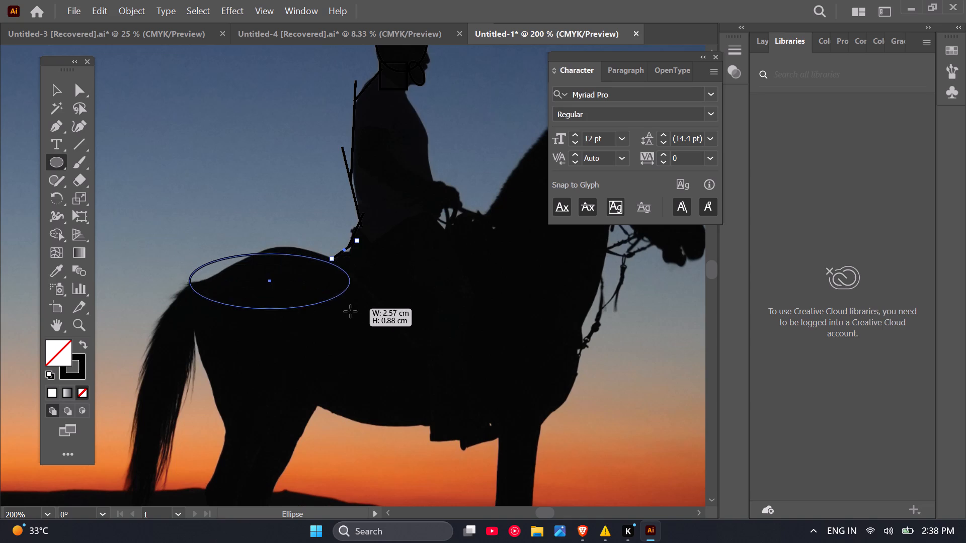
left_click_drag(350, 311, 352, 325)
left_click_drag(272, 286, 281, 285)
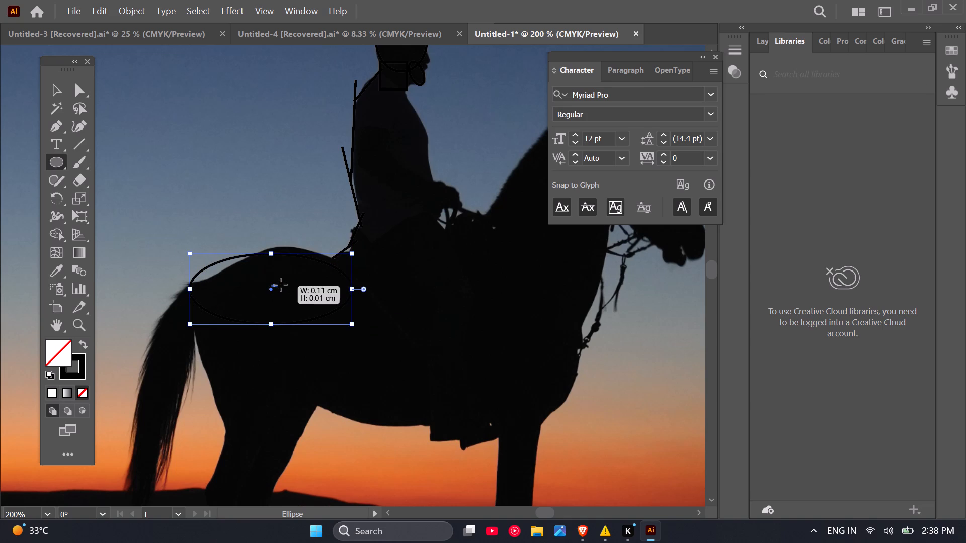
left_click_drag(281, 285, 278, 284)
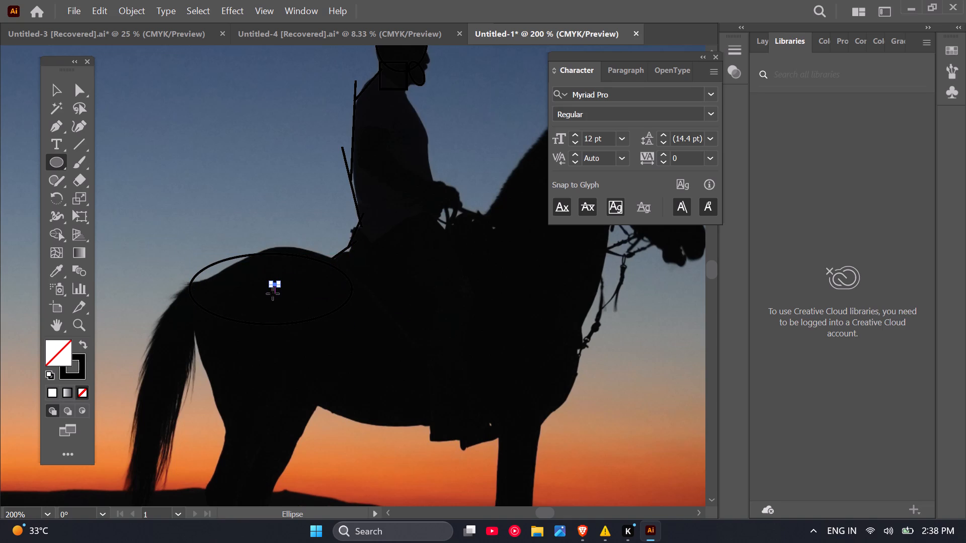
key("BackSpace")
Shift the rump ellipse toward the saddle and rotate it slightly counterclockwise to follow the horse's back.
left_click(49, 81)
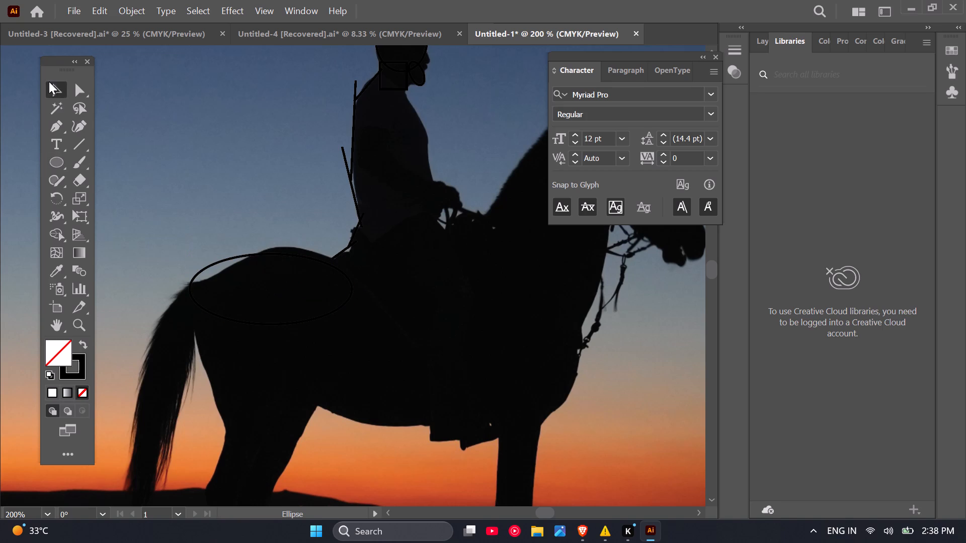
left_click_drag(270, 288, 279, 284)
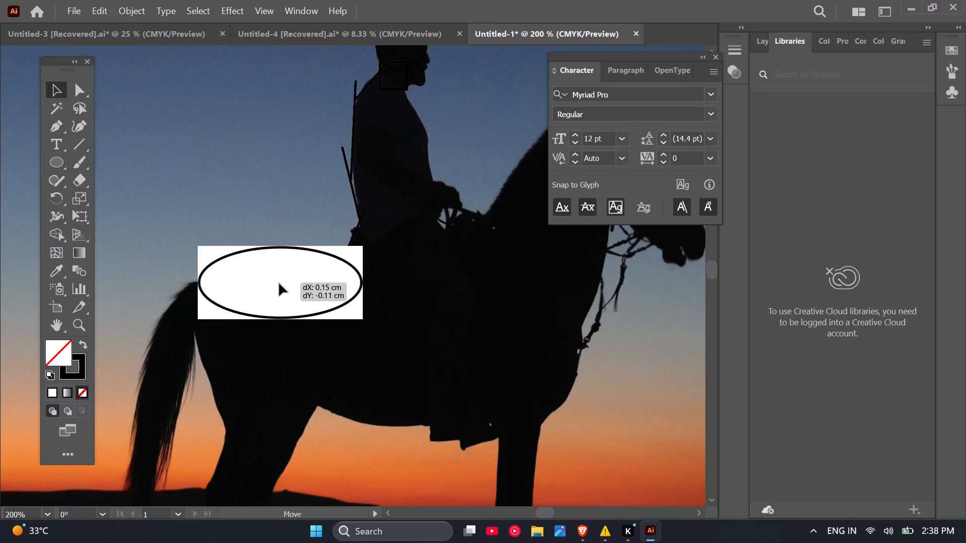
left_click_drag(279, 284, 279, 285)
left_click_drag(363, 329, 367, 321)
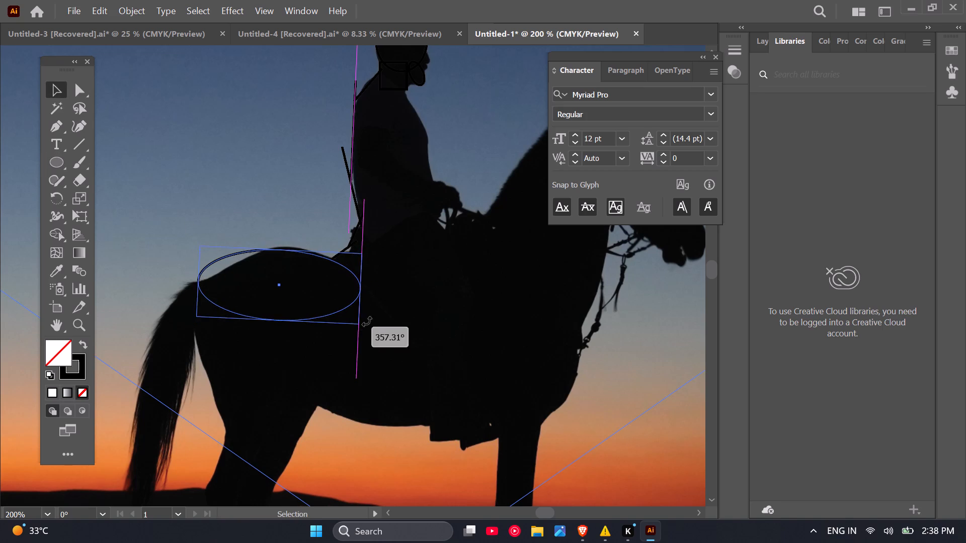
left_click_drag(367, 321, 369, 312)
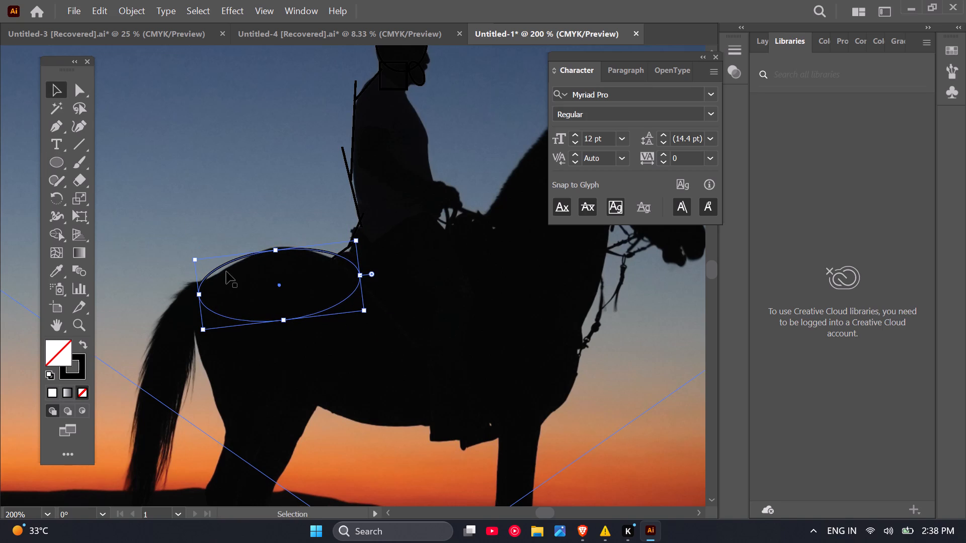
Draw a short line segment with the Line Segment tool from the rump ellipse's rear end out over the tail's base.
left_click(77, 146)
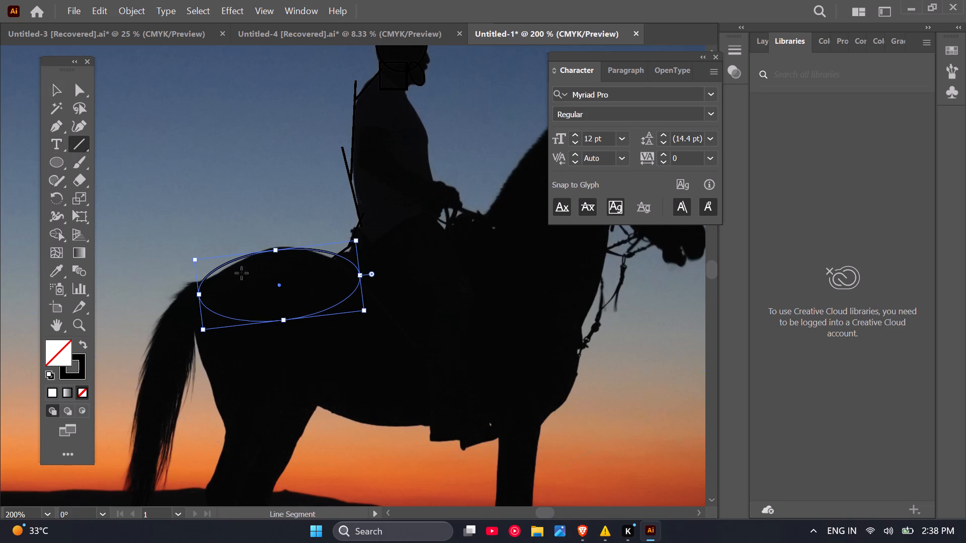
scroll(246, 270, "down", 1)
scroll(198, 293, "up", 2)
left_click_drag(246, 262, 199, 273)
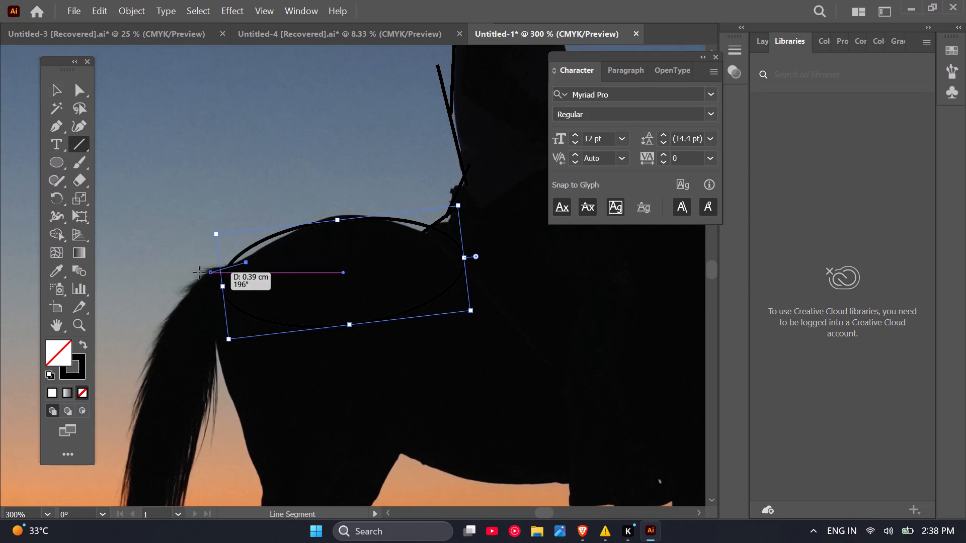
left_click_drag(199, 273, 176, 275)
Draw three overlapping line segments down the tail's outer edge, about 2.45 cm, 2.45 cm and 1.54 cm long from top to bottom.
scroll(256, 231, "down", 2)
scroll(195, 315, "up", 2)
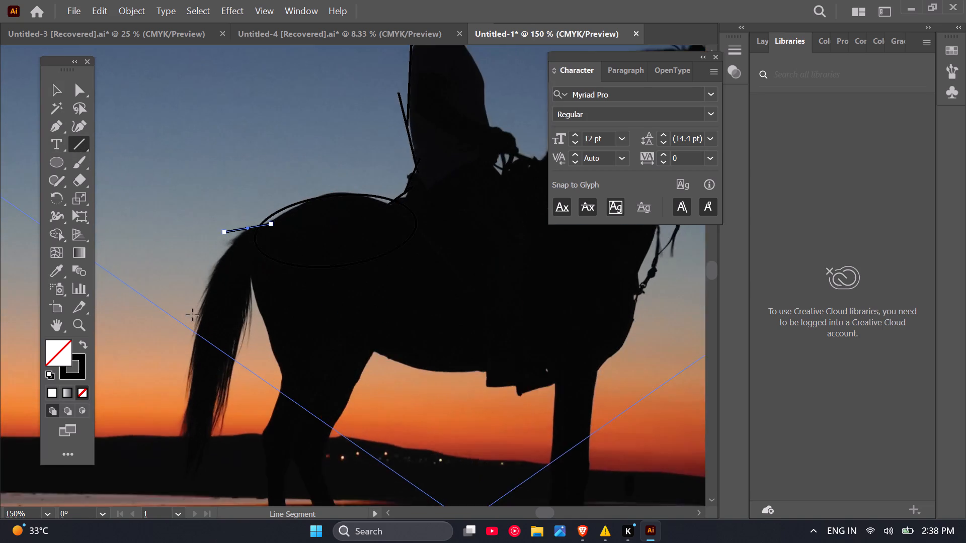
left_click_drag(283, 164, 159, 356)
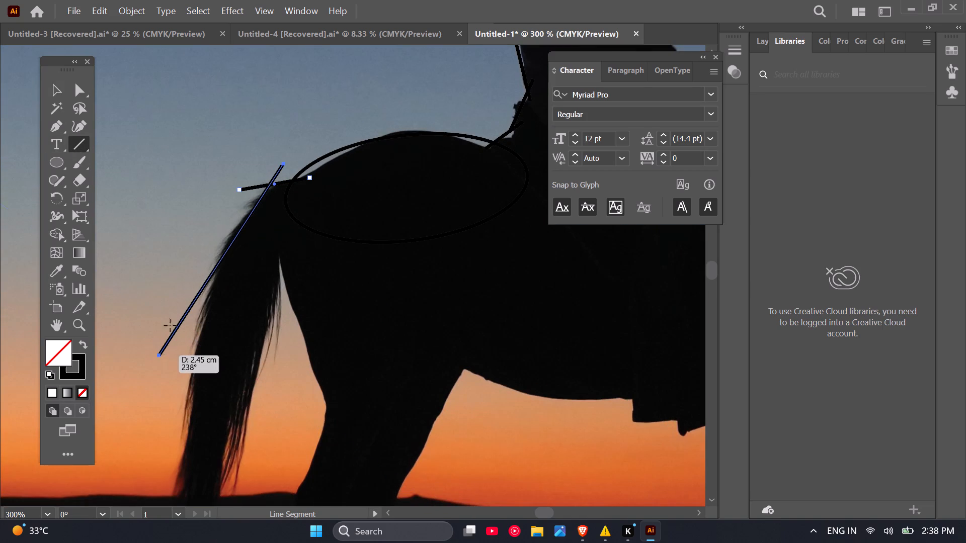
scroll(203, 253, "down", 1)
scroll(197, 324, "up", 1)
left_click_drag(213, 185, 180, 360)
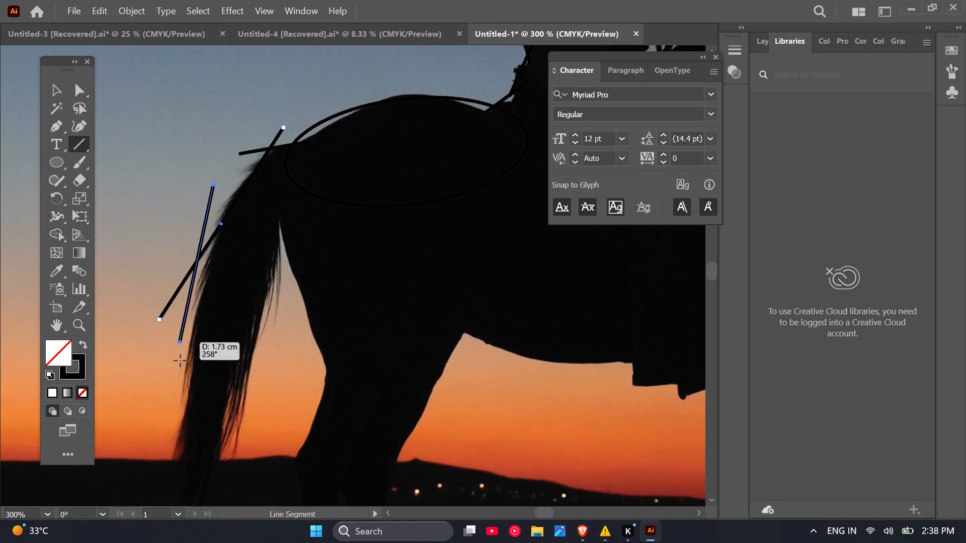
left_click_drag(180, 360, 184, 411)
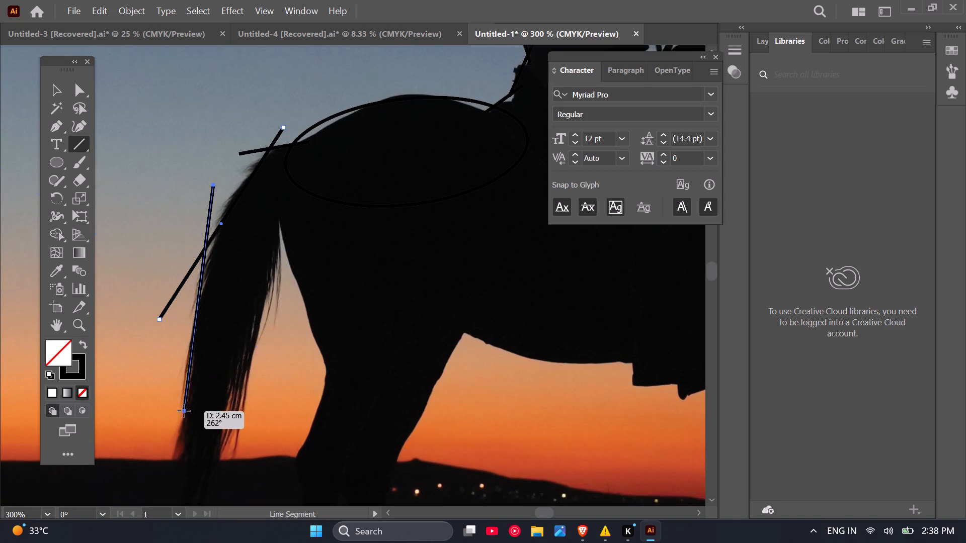
left_click_drag(184, 411, 182, 409)
scroll(215, 340, "down", 1)
scroll(198, 415, "up", 3)
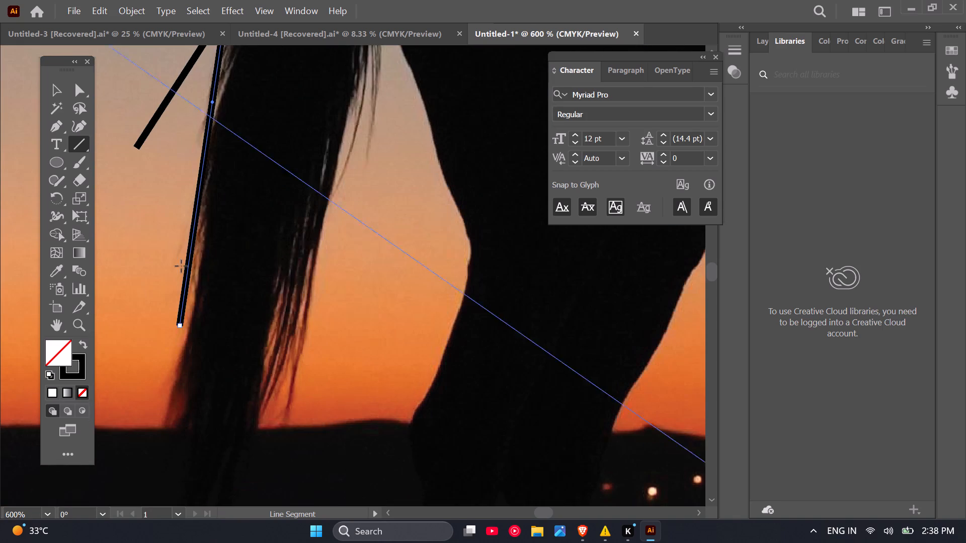
left_click_drag(190, 172, 174, 457)
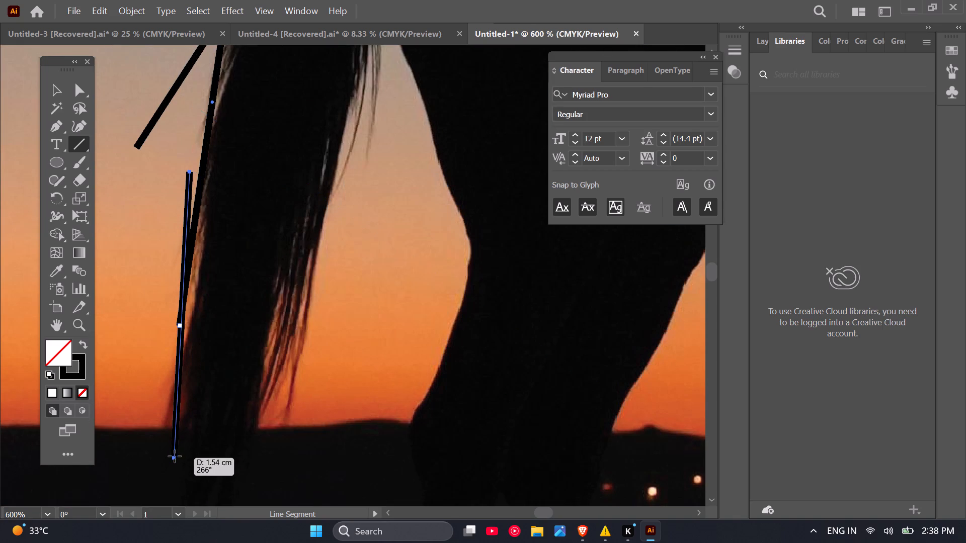
Draw a line across the tail's lower end at the horizon and a long slanted line up its inner edge.
left_click_drag(154, 433, 298, 428)
scroll(292, 419, "down", 2)
left_click_drag(269, 440, 331, 231)
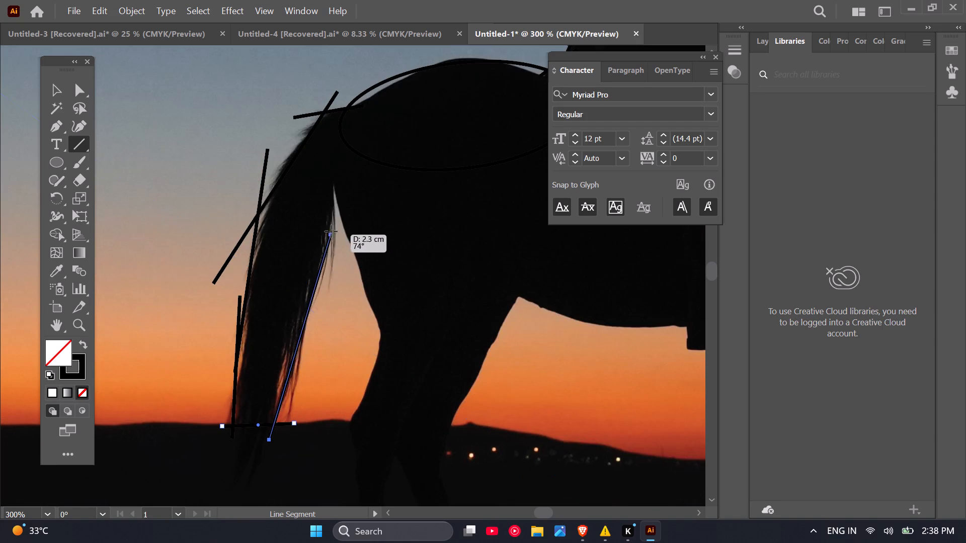
left_click_drag(331, 231, 339, 172)
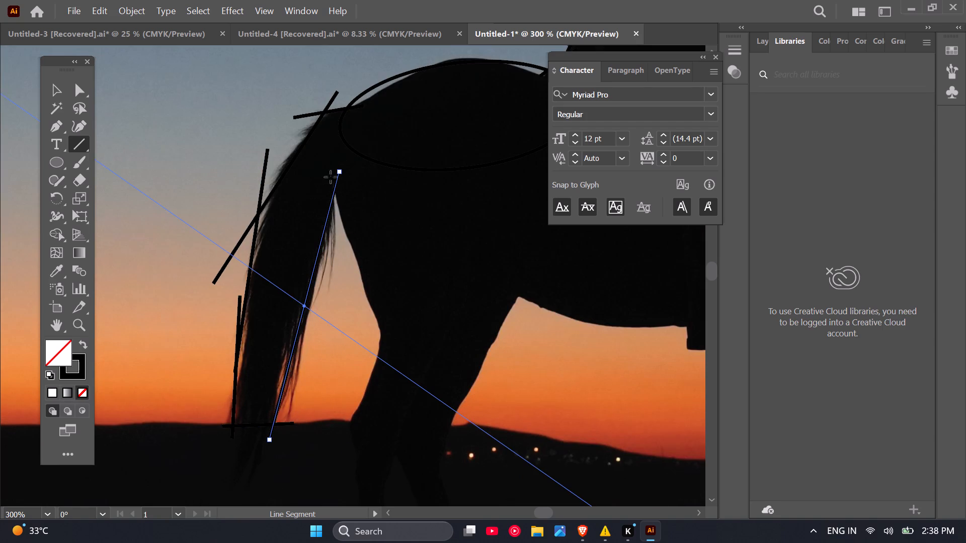
Draw three line segments down the back of the rearmost hind leg, from the tail's base to the hock, the middle one about 1.1 cm.
left_click_drag(320, 175, 386, 340)
scroll(392, 317, "down", 2)
scroll(374, 376, "up", 2)
left_click_drag(411, 242, 404, 290)
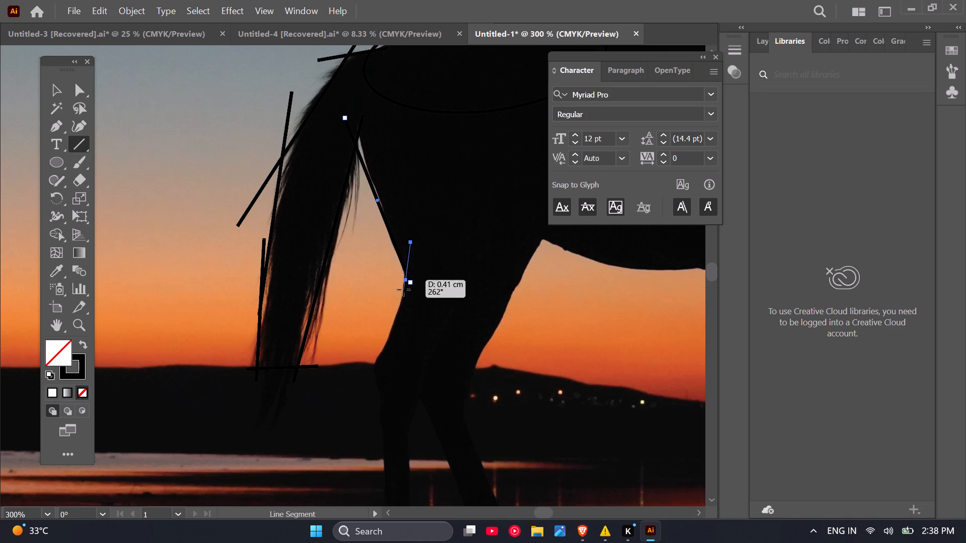
left_click_drag(404, 290, 380, 365)
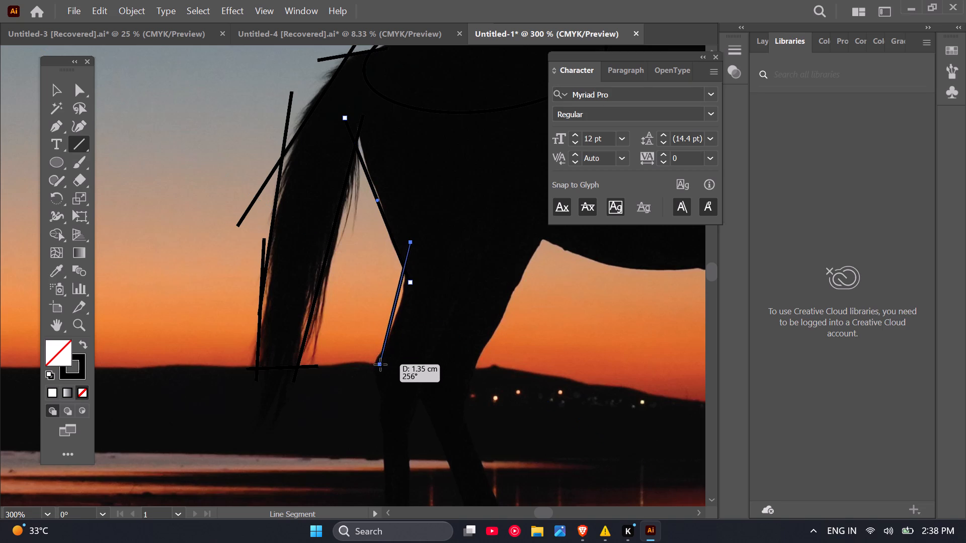
left_click_drag(380, 365, 396, 343)
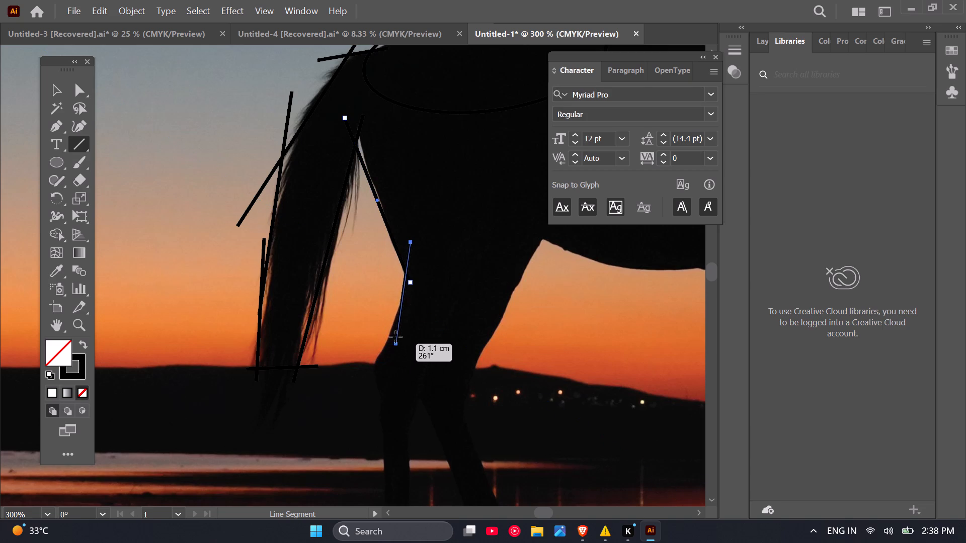
left_click_drag(411, 291, 390, 321)
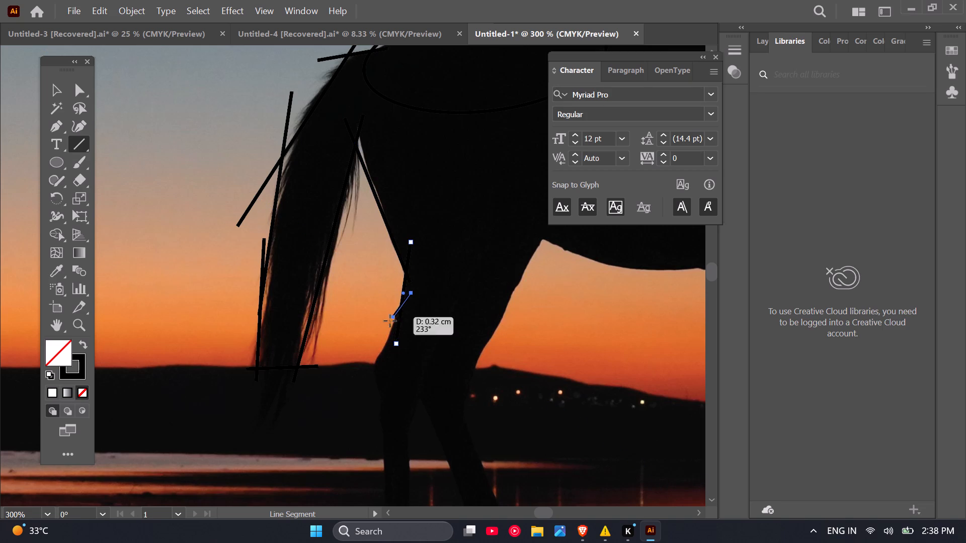
left_click_drag(390, 321, 368, 375)
Draw a long near-vertical line down the back of the rearmost hind leg, from the hock to the fetlock.
scroll(382, 266, "down", 2)
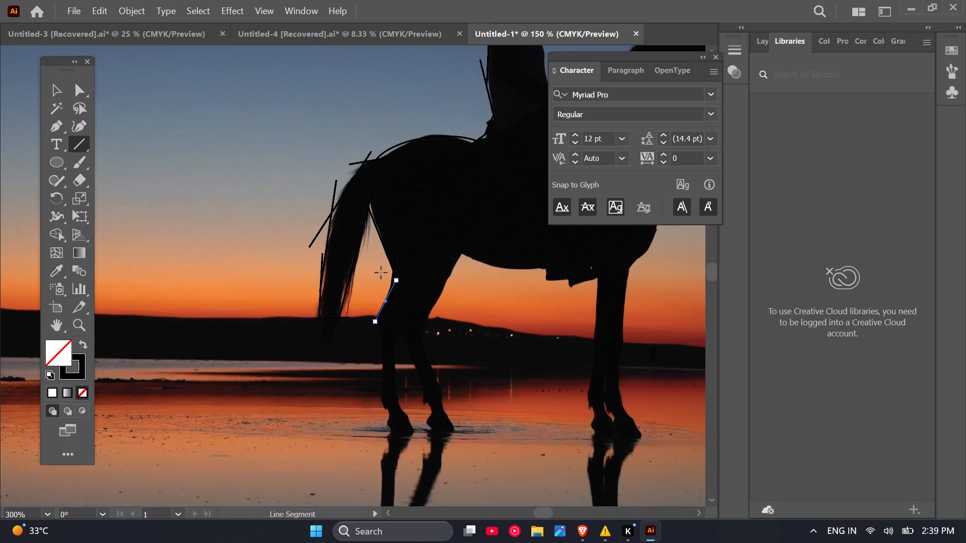
scroll(386, 354, "up", 1)
left_click_drag(372, 275, 374, 321)
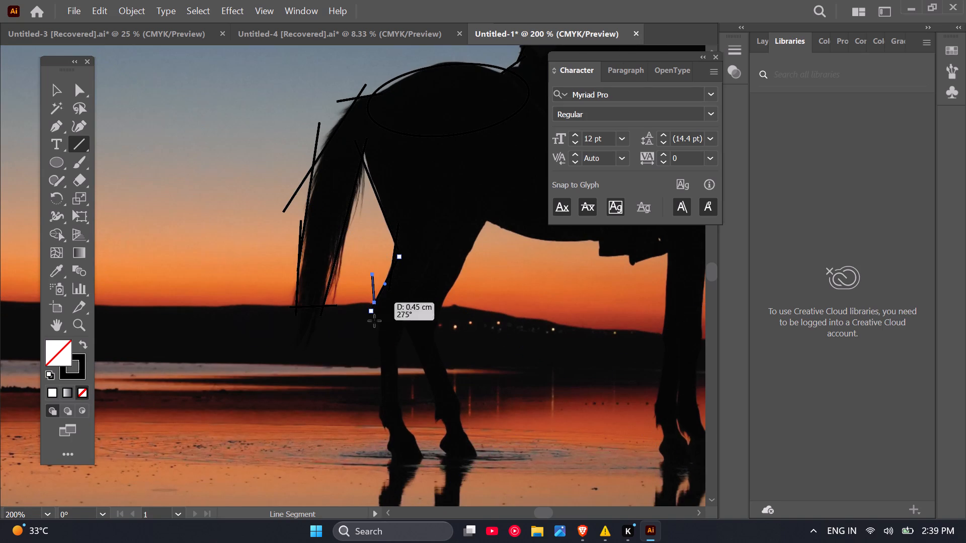
left_click_drag(374, 321, 380, 438)
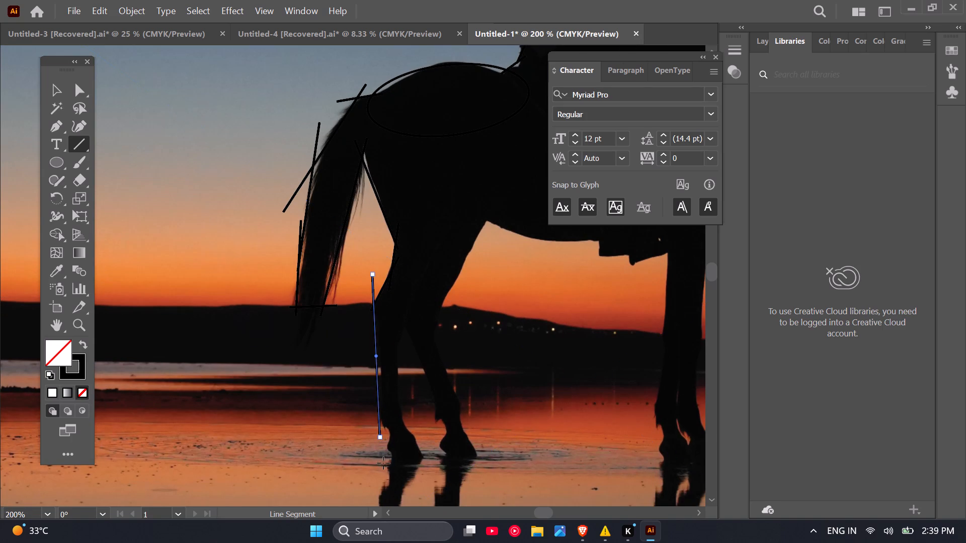
Draw three short slanted, crossing line segments around the fetlock and heel of the rearmost hind hoof.
scroll(391, 448, "up", 1)
left_click_drag(363, 398, 393, 425)
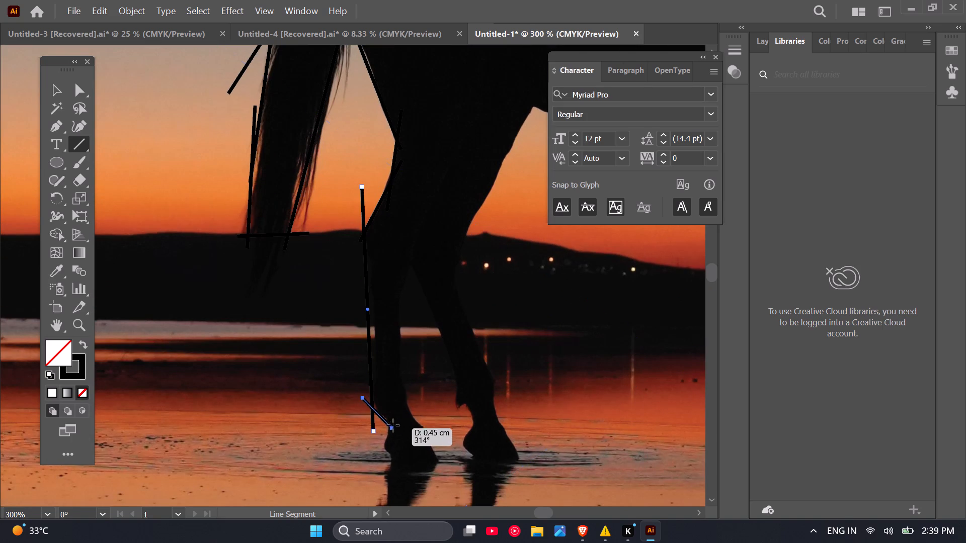
left_click_drag(393, 425, 393, 425)
left_click_drag(367, 463, 400, 413)
left_click_drag(368, 435, 410, 484)
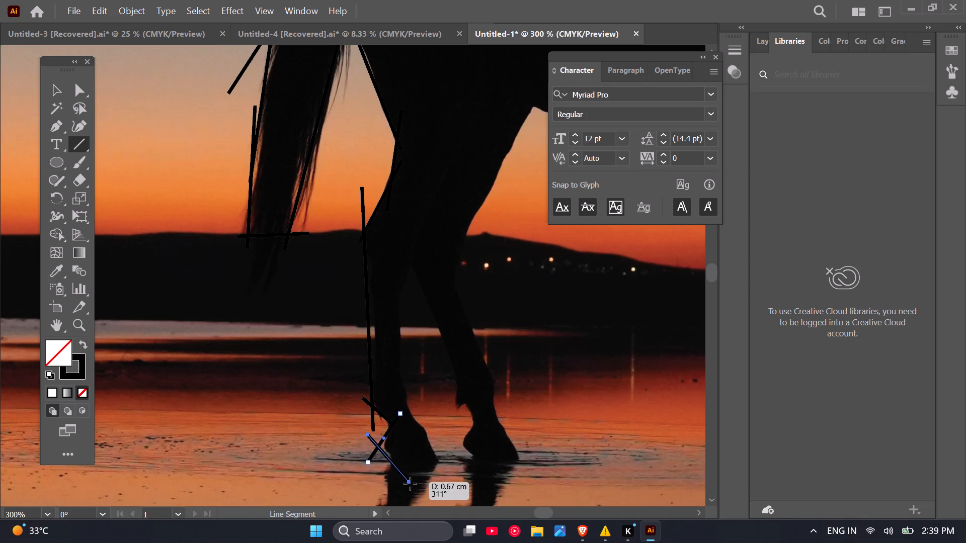
left_click_drag(410, 484, 410, 484)
Draw a nearly horizontal ground line beneath both hind hooves.
left_click_drag(383, 473, 495, 475)
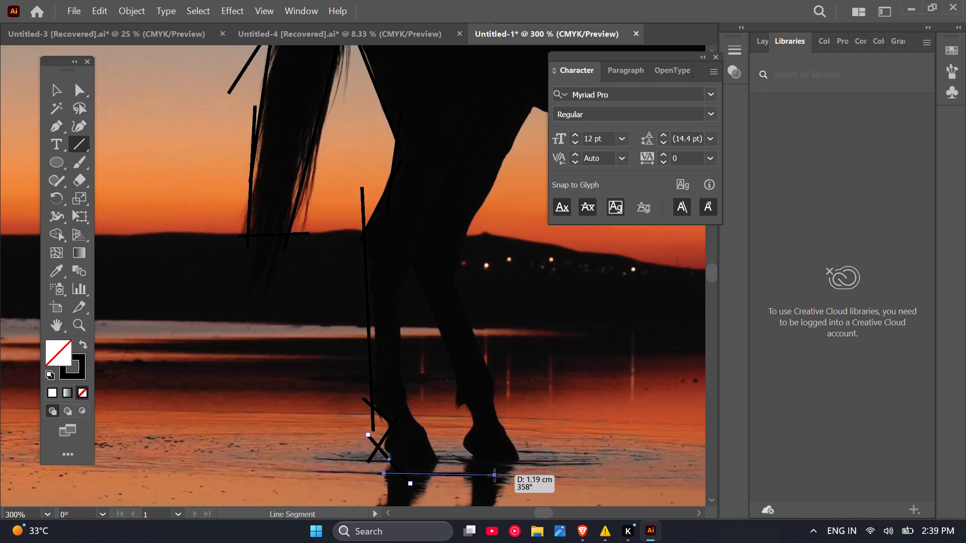
left_click_drag(495, 475, 556, 462)
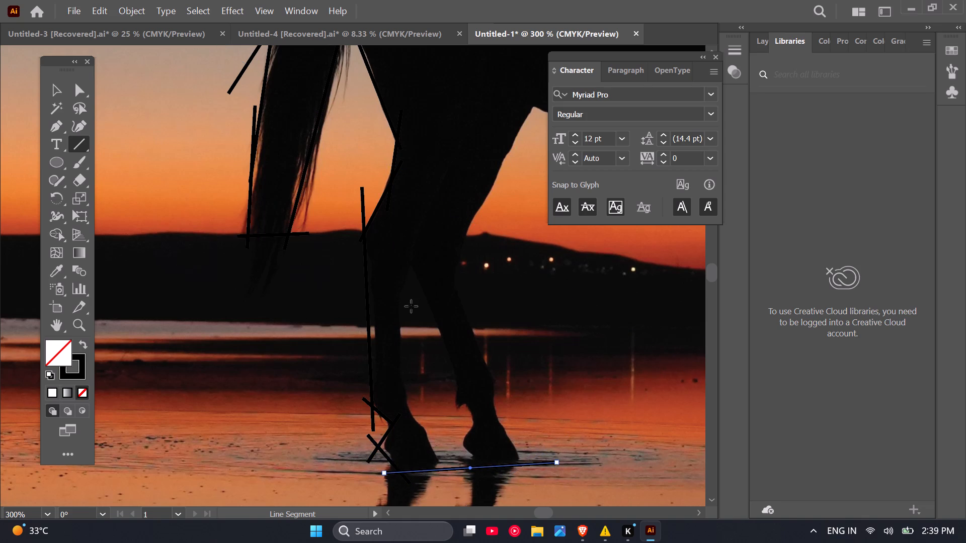
Draw four line segments down the front of the rearmost hind leg, two along the shin, one at the pastern and one along the hoof.
left_click_drag(411, 306, 398, 341)
left_click_drag(400, 323, 407, 352)
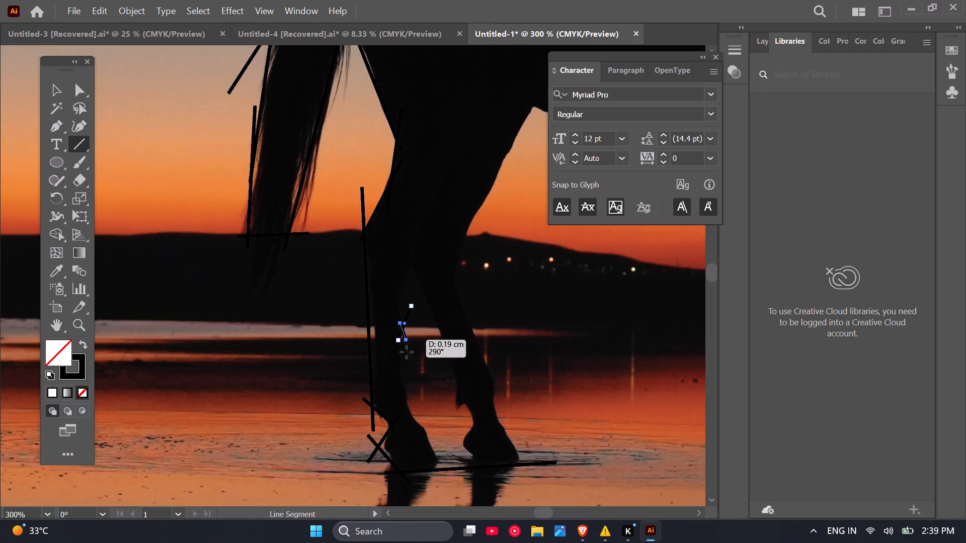
left_click_drag(407, 352, 410, 410)
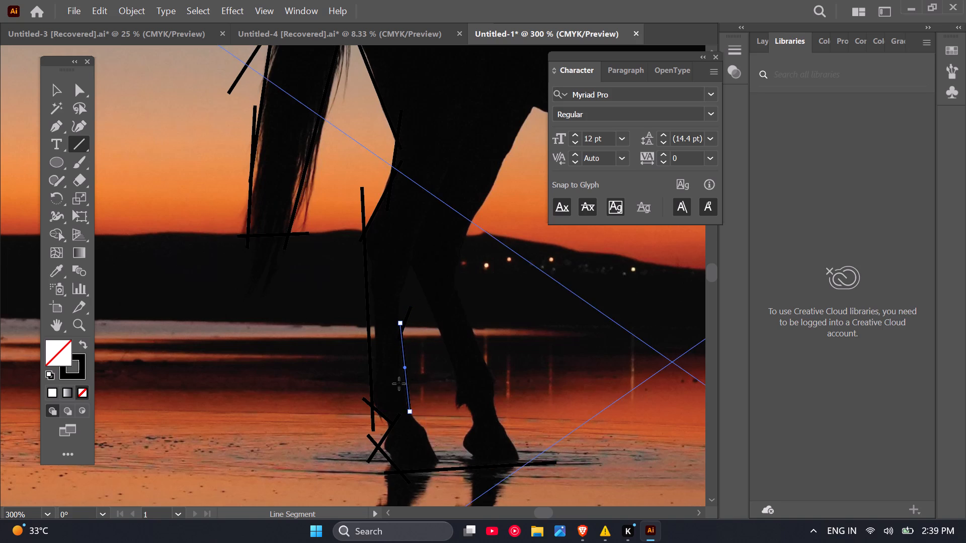
left_click_drag(399, 384, 427, 429)
left_click_drag(423, 399, 439, 468)
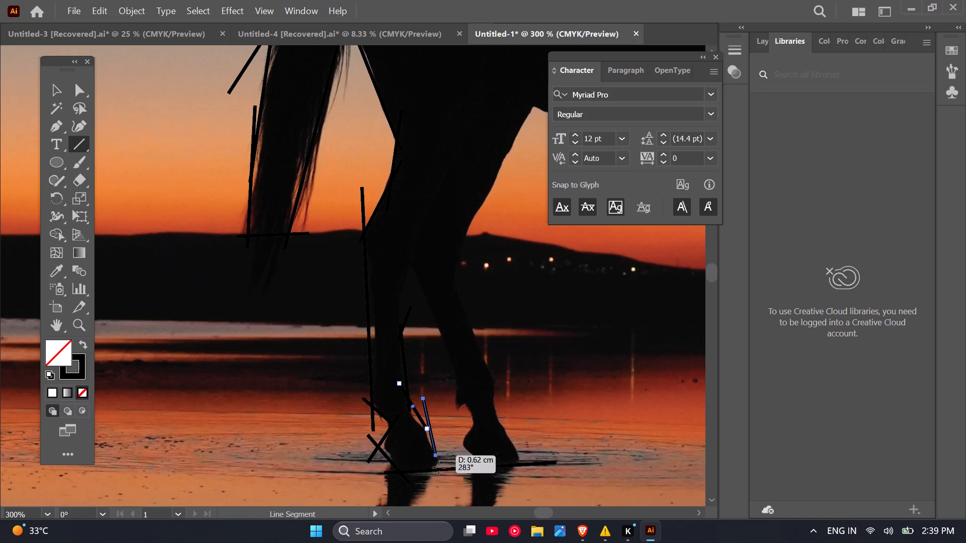
left_click_drag(439, 468, 444, 487)
Extend the rearmost leg's front outline up into the gap between the hind legs, and draw a line about 1.22 cm down the other leg's back.
scroll(440, 443, "down", 1)
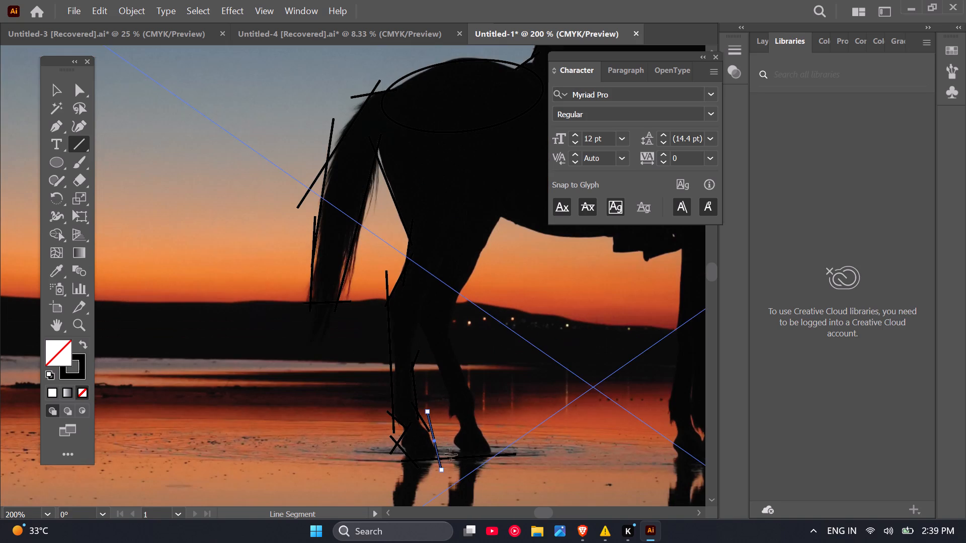
scroll(423, 387, "down", 1)
scroll(403, 439, "down", 1)
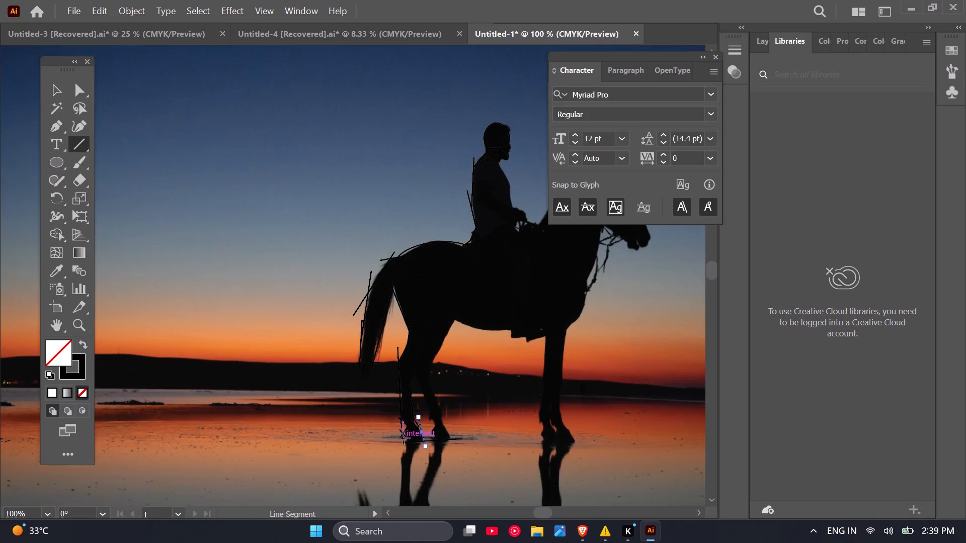
scroll(434, 425, "up", 3)
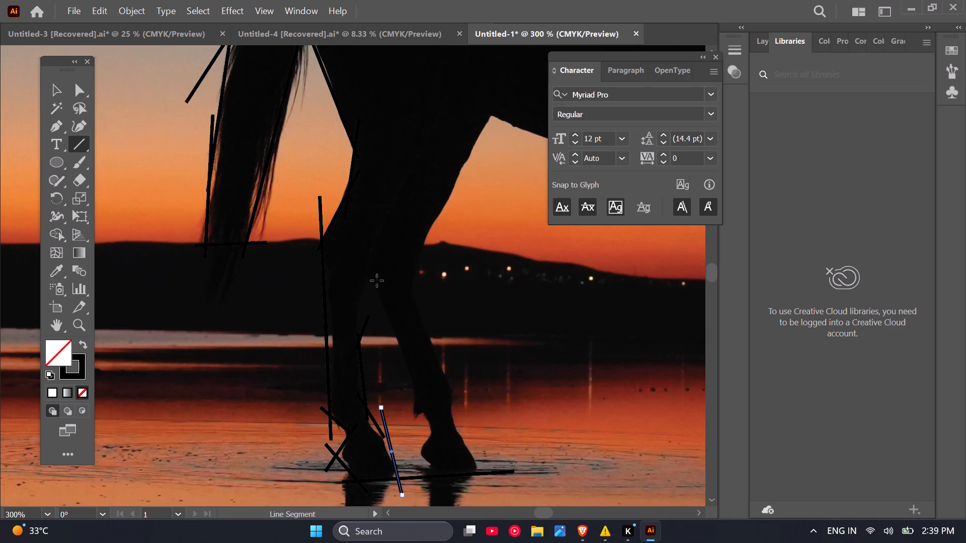
scroll(386, 280, "up", 2)
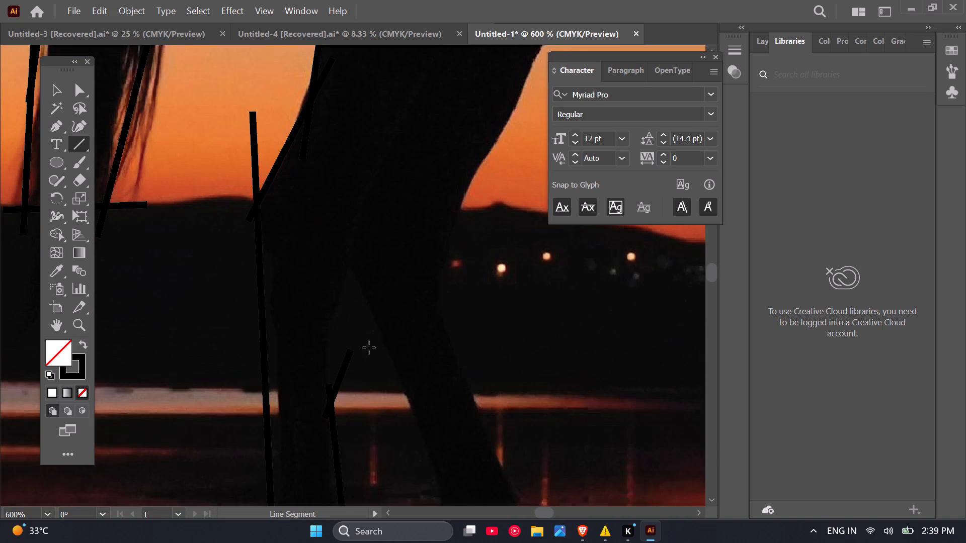
left_click_drag(350, 354, 377, 304)
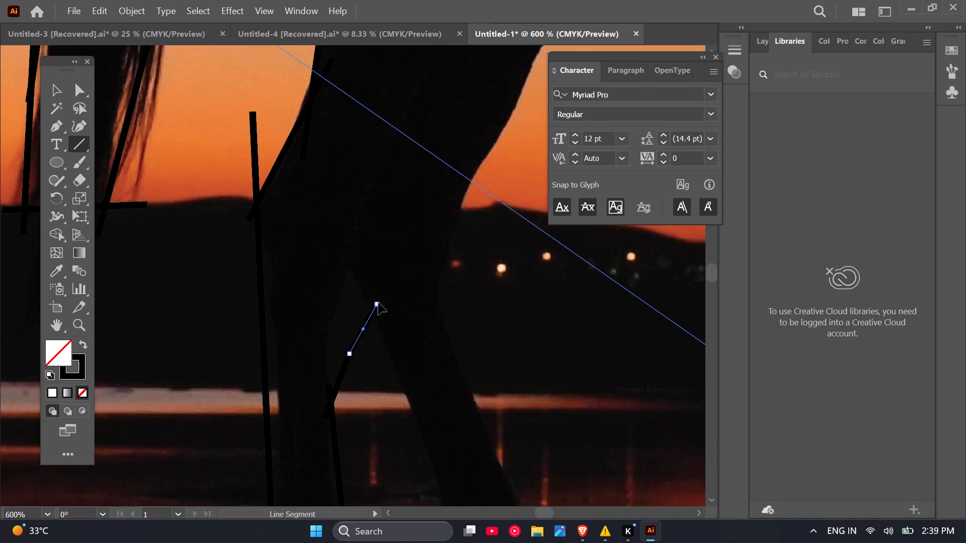
scroll(388, 276, "down", 2)
left_click_drag(374, 282, 423, 385)
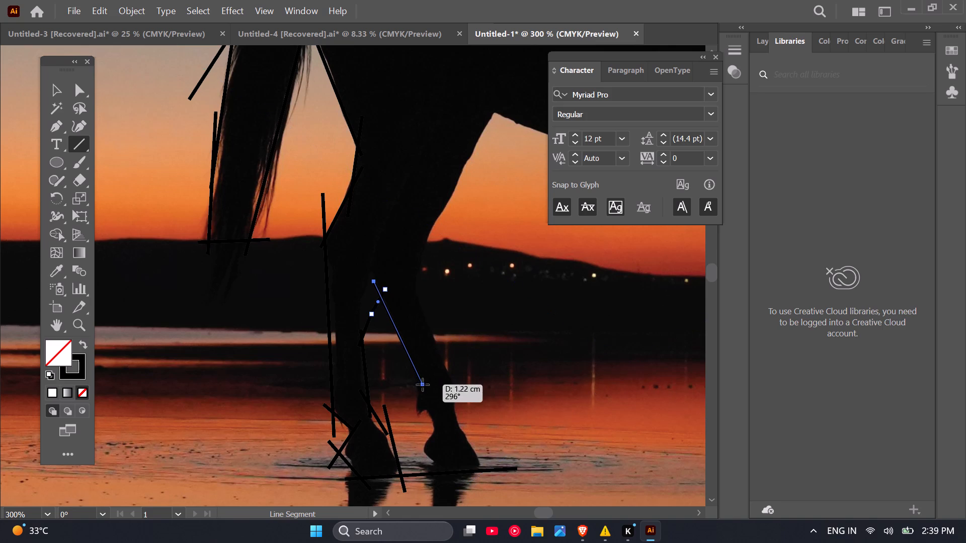
left_click_drag(423, 385, 422, 385)
Draw a short line behind the forward hind leg's fetlock and rotate it slightly to run nearly vertical.
left_click_drag(413, 426, 424, 356)
left_click_drag(410, 420, 416, 409)
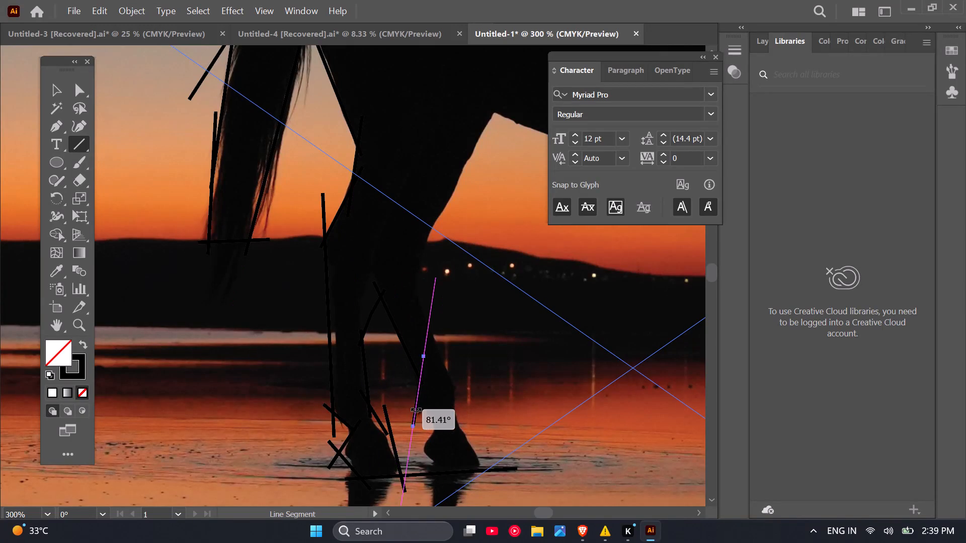
left_click_drag(416, 409, 419, 405)
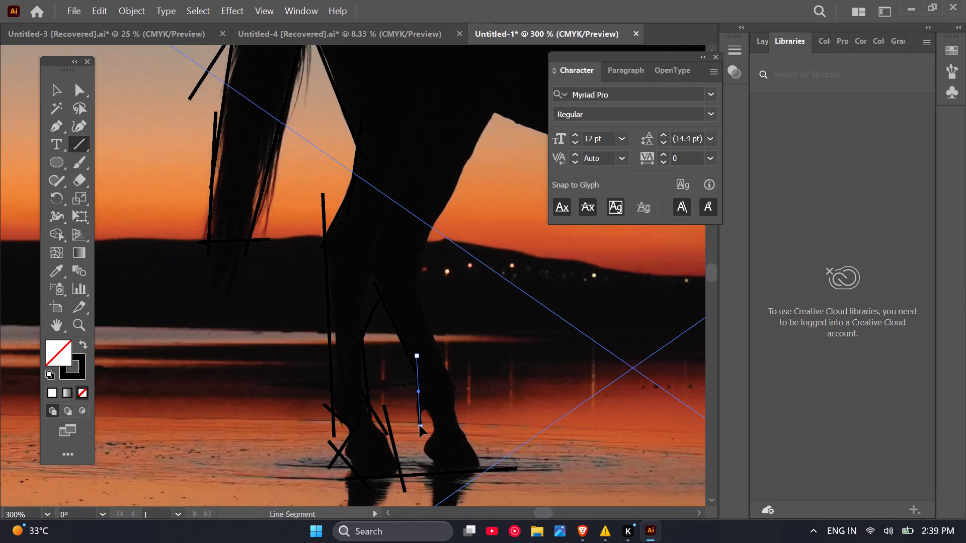
Draw four line segments zigzagging down the back of the forward hind leg, from above the fetlock to the hoof's heel.
left_click_drag(408, 431, 445, 379)
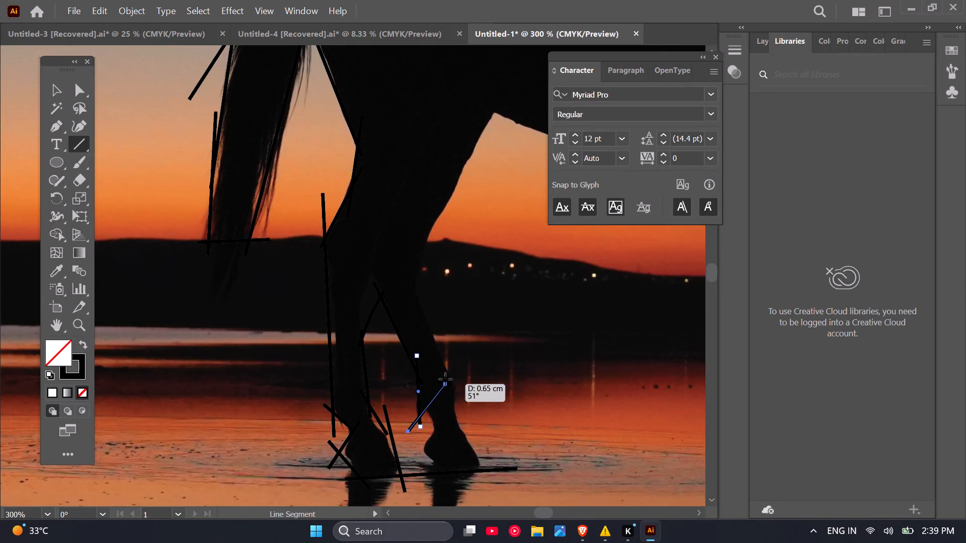
left_click_drag(445, 379, 445, 379)
left_click_drag(414, 401, 442, 429)
left_click_drag(420, 452, 443, 411)
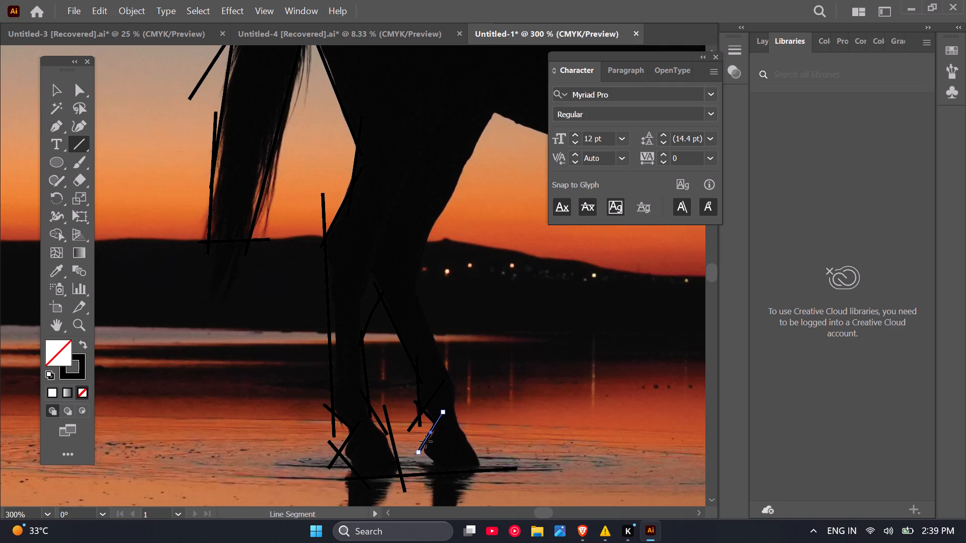
left_click_drag(419, 440, 450, 495)
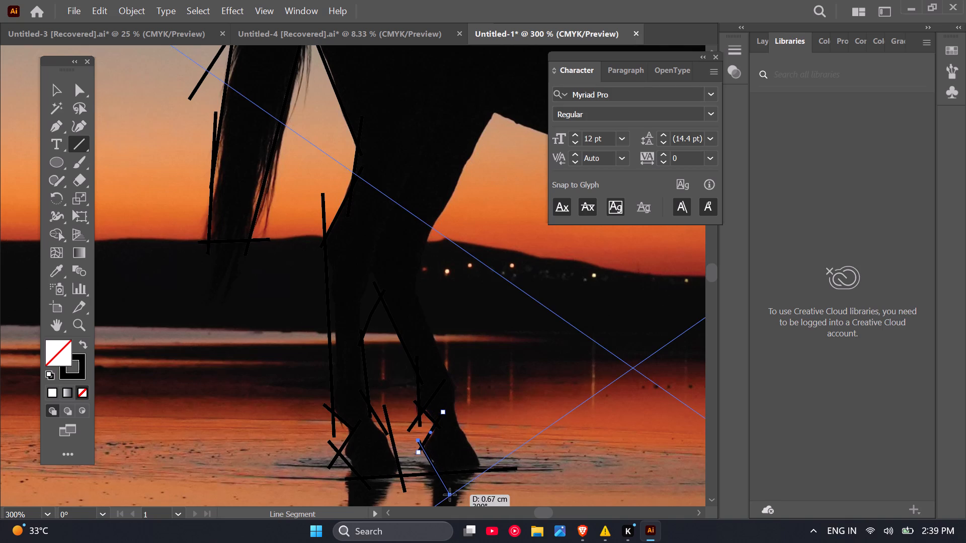
left_click_drag(450, 495, 453, 494)
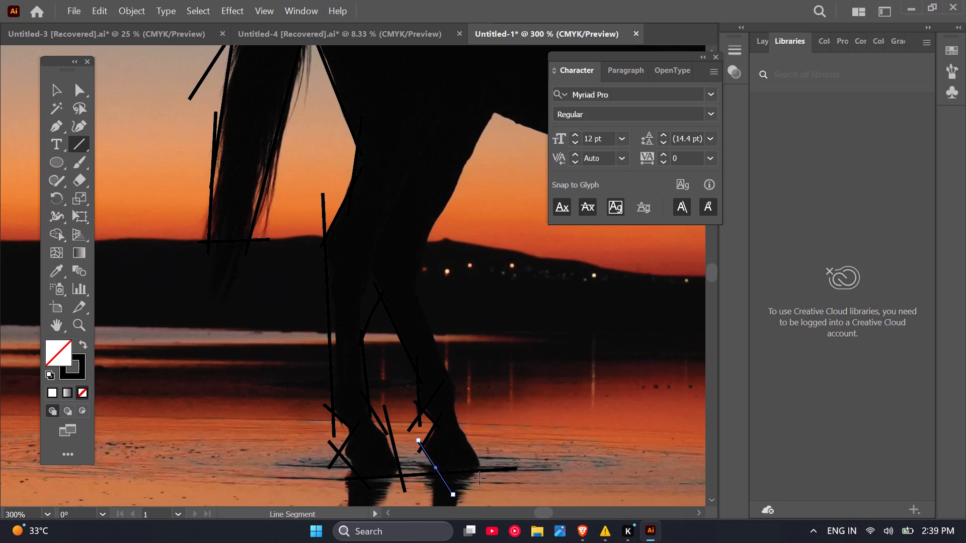
Draw three line segments up the front of the forward hind leg: one at the toe, one along the hoof and one along the pastern.
left_click_drag(479, 478, 484, 434)
left_click_drag(493, 481, 467, 434)
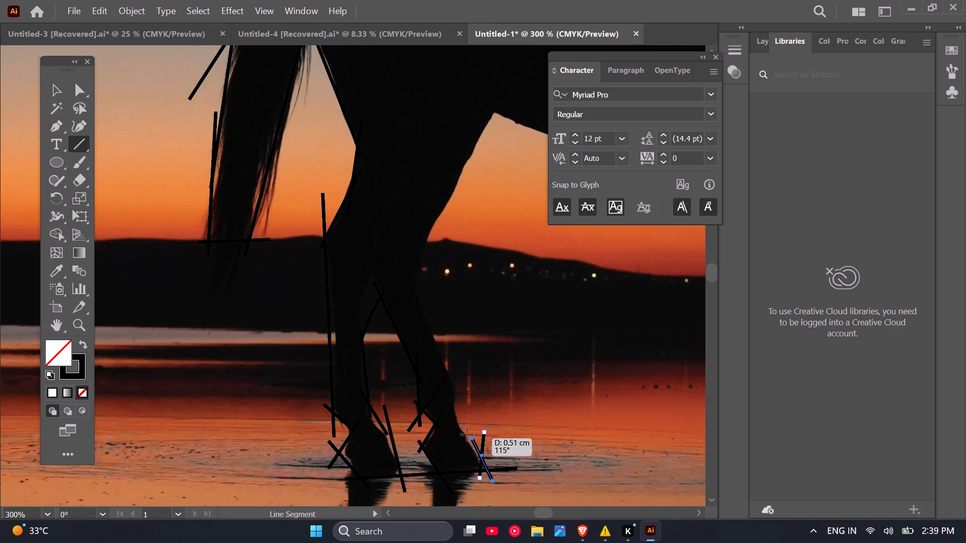
left_click_drag(467, 434, 447, 399)
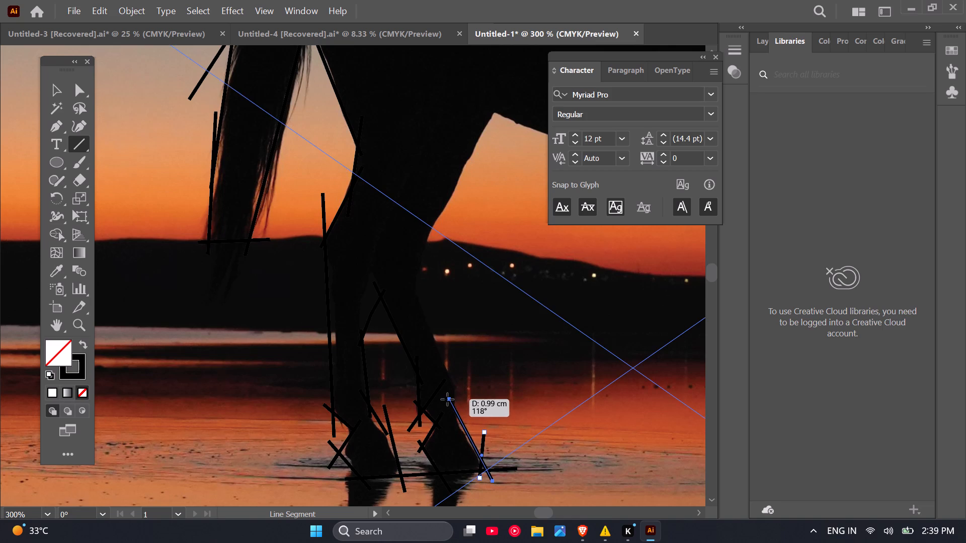
left_click_drag(447, 399, 444, 399)
left_click_drag(463, 445, 455, 383)
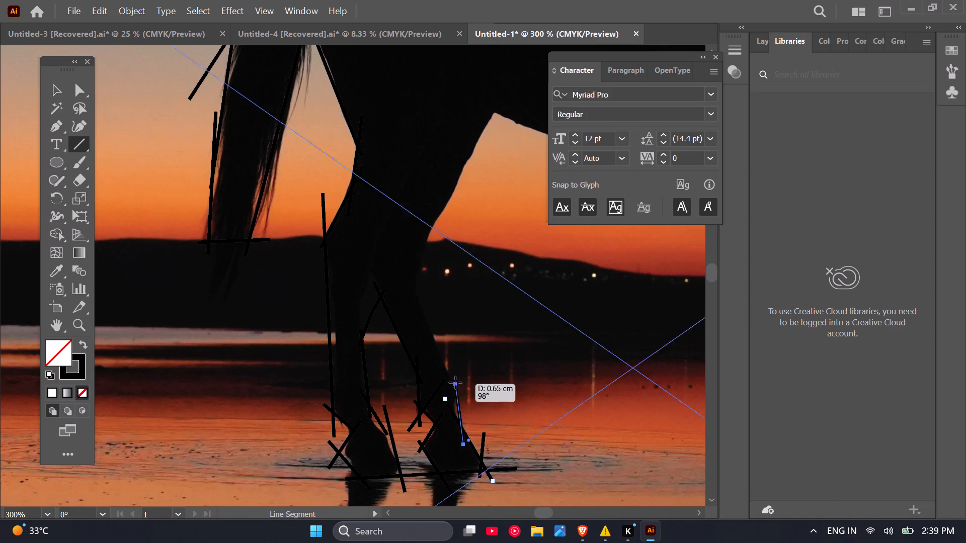
left_click_drag(455, 383, 451, 358)
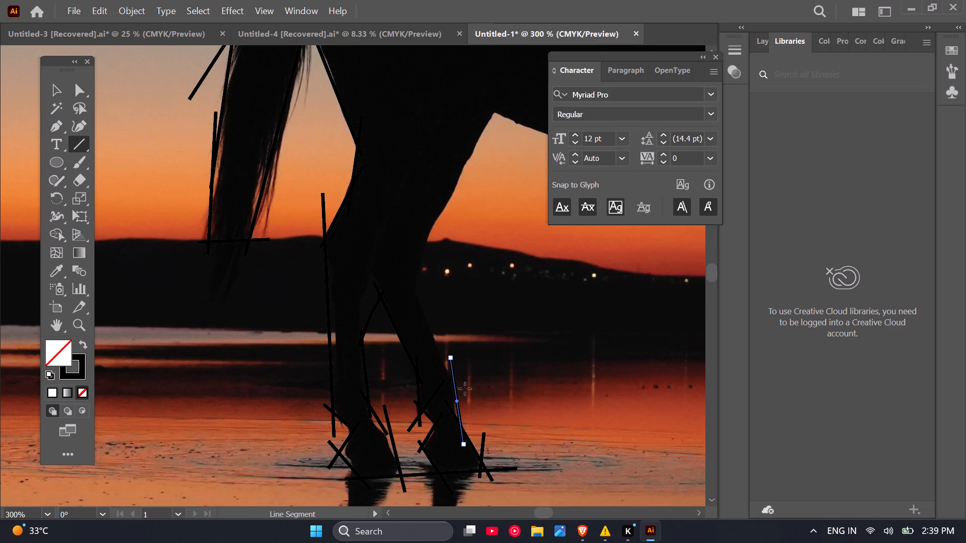
Continue the forward hind leg's front outline with a line up the cannon and one about 2.56 cm up the thigh to the belly.
left_click_drag(465, 402, 407, 257)
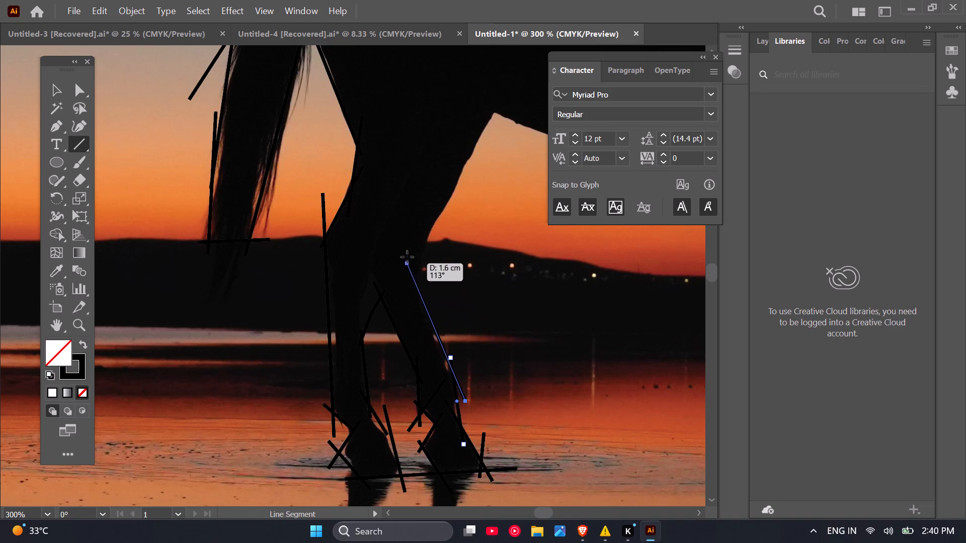
left_click_drag(407, 257, 473, 383)
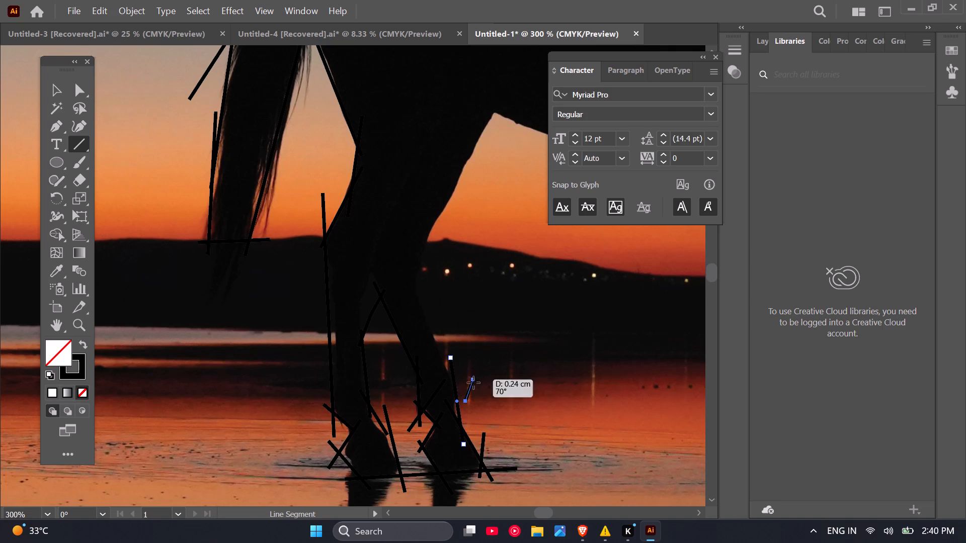
left_click_drag(473, 383, 413, 284)
left_click_drag(410, 306, 417, 201)
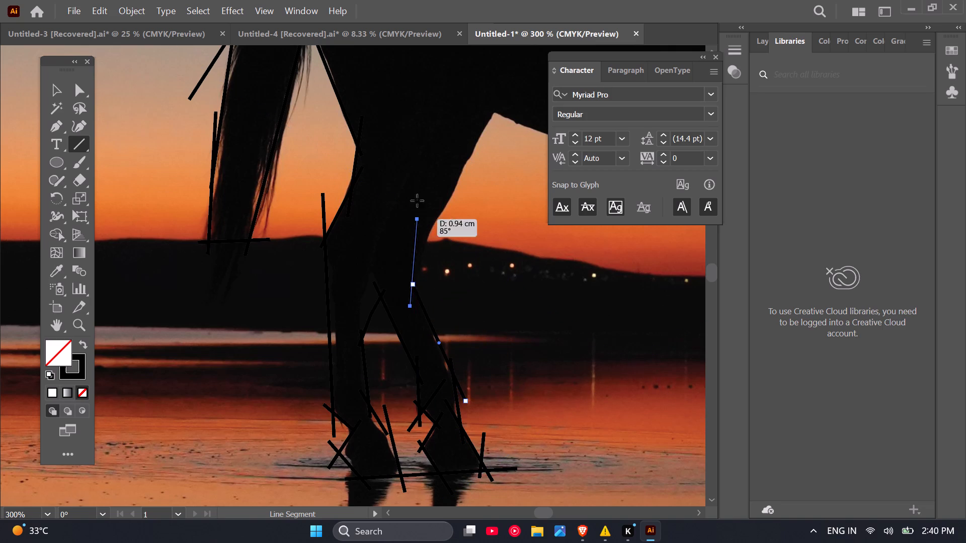
left_click_drag(417, 201, 501, 86)
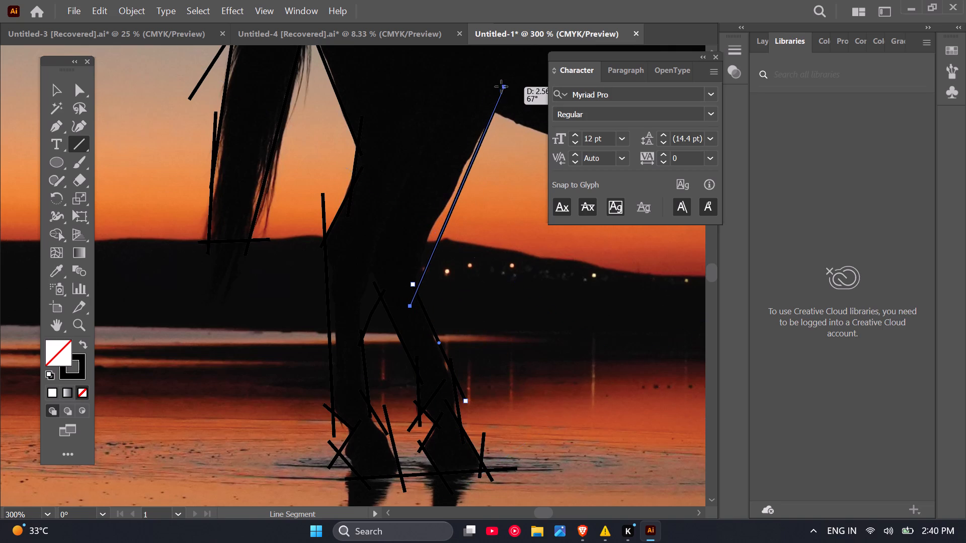
left_click_drag(501, 86, 501, 85)
Draw an ellipse about 4.27 × 1.5 cm with its lower edge following the horse's belly.
scroll(289, 283, "down", 3)
scroll(392, 238, "up", 3)
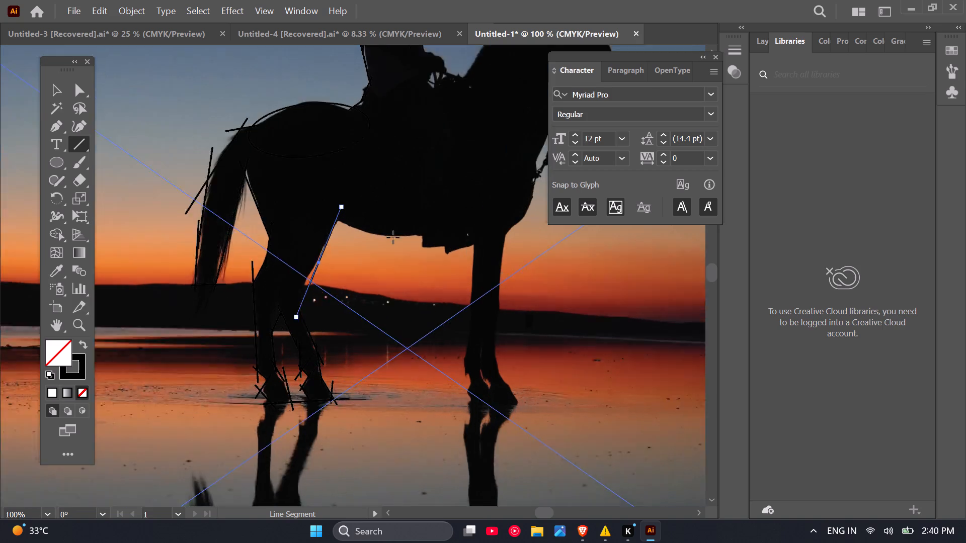
left_click(60, 165)
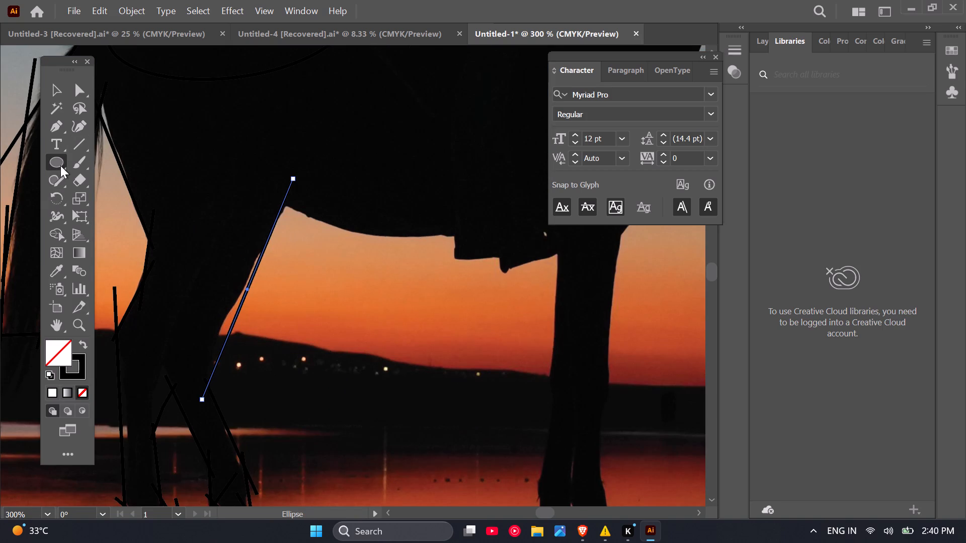
left_click_drag(233, 115, 570, 246)
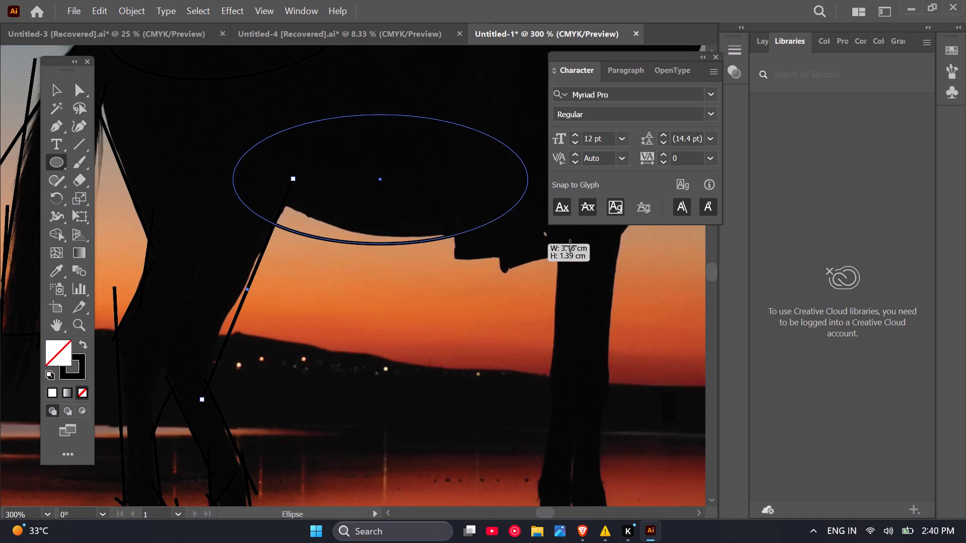
left_click_drag(570, 246, 632, 256)
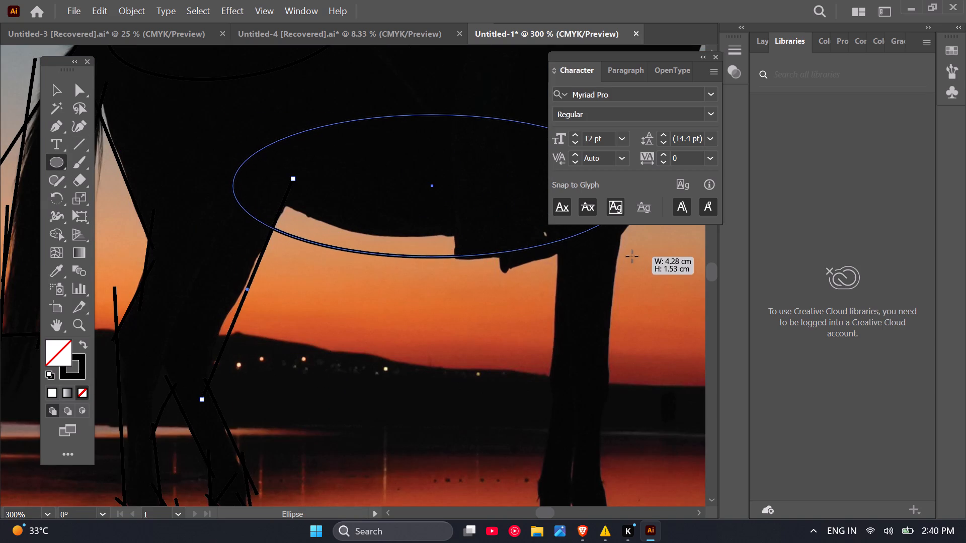
left_click_drag(632, 256, 631, 254)
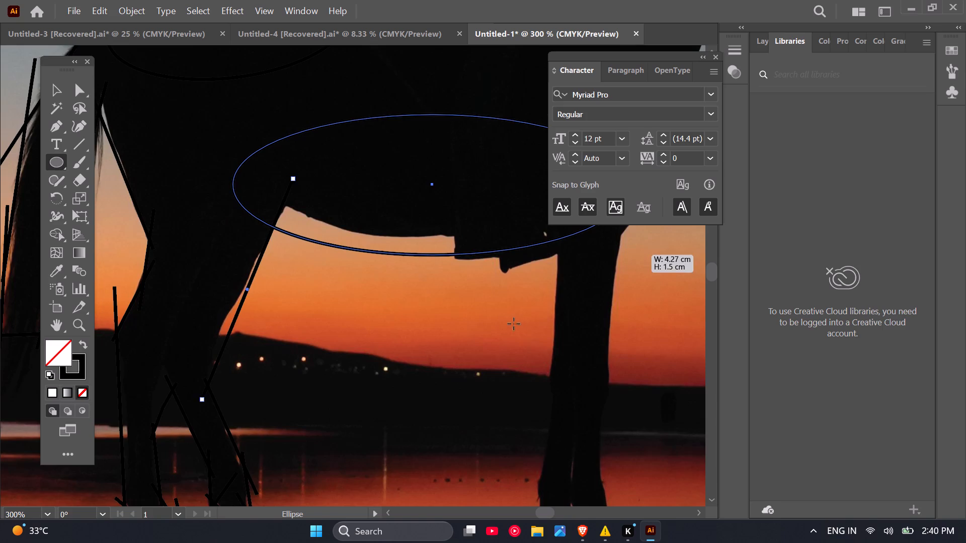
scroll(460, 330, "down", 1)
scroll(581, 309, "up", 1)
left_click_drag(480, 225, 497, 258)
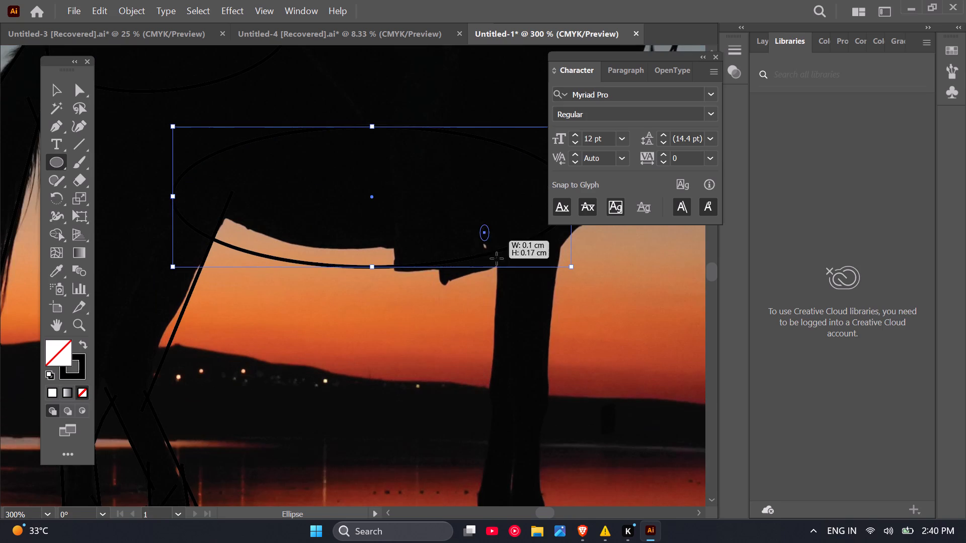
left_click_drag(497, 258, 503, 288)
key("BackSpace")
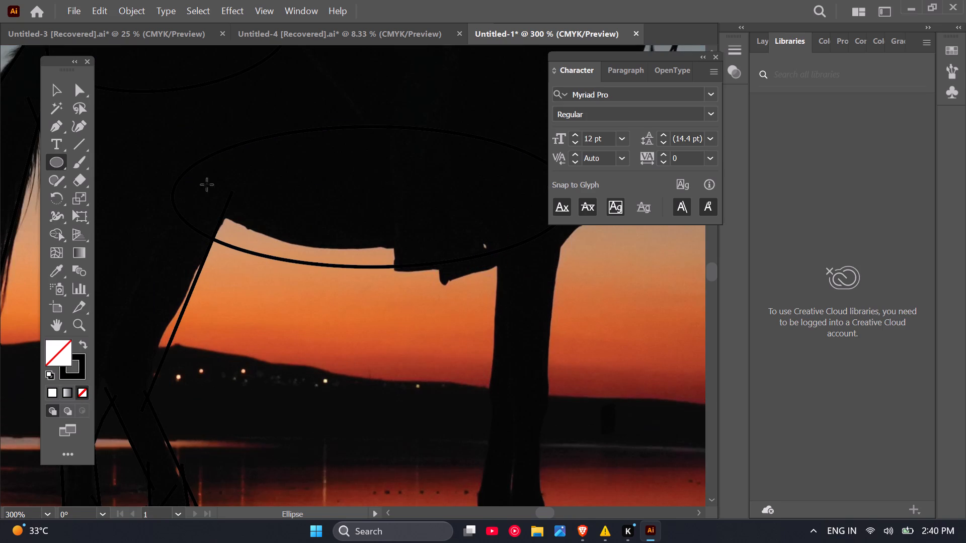
Draw a line about 0.9 cm slanting from the girth to the foreleg's top, and a long line down the foreleg's back edge.
left_click(82, 146)
left_click_drag(469, 209, 510, 282)
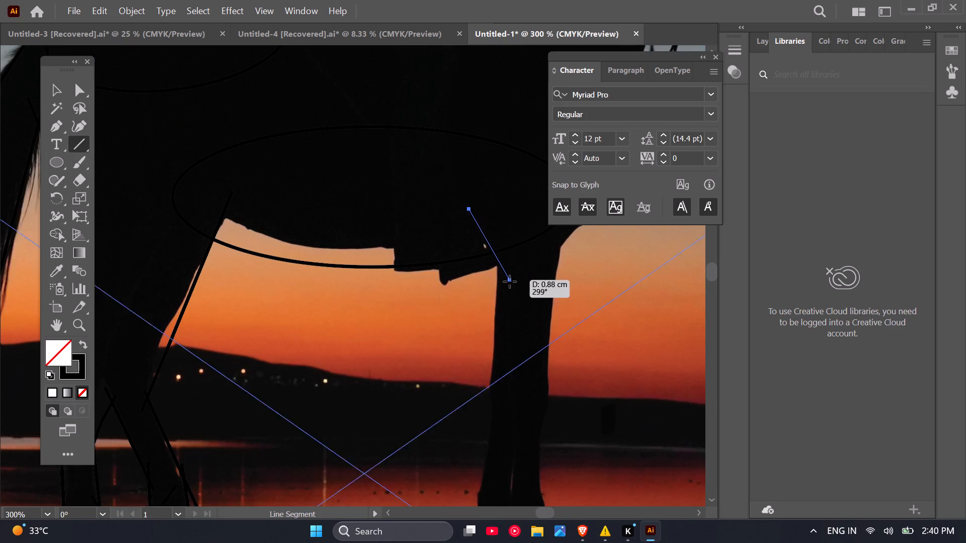
left_click_drag(510, 282, 510, 286)
left_click_drag(509, 244, 476, 447)
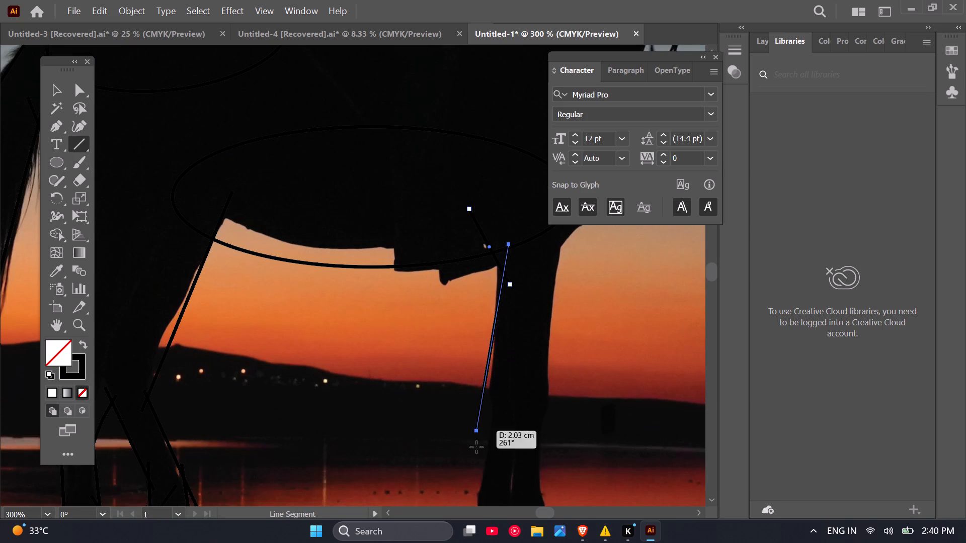
left_click_drag(476, 447, 482, 476)
Draw two crossing line segments behind the rear foreleg's fetlock, one extending the leg's back edge and one slanting in to the pastern.
scroll(497, 309, "down", 2)
scroll(483, 471, "up", 3)
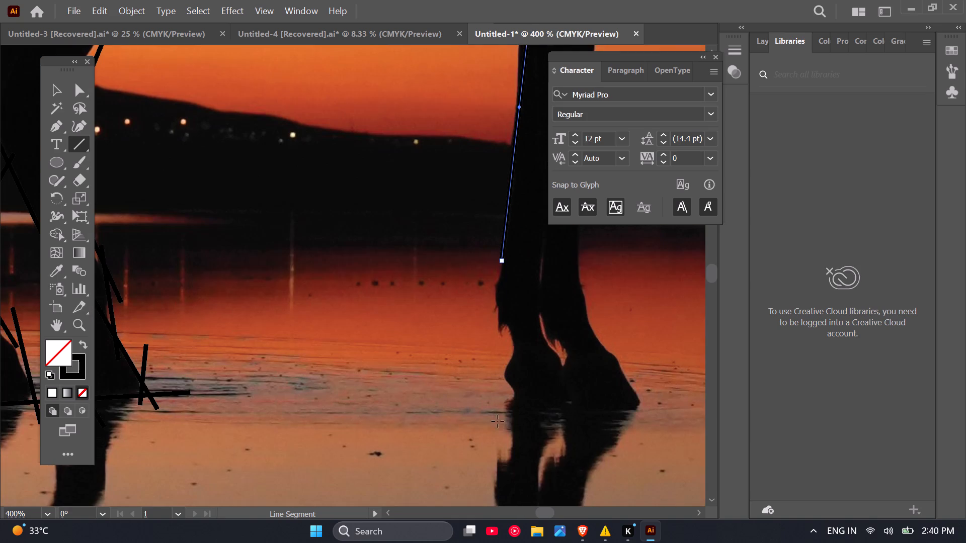
left_click_drag(516, 217, 488, 321)
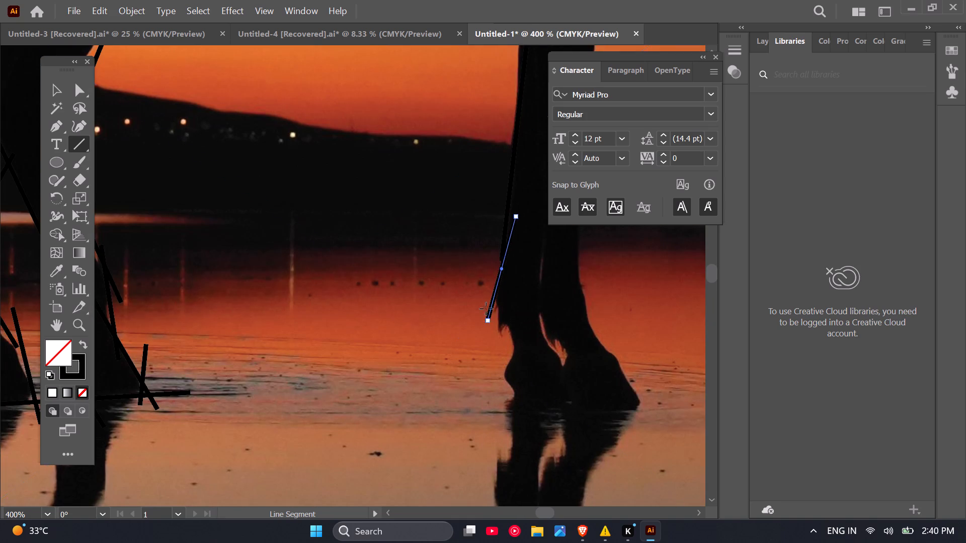
scroll(486, 309, "down", 2)
scroll(509, 364, "up", 3)
left_click_drag(413, 144, 437, 178)
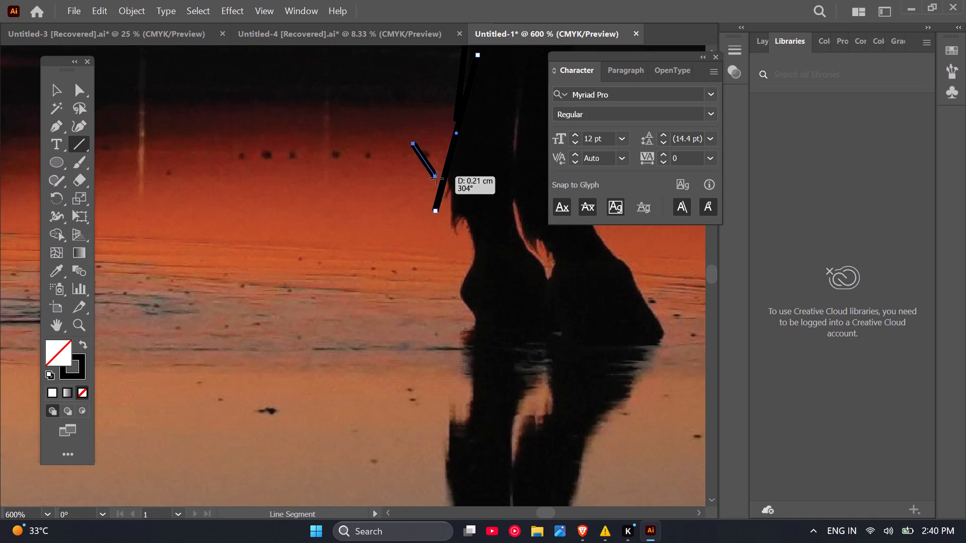
left_click_drag(437, 178, 480, 254)
Draw a line about 0.7 cm behind the rear foreleg's pastern and a shorter crossing line along its heel.
scroll(486, 289, "down", 1)
scroll(485, 342, "up", 3)
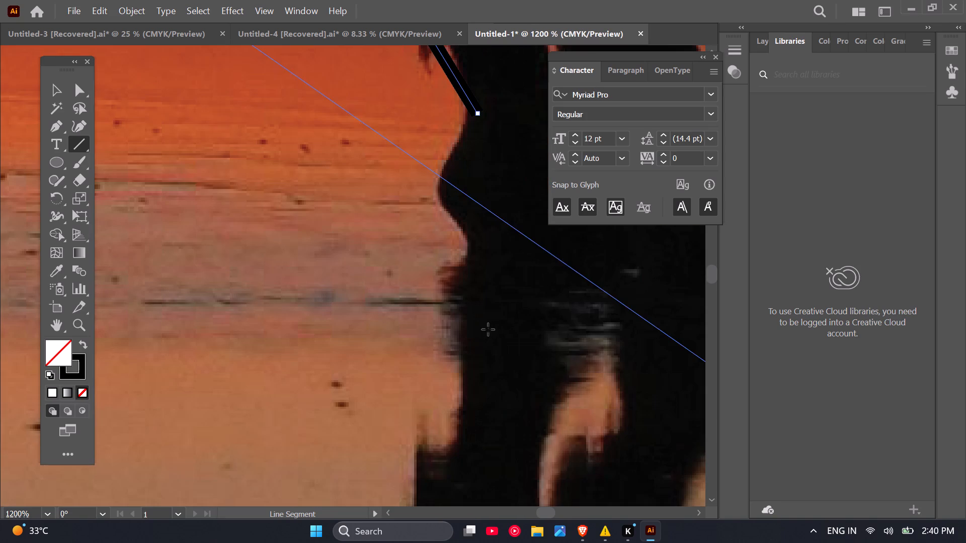
left_click(434, 252)
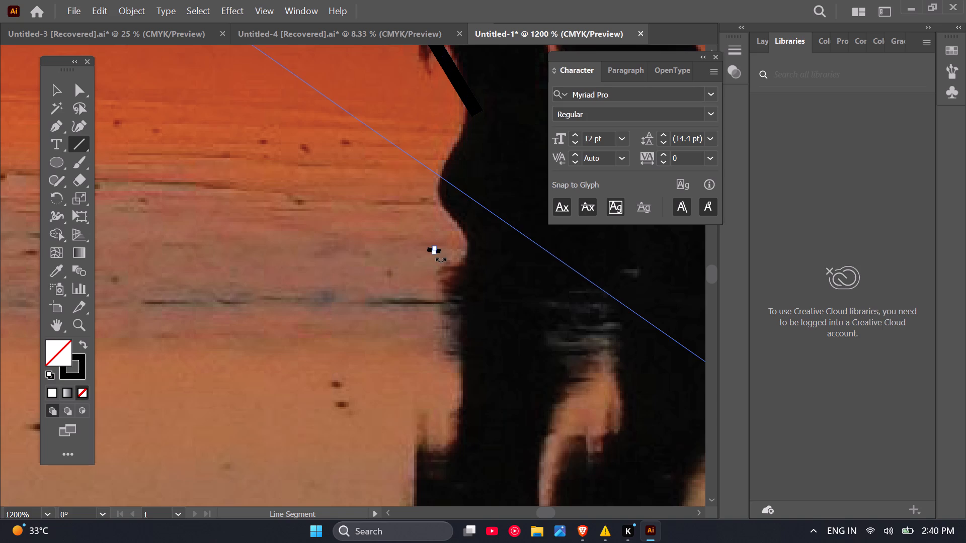
key("BackSpace")
left_click_drag(421, 224, 492, 42)
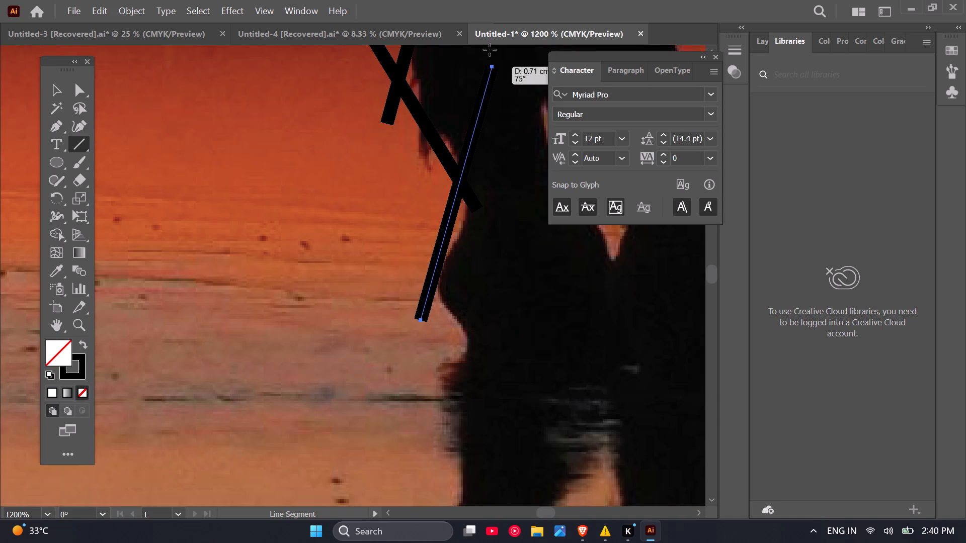
scroll(446, 299, "down", 2)
scroll(516, 382, "up", 2)
left_click_drag(334, 161, 387, 240)
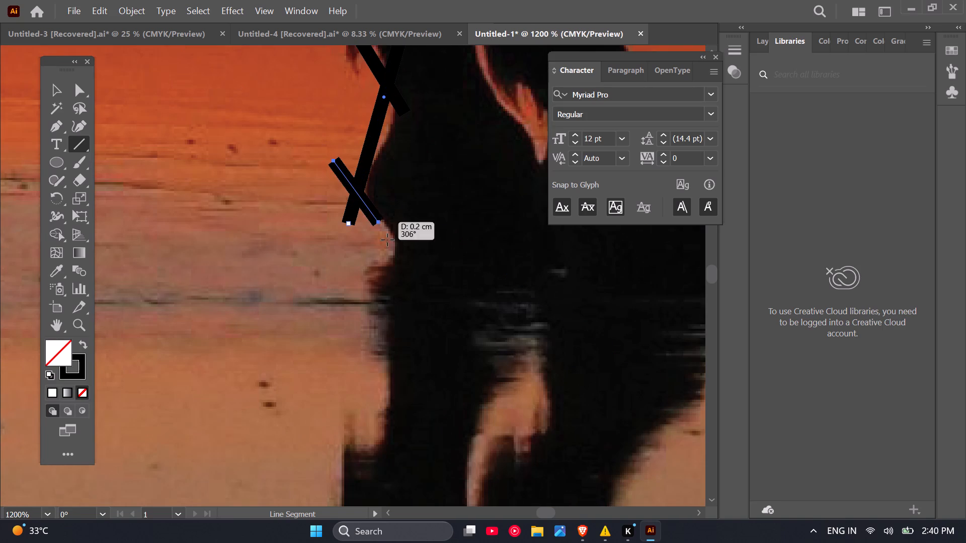
left_click_drag(387, 240, 412, 266)
Draw a nearly horizontal ground line about 1.52 cm long beneath both front hooves.
scroll(379, 308, "down", 2)
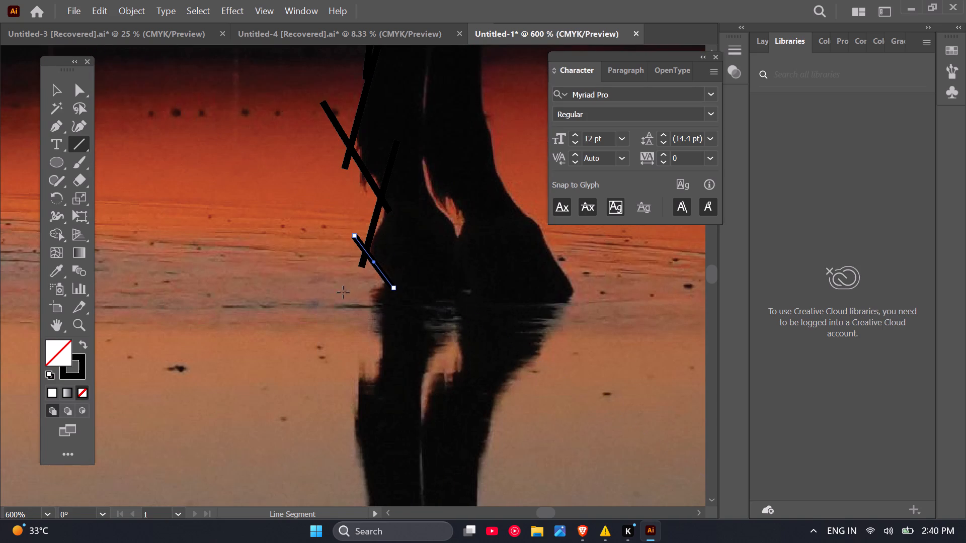
left_click_drag(338, 290, 622, 301)
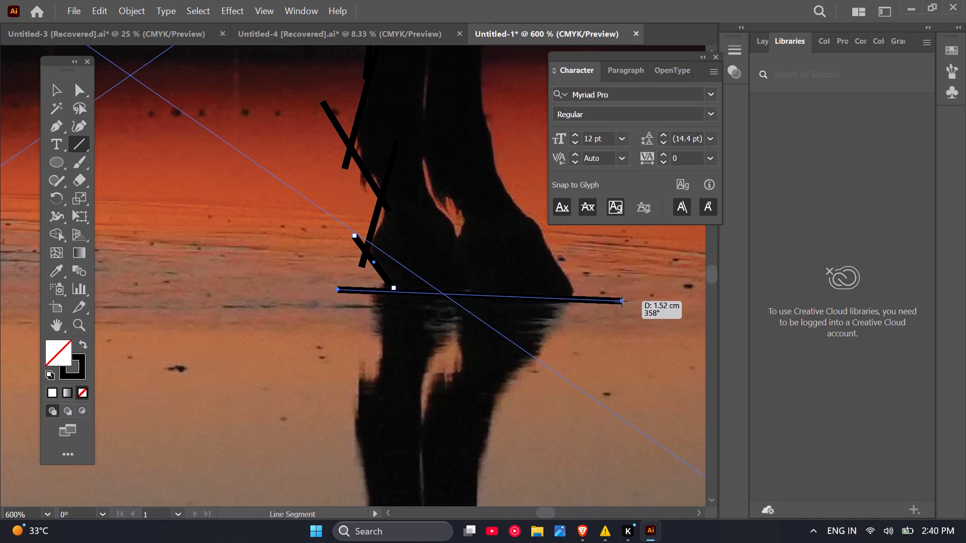
Draw three line segments between the forelegs: one about 0.67 cm along the pastern, one between the hooves and one up the gap.
scroll(453, 314, "down", 1)
scroll(520, 280, "up", 2)
scroll(417, 314, "down", 2)
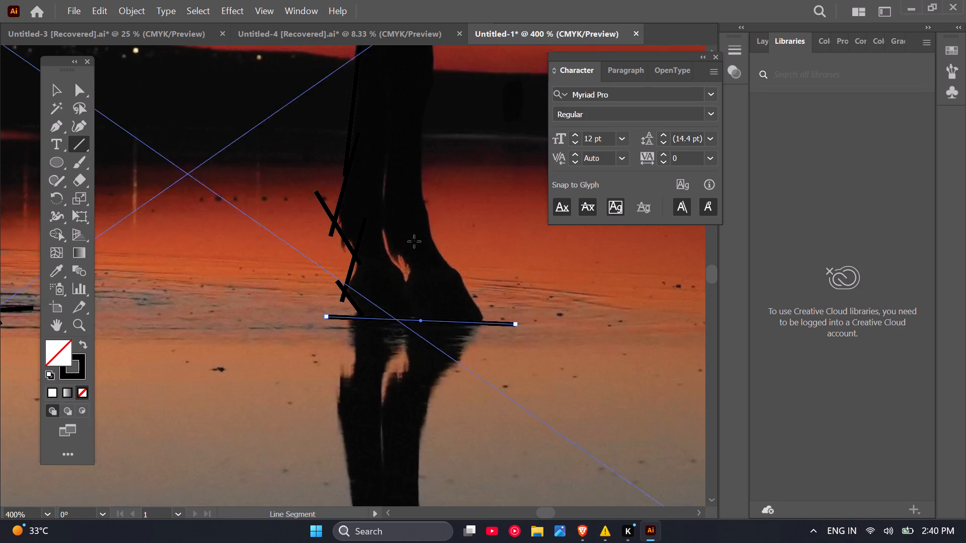
left_click_drag(410, 285, 370, 211)
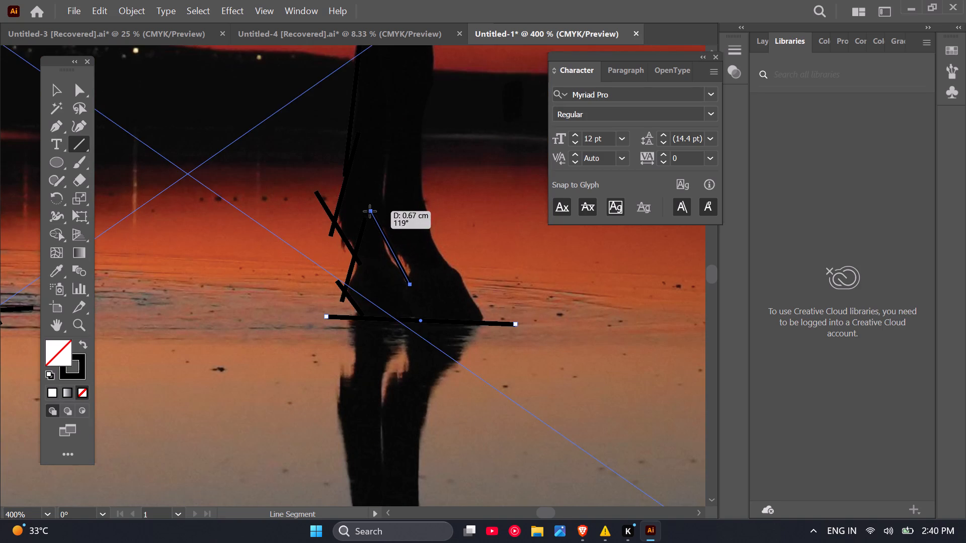
left_click_drag(370, 211, 368, 213)
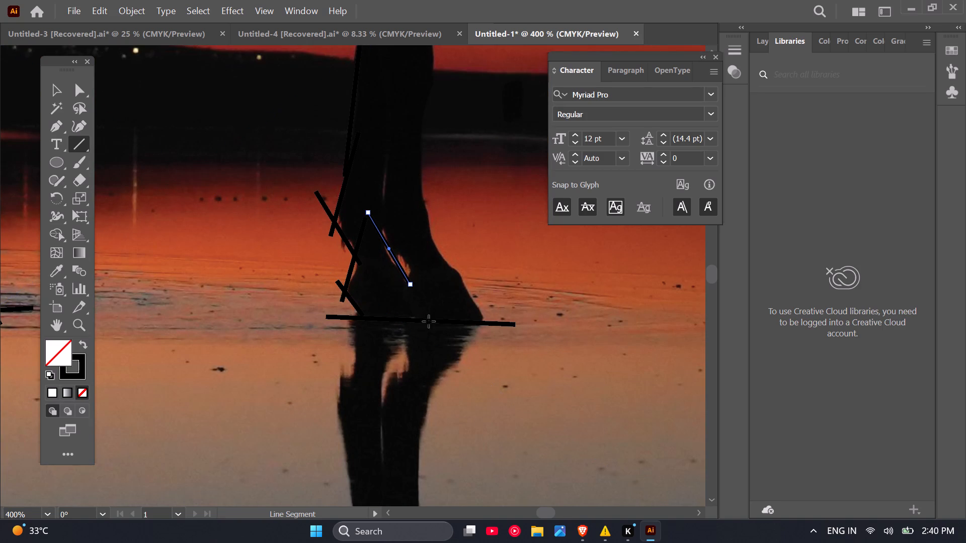
left_click_drag(411, 331, 406, 266)
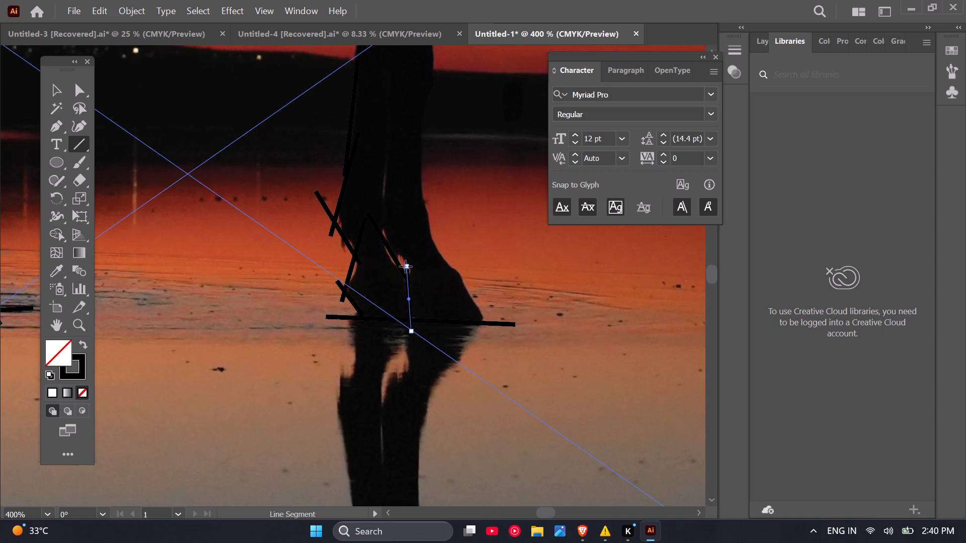
left_click_drag(375, 238, 388, 134)
scroll(364, 193, "down", 1)
scroll(409, 136, "up", 1)
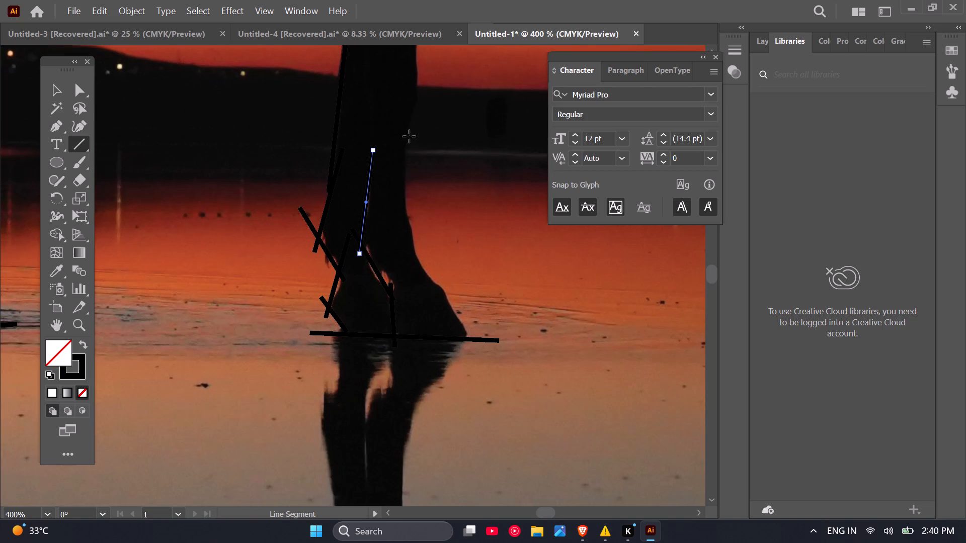
Draw a line about 1.08 cm long down the leading edge of the front foreleg, ending above its fetlock.
left_click_drag(416, 48, 419, 102)
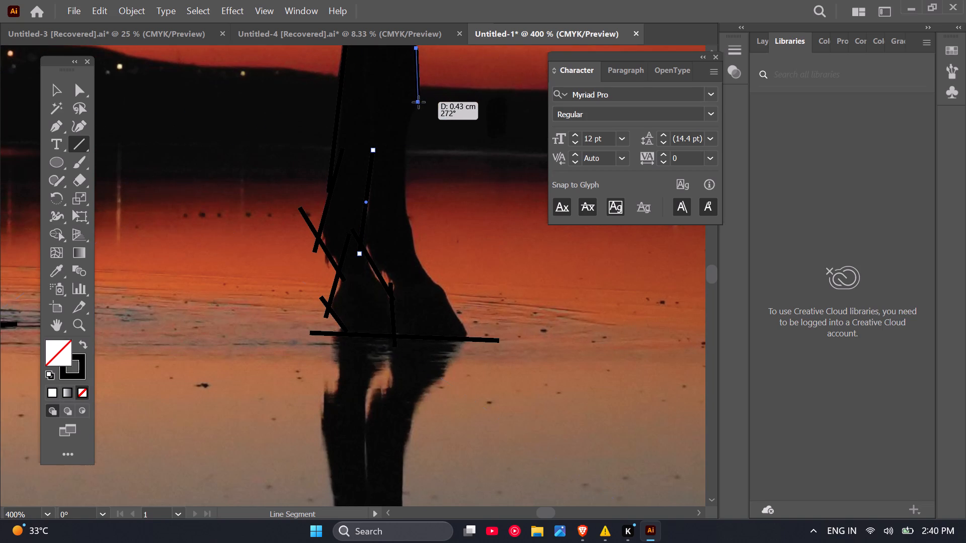
left_click_drag(419, 102, 406, 183)
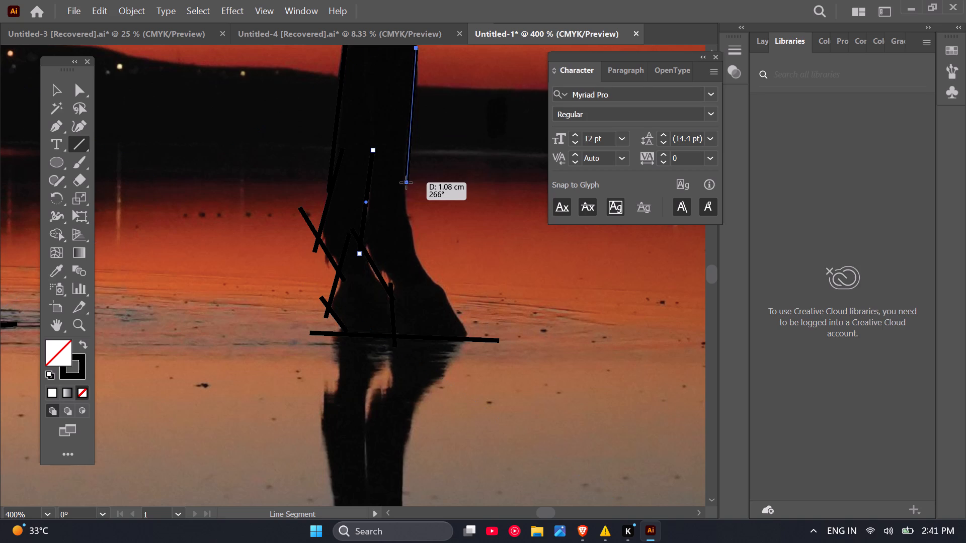
left_click_drag(406, 183, 405, 183)
Draw four overlapping line segments down the front foreleg's leading edge: two crossing above the fetlock, one along the pastern and one past the hoof.
left_click_drag(431, 127, 392, 227)
left_click_drag(397, 158, 422, 293)
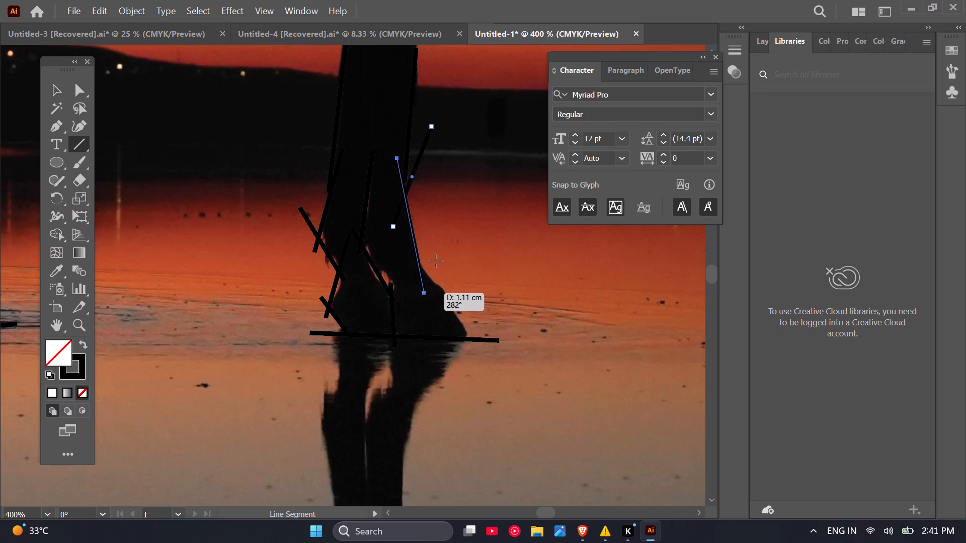
left_click_drag(400, 249, 454, 302)
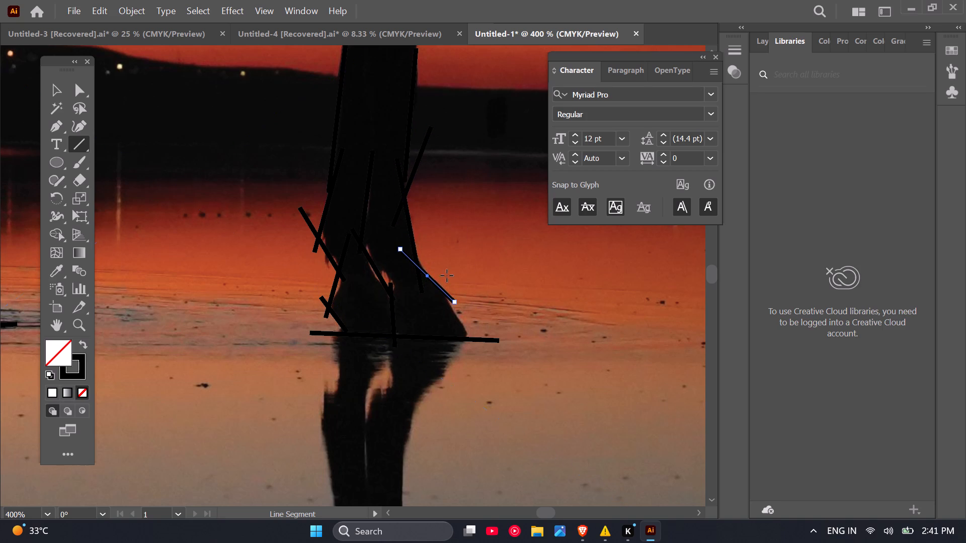
left_click_drag(434, 273, 486, 370)
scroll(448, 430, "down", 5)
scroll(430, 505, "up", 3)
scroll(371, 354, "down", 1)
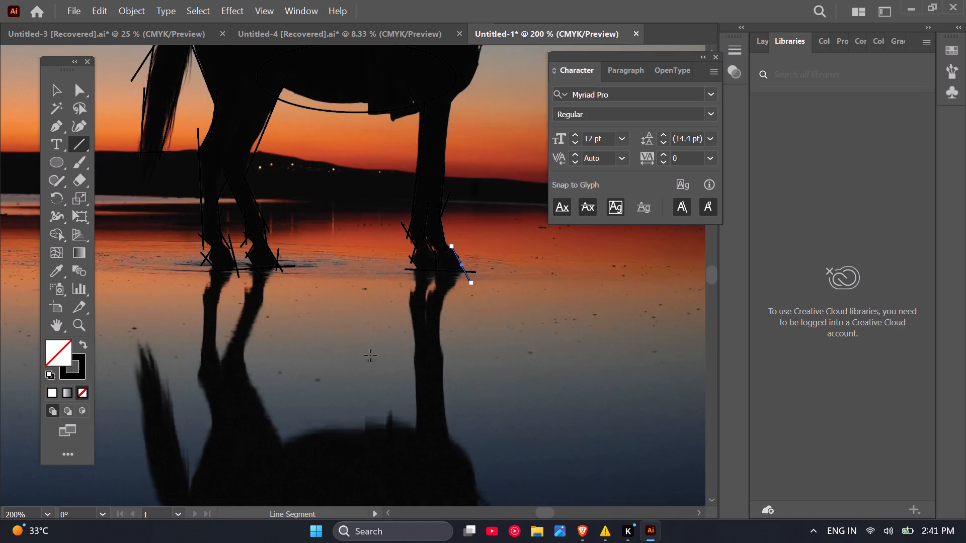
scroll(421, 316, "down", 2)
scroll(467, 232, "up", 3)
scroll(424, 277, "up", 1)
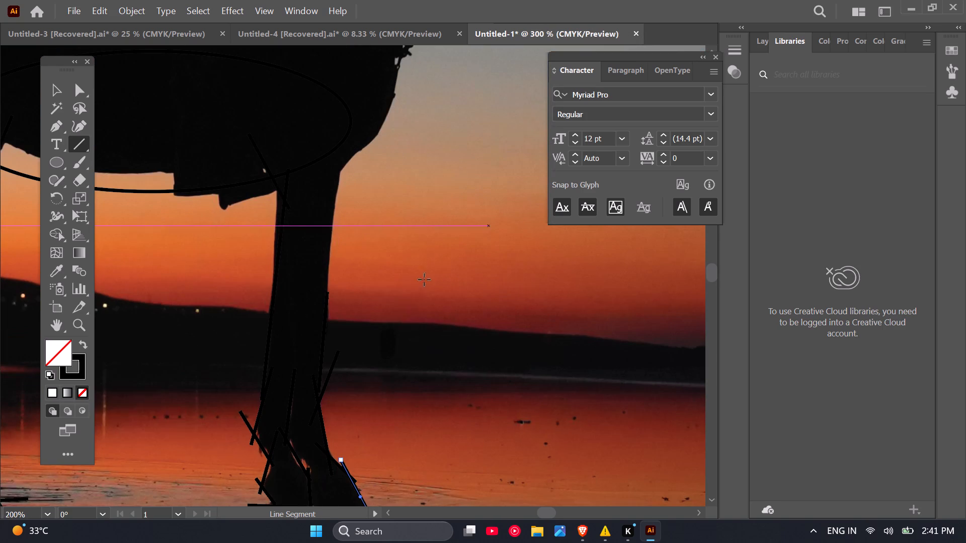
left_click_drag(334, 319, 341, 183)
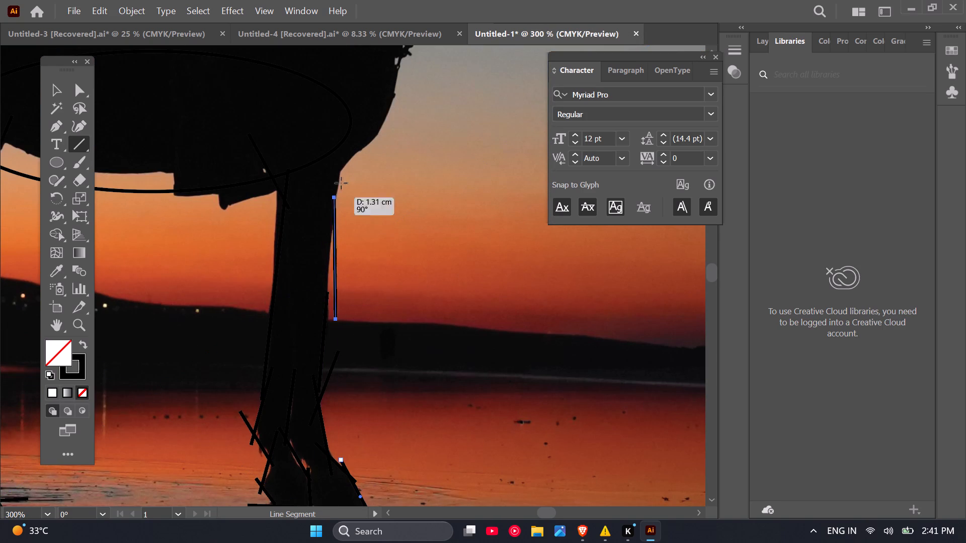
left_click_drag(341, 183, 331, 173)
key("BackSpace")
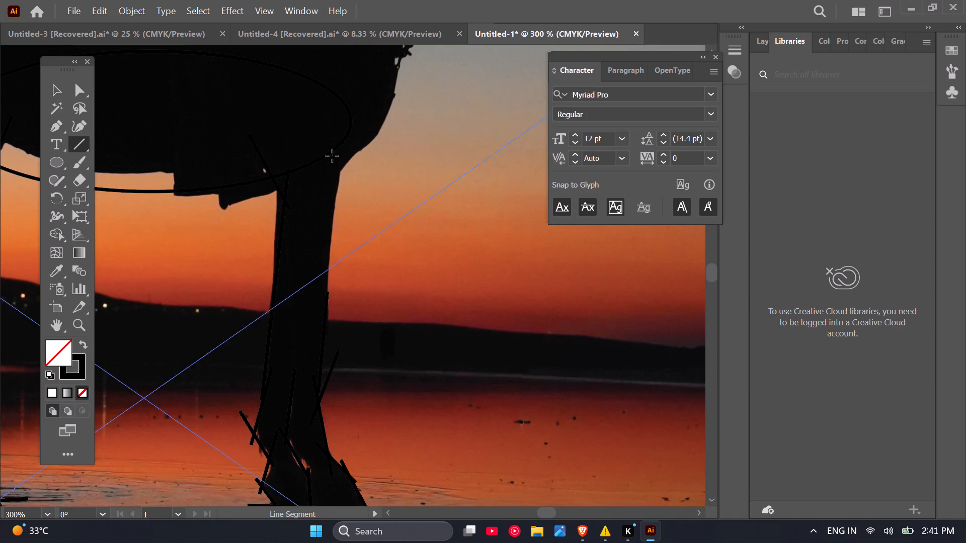
Draw a near-vertical line along the foreleg's upper front edge and a crossing line slanting up along the base of the chest.
left_click_drag(332, 155, 329, 302)
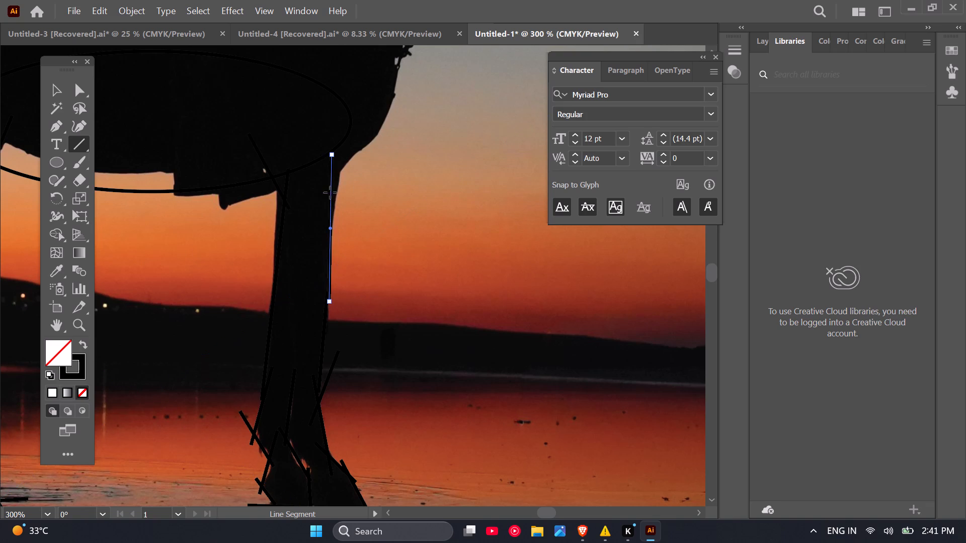
left_click_drag(327, 192, 387, 119)
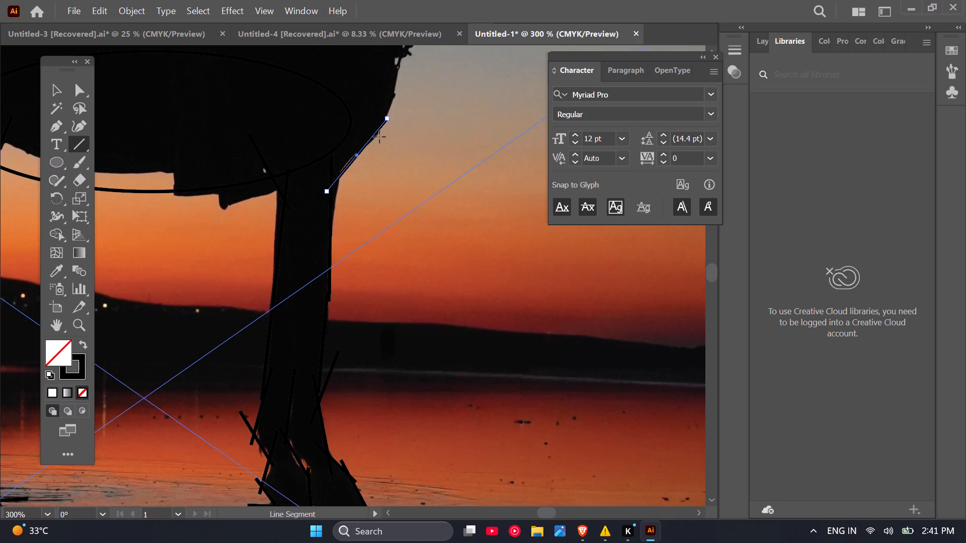
Draw a steep line segment up the horse's lower chest, from the slanted chest-base line to the rein knot.
key("space")
key("space")
key("space")
key("space")
key("space")
key("space")
key("space")
key("space")
key("space")
key("space")
key("space")
key("space")
key("space")
key("space")
key("space")
key("space")
key("space")
key("space")
key("space")
key("space")
left_click_drag(379, 143, 314, 313)
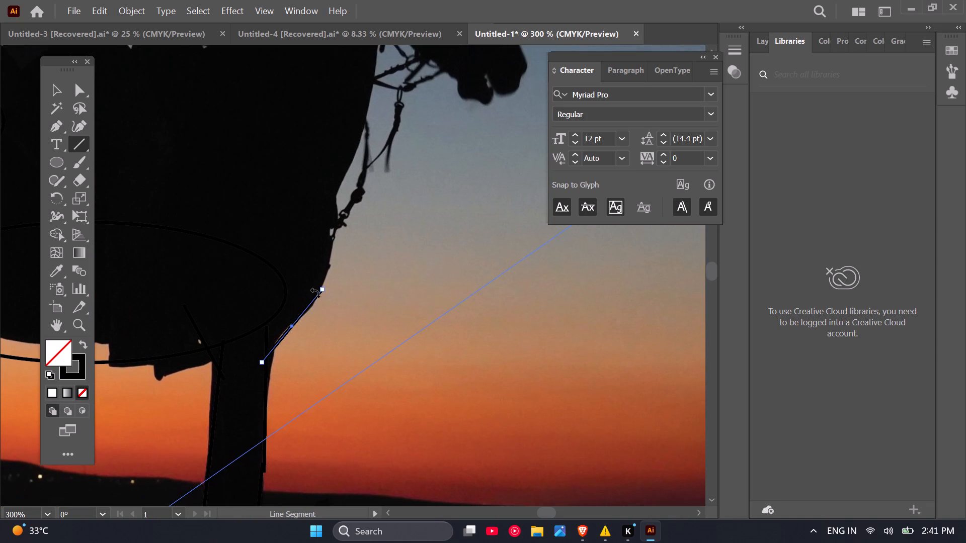
left_click_drag(320, 308, 340, 212)
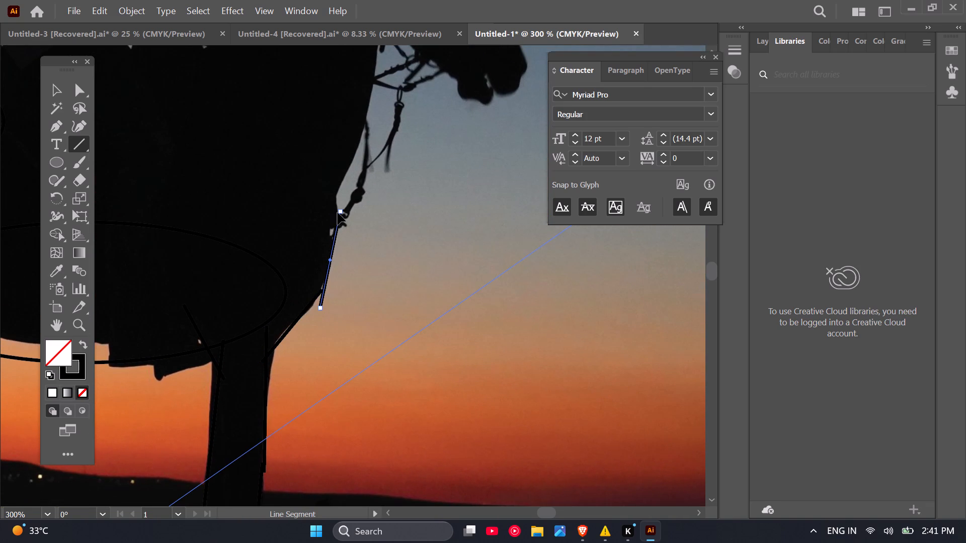
Draw a short line across the top of the chest line at the rein knot, leaning back into the neck.
key("space")
key("space")
key("space")
key("space")
key("space")
key("space")
key("space")
key("space")
key("space")
key("space")
key("space")
key("space")
left_click_drag(341, 236, 325, 317)
left_click_drag(327, 311, 327, 308)
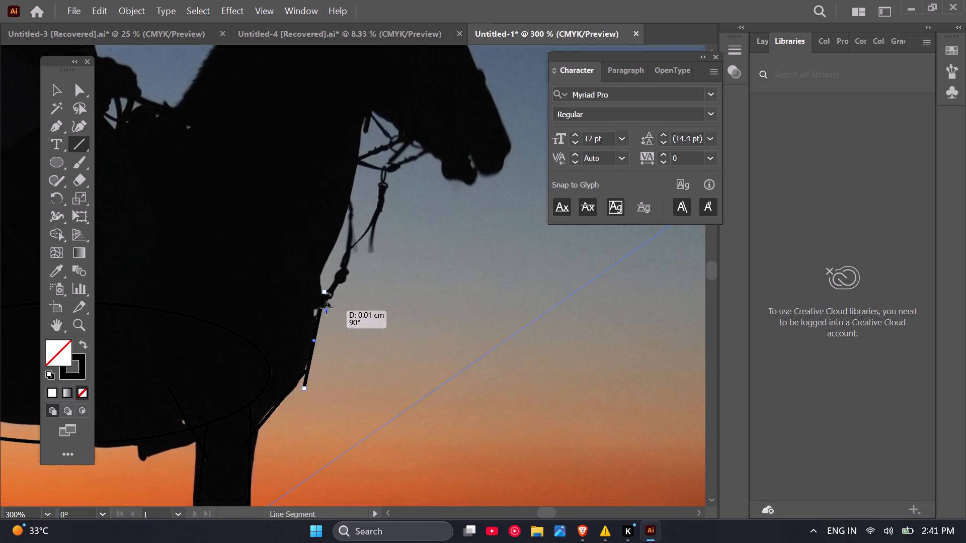
left_click_drag(327, 308, 316, 250)
Draw a line about 2.14 cm long up the underside of the neck, from the chest to the throat.
scroll(330, 319, "down", 1)
scroll(364, 247, "up", 1)
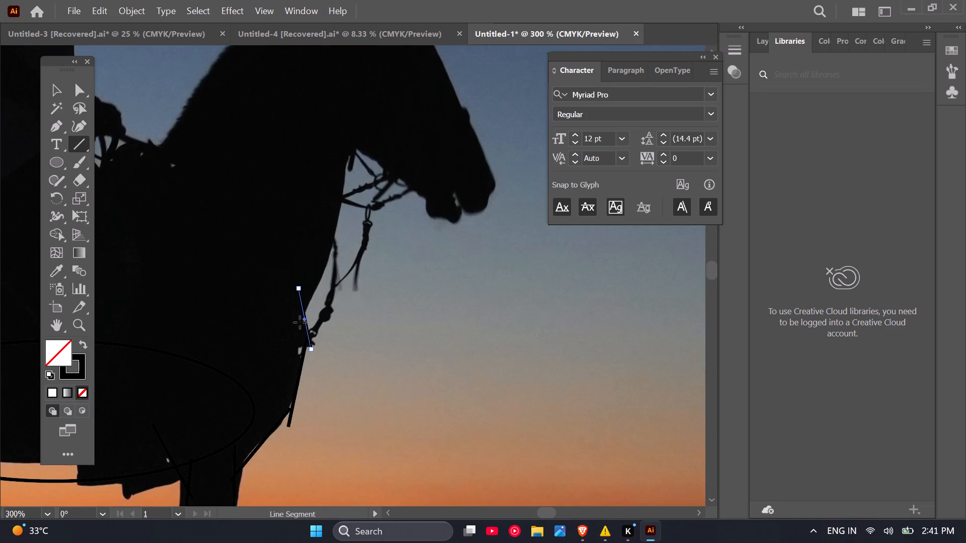
left_click_drag(292, 330, 354, 150)
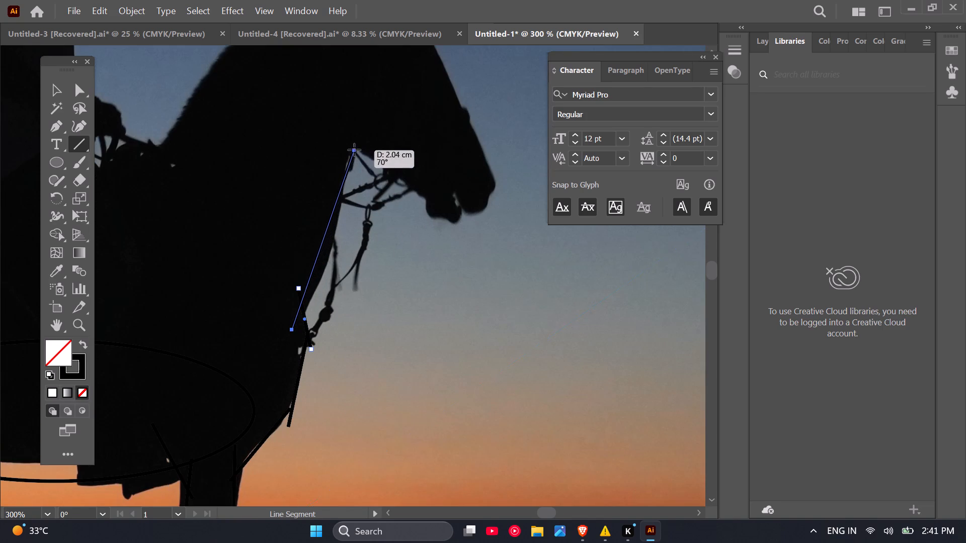
left_click_drag(354, 150, 357, 141)
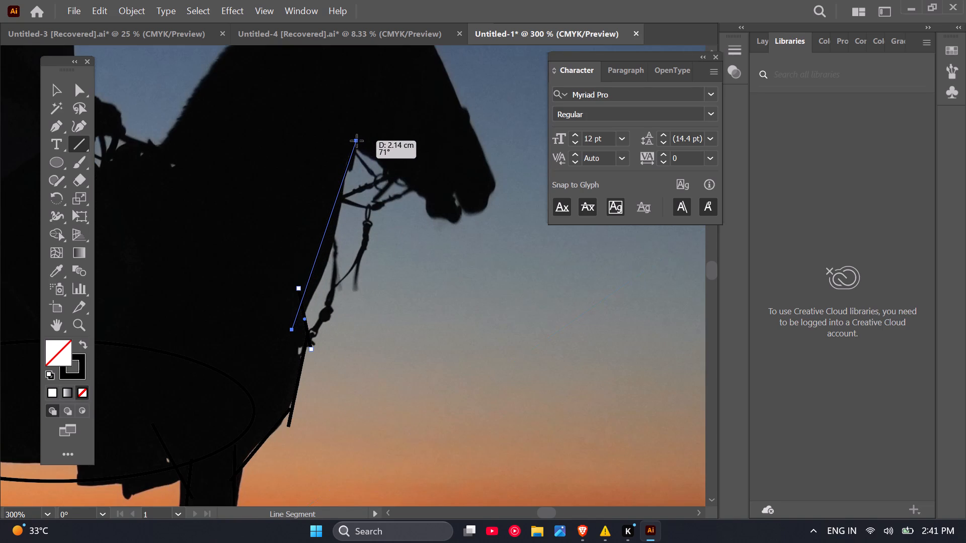
left_click_drag(357, 141, 357, 142)
Draw a line about 1.17 cm long along the lower jaw, from above the throat corner to the chin.
scroll(338, 224, "down", 1)
scroll(435, 161, "up", 3)
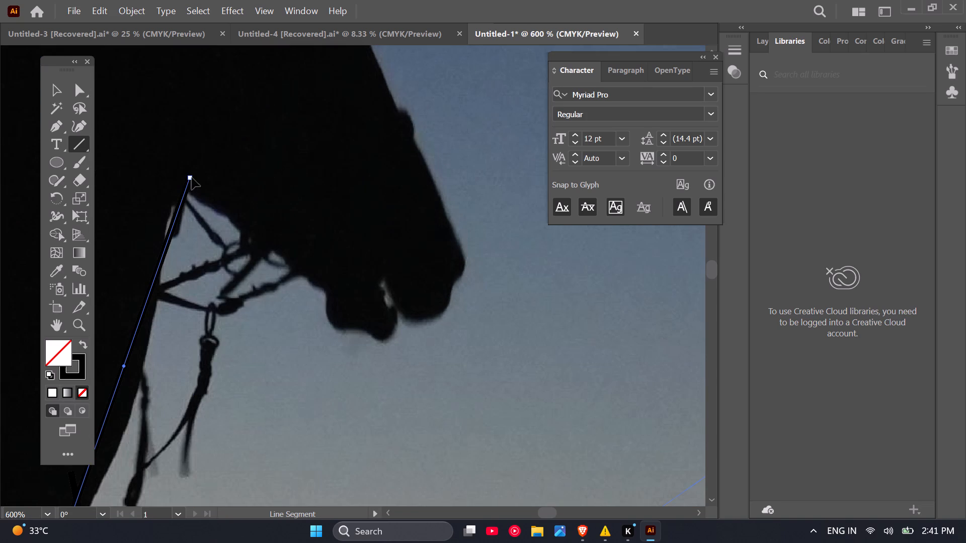
left_click_drag(159, 169, 335, 301)
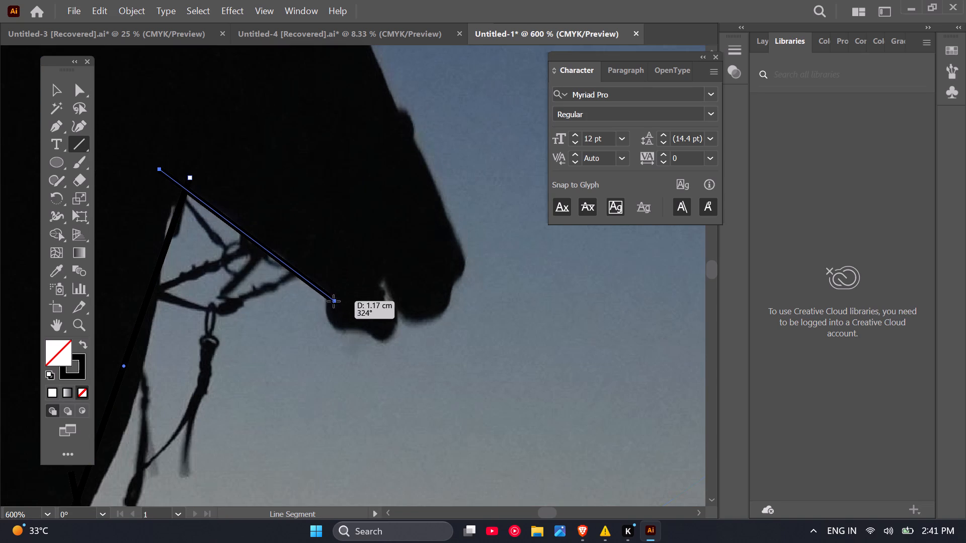
Outline the chin with four short overlapping lines: about 0.26 cm down its back, a slanted corner, one beneath and one slanting to the lower lip.
left_click_drag(332, 277, 327, 325)
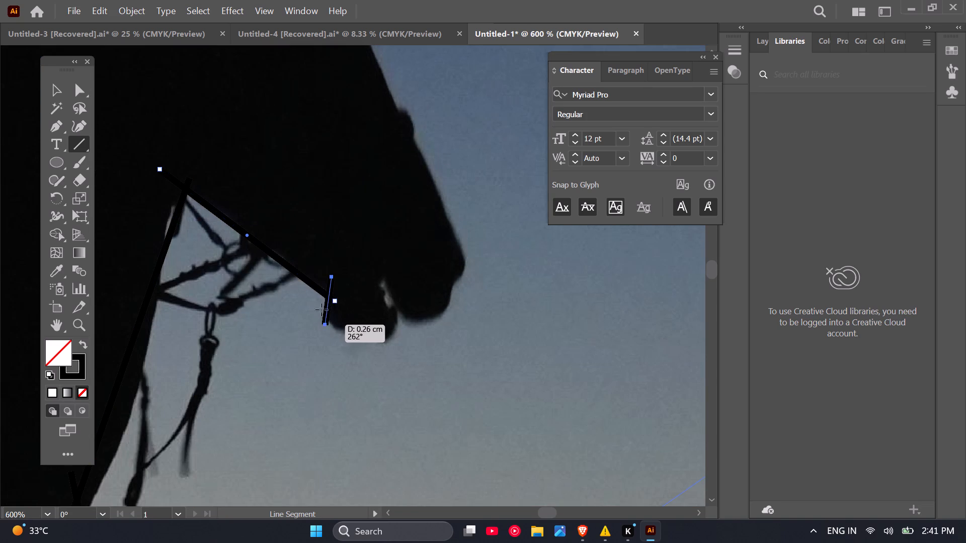
left_click_drag(320, 304, 341, 334)
left_click_drag(331, 330, 363, 331)
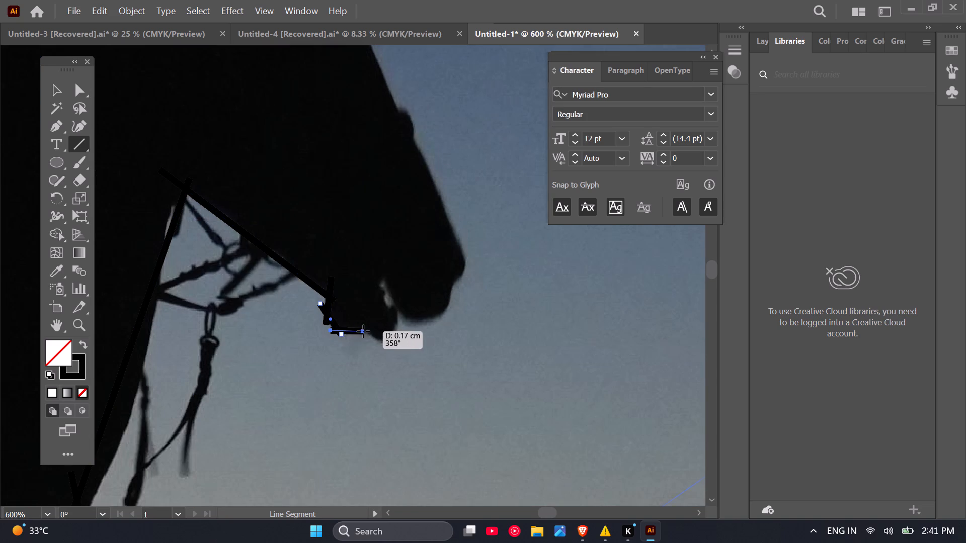
left_click_drag(363, 331, 367, 331)
left_click_drag(357, 321, 380, 343)
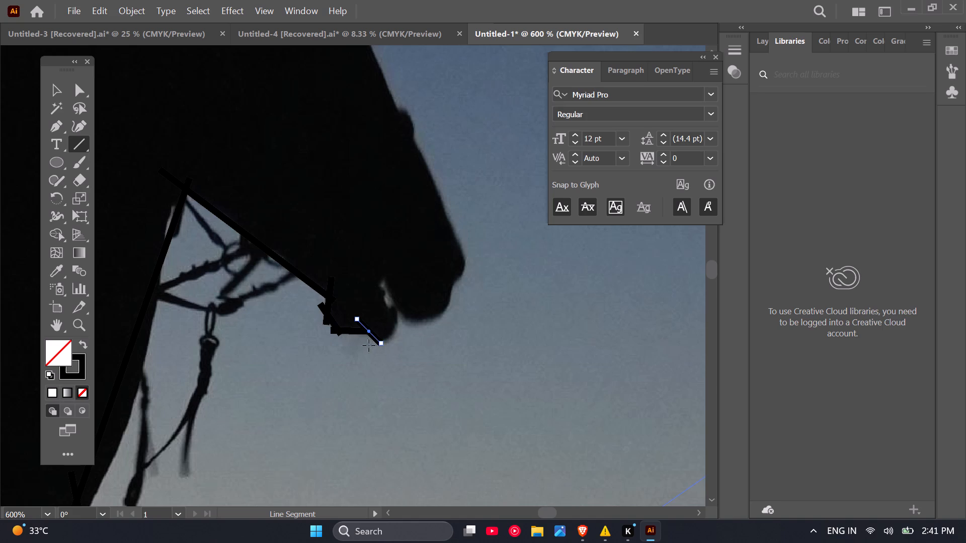
left_click_drag(368, 345, 398, 345)
key("BackSpace")
Draw an ellipse about 0.26 cm tall over the lower lip, narrow it from the chin side and tilt it along the lip's slope.
left_click(60, 156)
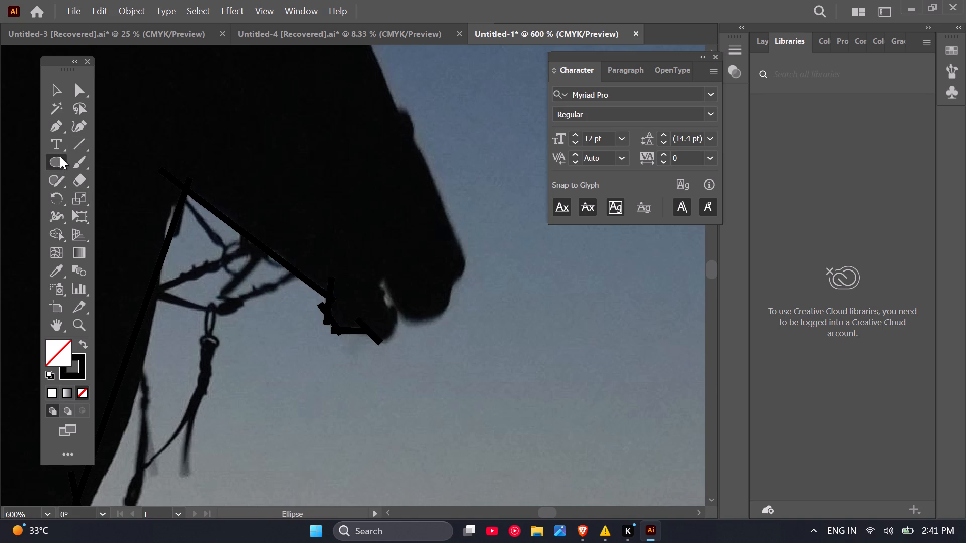
left_click_drag(350, 292, 398, 341)
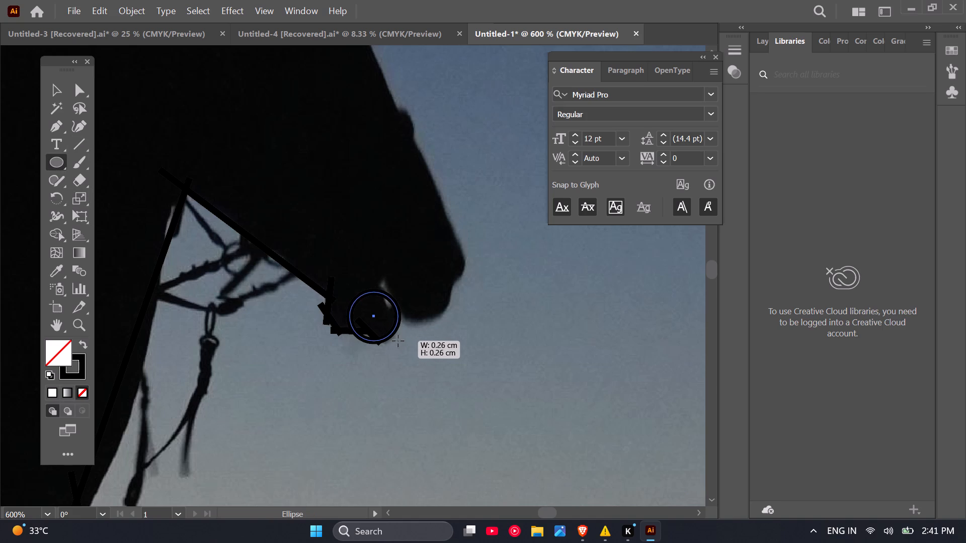
left_click_drag(398, 341, 396, 341)
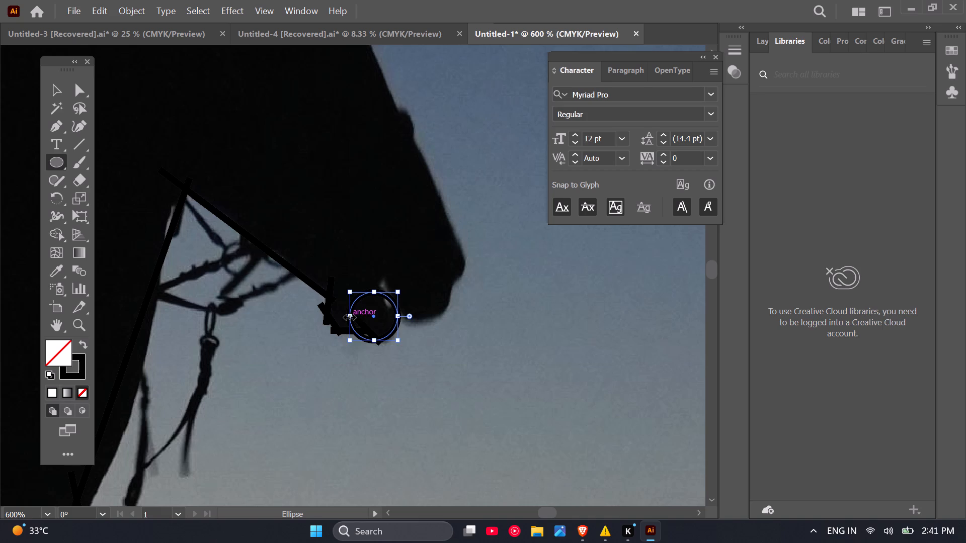
left_click_drag(348, 316, 364, 316)
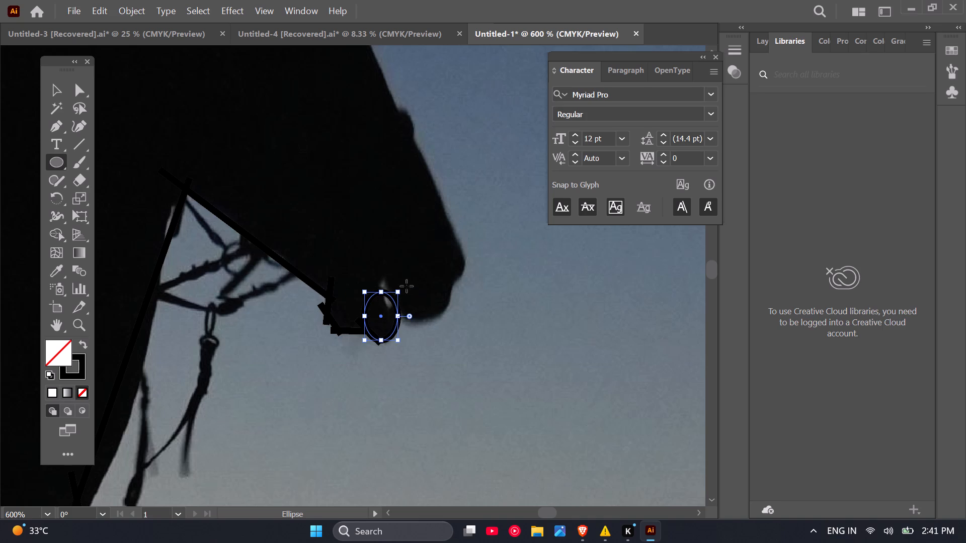
left_click_drag(400, 287, 384, 279)
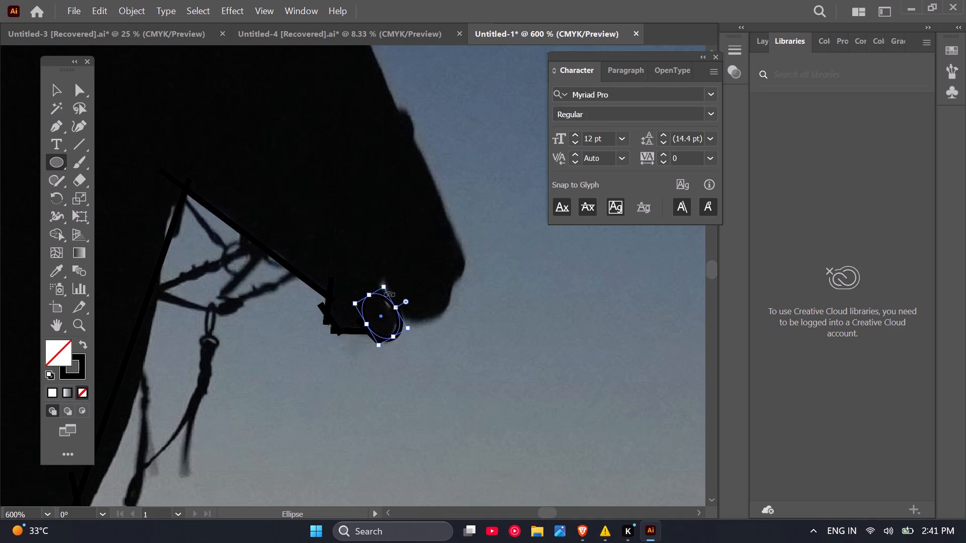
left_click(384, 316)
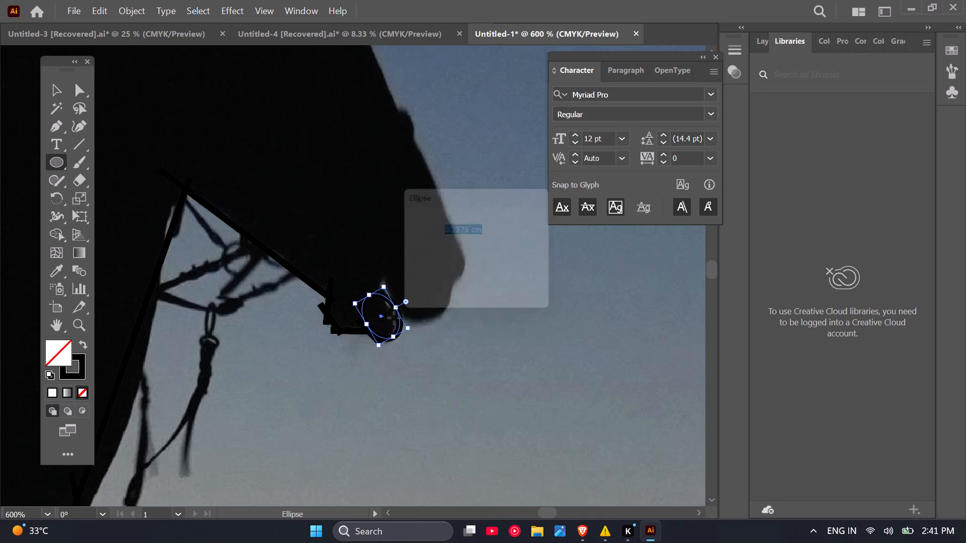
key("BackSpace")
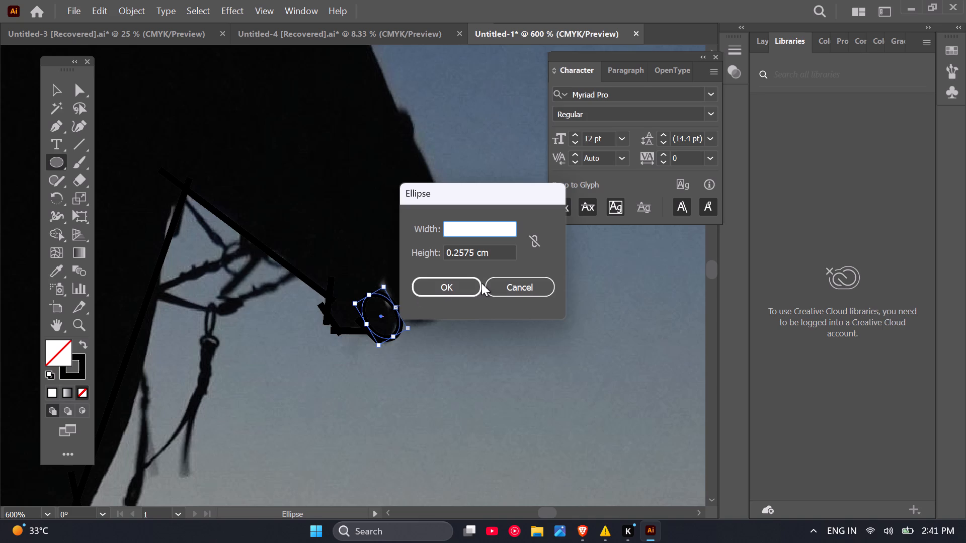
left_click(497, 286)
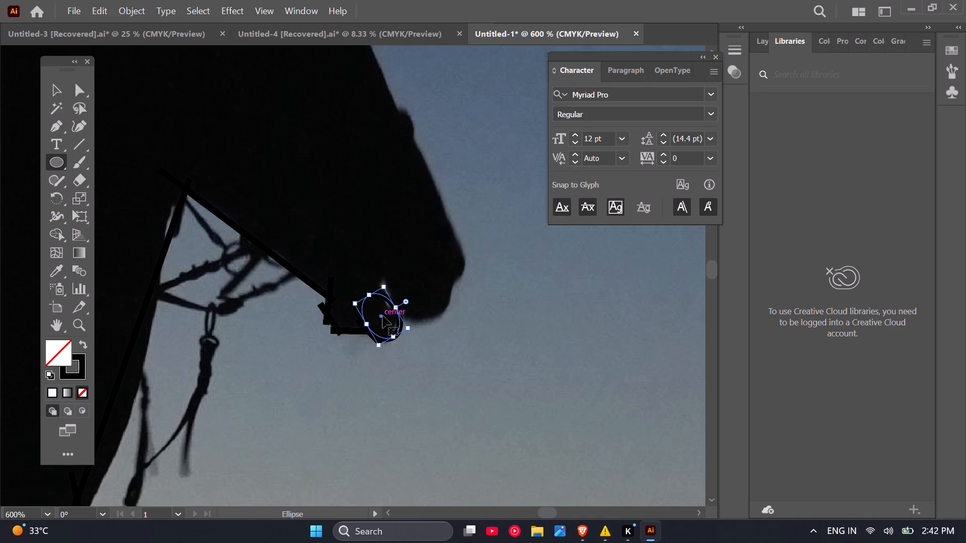
Shift the tilted lower-lip ellipse slightly toward the chin so it fits the lip's edge.
left_click(381, 316)
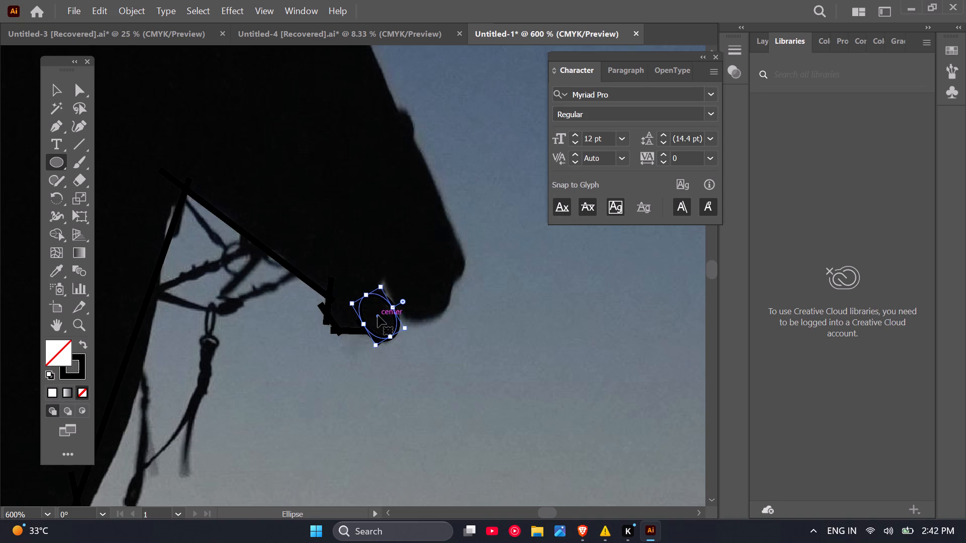
left_click(377, 315)
Draw a short near-vertical line segment at the mouth opening, from inside the lower-lip ellipse up into the muzzle.
left_click(88, 145)
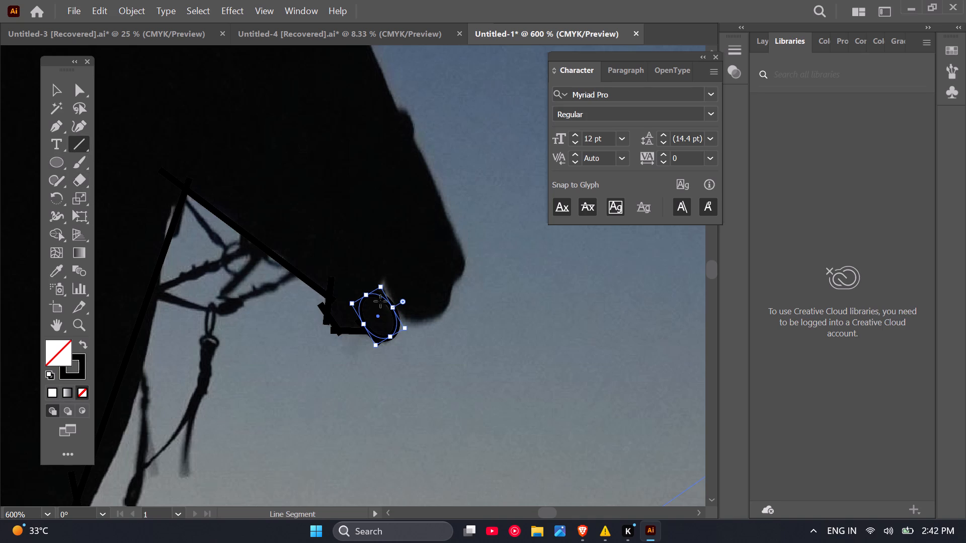
left_click_drag(380, 301, 385, 262)
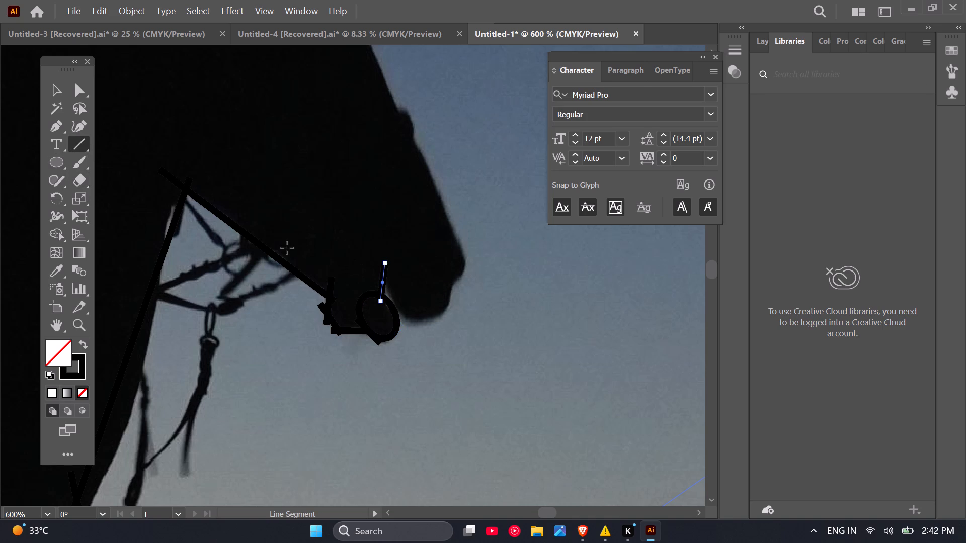
Draw an ellipse about 0.4 by 0.6 cm over the muzzle, tilt it along the nose's slope and shift it to the muzzle's lower edge.
left_click(57, 162)
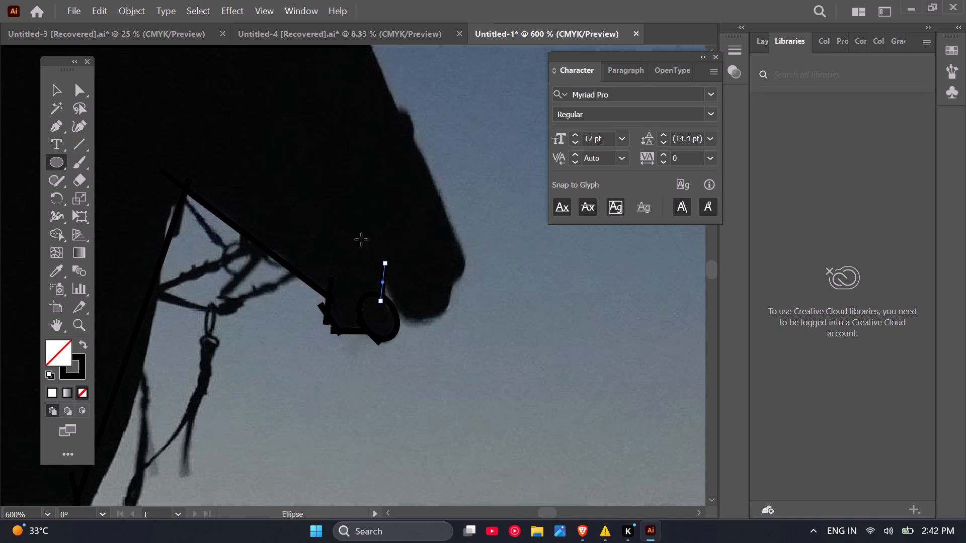
left_click_drag(362, 188, 440, 302)
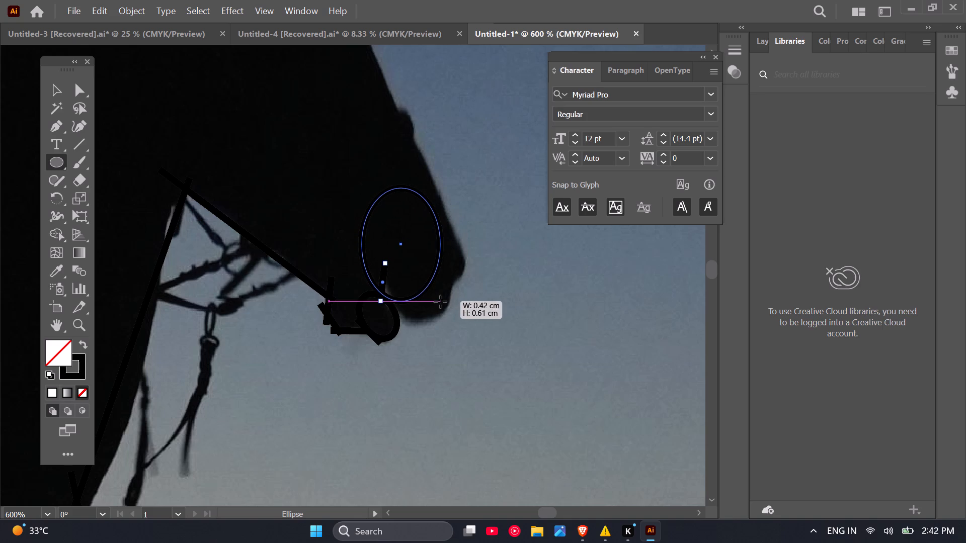
left_click_drag(440, 302, 437, 302)
left_click(447, 183)
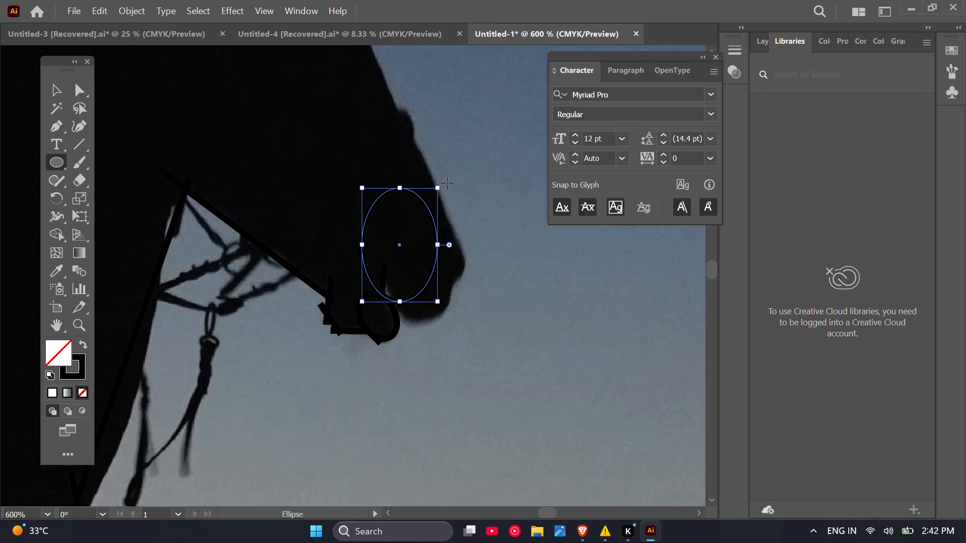
left_click(520, 287)
left_click_drag(443, 183, 410, 149)
left_click_drag(400, 245, 414, 264)
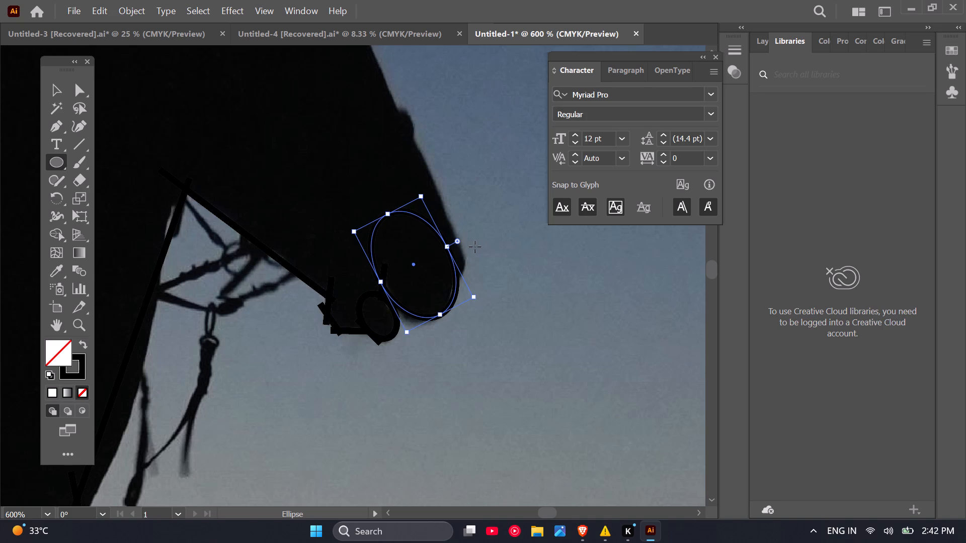
Draw a short slanted line at the nose tip and a line about 2 cm long up the front of the face to the forehead.
scroll(473, 247, "up", 1)
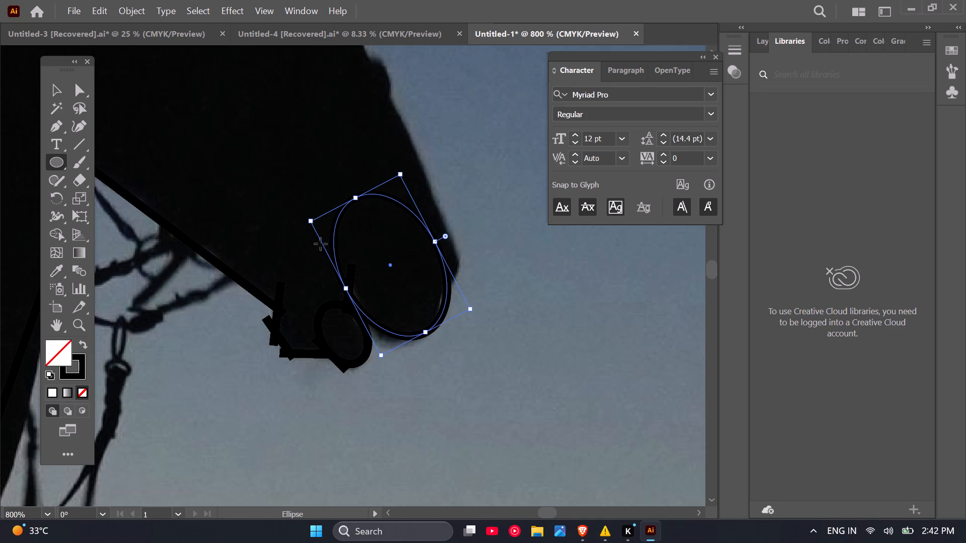
left_click(72, 139)
left_click_drag(446, 292, 469, 271)
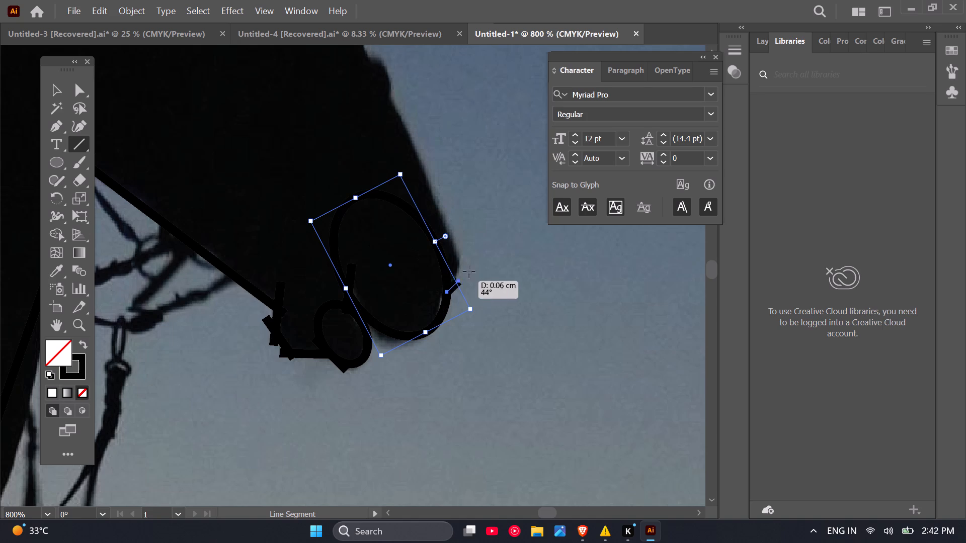
left_click_drag(469, 271, 473, 246)
scroll(449, 344, "down", 2)
left_click_drag(468, 310, 362, 88)
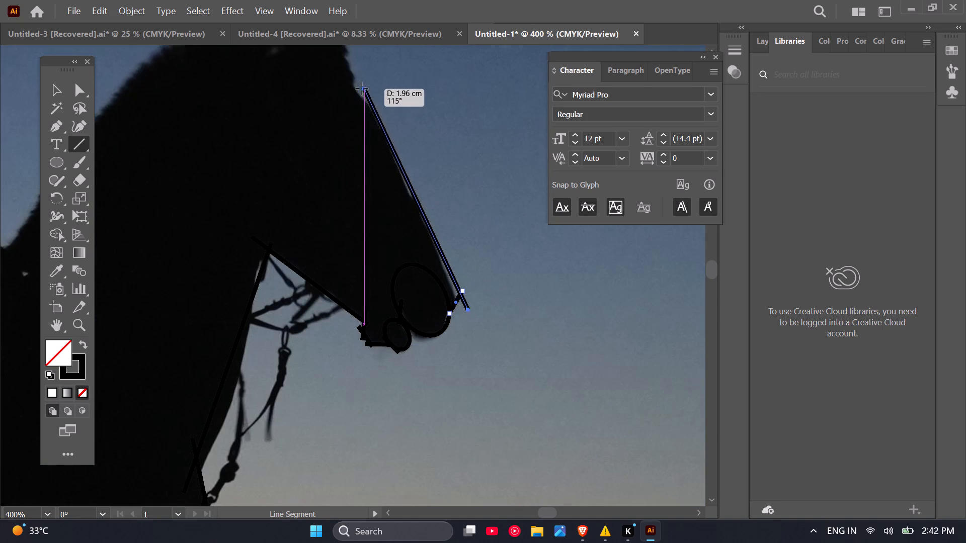
left_click_drag(362, 88, 354, 83)
Draw a short line over the forehead and outline the front ear with two converging lines, the inner one about 0.37 cm long.
key("space")
key("space")
key("space")
key("space")
key("space")
key("space")
key("space")
key("space")
key("space")
key("space")
key("space")
key("space")
key("space")
key("space")
key("space")
key("space")
key("space")
key("space")
key("space")
key("space")
left_click_drag(363, 142, 360, 189)
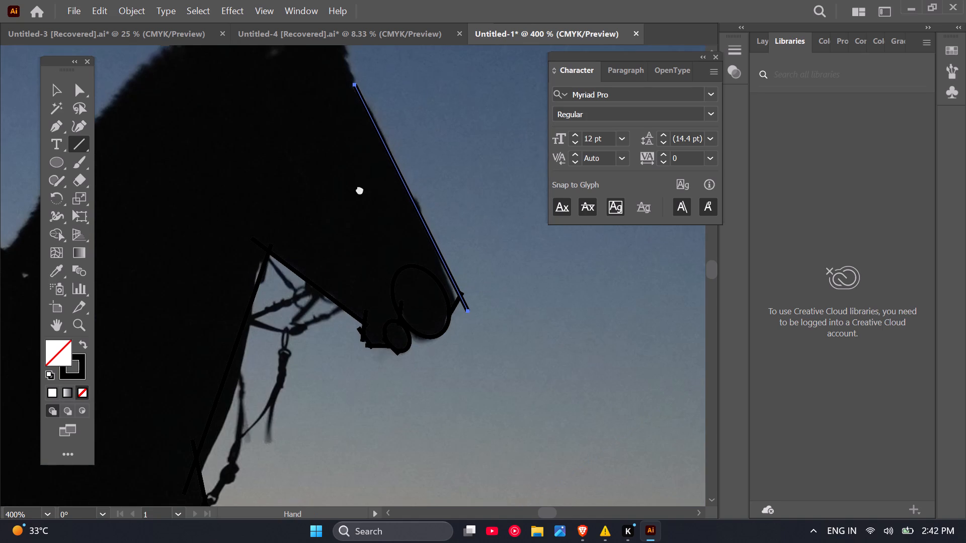
left_click_drag(360, 189, 356, 329)
left_click_drag(349, 286, 349, 285)
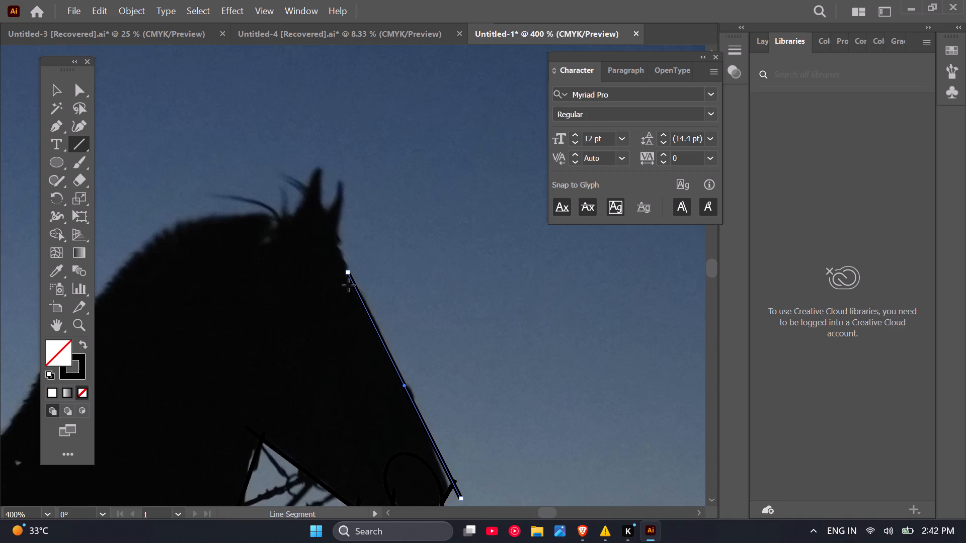
left_click_drag(349, 285, 338, 238)
left_click_drag(333, 251, 339, 221)
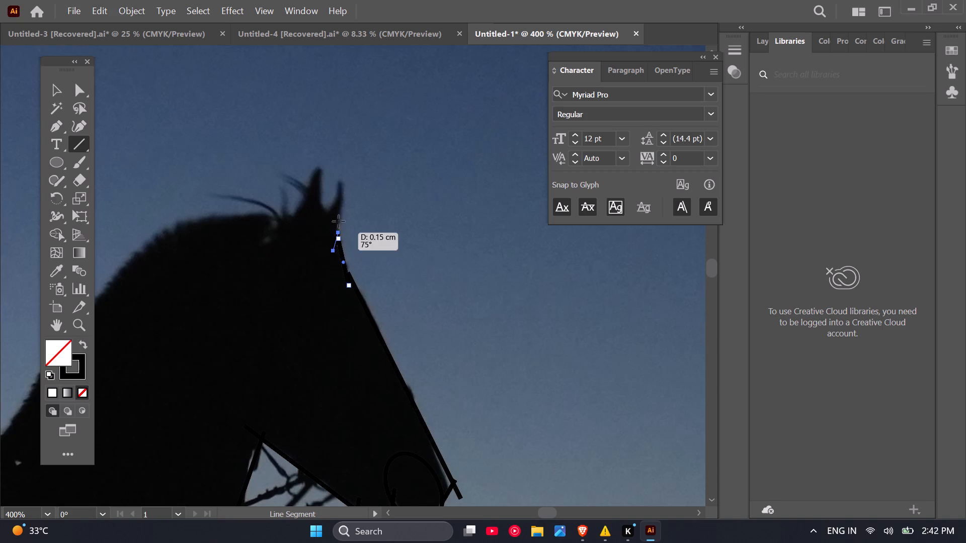
left_click_drag(339, 221, 350, 161)
left_click_drag(325, 208, 353, 170)
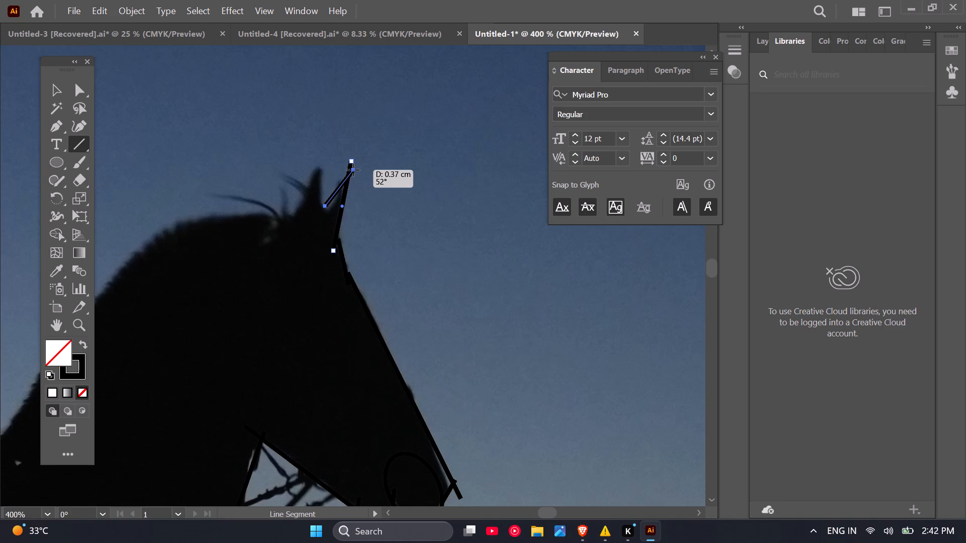
left_click_drag(353, 170, 354, 170)
Outline the rear ear with two crossing lines: a front edge about 0.54 cm long and a back edge extended to about 0.66 cm.
left_click(329, 207)
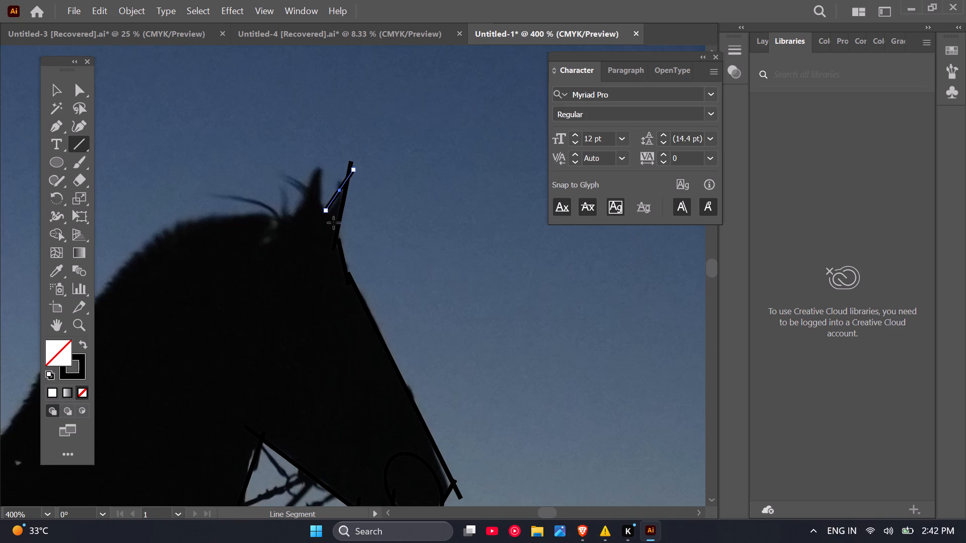
left_click_drag(333, 221, 316, 157)
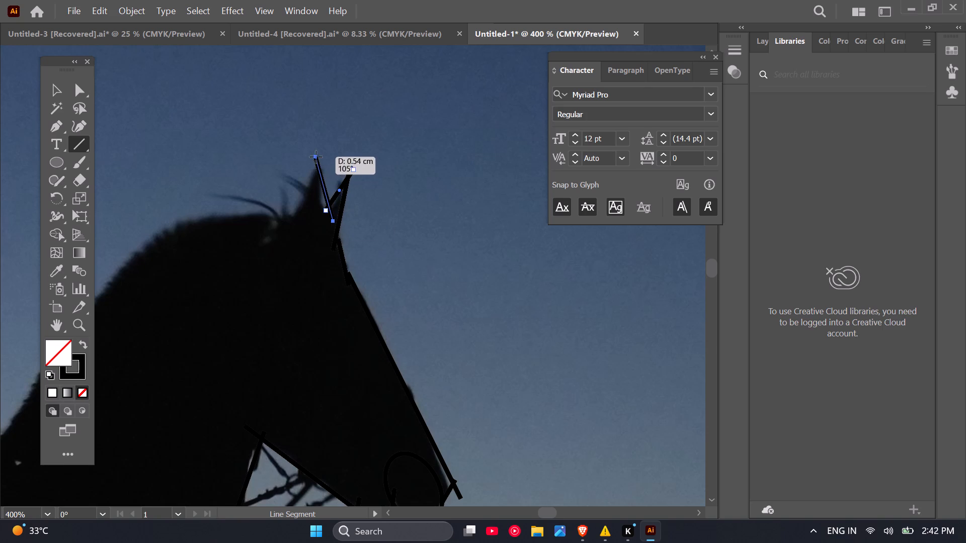
left_click_drag(335, 154, 293, 213)
scroll(315, 222, "down", 2)
scroll(239, 236, "up", 3)
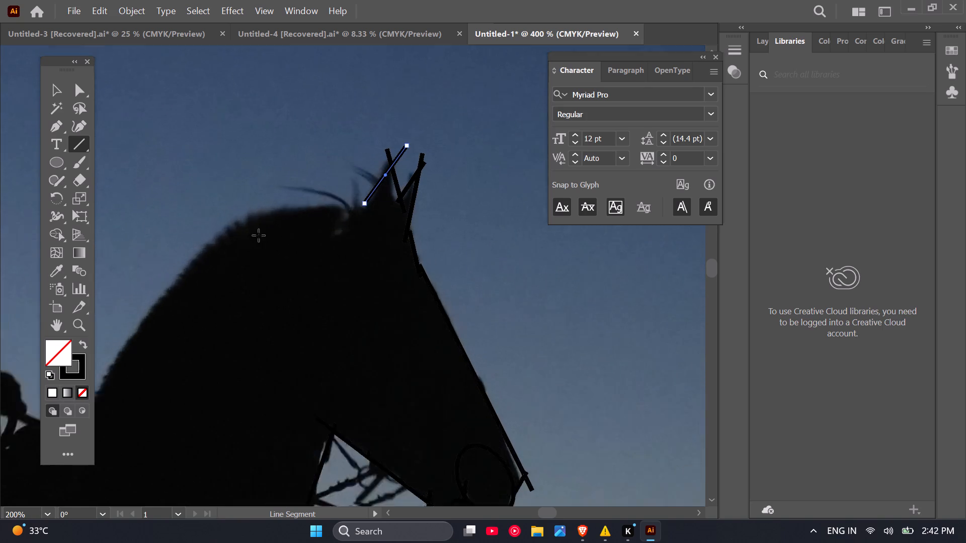
scroll(426, 223, "down", 1)
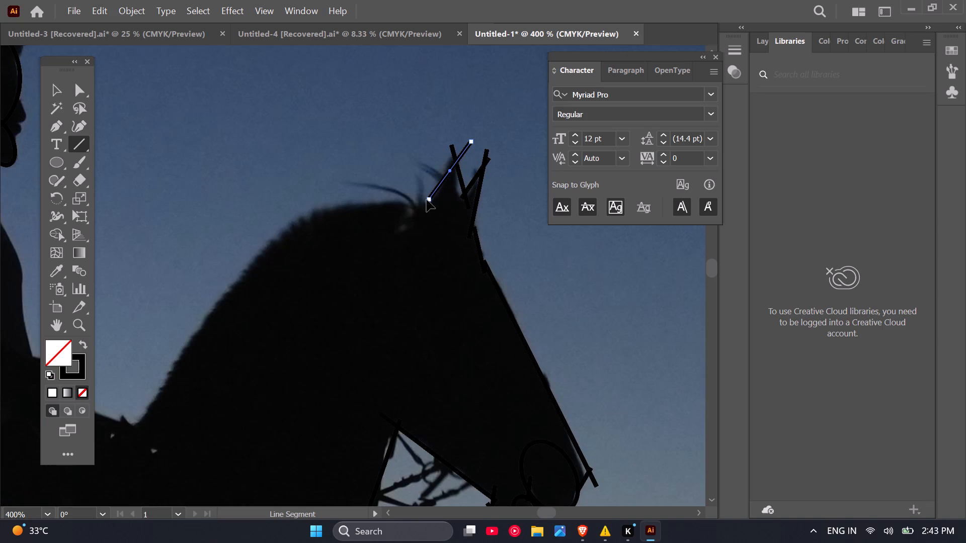
left_click_drag(429, 199, 422, 208)
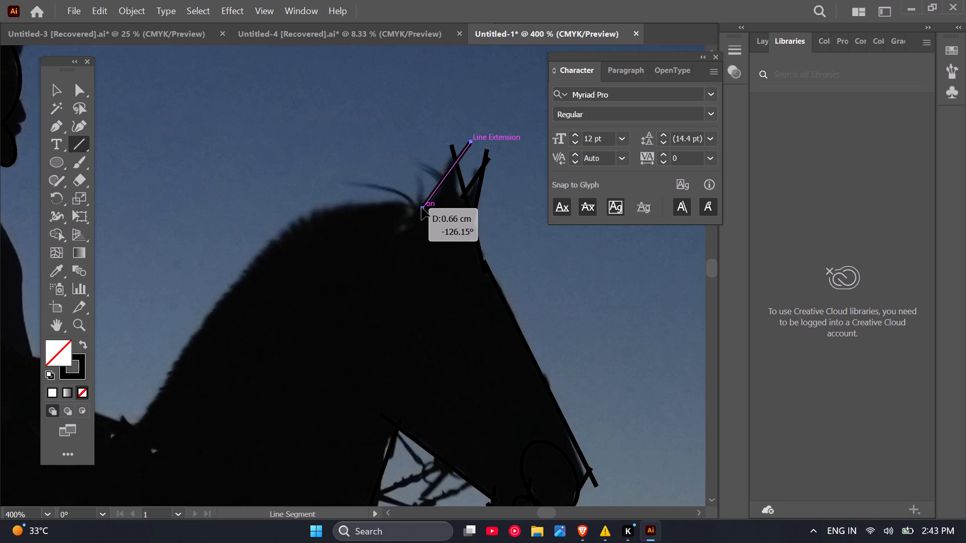
left_click_drag(422, 208, 421, 208)
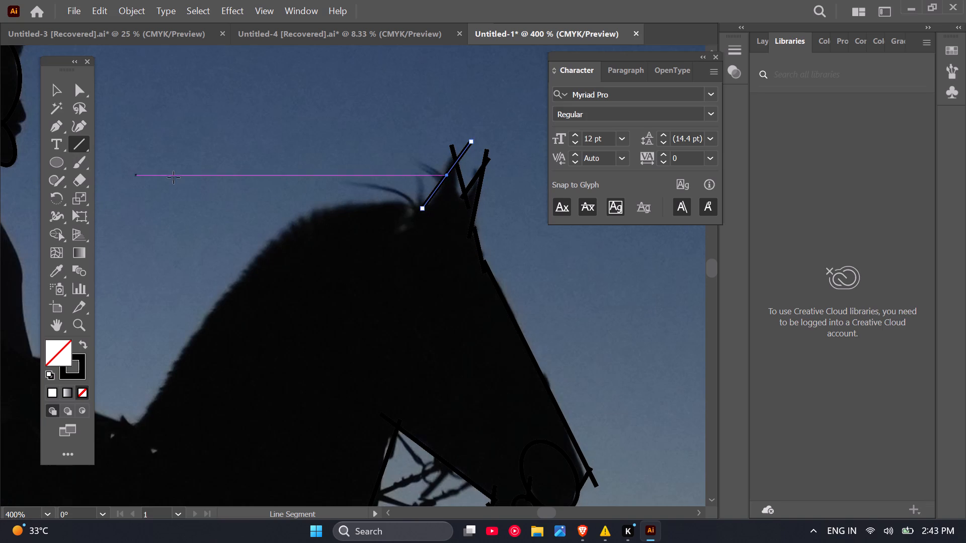
Draw a wide ellipse behind the horse's ears, tilt it slightly and move it up to meet the top of the neck.
left_click(54, 158)
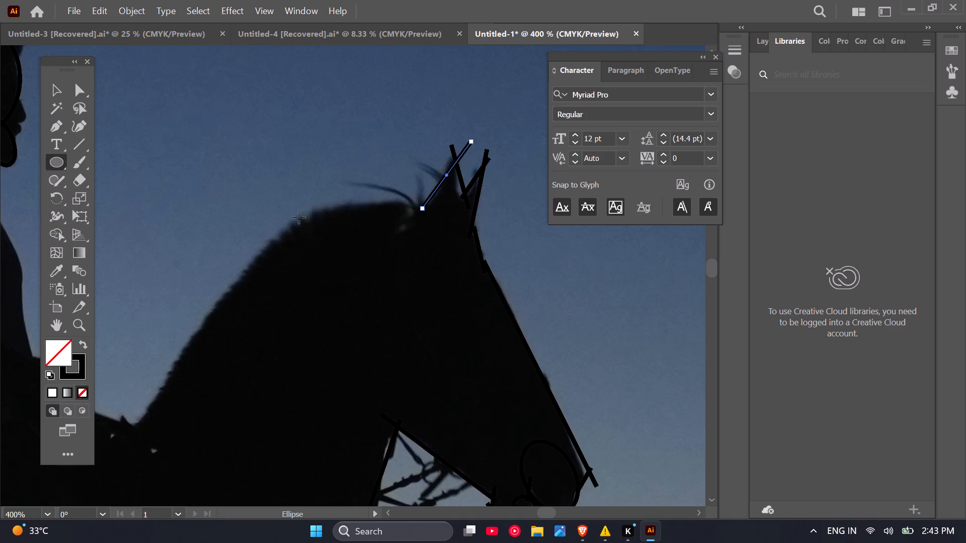
left_click_drag(299, 220, 442, 337)
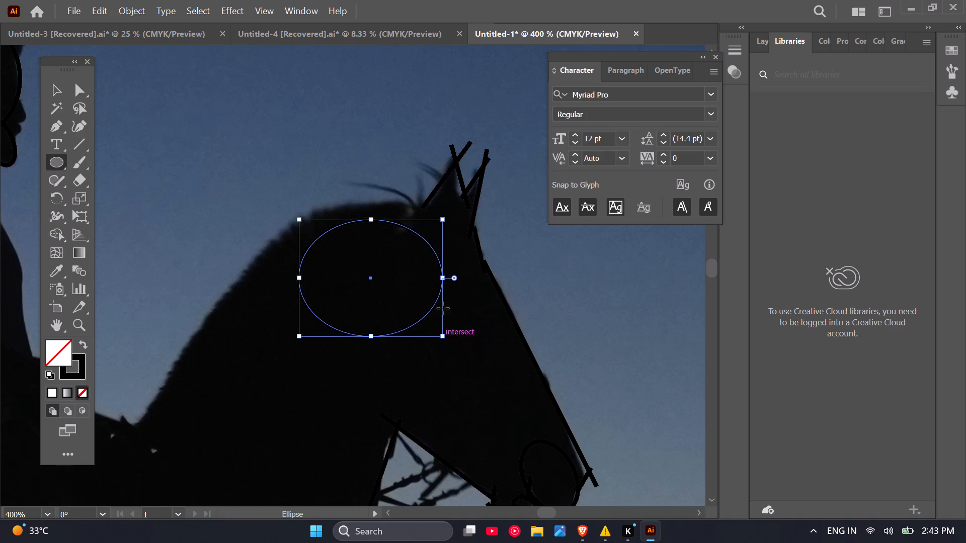
left_click_drag(450, 213, 438, 192)
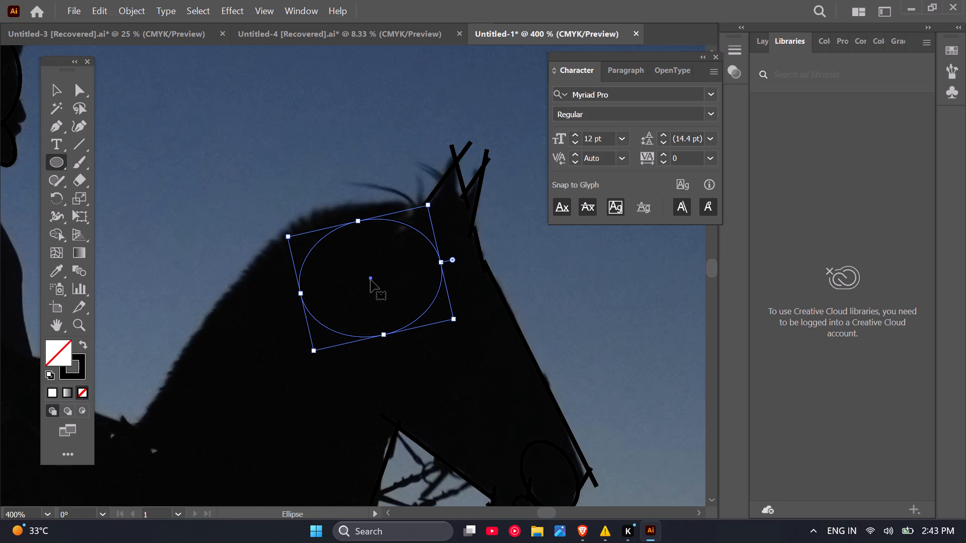
left_click_drag(371, 280, 389, 261)
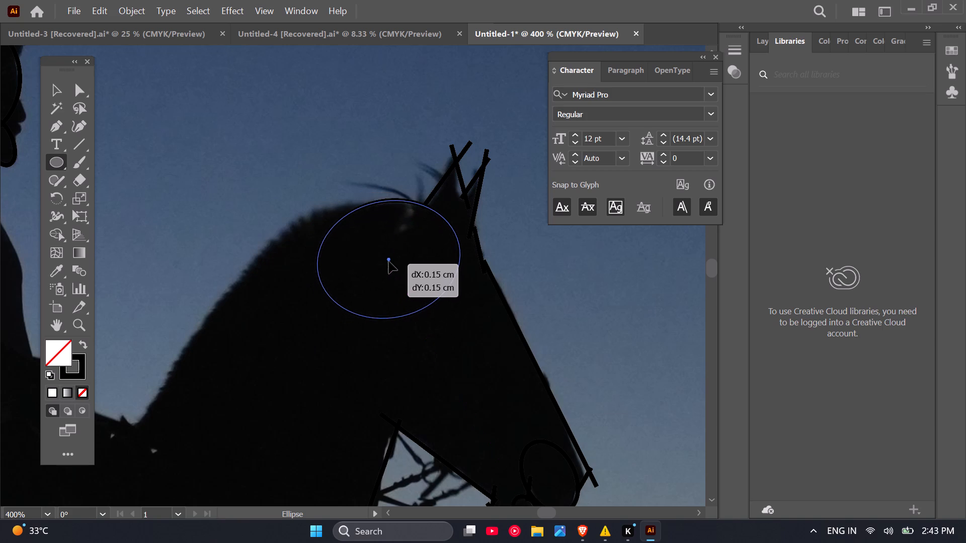
left_click_drag(389, 261, 390, 262)
Draw a second overlapping ellipse farther back along the mane, tilt it to the crest's slope and nudge it up to the edge.
left_click_drag(247, 218, 355, 265)
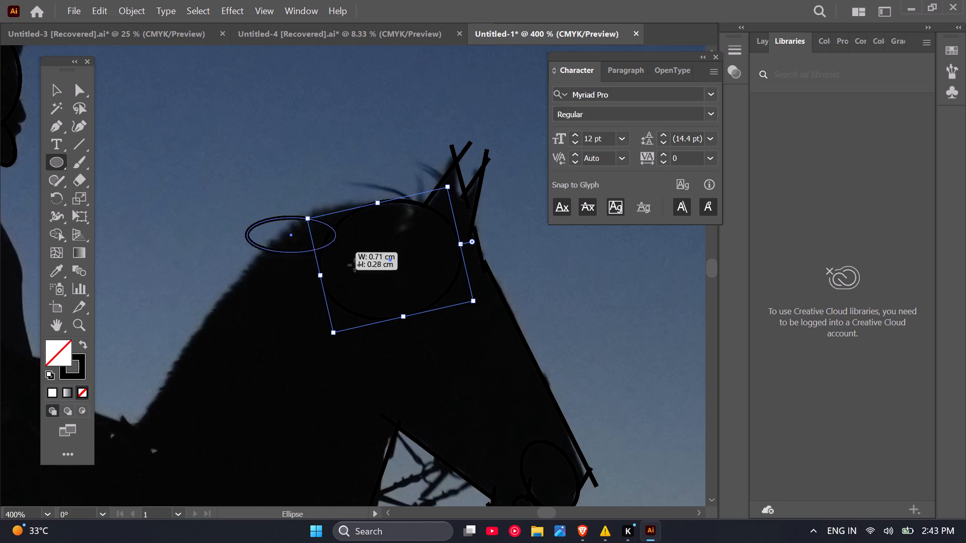
left_click_drag(355, 265, 415, 325)
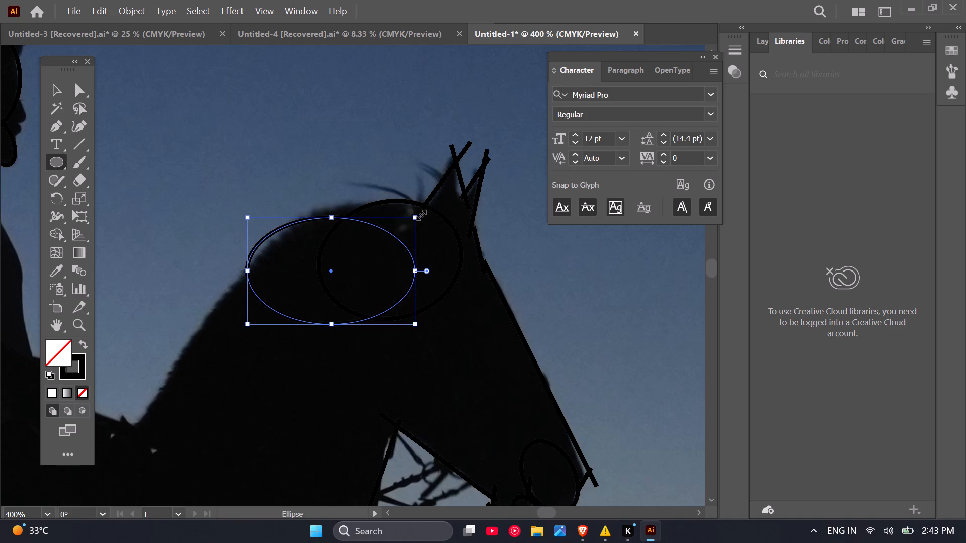
left_click_drag(421, 217, 402, 188)
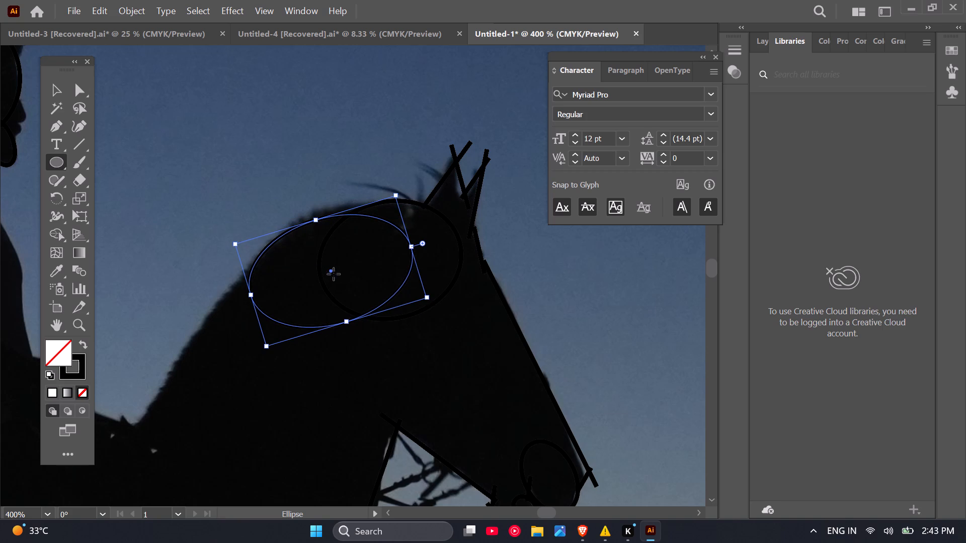
left_click_drag(333, 270, 337, 262)
Draw two crossing line segments down the mane from the rear crest ellipse, the steeper one reaching the base of the neck.
scroll(374, 232, "down", 1)
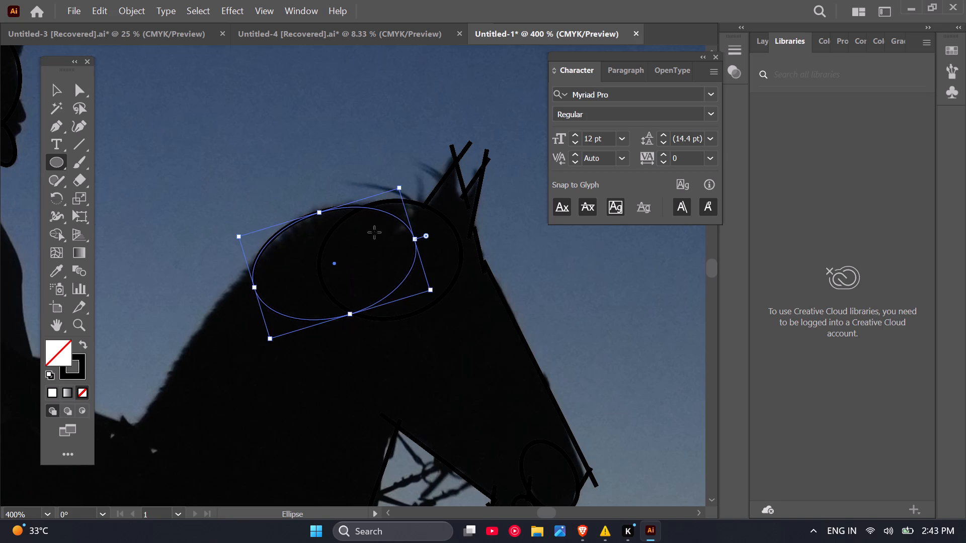
scroll(374, 232, "down", 1)
scroll(265, 321, "up", 2)
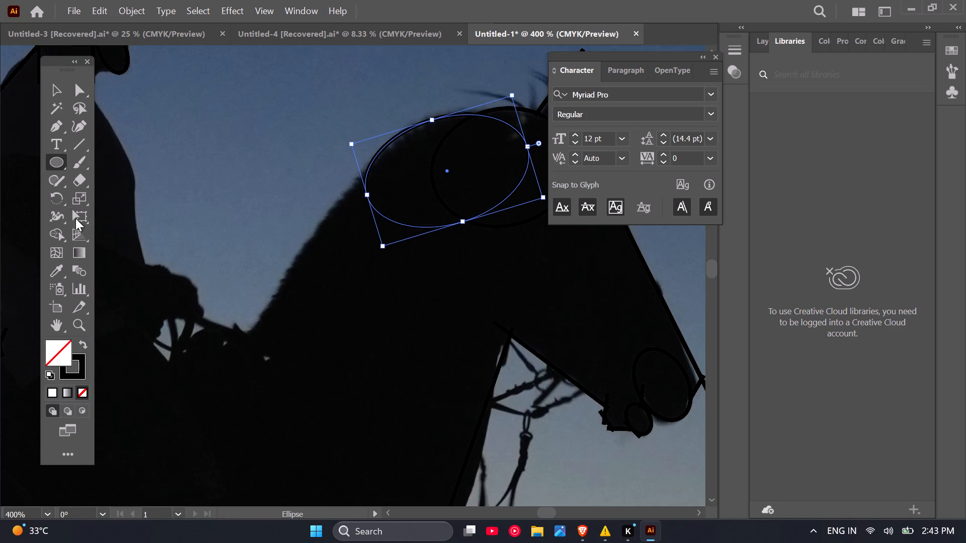
left_click(80, 148)
left_click_drag(406, 145, 293, 238)
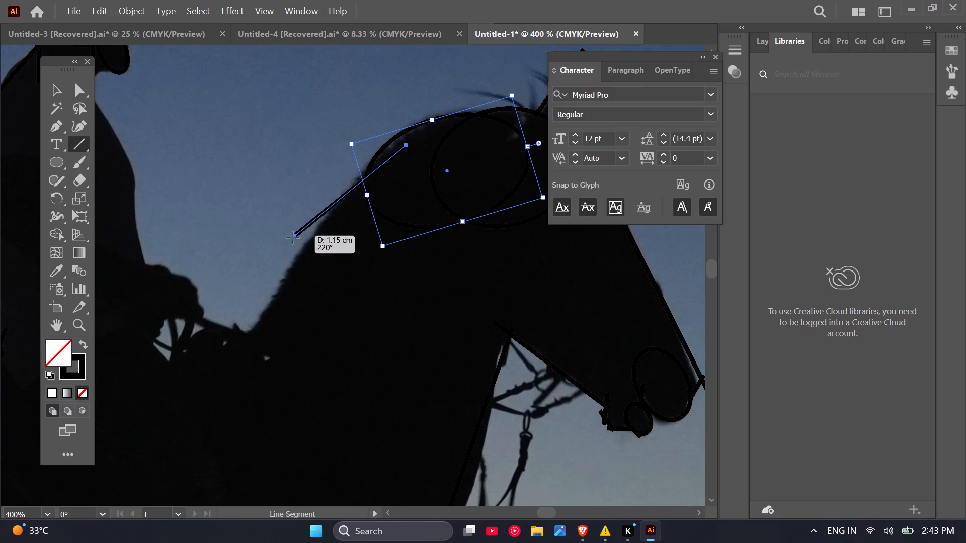
left_click_drag(293, 238, 280, 253)
left_click_drag(250, 342, 261, 321)
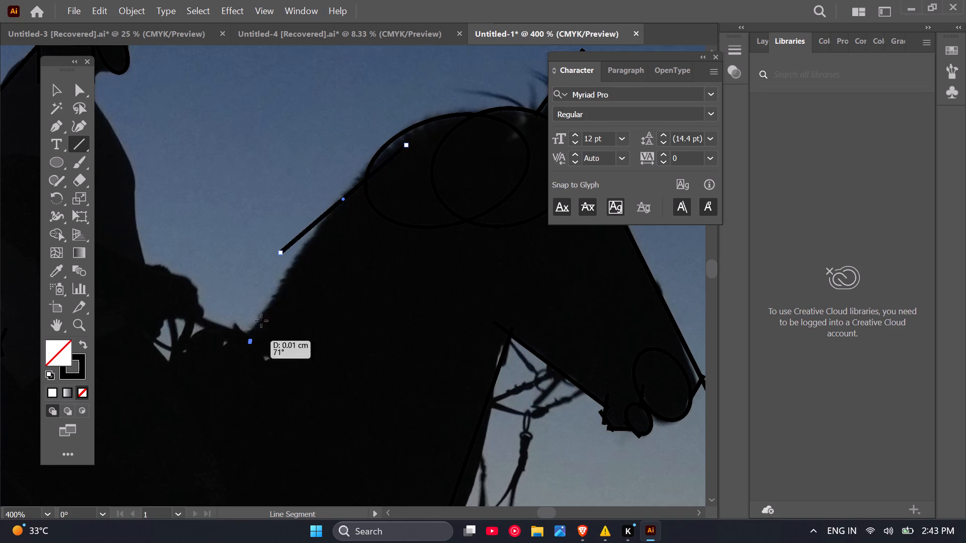
left_click_drag(261, 321, 363, 160)
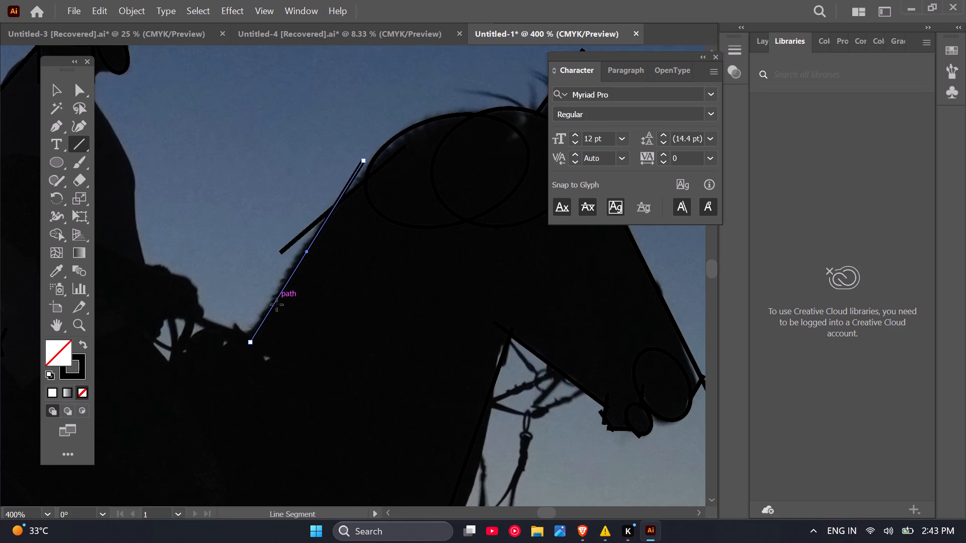
Draw a line from the base of the mane to below the rider's hands and a short slanted line crossing its rider-side end.
scroll(277, 308, "down", 1)
scroll(219, 331, "up", 1)
scroll(224, 337, "down", 1)
left_click_drag(182, 354, 288, 319)
left_click_drag(201, 349, 168, 321)
Outline the rider's front from waist to chest with three overlapping lines: one near-vertical, one about 0.6 cm slanting back and one slanting forward.
left_click_drag(178, 333, 181, 258)
left_click_drag(186, 276, 172, 221)
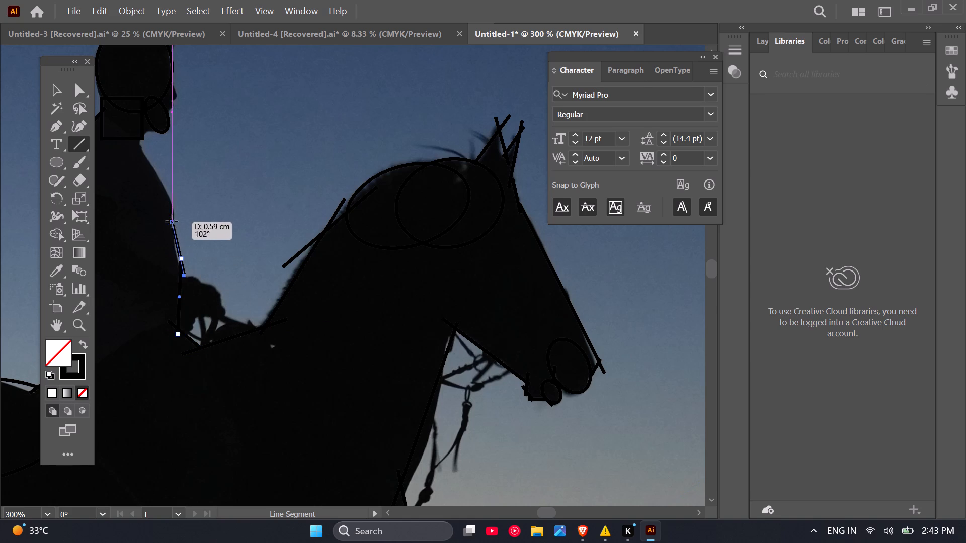
left_click_drag(172, 221, 165, 221)
left_click(173, 250)
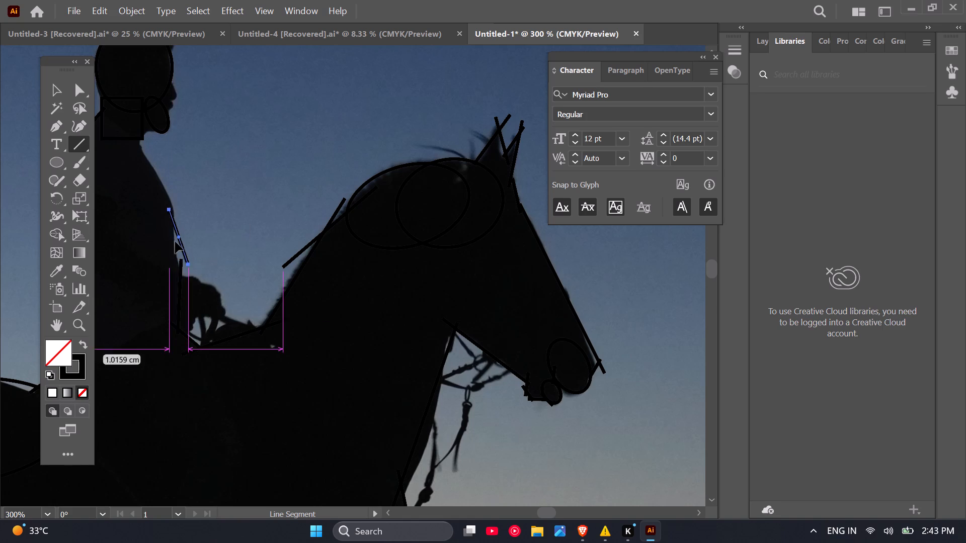
left_click_drag(170, 259, 181, 214)
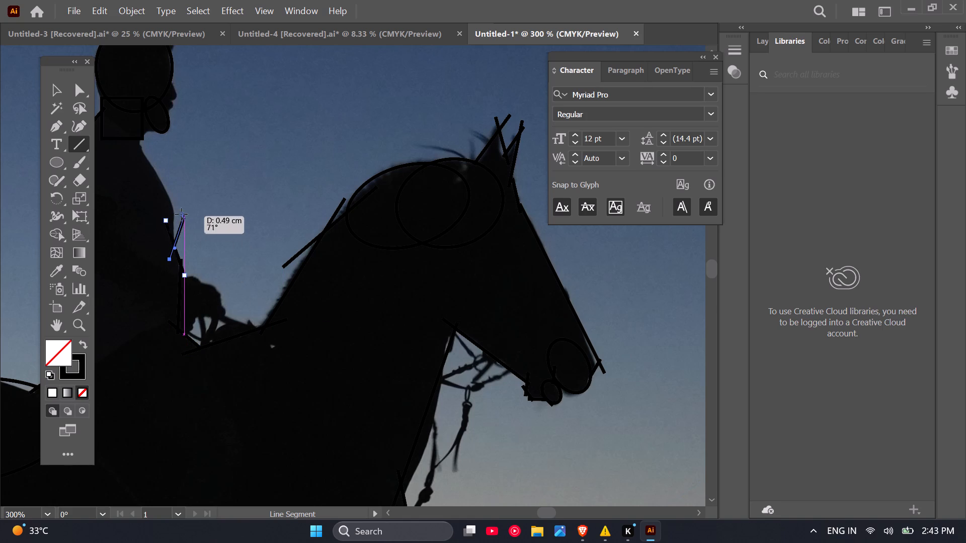
left_click_drag(181, 214, 179, 195)
Draw a slanted line segment about 1.2 cm long from the rider's neck down to the upper chest line.
scroll(171, 275, "down", 2)
scroll(137, 208, "up", 3)
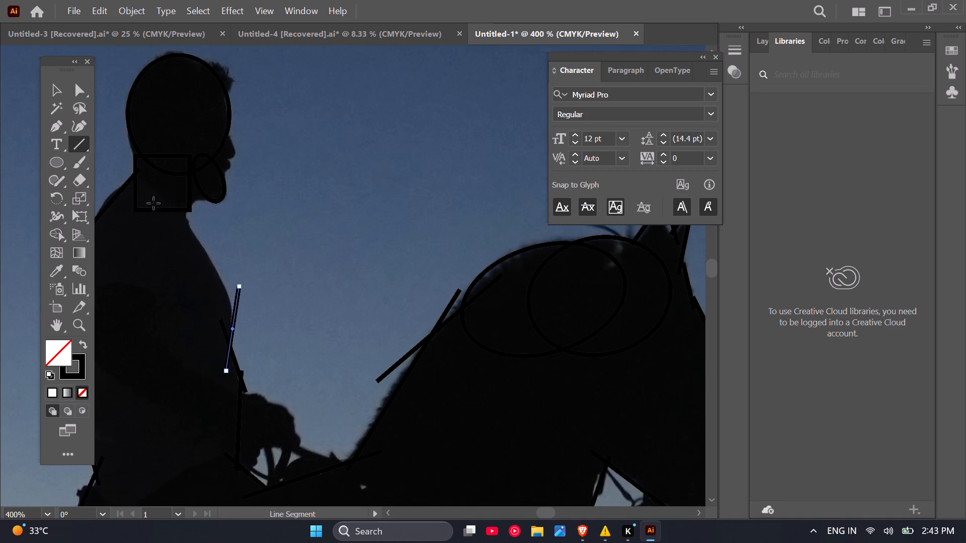
left_click_drag(167, 193, 246, 315)
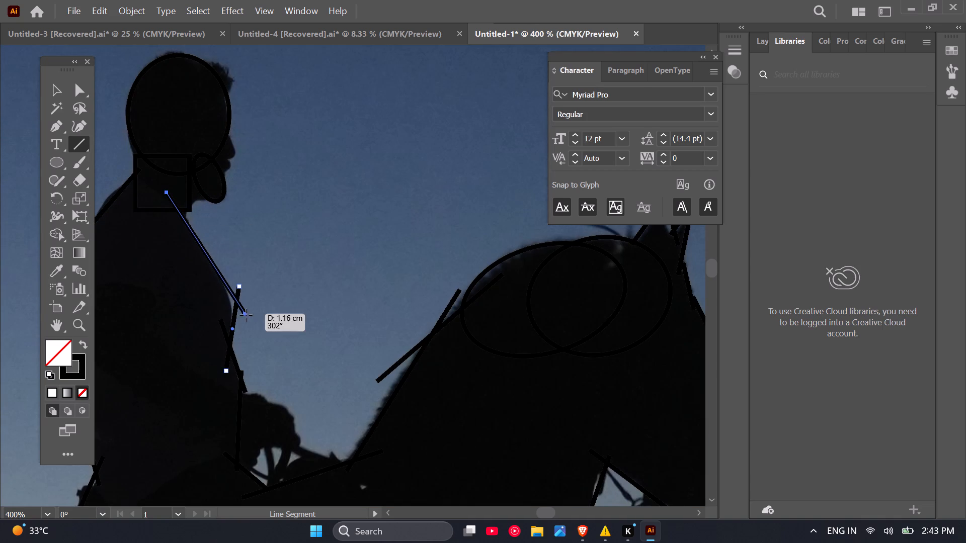
left_click_drag(246, 315, 242, 321)
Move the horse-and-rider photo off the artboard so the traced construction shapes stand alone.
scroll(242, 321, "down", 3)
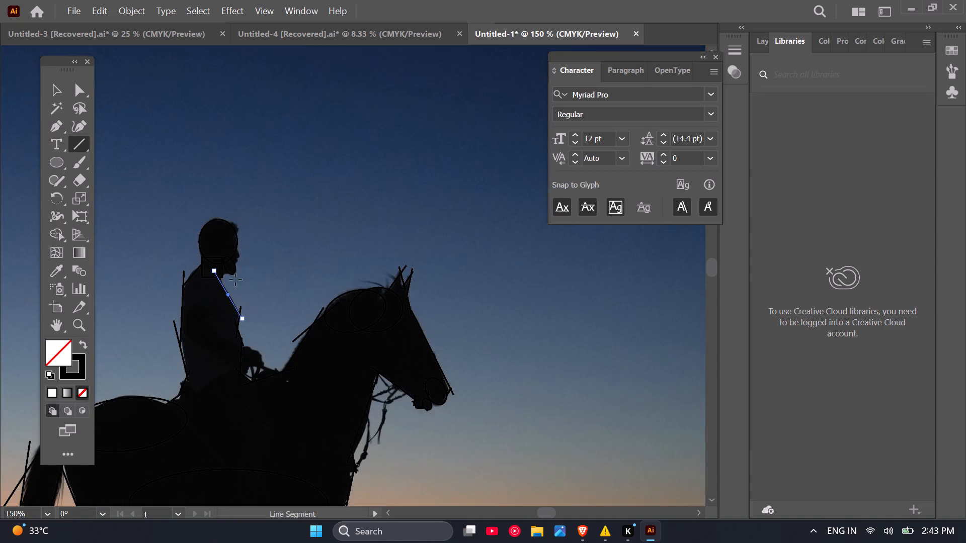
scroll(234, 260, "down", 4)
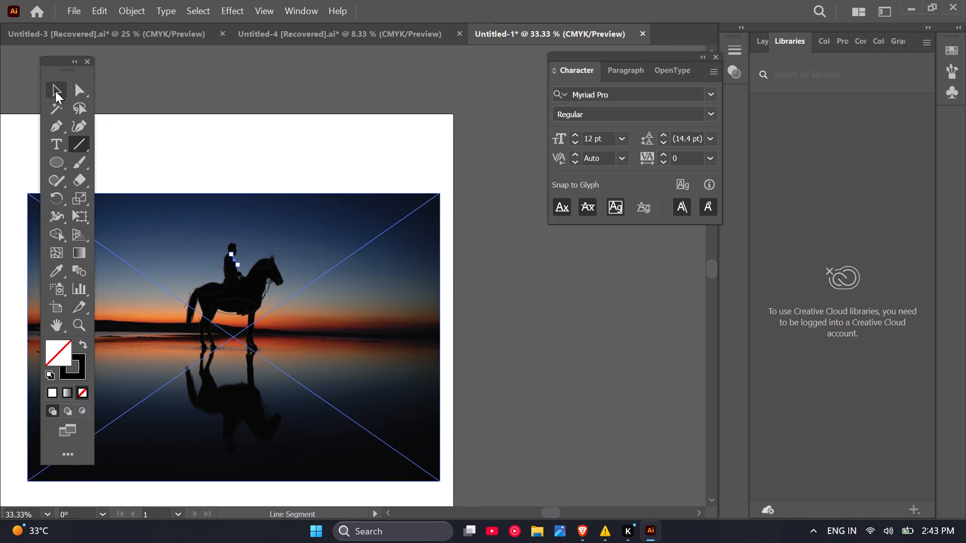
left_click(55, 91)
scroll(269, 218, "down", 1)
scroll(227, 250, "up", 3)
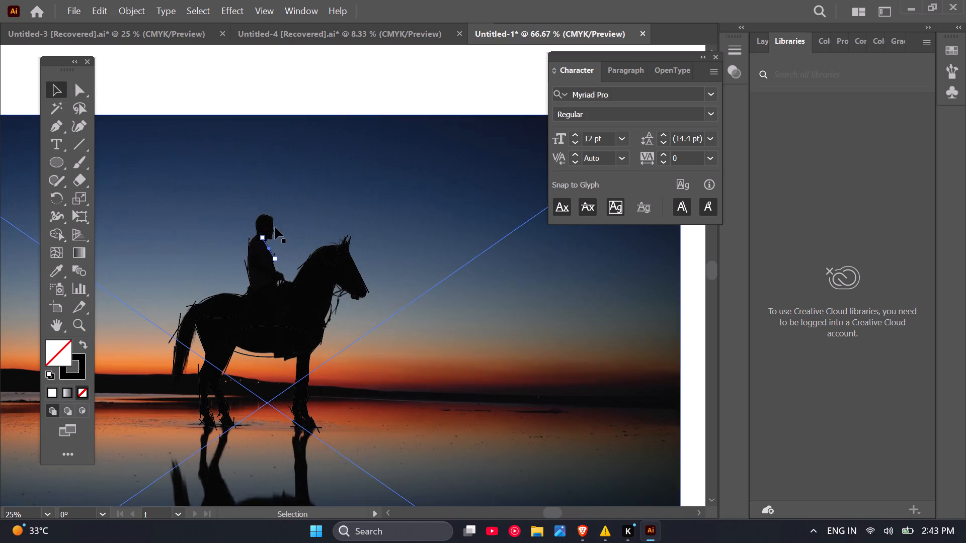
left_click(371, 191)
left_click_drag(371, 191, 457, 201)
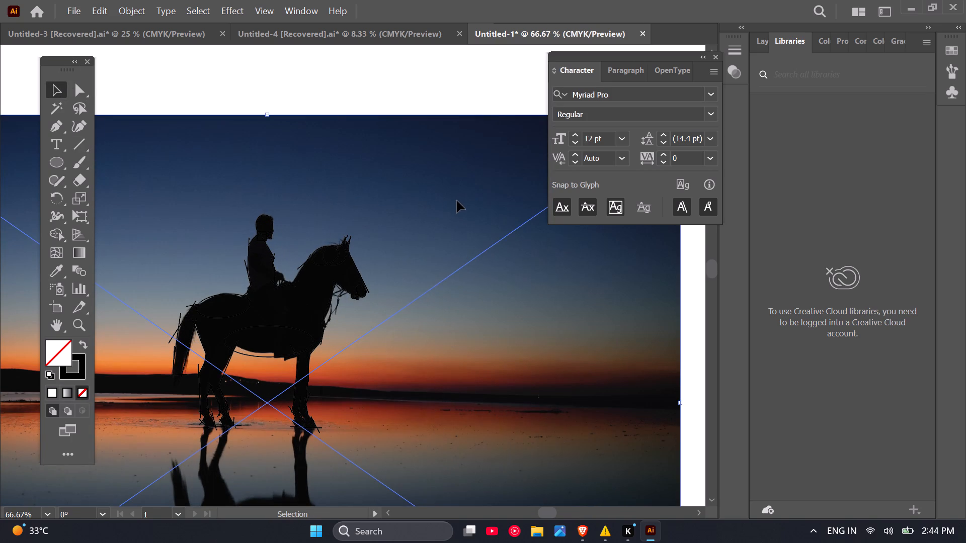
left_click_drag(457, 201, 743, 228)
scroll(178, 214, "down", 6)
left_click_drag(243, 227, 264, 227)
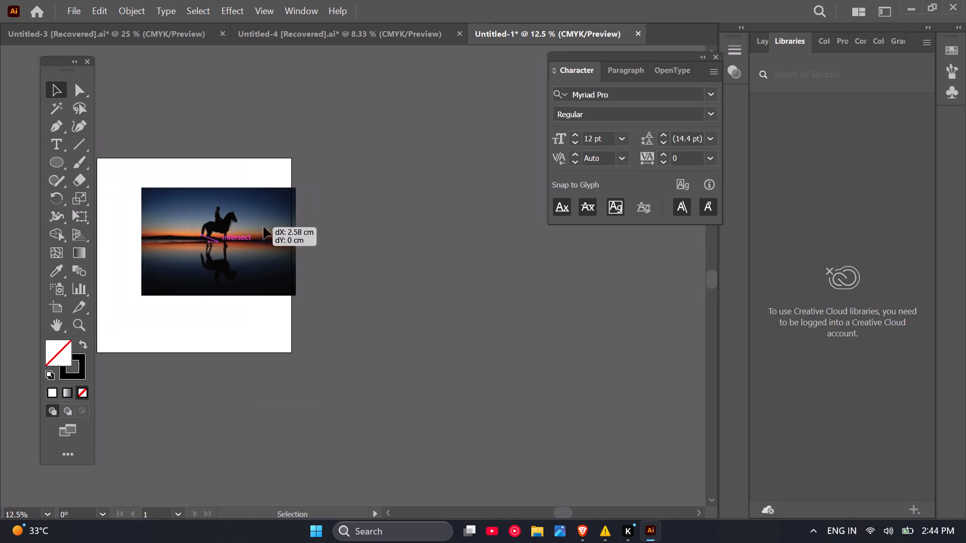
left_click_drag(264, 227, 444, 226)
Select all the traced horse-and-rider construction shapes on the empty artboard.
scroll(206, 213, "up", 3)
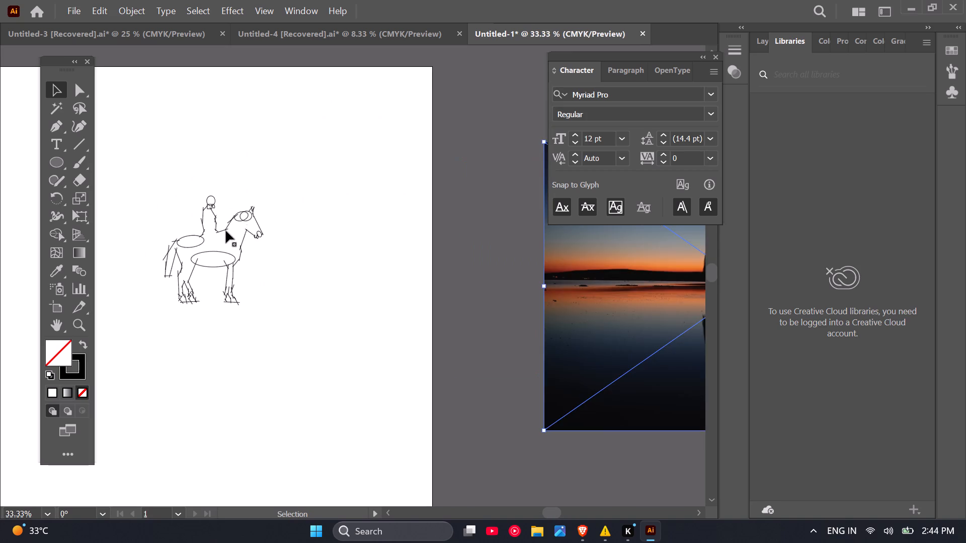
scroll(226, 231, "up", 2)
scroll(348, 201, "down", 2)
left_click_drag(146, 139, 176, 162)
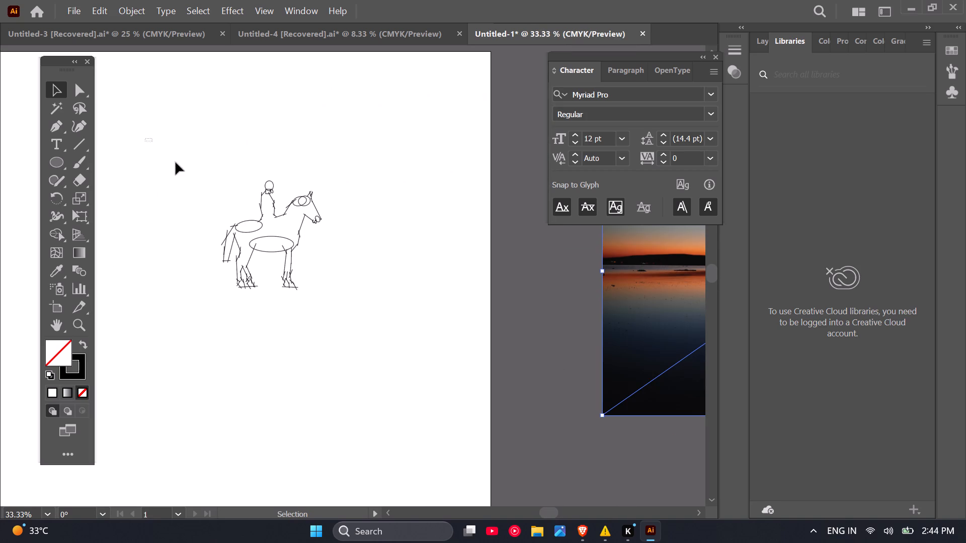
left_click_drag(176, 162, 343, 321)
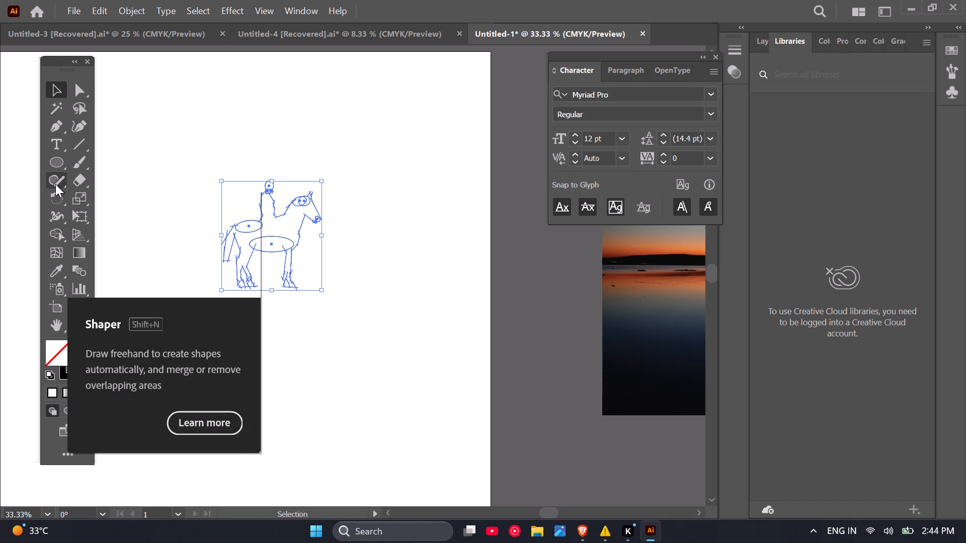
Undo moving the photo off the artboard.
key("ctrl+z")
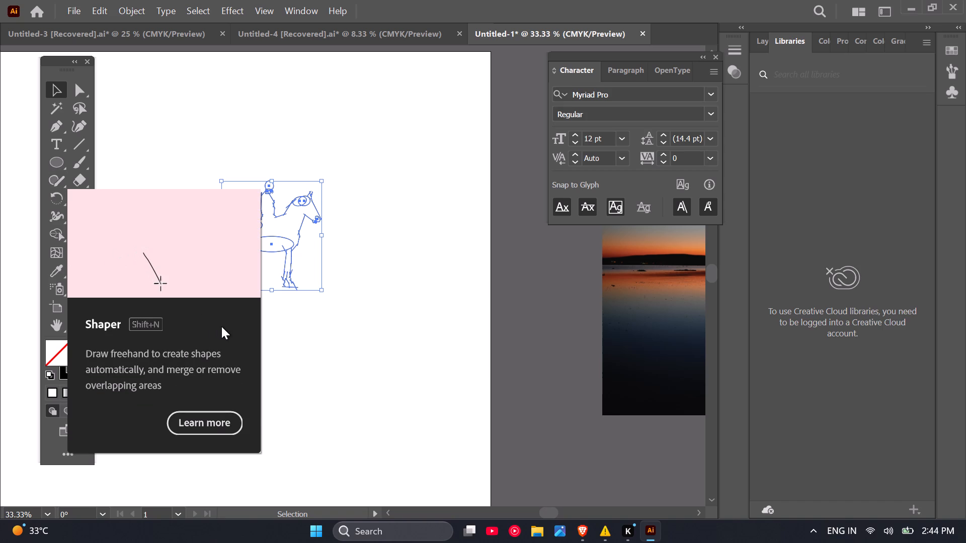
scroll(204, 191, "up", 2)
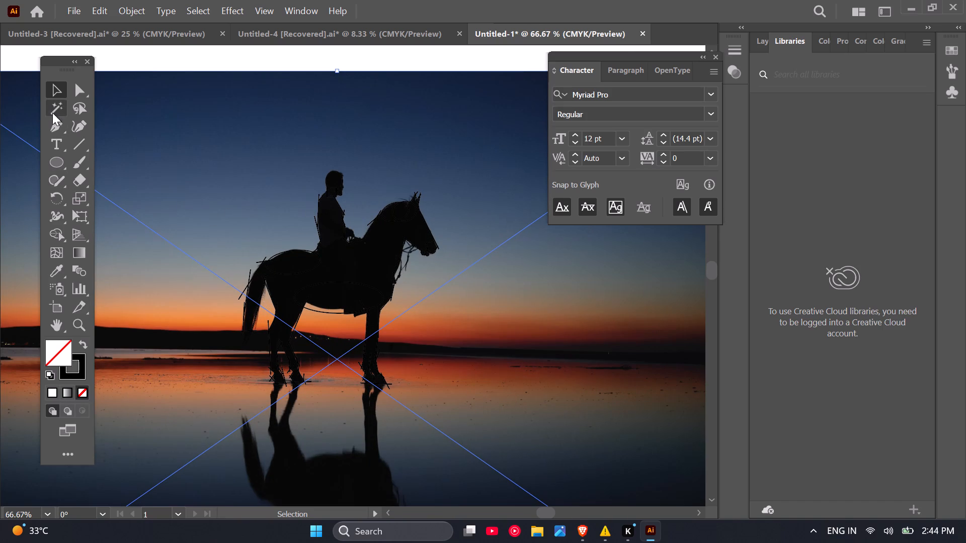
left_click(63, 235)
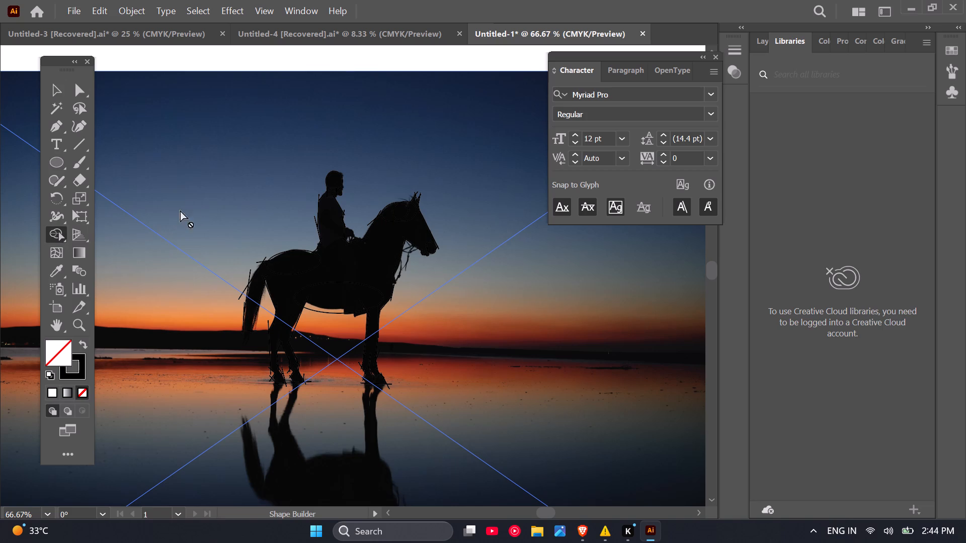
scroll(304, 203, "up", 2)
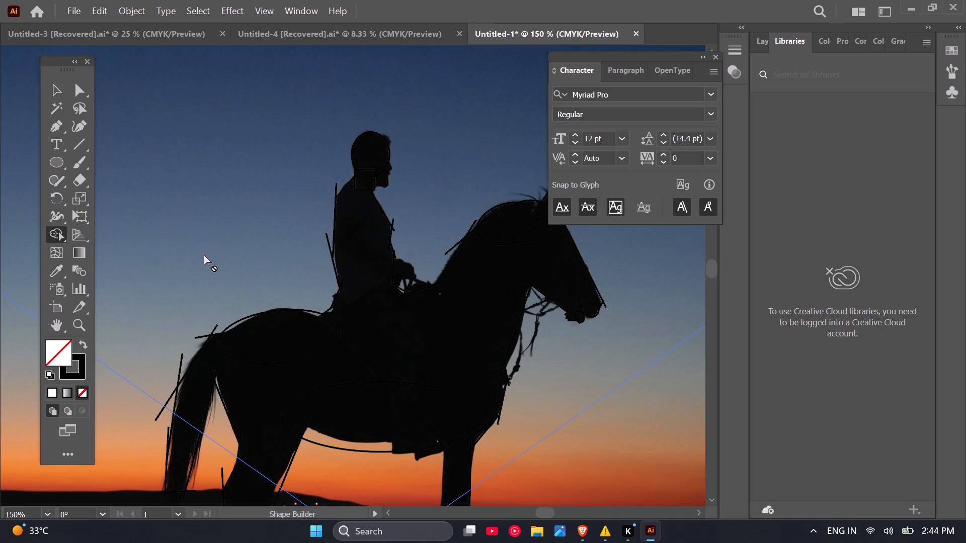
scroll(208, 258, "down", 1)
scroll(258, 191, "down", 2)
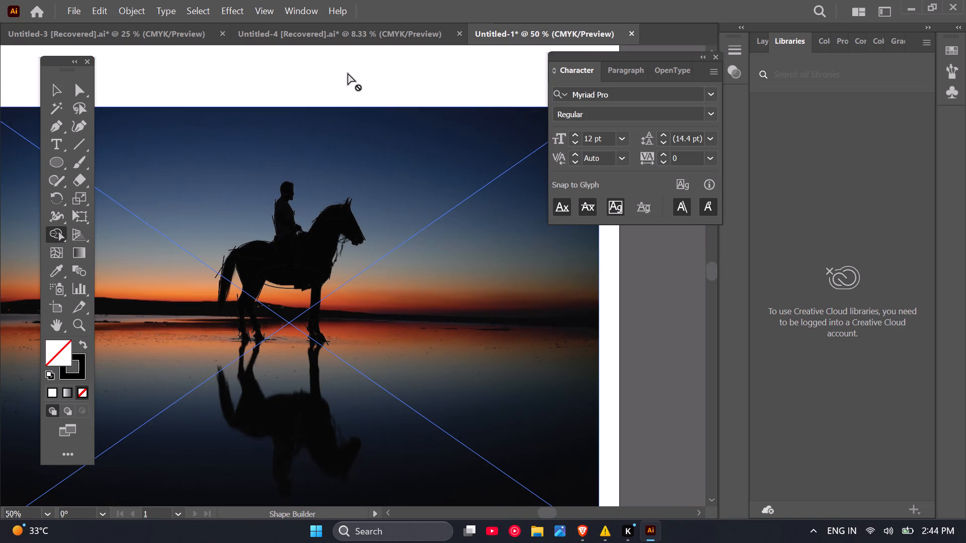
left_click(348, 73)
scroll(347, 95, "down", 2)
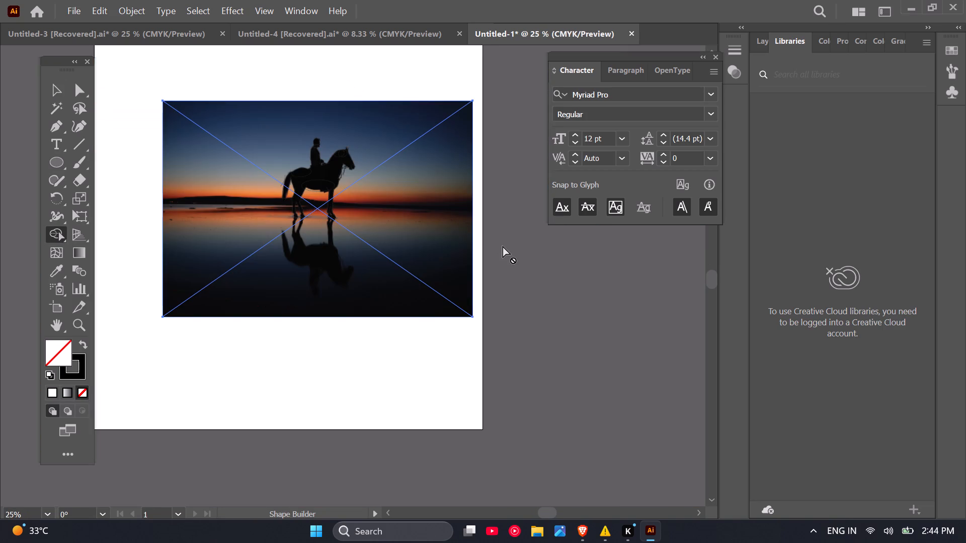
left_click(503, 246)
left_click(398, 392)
Select all the traced horse-and-rider construction shapes over the photo, leaving the photo itself out of the selection.
left_click(58, 96)
left_click(295, 373)
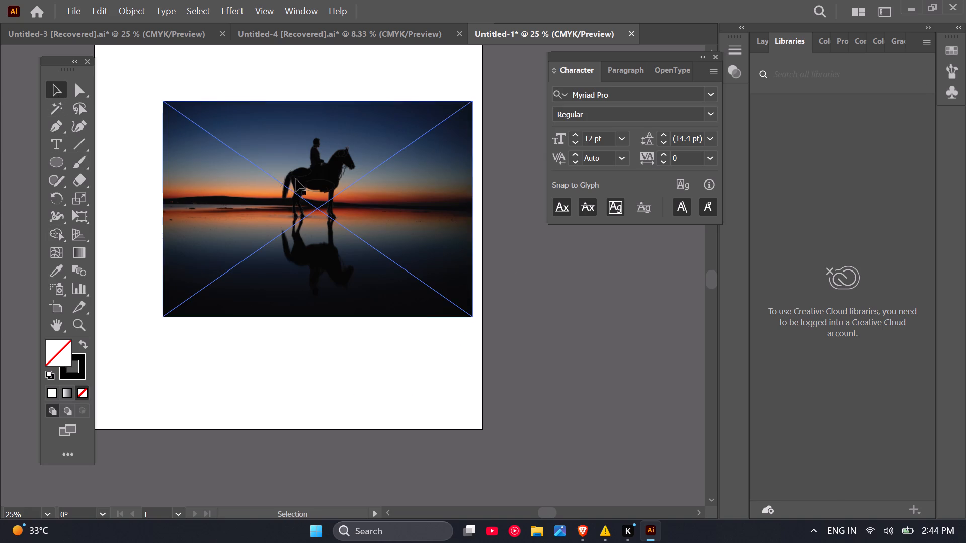
left_click_drag(254, 70, 375, 249)
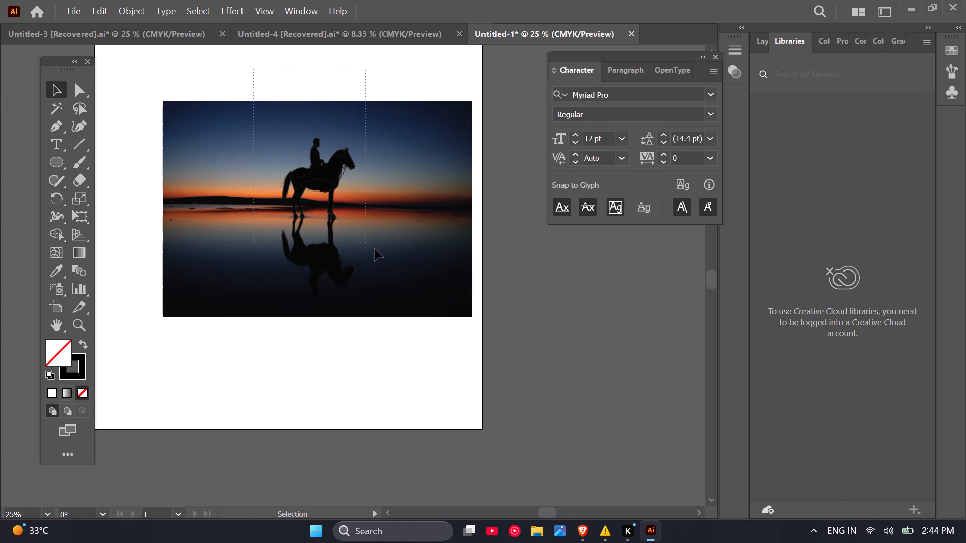
left_click_drag(375, 249, 376, 252)
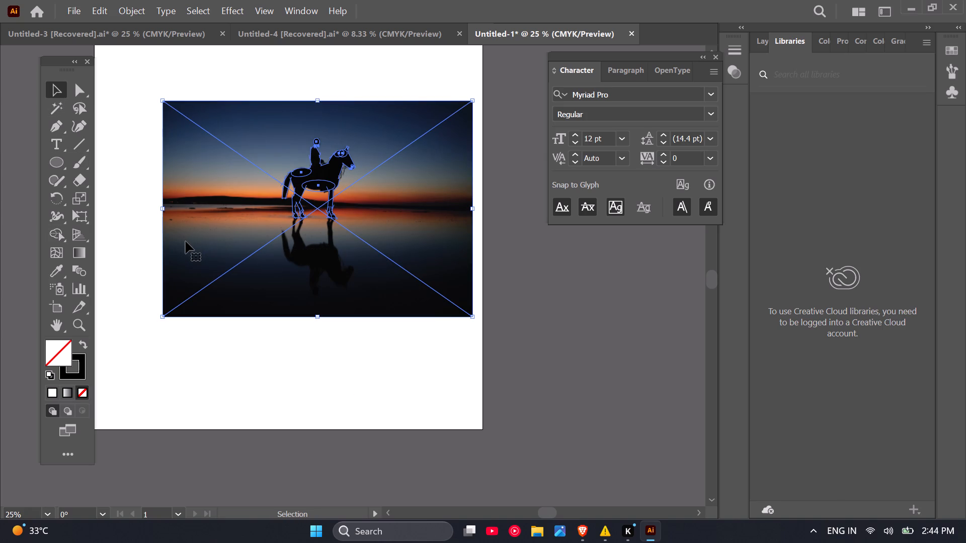
left_click(186, 241, "shift")
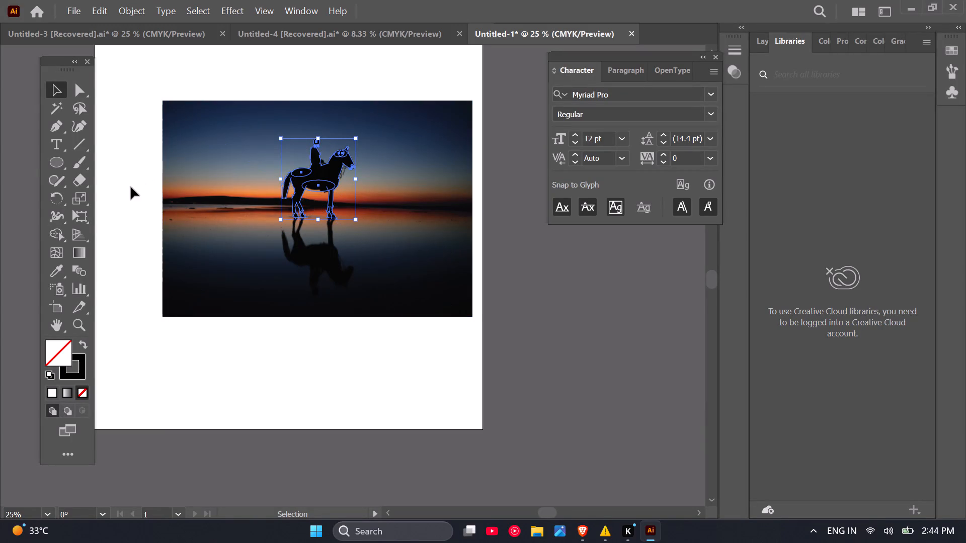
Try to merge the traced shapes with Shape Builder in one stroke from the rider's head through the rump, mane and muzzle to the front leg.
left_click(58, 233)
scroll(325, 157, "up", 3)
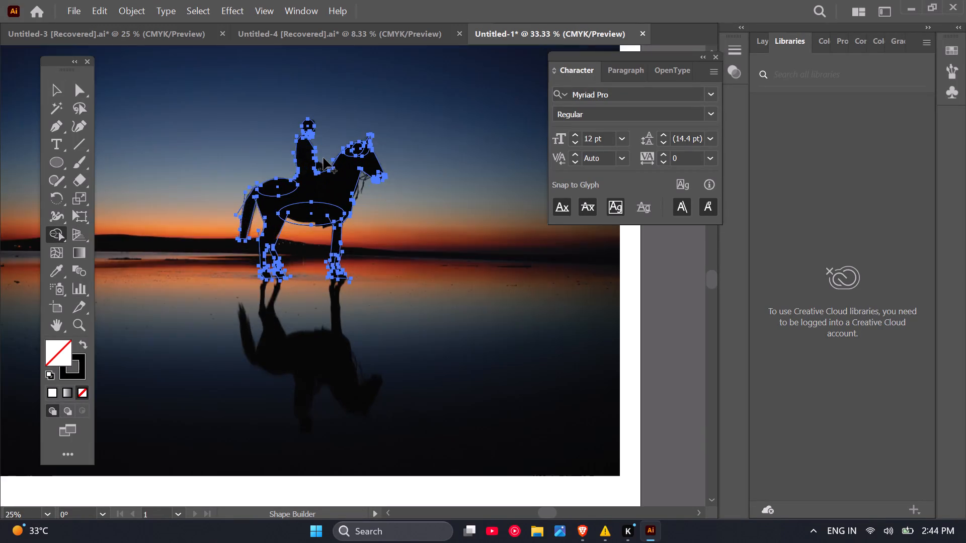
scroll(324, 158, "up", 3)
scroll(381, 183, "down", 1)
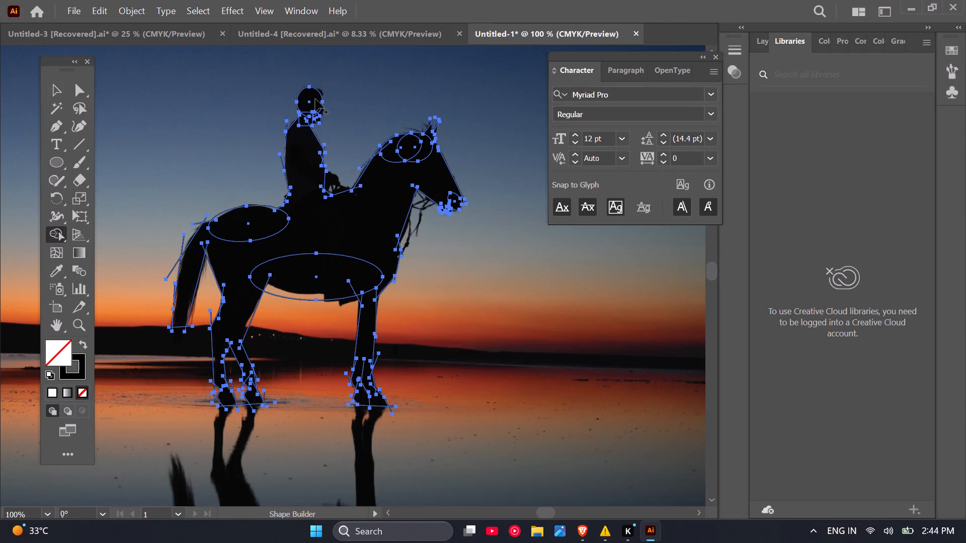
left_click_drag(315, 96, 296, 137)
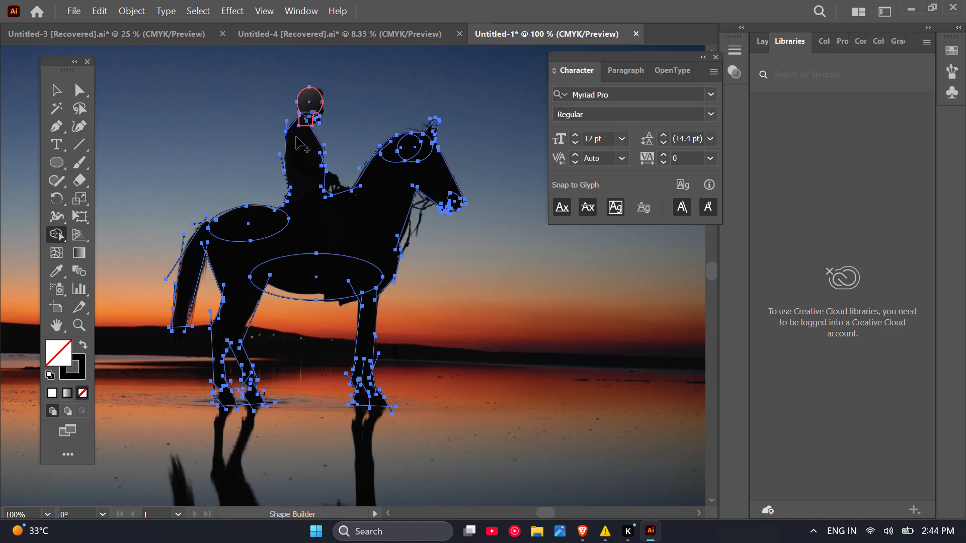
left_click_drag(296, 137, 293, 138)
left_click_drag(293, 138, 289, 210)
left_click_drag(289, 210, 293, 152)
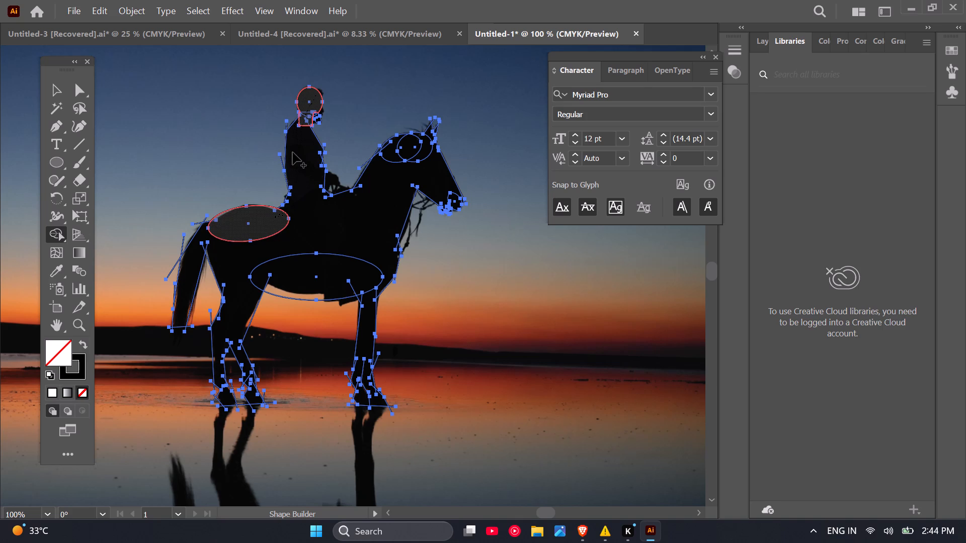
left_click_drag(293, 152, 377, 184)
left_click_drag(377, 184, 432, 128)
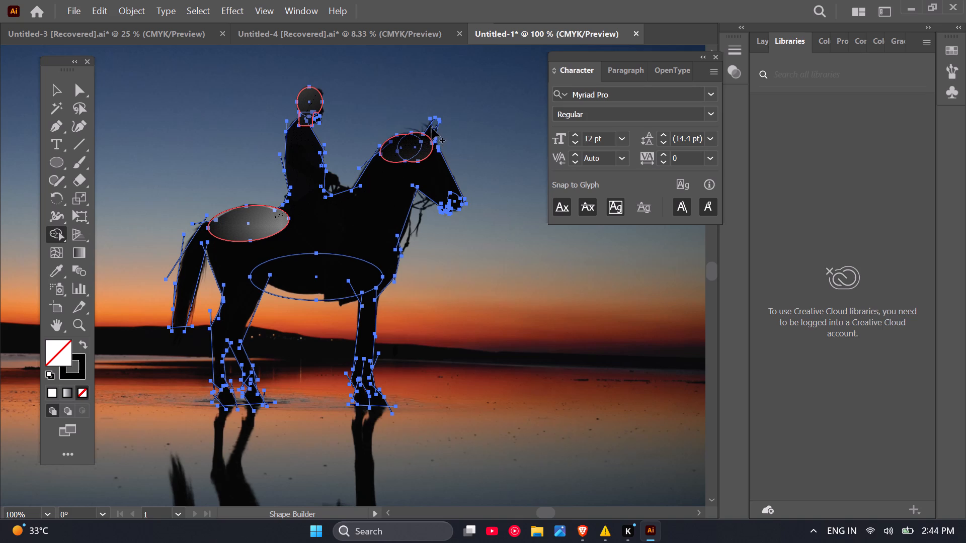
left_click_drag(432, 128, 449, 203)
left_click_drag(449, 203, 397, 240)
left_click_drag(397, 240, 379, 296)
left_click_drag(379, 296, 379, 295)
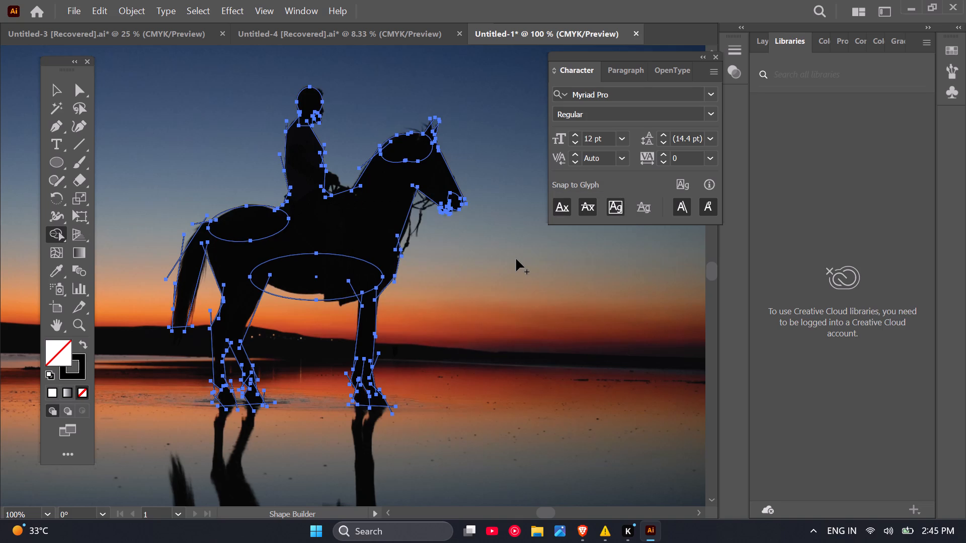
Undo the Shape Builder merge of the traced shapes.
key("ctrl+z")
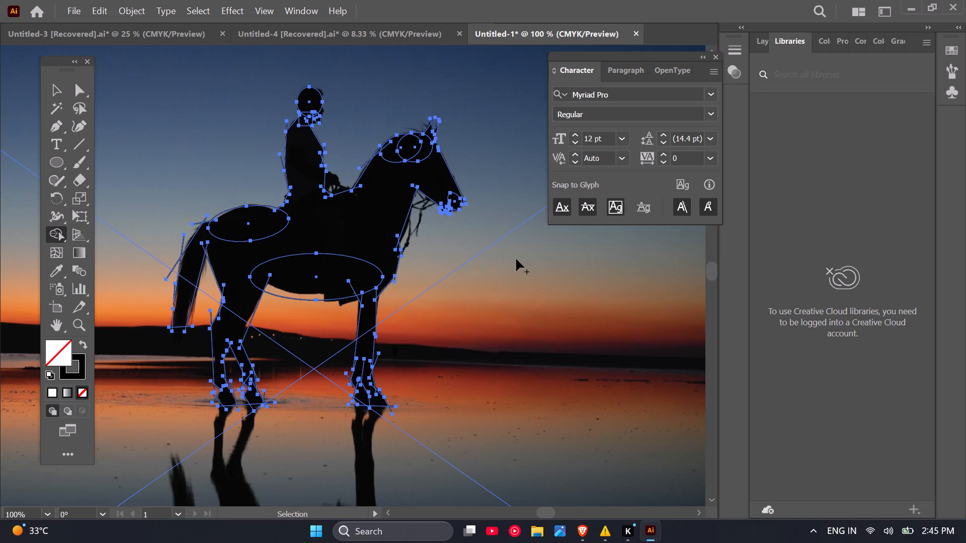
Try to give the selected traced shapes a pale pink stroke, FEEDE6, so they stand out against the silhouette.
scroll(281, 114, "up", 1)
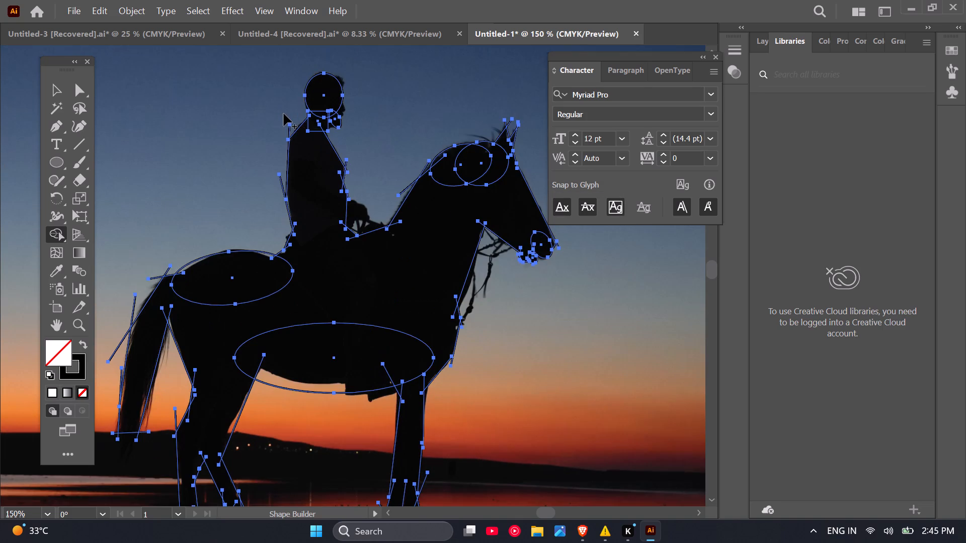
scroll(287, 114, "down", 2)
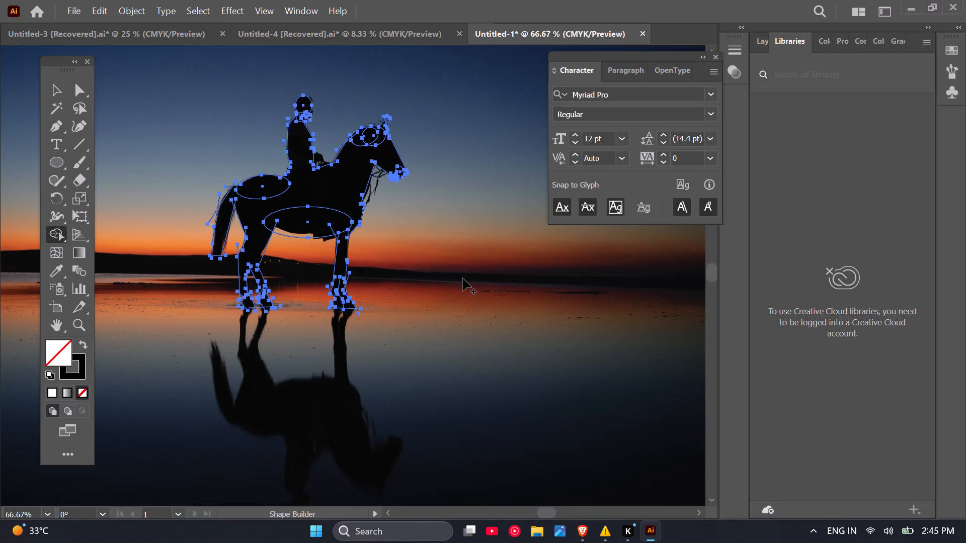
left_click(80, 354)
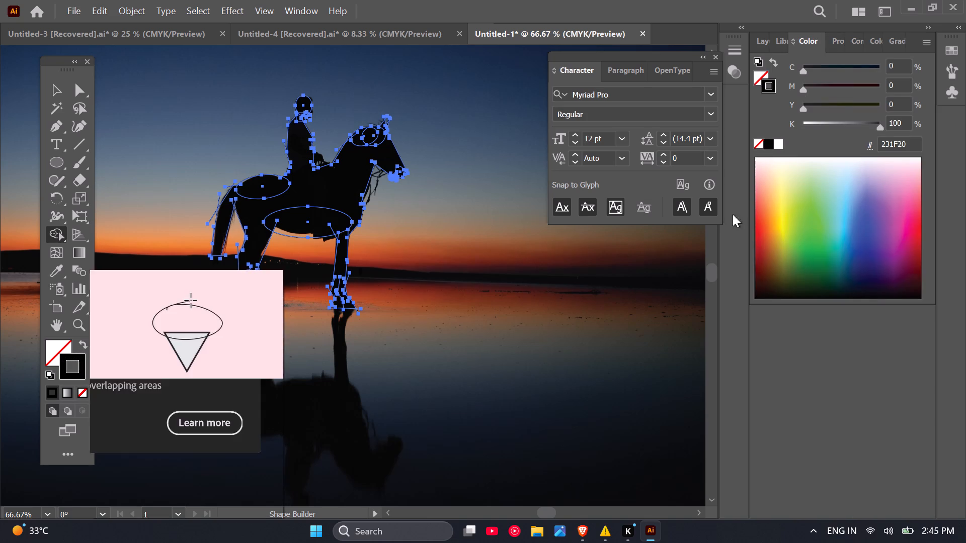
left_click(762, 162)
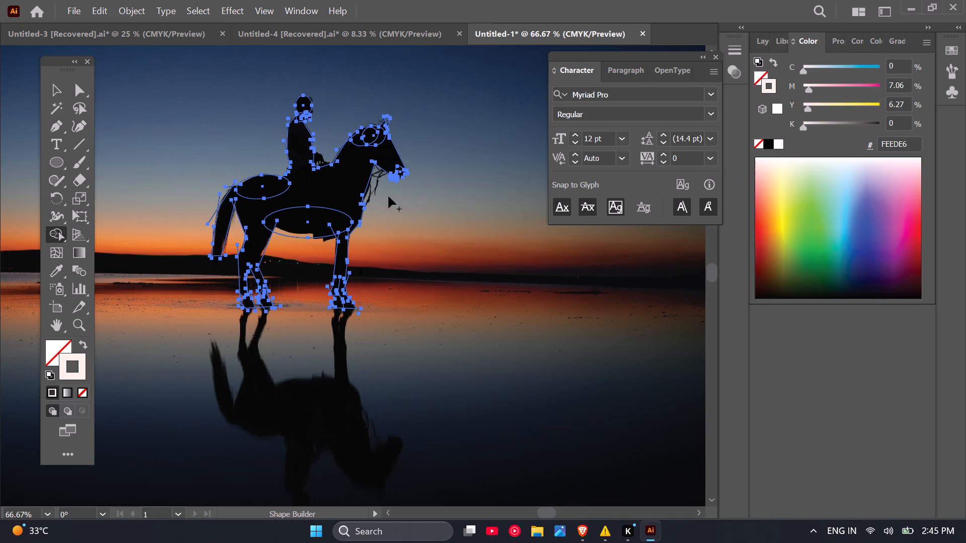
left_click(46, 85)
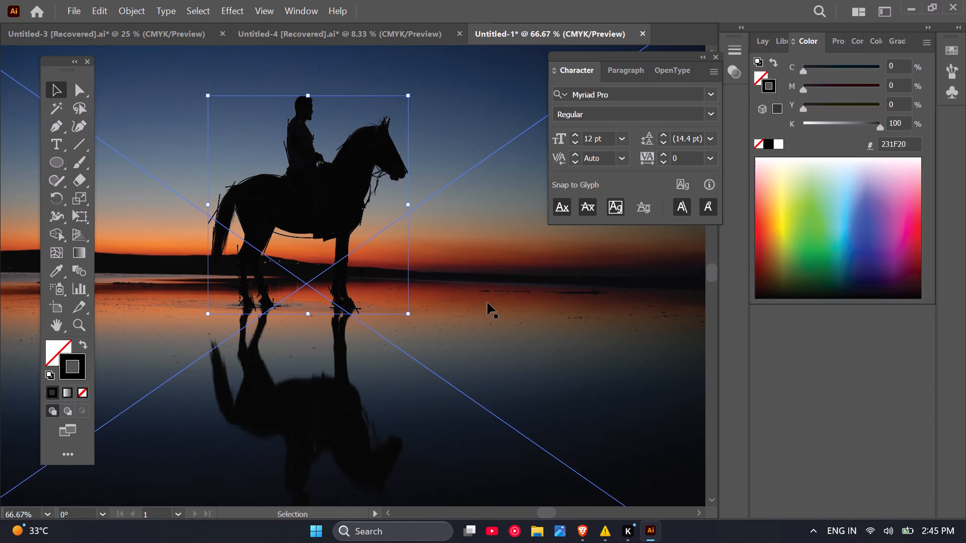
Select all the traced horse-and-rider shapes without the photo, set their stroke colour to white FFFFFF, and deselect them.
left_click(488, 303)
scroll(329, 288, "down", 1)
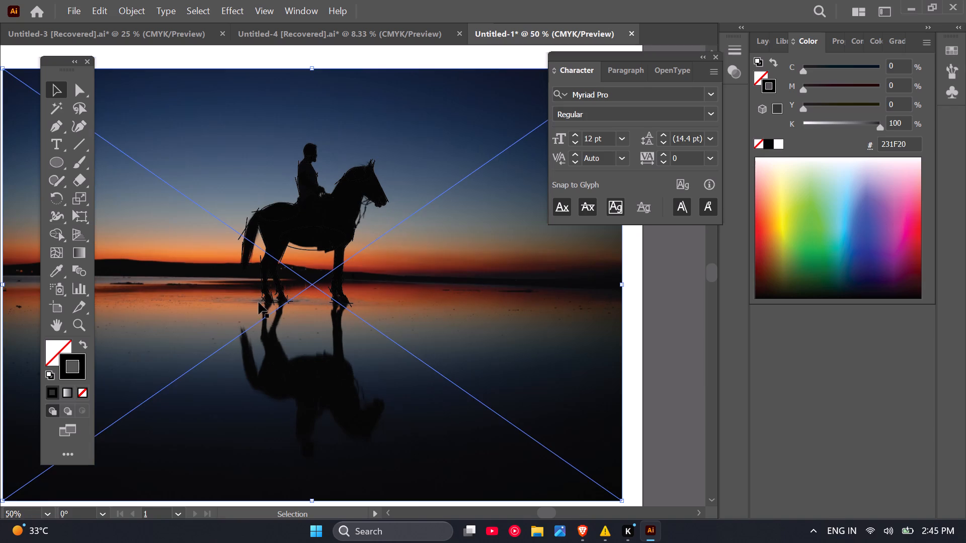
scroll(317, 222, "down", 2)
left_click(548, 251)
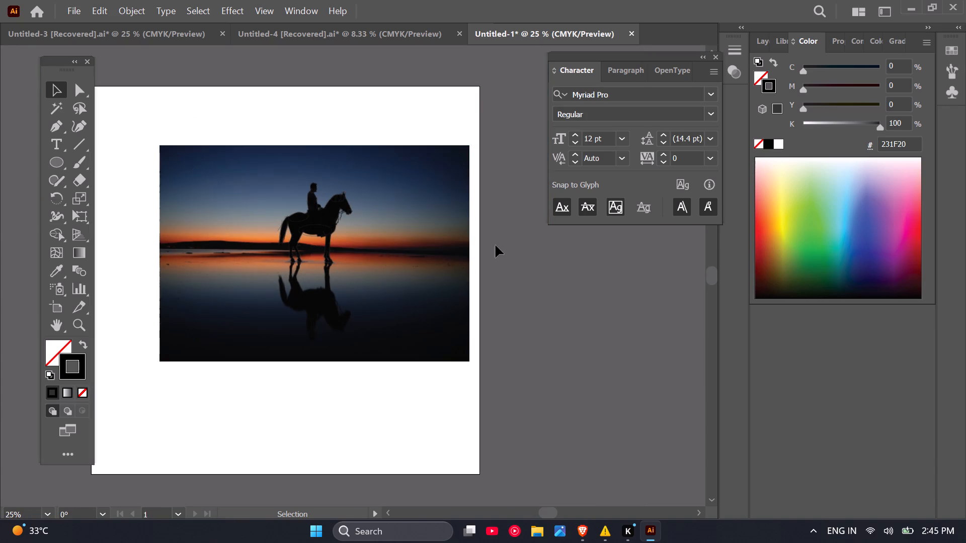
scroll(297, 172, "up", 1)
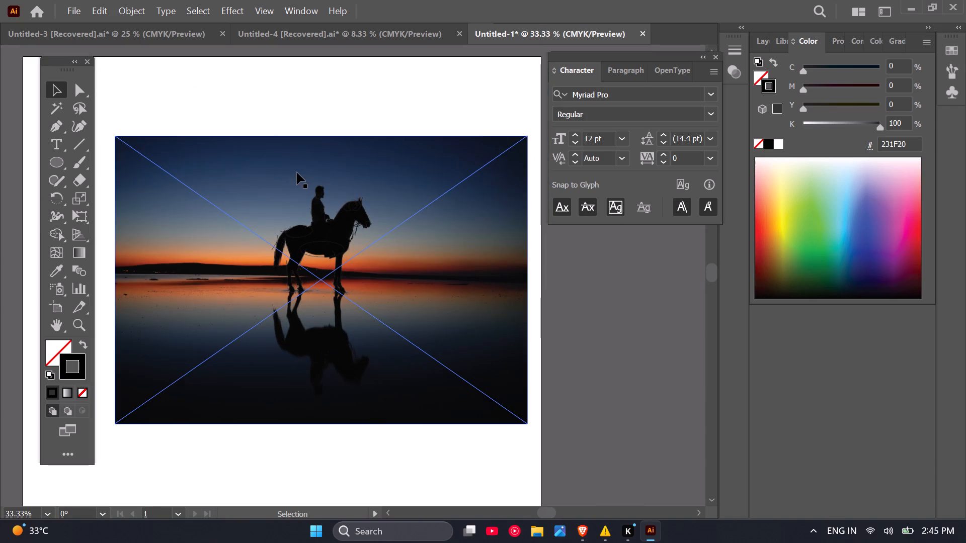
left_click_drag(264, 78, 400, 359)
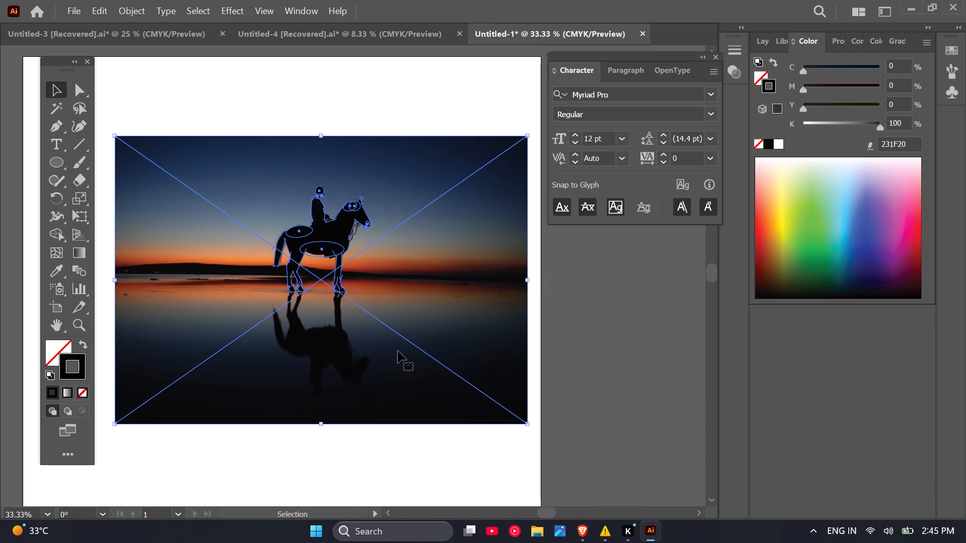
left_click(404, 262, "shift")
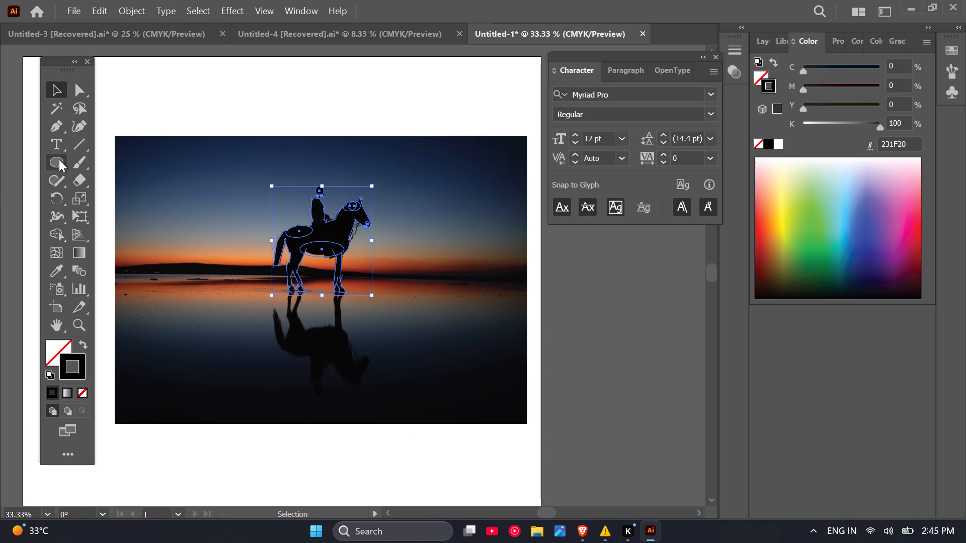
double_click(79, 364)
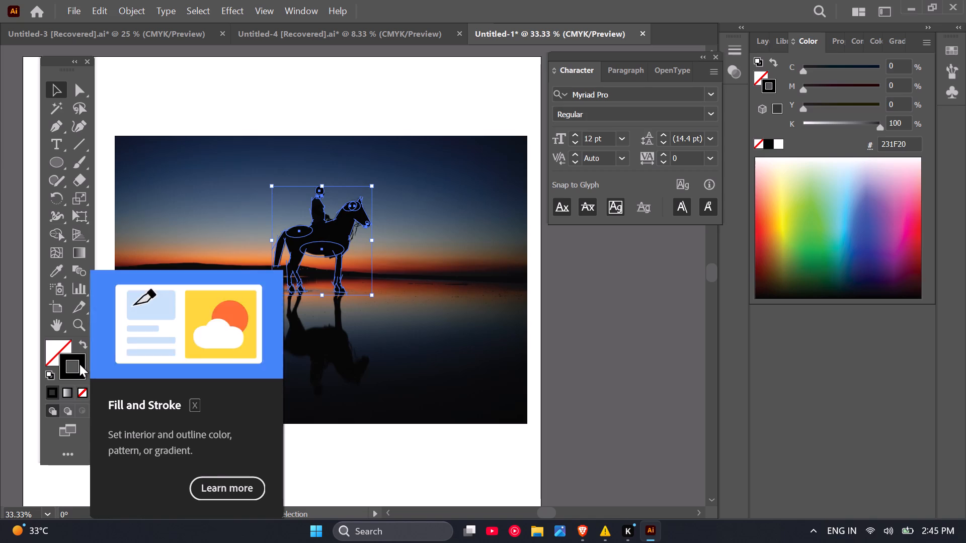
left_click(79, 364)
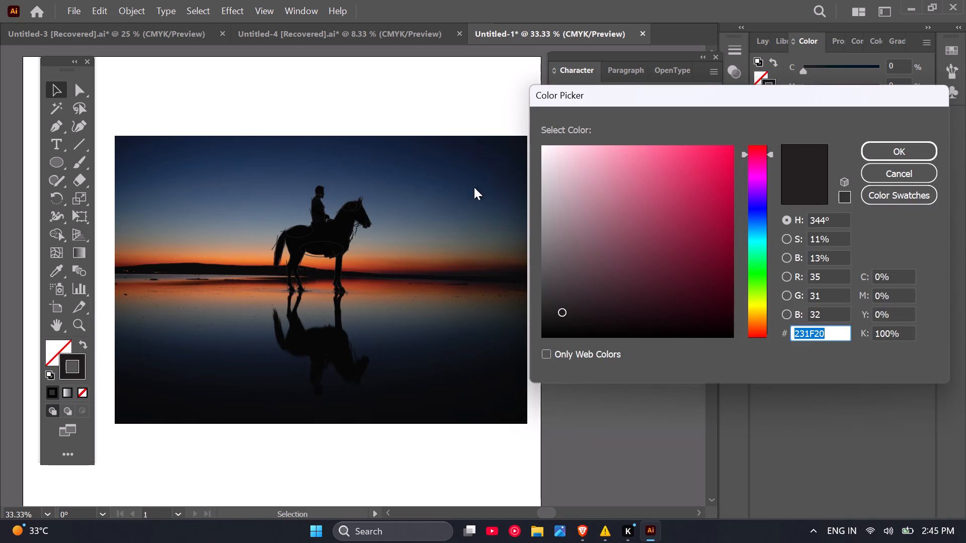
left_click_drag(568, 161, 517, 136)
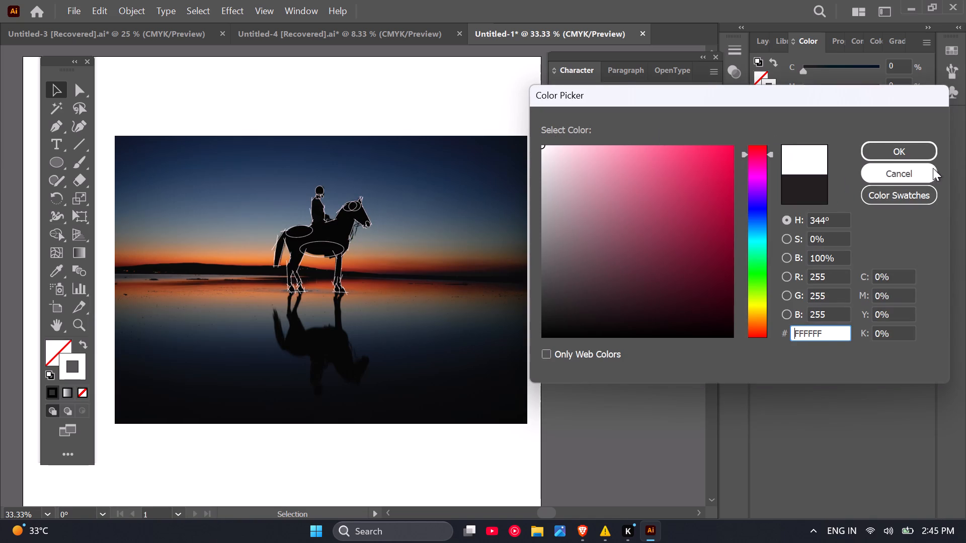
left_click(924, 152)
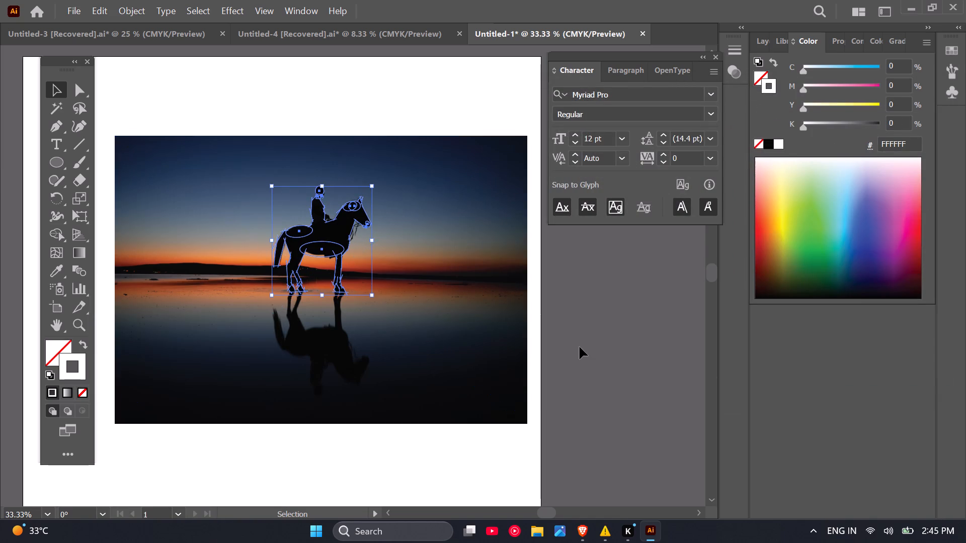
left_click(580, 347)
Extend the lower end of the rider's upper-back line downward so it crosses the lower-back line.
scroll(282, 245, "up", 7)
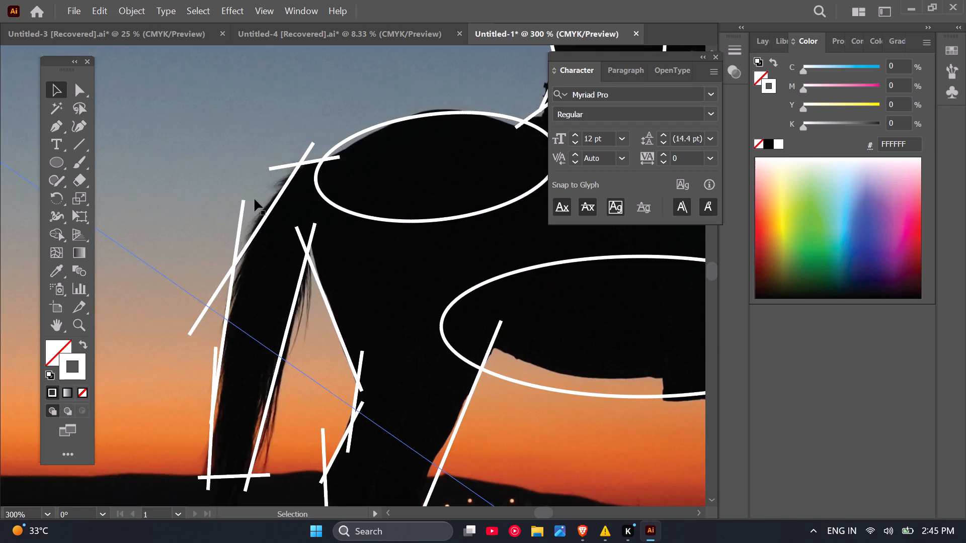
scroll(255, 199, "down", 3)
scroll(317, 176, "up", 2)
scroll(371, 163, "up", 1)
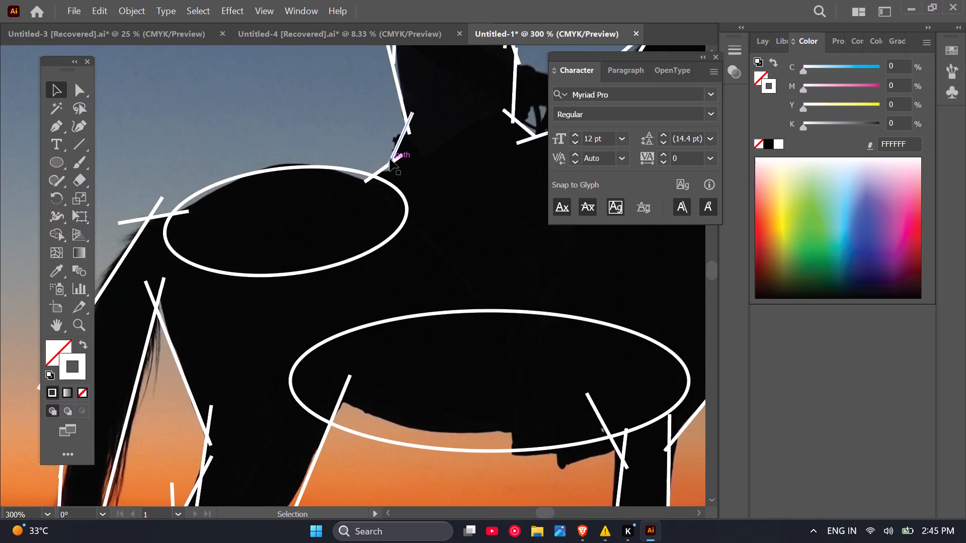
scroll(405, 151, "down", 1)
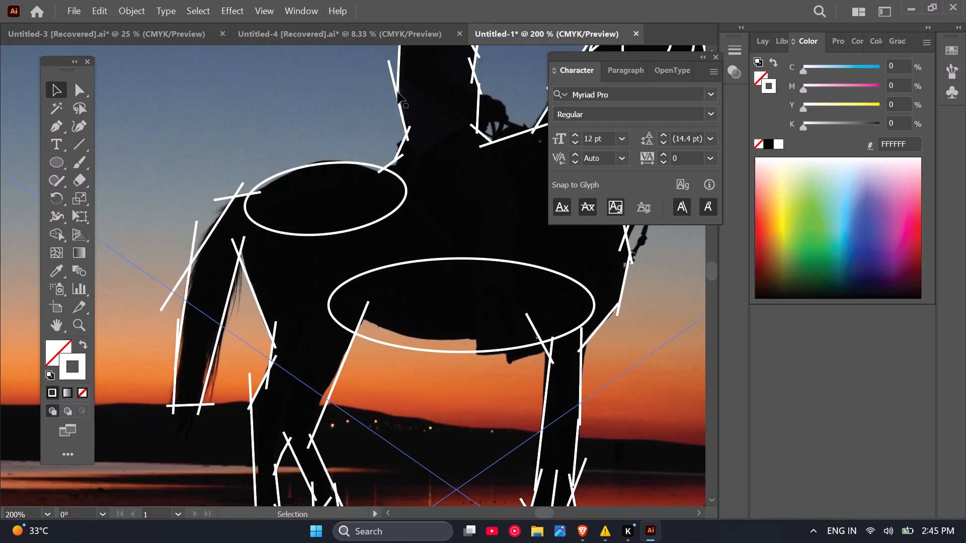
scroll(397, 92, "up", 2)
left_click(403, 85)
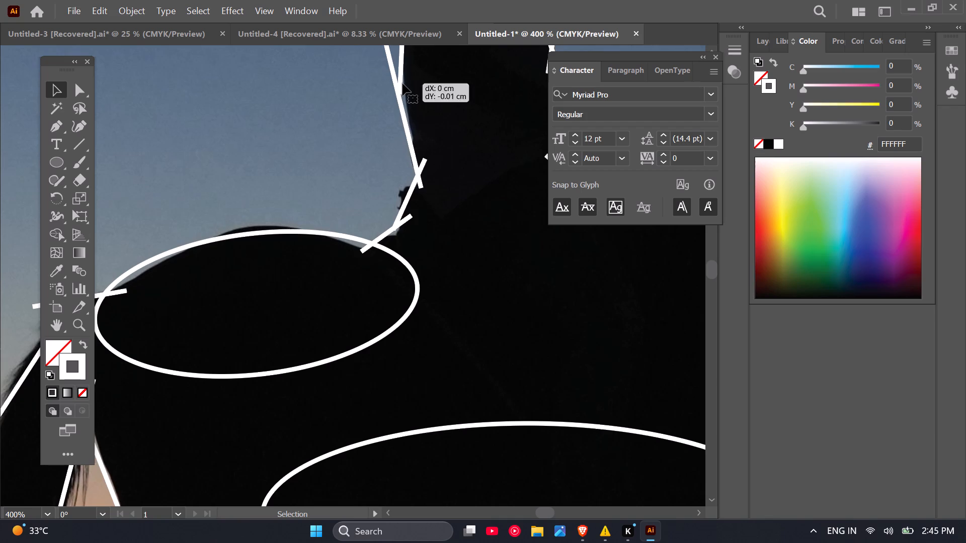
left_click(400, 83)
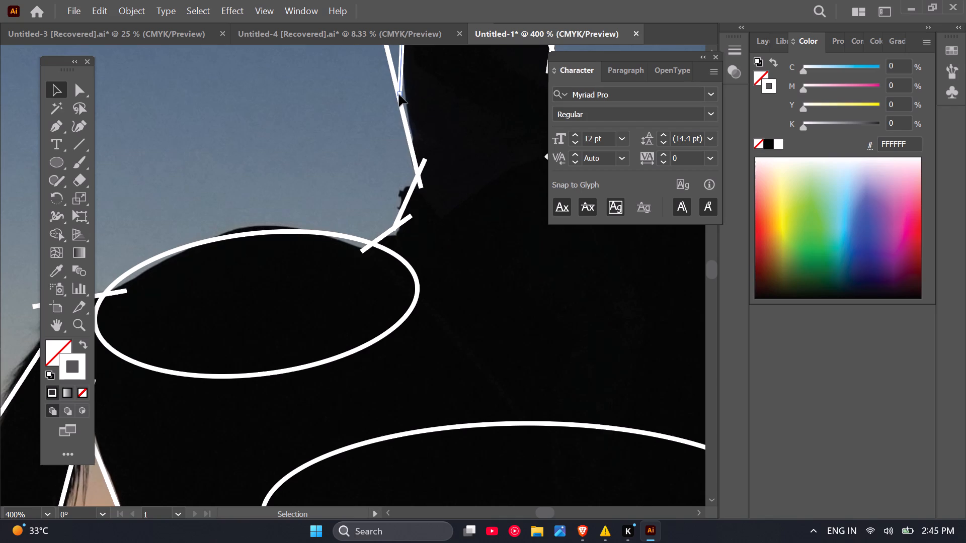
left_click_drag(399, 92, 399, 109)
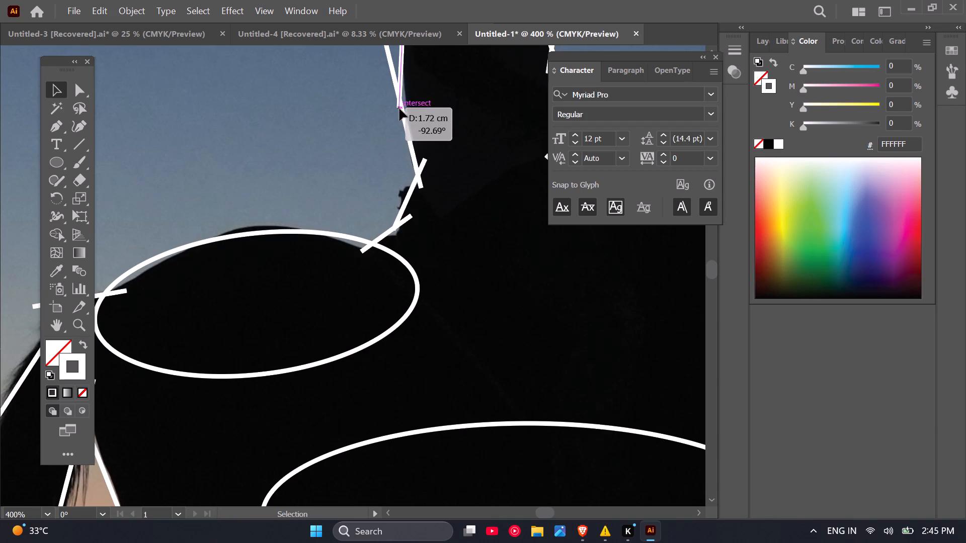
left_click_drag(399, 109, 399, 114)
Move the upper end of the rider's chest line slightly forward inside the neck rectangle.
scroll(395, 161, "down", 3)
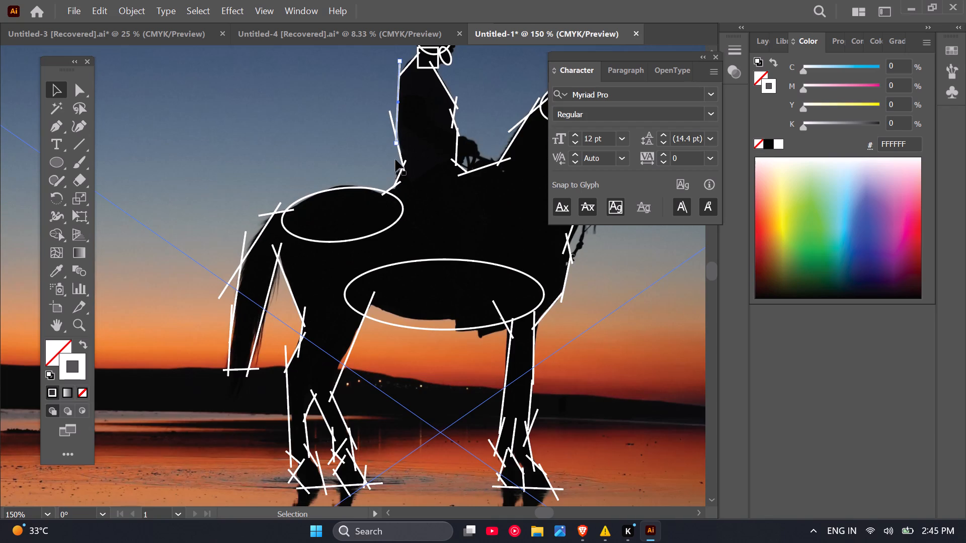
scroll(401, 69, "up", 5)
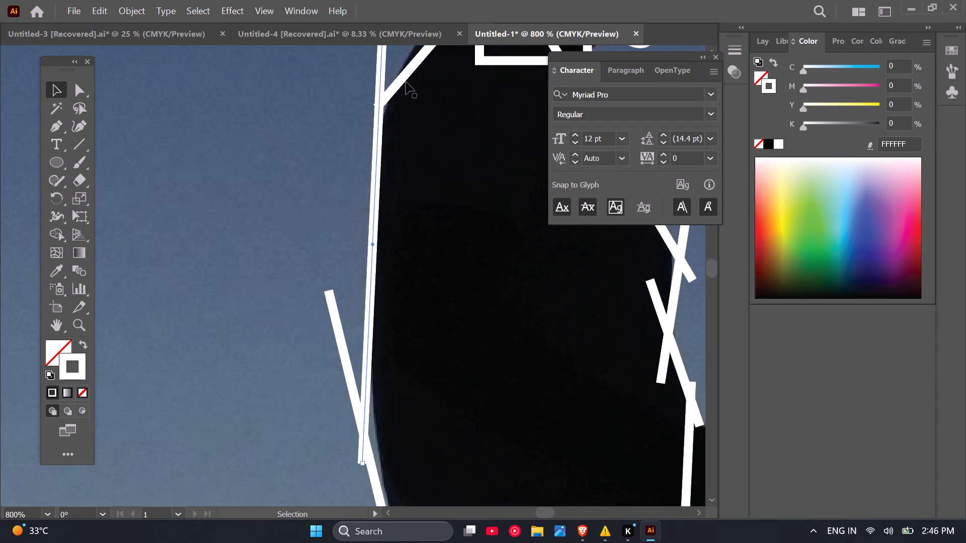
left_click(402, 79)
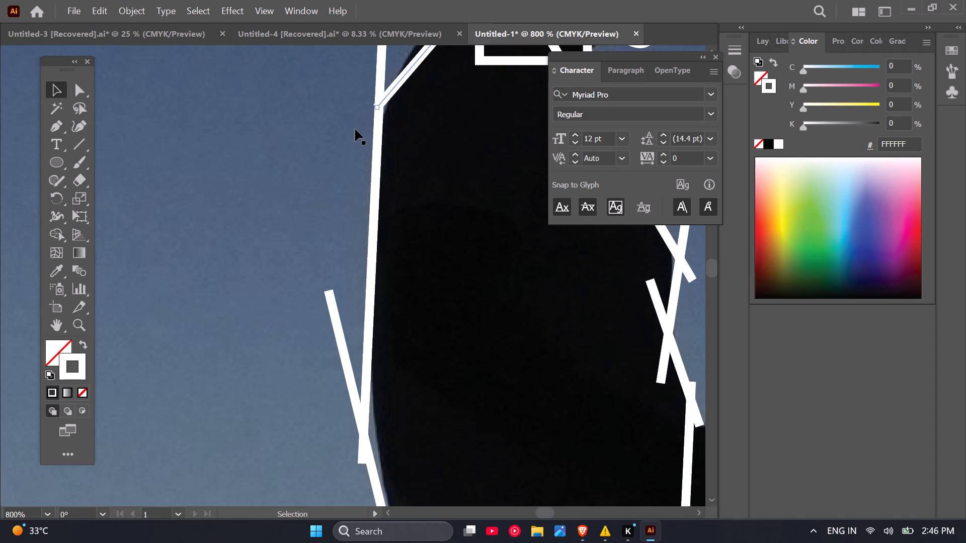
scroll(355, 129, "down", 3)
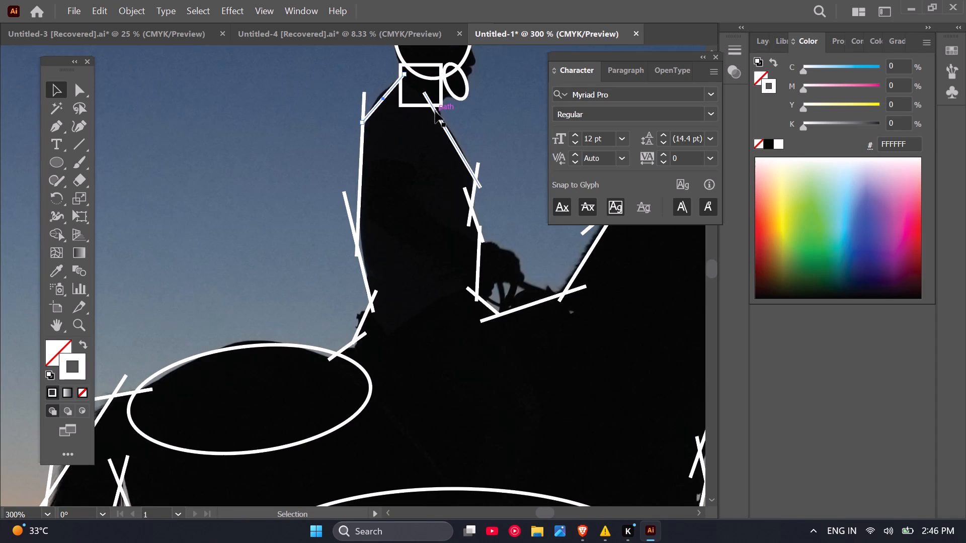
scroll(431, 97, "up", 3)
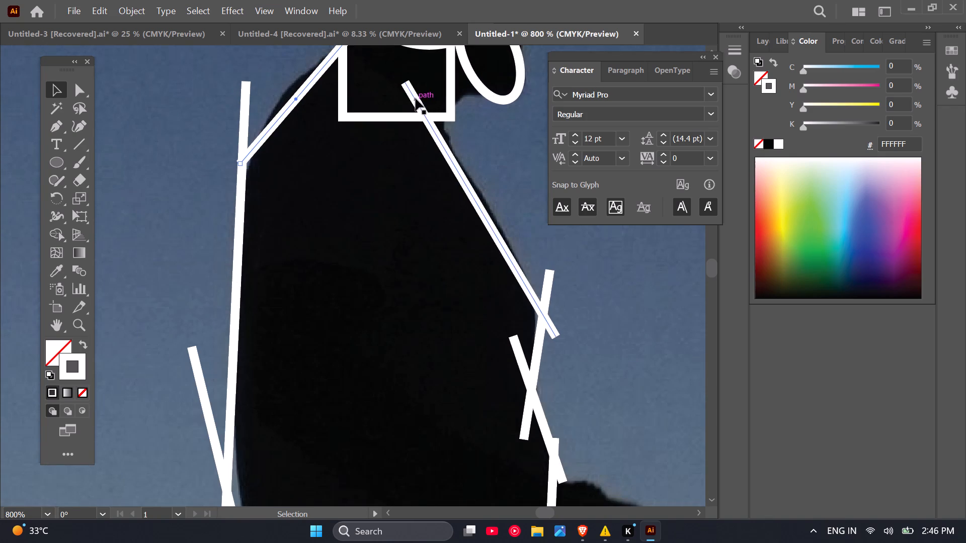
left_click(414, 99)
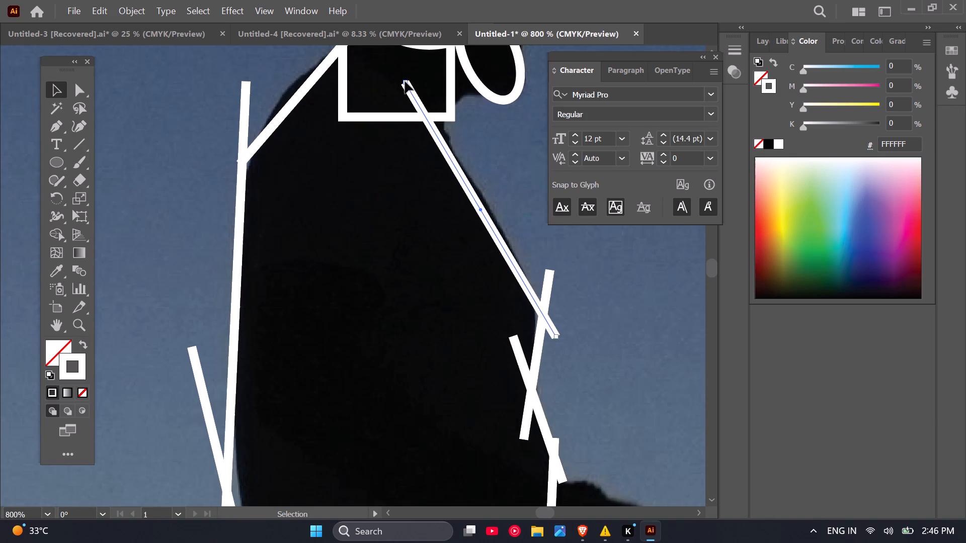
left_click_drag(405, 81, 421, 81)
Extend the lower end of the short line below the rider's hand past the line along the base of the horse's neck.
scroll(422, 84, "down", 4)
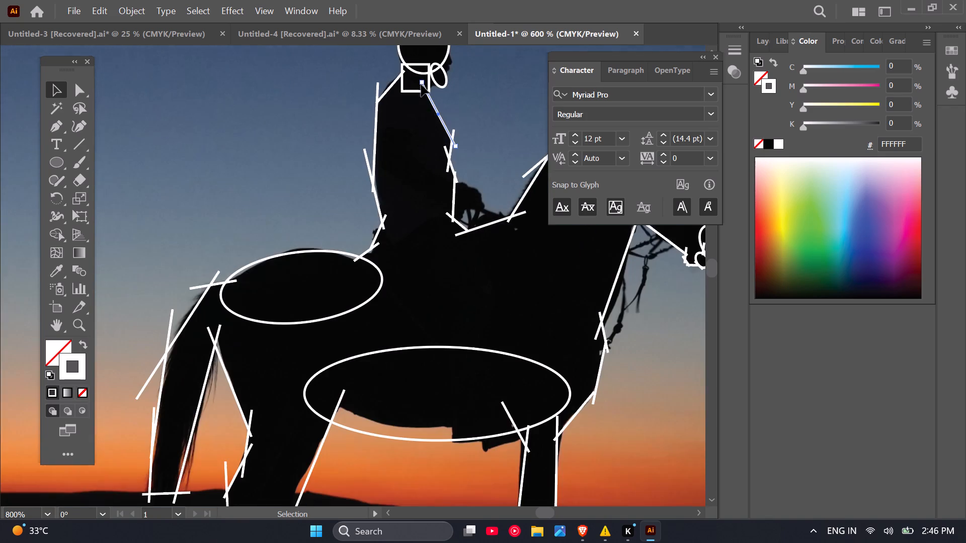
scroll(448, 184, "up", 2)
scroll(439, 260, "down", 4)
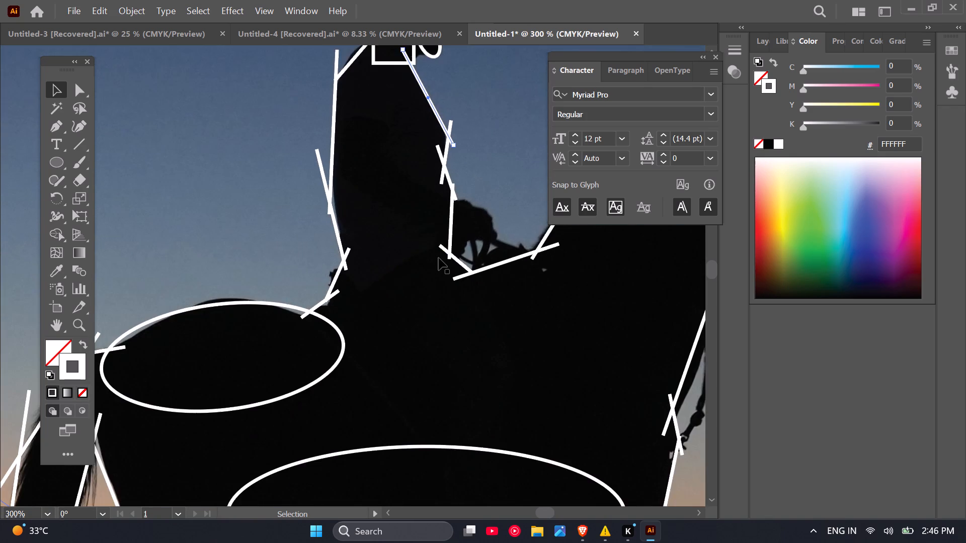
scroll(463, 263, "down", 1)
scroll(461, 263, "up", 6)
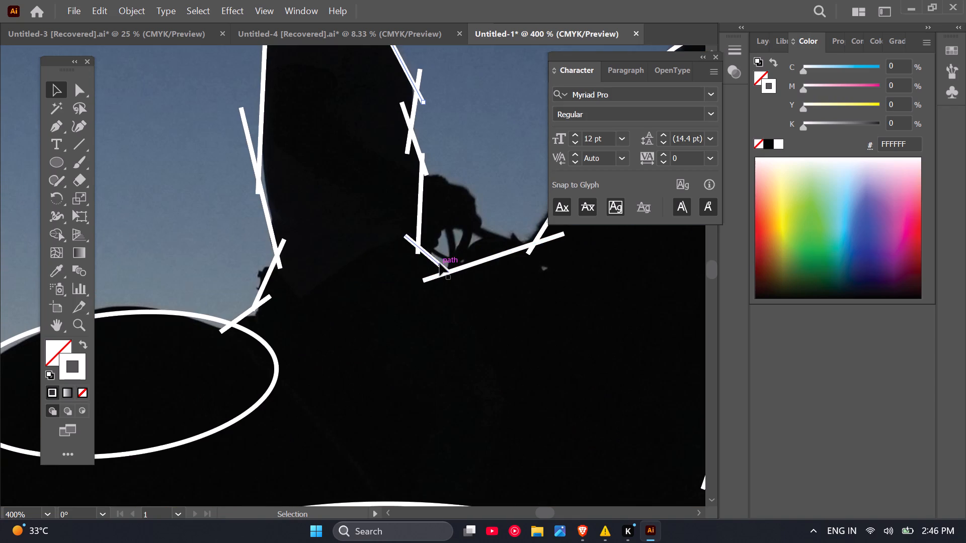
left_click(440, 263)
scroll(452, 274, "up", 5)
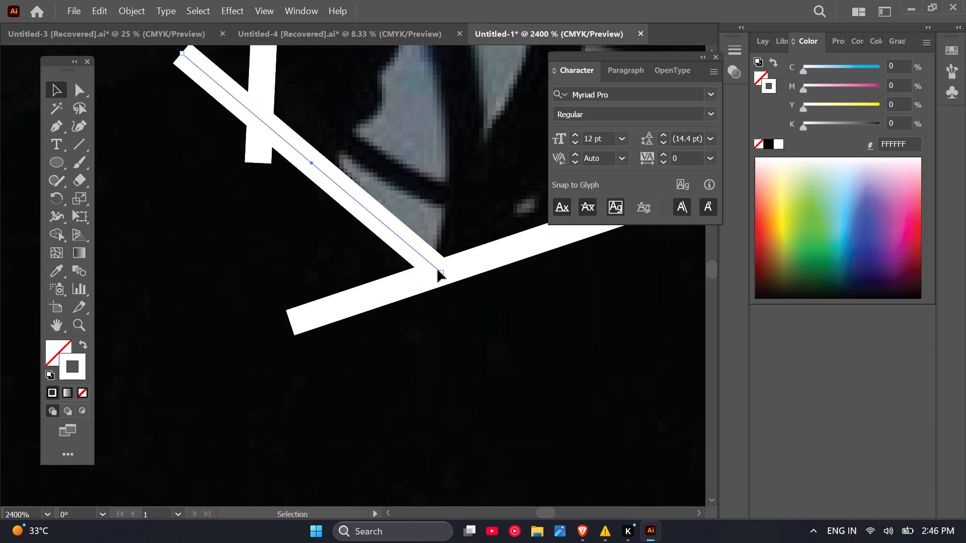
left_click_drag(443, 272, 463, 298)
Extend the upper end of the short forehead line upward so it crosses the front edge line of the horse's forward ear.
scroll(384, 303, "down", 10)
scroll(411, 238, "up", 4)
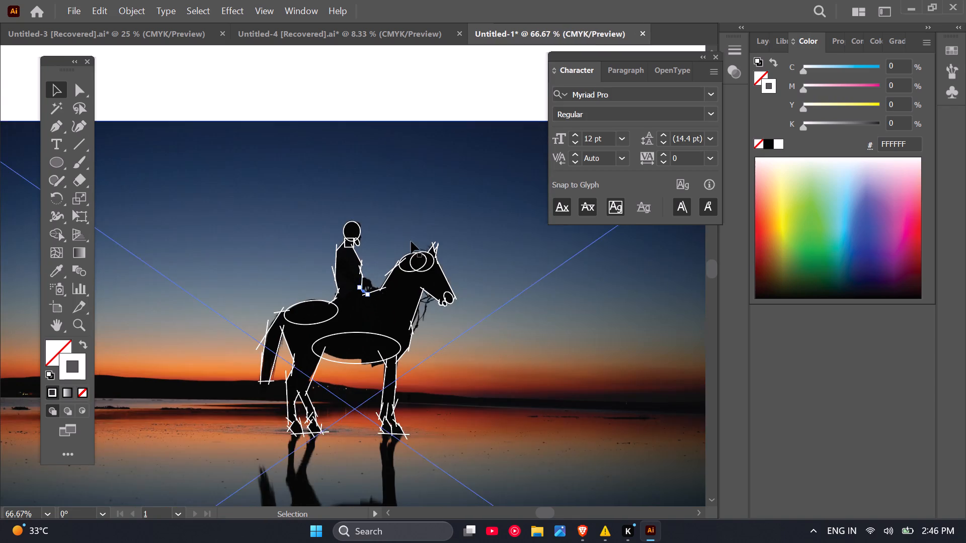
scroll(411, 241, "up", 2)
scroll(382, 293, "up", 2)
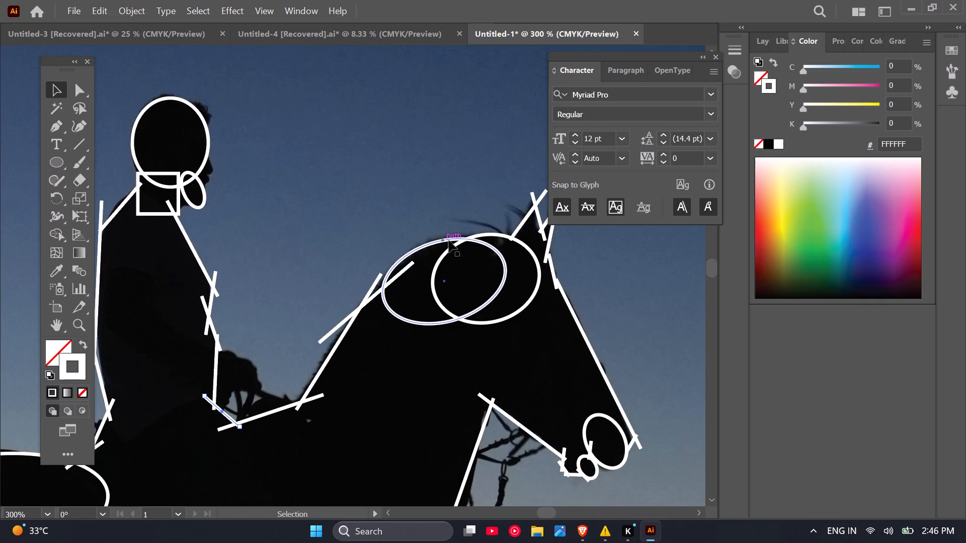
scroll(489, 259, "down", 3)
scroll(542, 258, "up", 3)
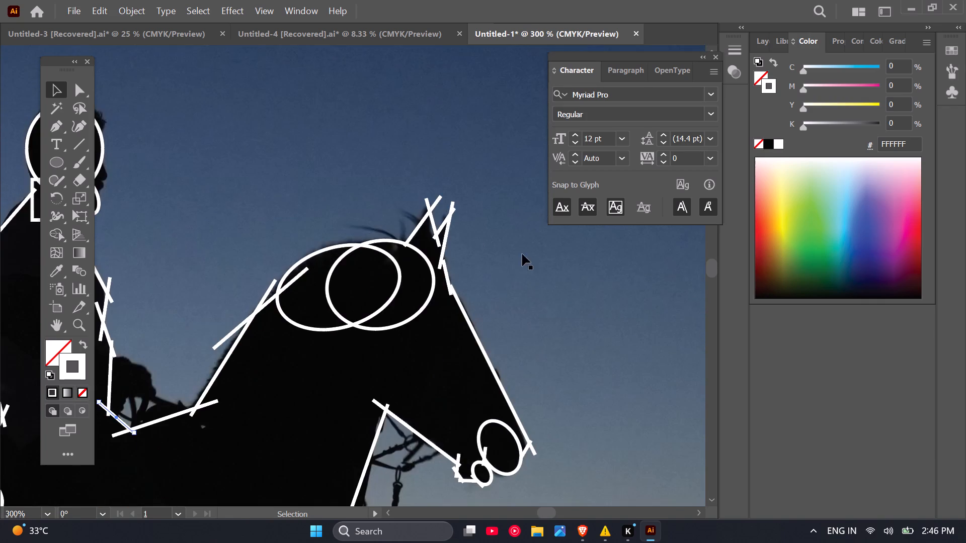
scroll(440, 217, "up", 4)
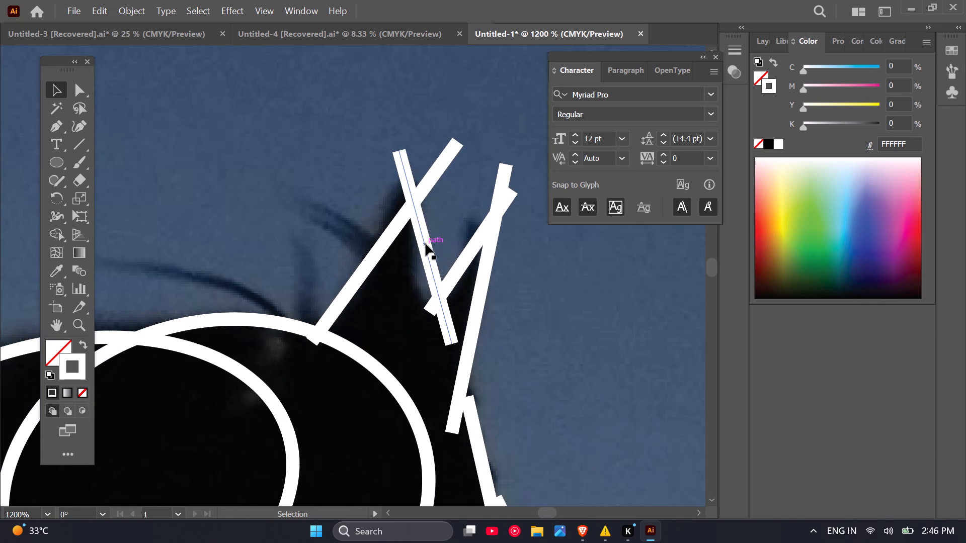
left_click(426, 244)
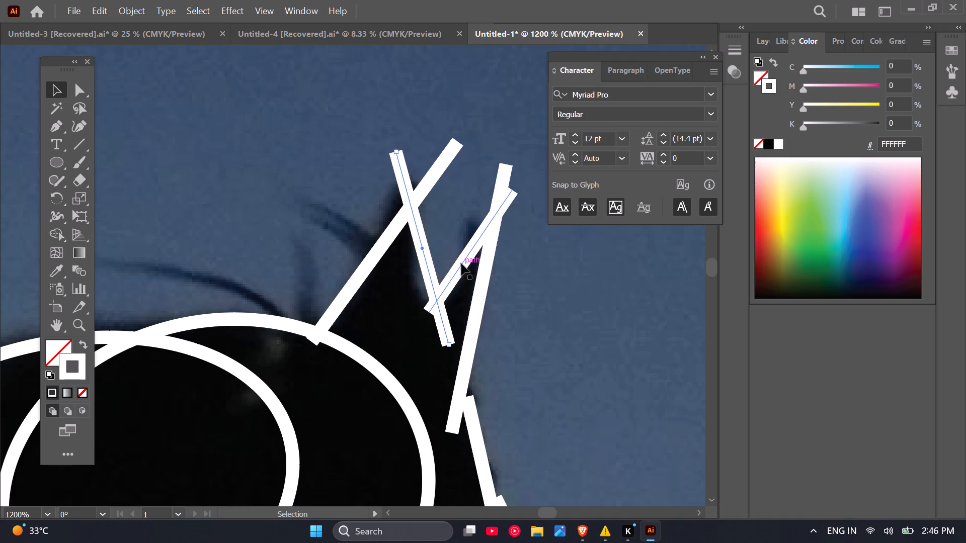
scroll(485, 227, "down", 1)
left_click(475, 350)
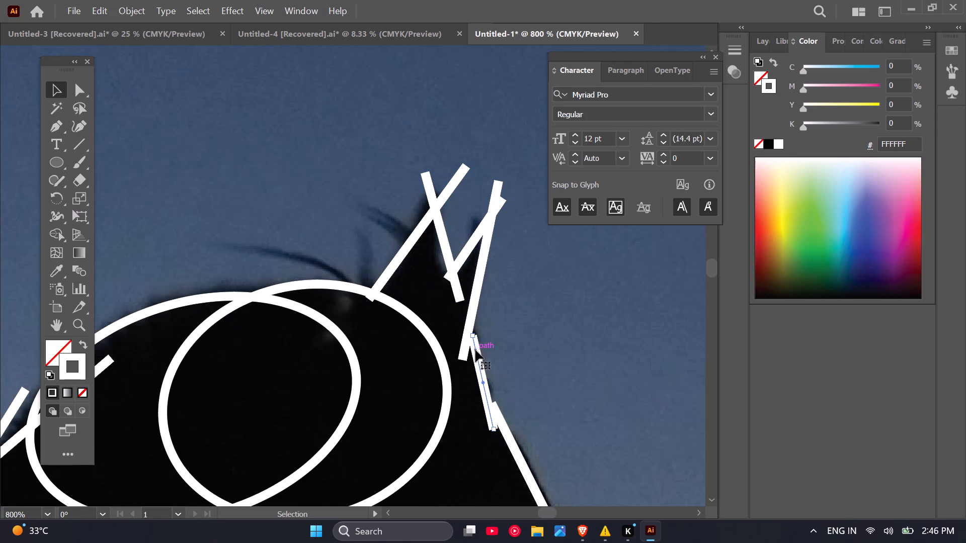
scroll(475, 346, "up", 3)
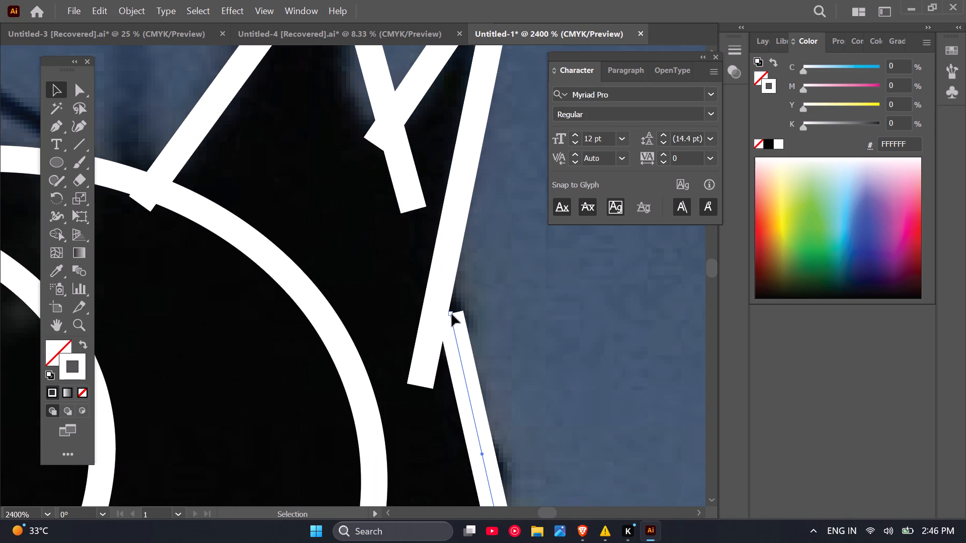
left_click_drag(452, 314, 430, 262)
Extend the upper end of the horse's long face line across the short forehead line, making it about 2.12 cm long.
scroll(433, 259, "down", 4)
scroll(444, 337, "up", 4)
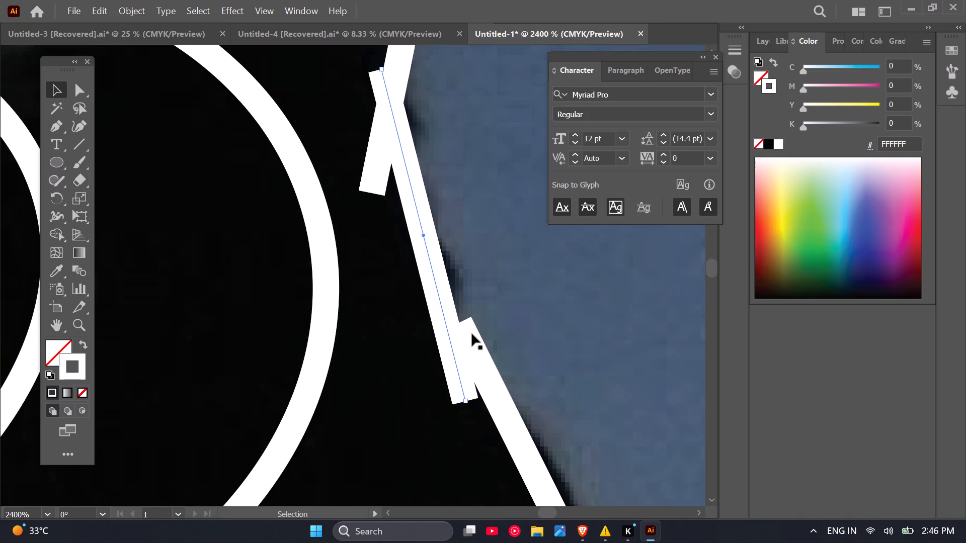
left_click(464, 335)
left_click_drag(461, 324, 423, 268)
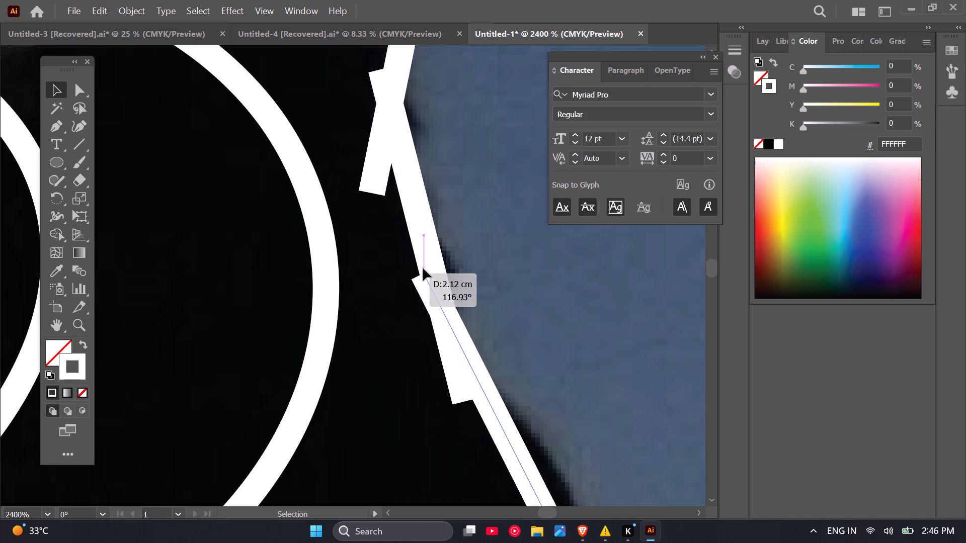
left_click_drag(423, 268, 423, 268)
Extend the lower end of the short nose-tip line so it crosses into the large muzzle ellipse.
scroll(444, 284, "down", 3)
scroll(430, 234, "down", 4)
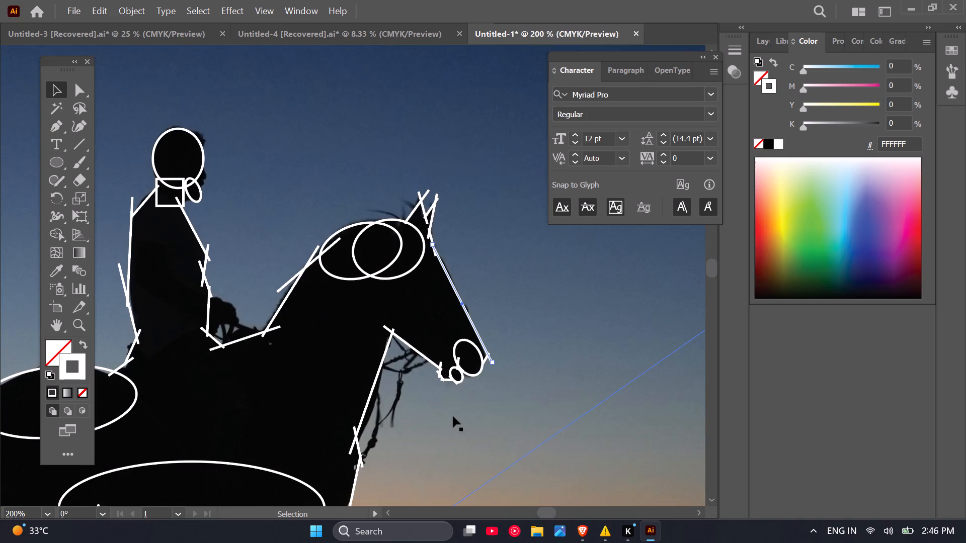
scroll(482, 356, "up", 4)
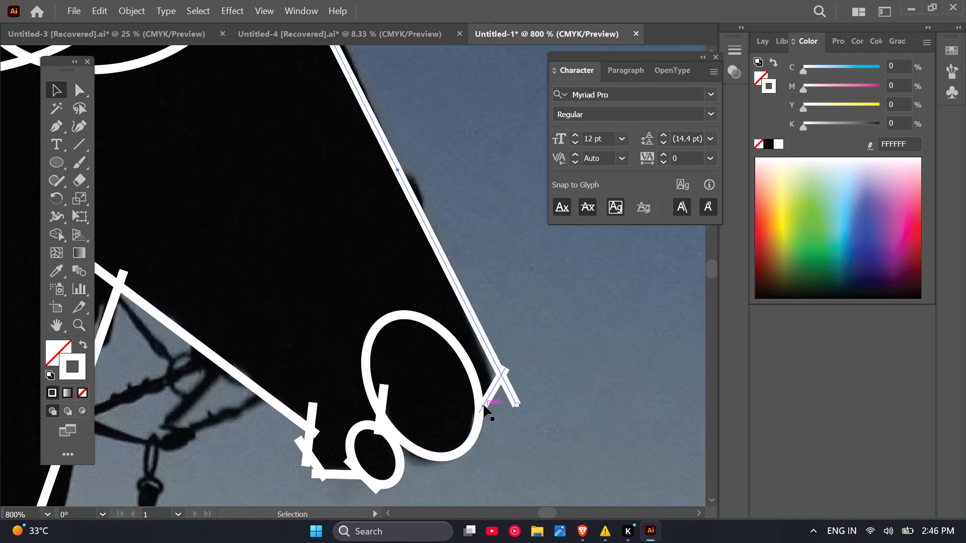
scroll(480, 409, "up", 6)
scroll(483, 404, "down", 4)
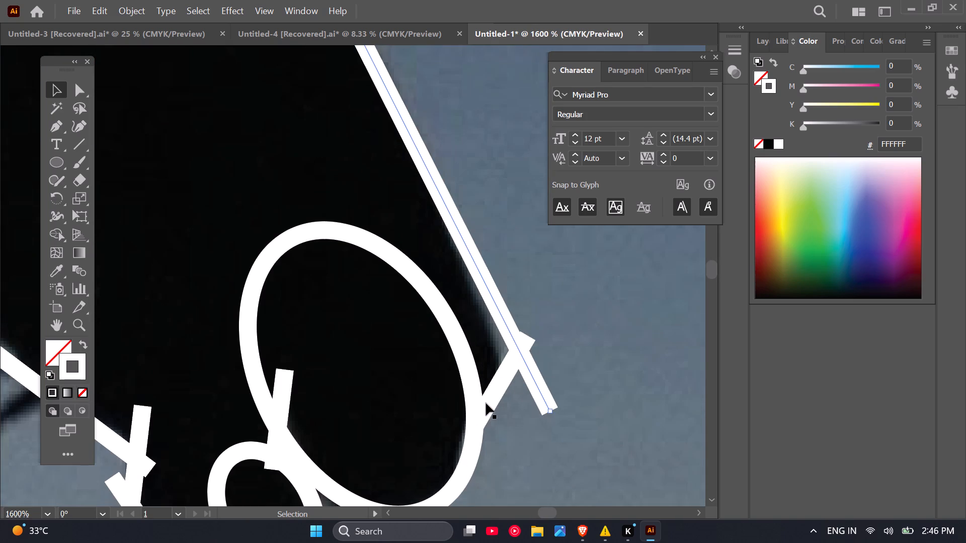
left_click(489, 403)
left_click_drag(475, 425, 460, 441)
Extend the front end of the horizontal chin line into the small lip ellipse.
scroll(476, 414, "down", 4)
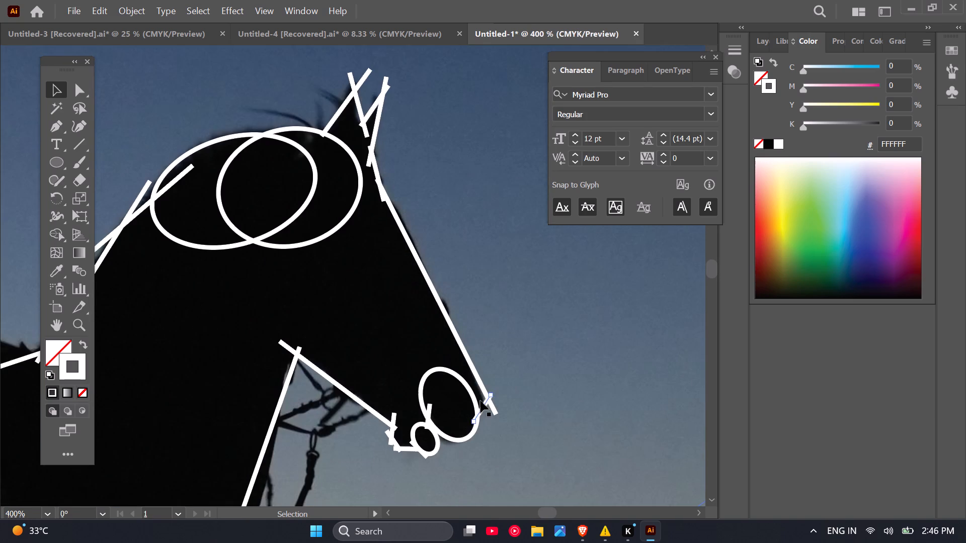
scroll(458, 433, "up", 1)
scroll(393, 446, "up", 3)
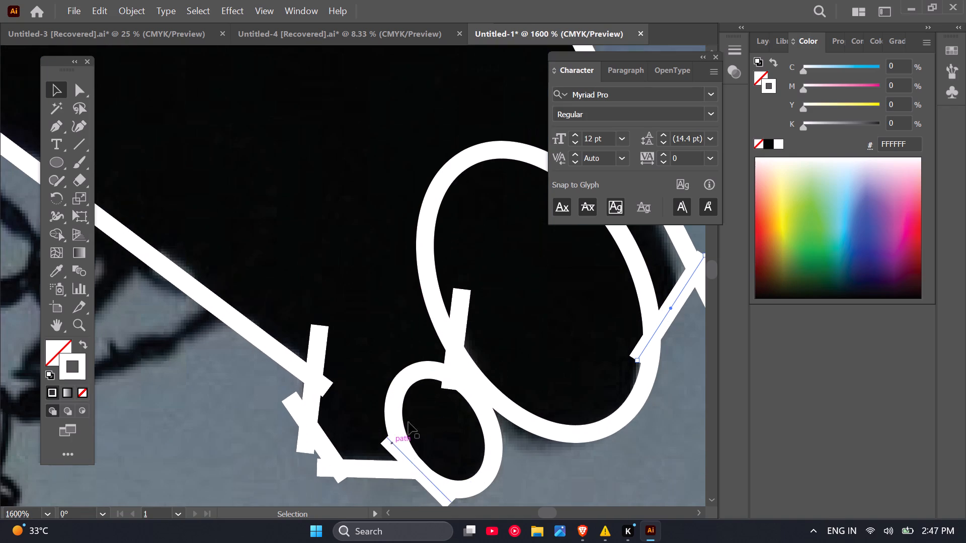
scroll(413, 469, "up", 3)
scroll(412, 432, "down", 3)
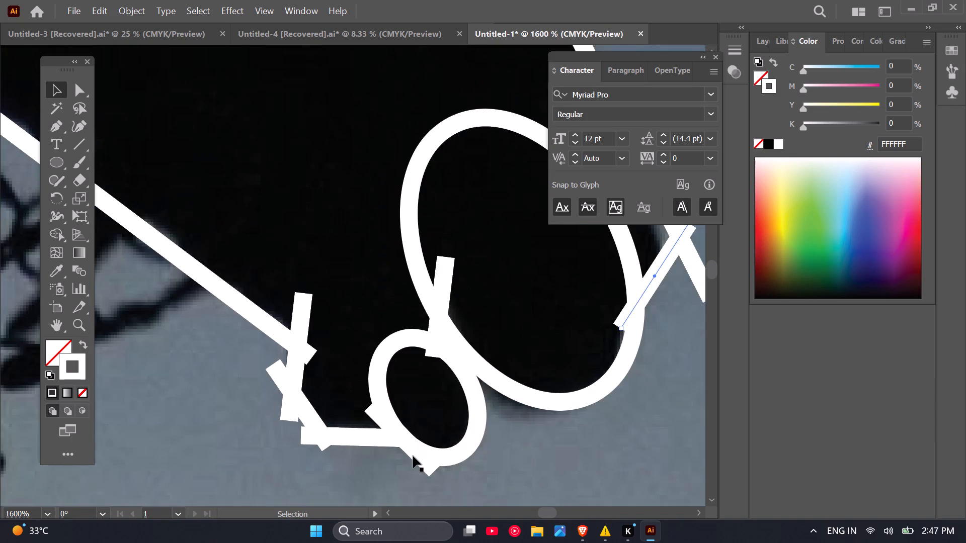
scroll(413, 456, "up", 4)
left_click(226, 453)
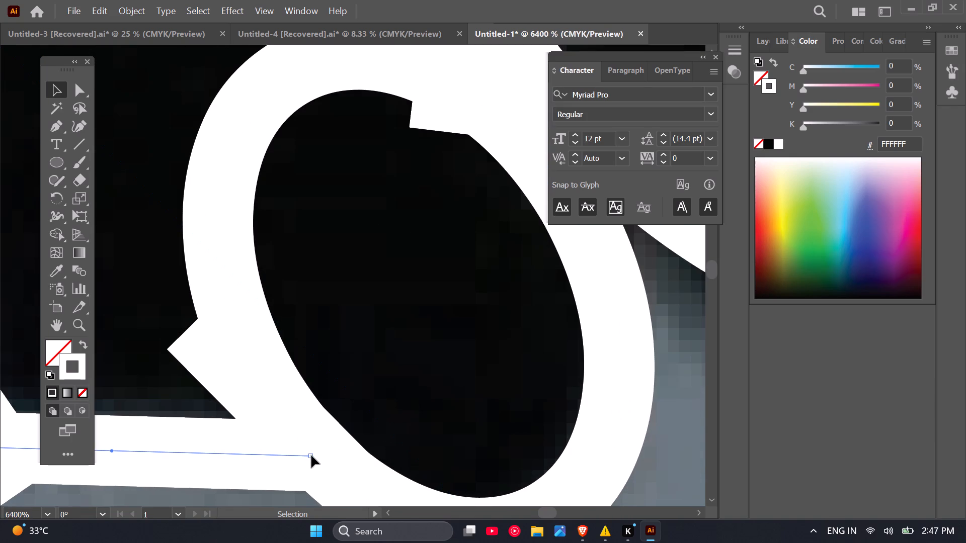
left_click_drag(312, 455, 407, 462)
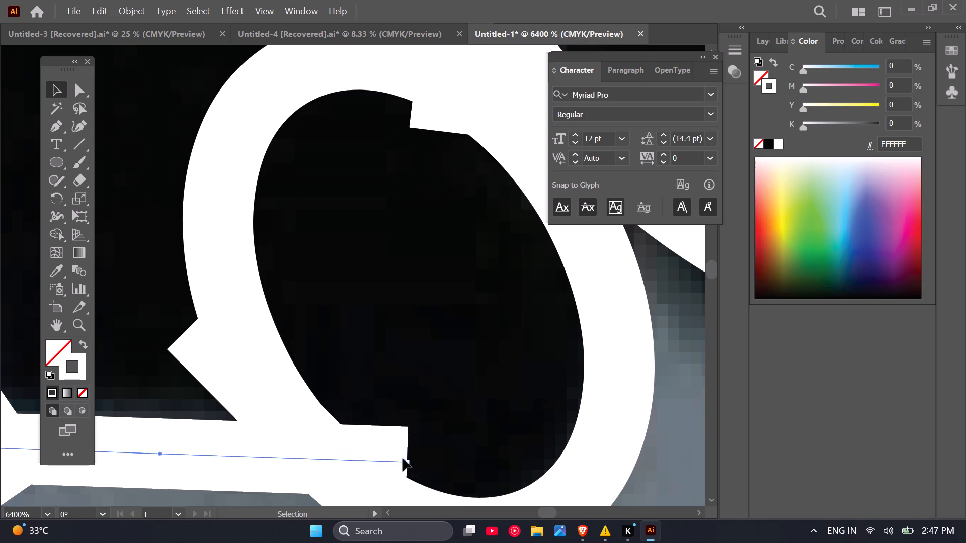
Extend the upper end of the slanted lower-chest line past the front chest line, making it about 1.4 cm long.
scroll(417, 441, "down", 5)
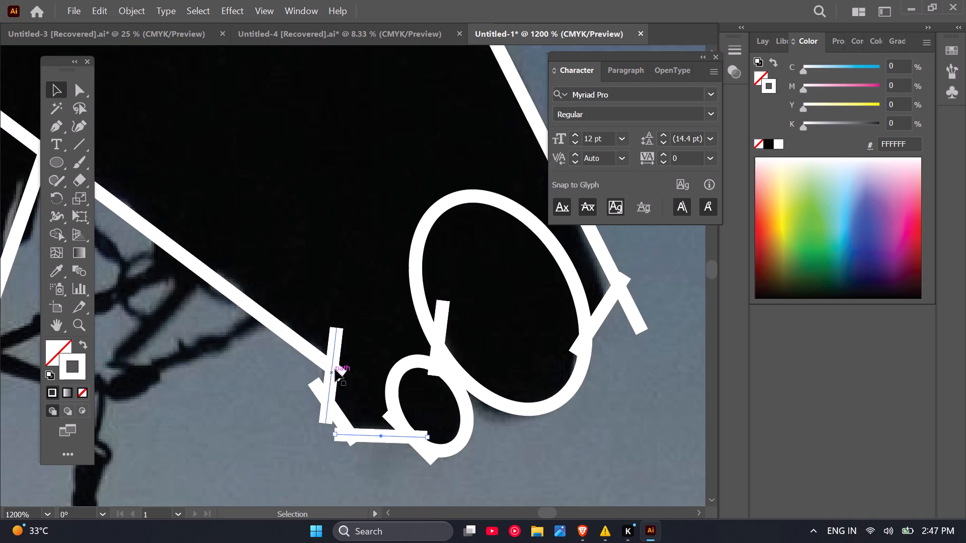
scroll(379, 336, "down", 4)
scroll(292, 323, "down", 2)
scroll(260, 467, "up", 6)
scroll(258, 305, "down", 2)
scroll(271, 168, "up", 1)
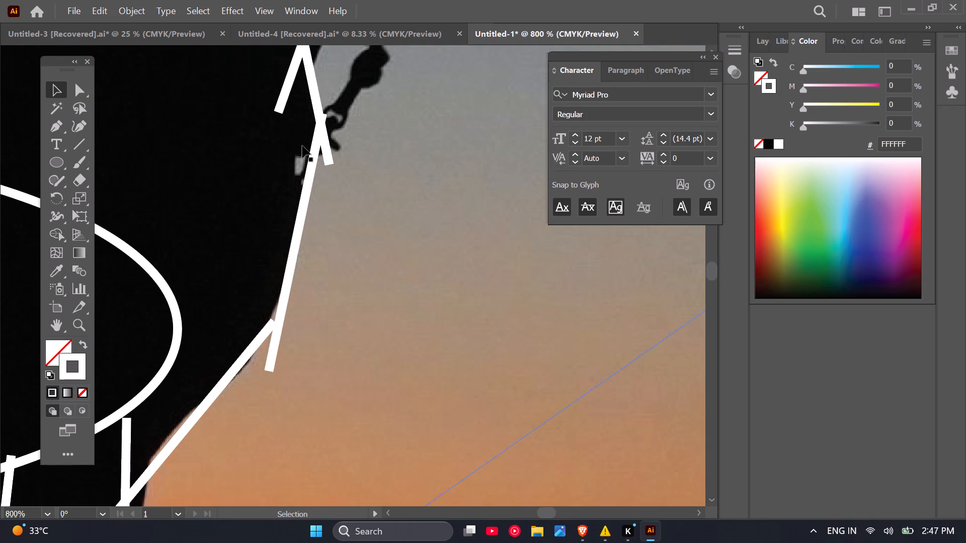
left_click(269, 328)
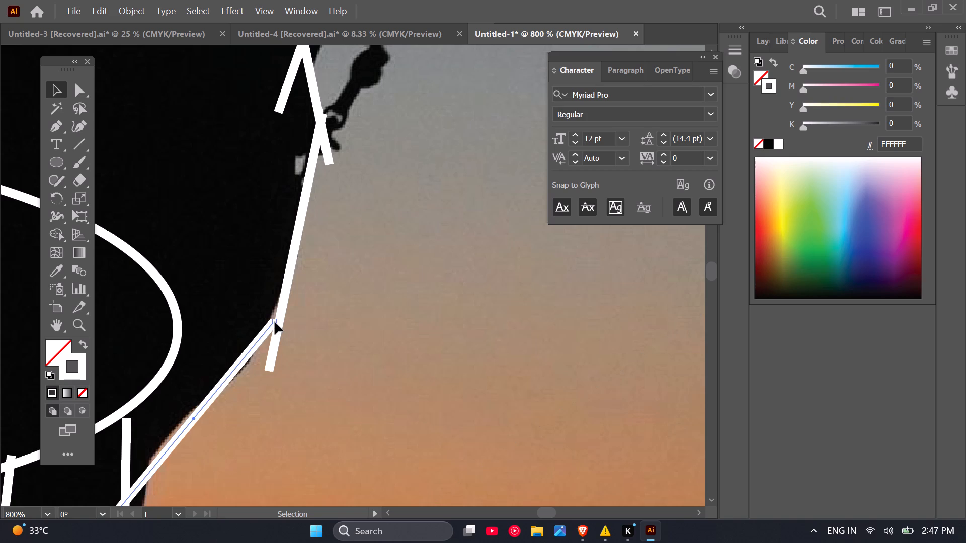
left_click_drag(276, 320, 330, 240)
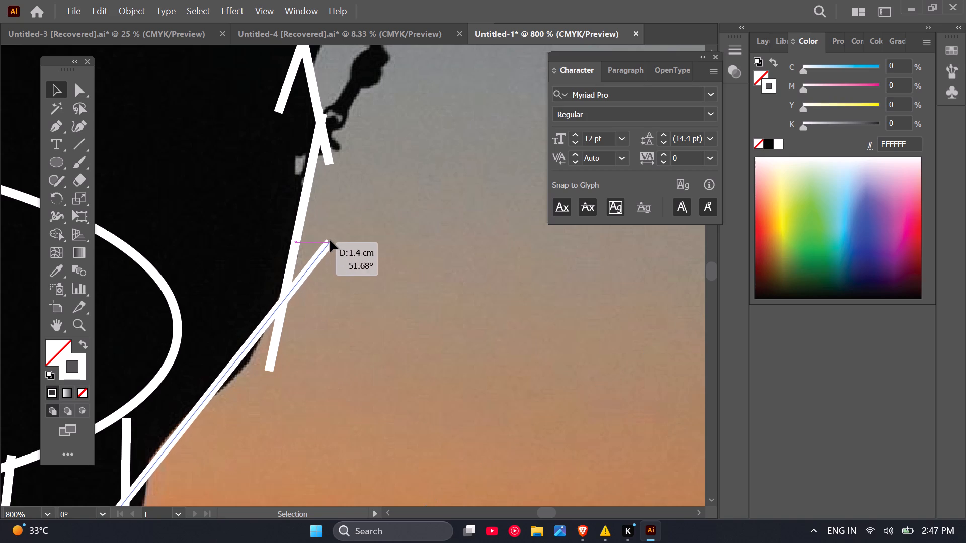
left_click_drag(330, 240, 331, 240)
Extend the upper end of the lower front-edge line of the foreleg upward so it crosses the upper front-edge line.
scroll(330, 270, "down", 2)
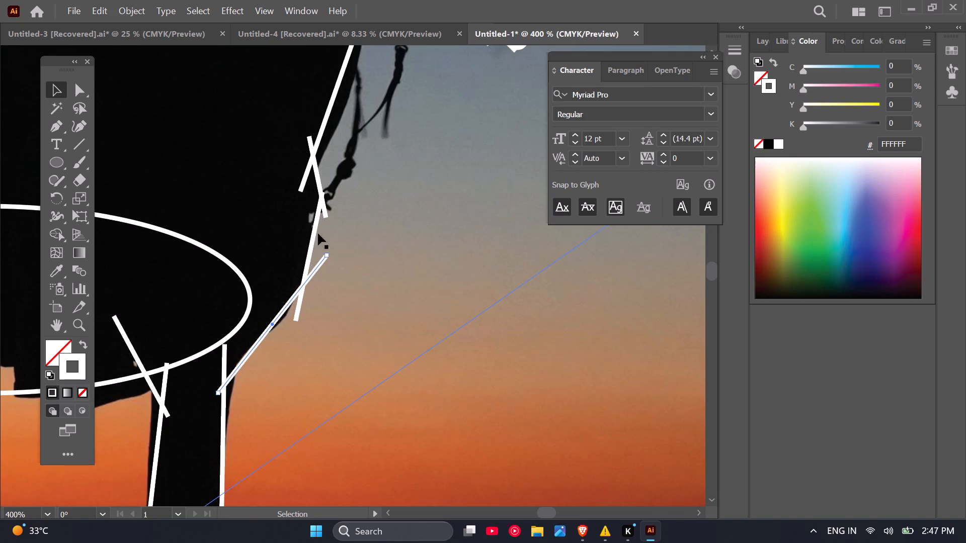
scroll(280, 301, "down", 1)
scroll(229, 383, "up", 3)
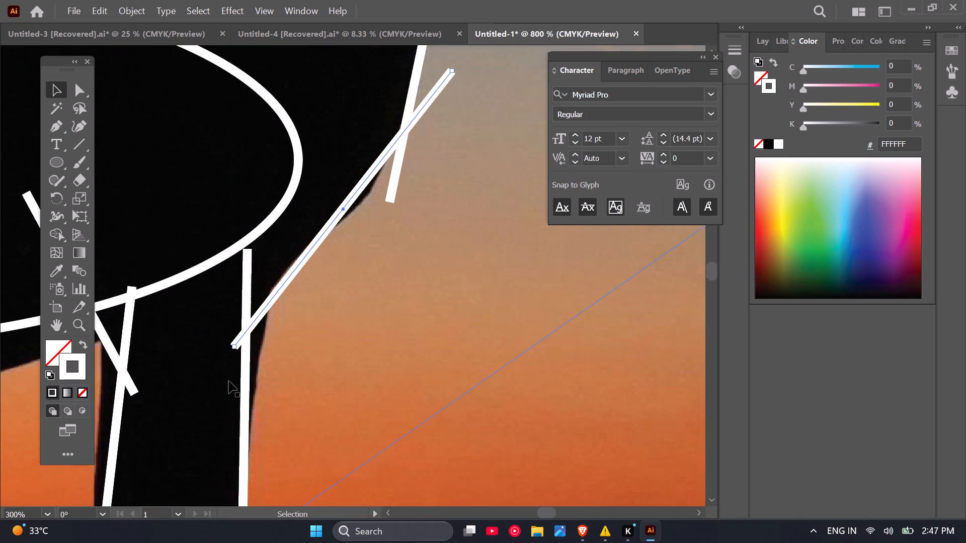
scroll(248, 321, "up", 1)
scroll(308, 278, "down", 5)
scroll(293, 424, "up", 3)
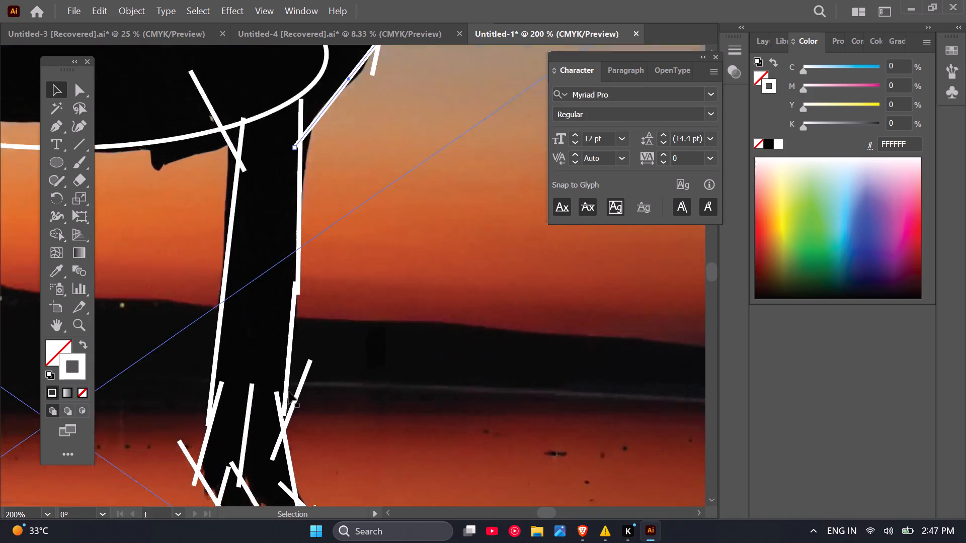
scroll(289, 392, "up", 1)
scroll(285, 332, "up", 1)
scroll(283, 353, "down", 3)
scroll(277, 207, "up", 3)
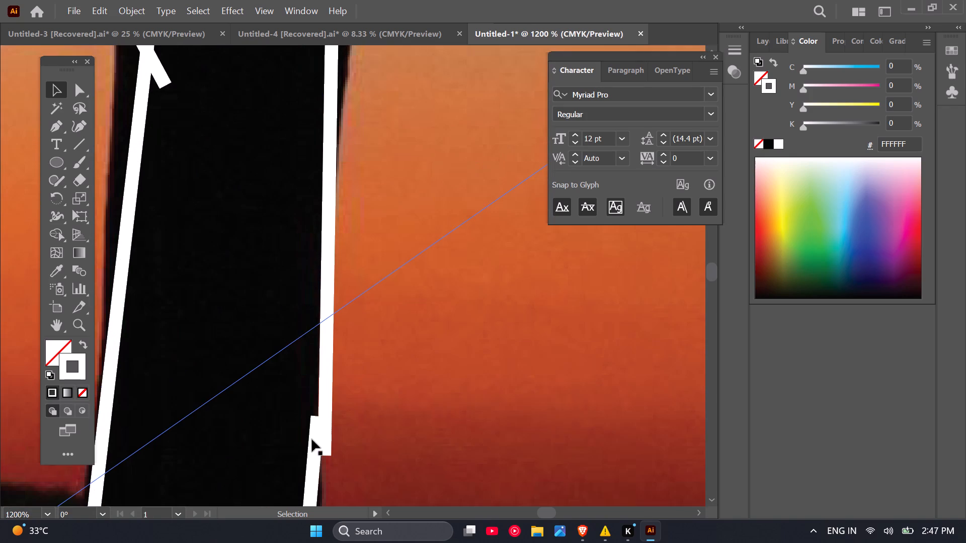
left_click(315, 433)
left_click_drag(317, 414, 339, 272)
Extend the lower end of the short line at the back of the front hoof below the ground line.
scroll(322, 340, "down", 5)
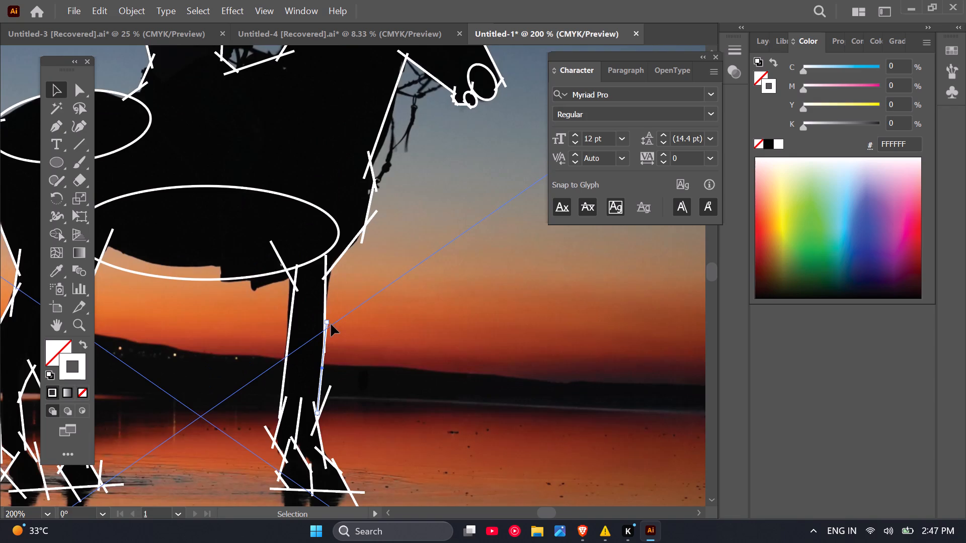
scroll(331, 324, "down", 1)
scroll(337, 513, "up", 3)
scroll(324, 412, "up", 2)
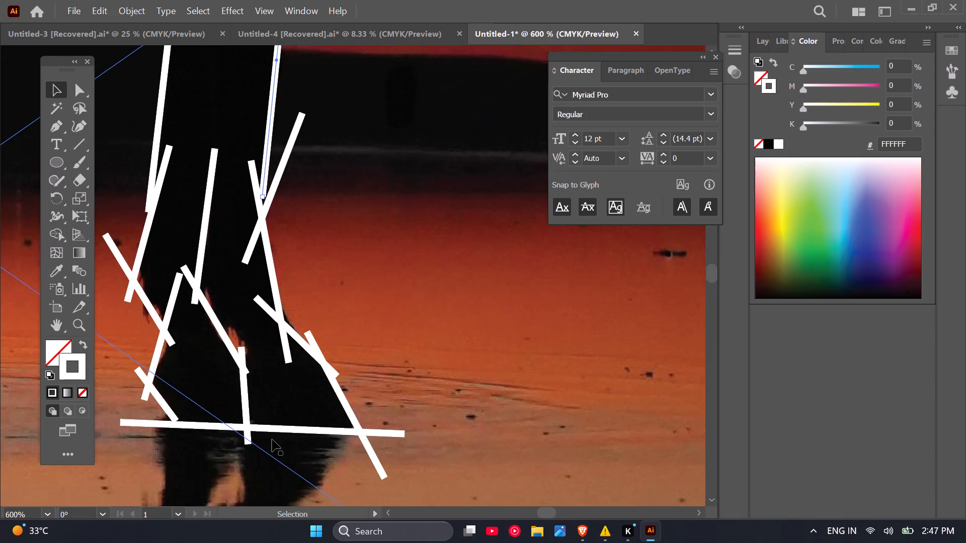
scroll(166, 409, "up", 2)
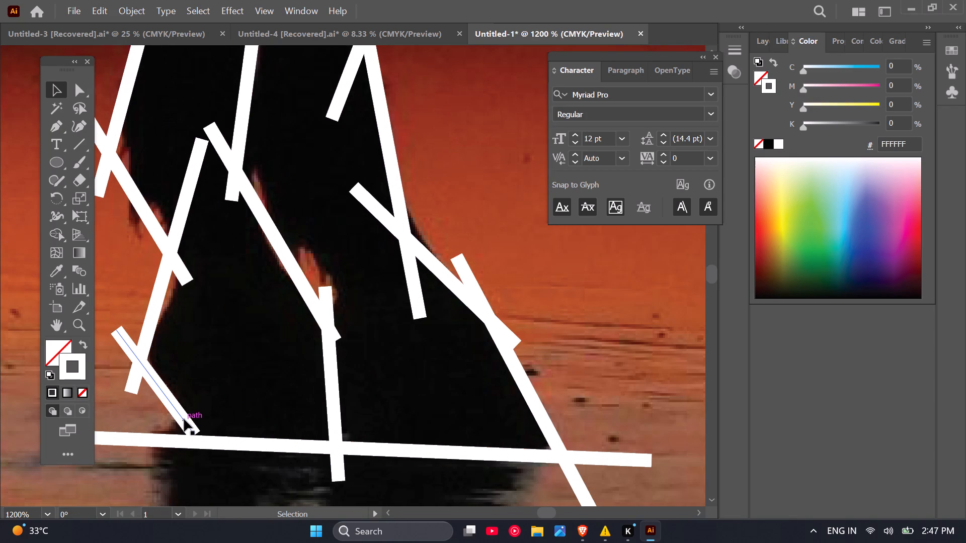
left_click(184, 419)
left_click_drag(195, 435, 222, 468)
Move the lower end of the foreleg's long back-edge line down and inward so it crosses the slanted line below it.
scroll(242, 448, "down", 3)
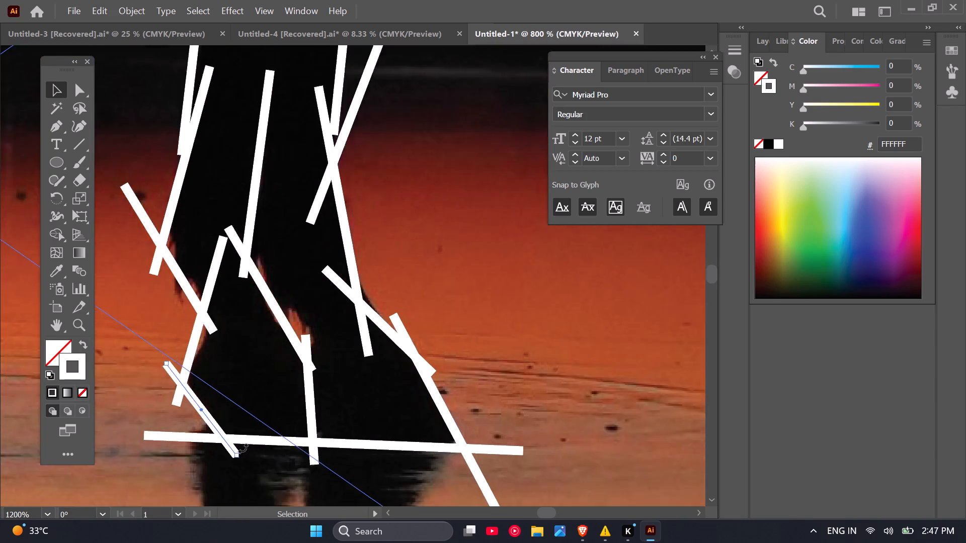
scroll(212, 287, "up", 3)
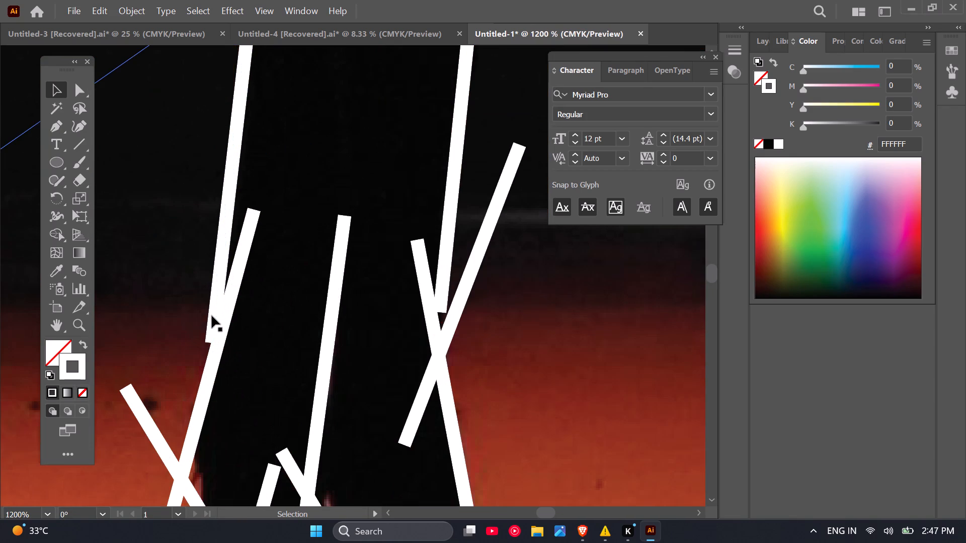
left_click(212, 316)
left_click(217, 285)
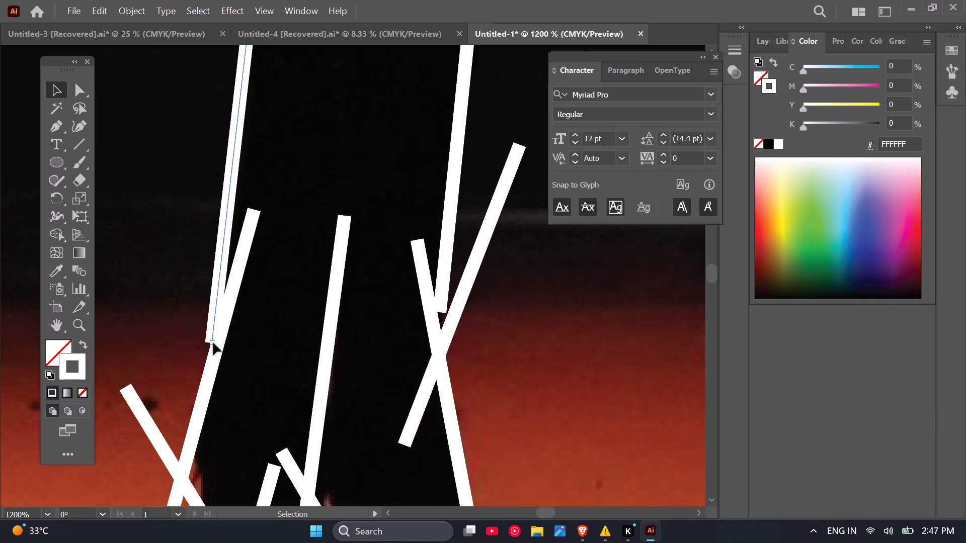
left_click_drag(213, 343, 214, 383)
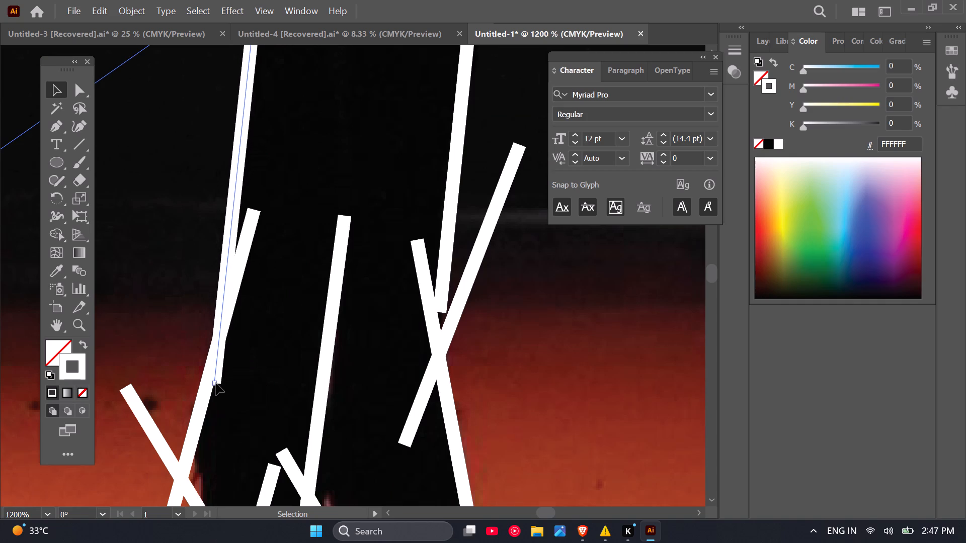
Move the upper end of the rearmost hind hoof's front-edge line back across the slanted line above it, making it about 1 cm long.
scroll(219, 387, "down", 5)
scroll(218, 220, "up", 3)
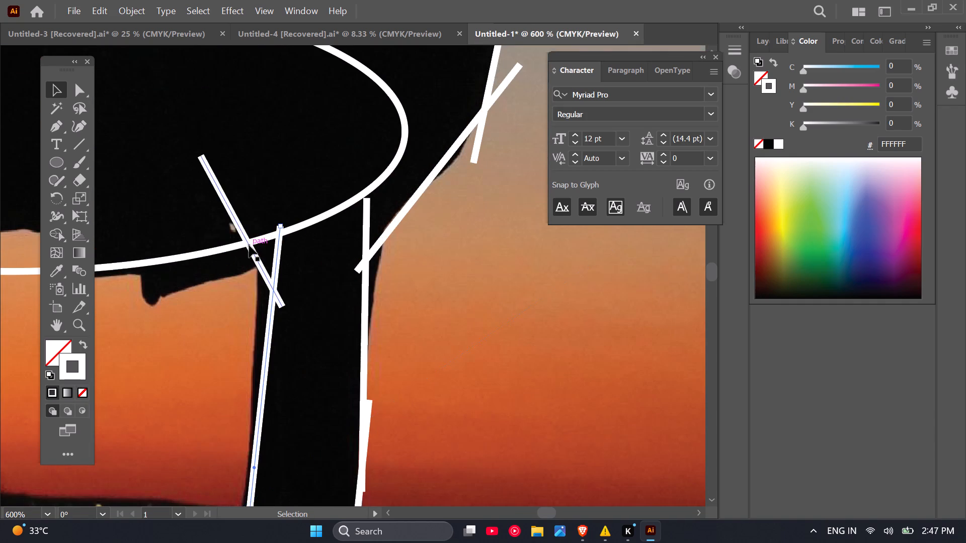
scroll(261, 251, "down", 4)
scroll(169, 239, "down", 3)
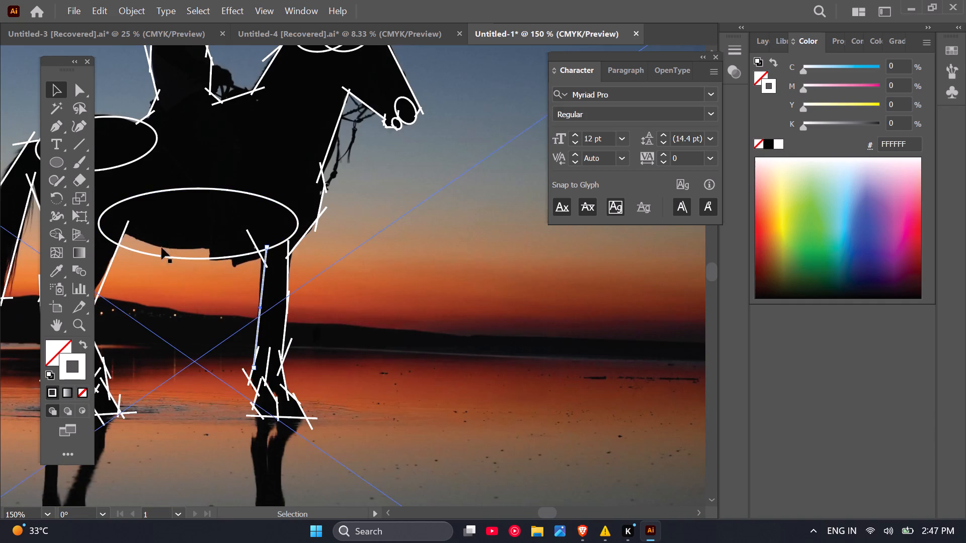
scroll(110, 291, "up", 5)
scroll(164, 250, "up", 4)
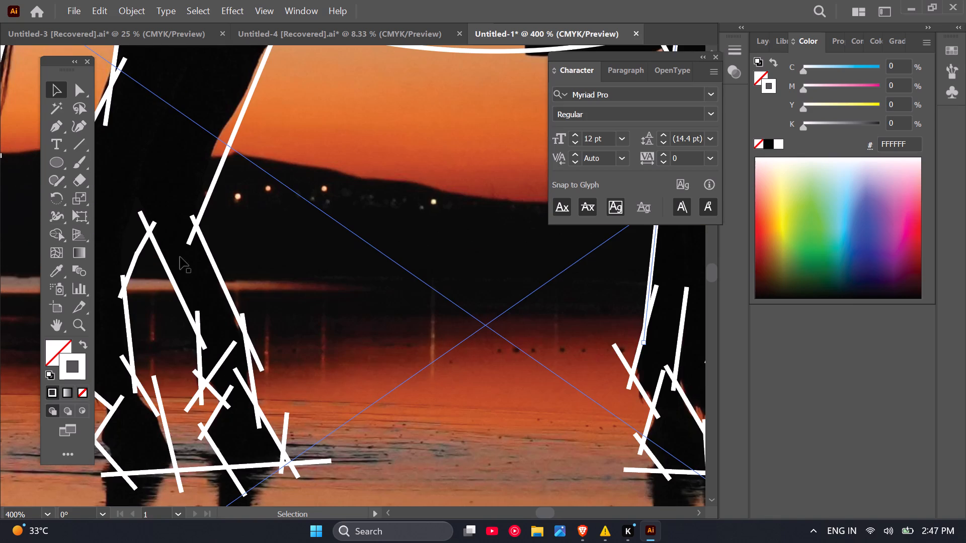
scroll(267, 365, "up", 2)
scroll(276, 336, "down", 2)
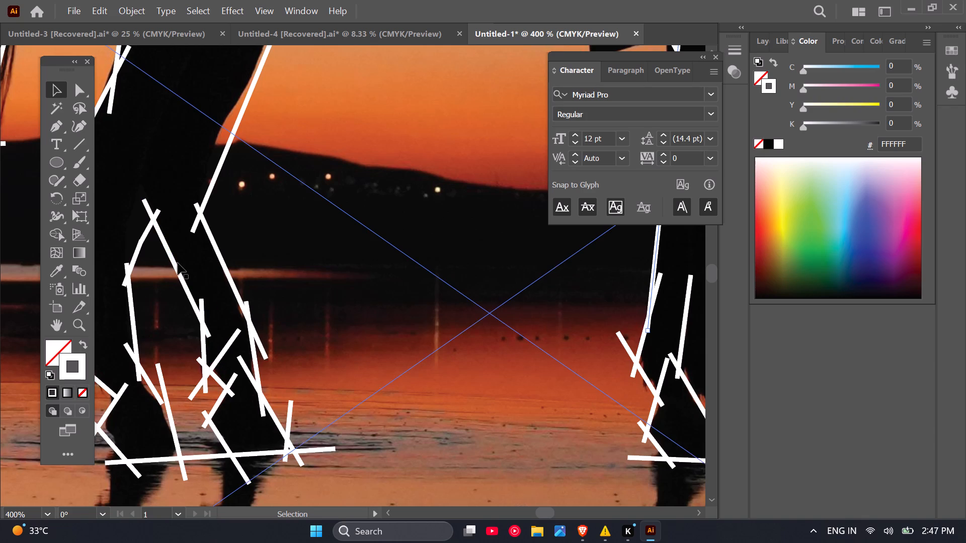
scroll(173, 242, "down", 2)
scroll(173, 328, "up", 3)
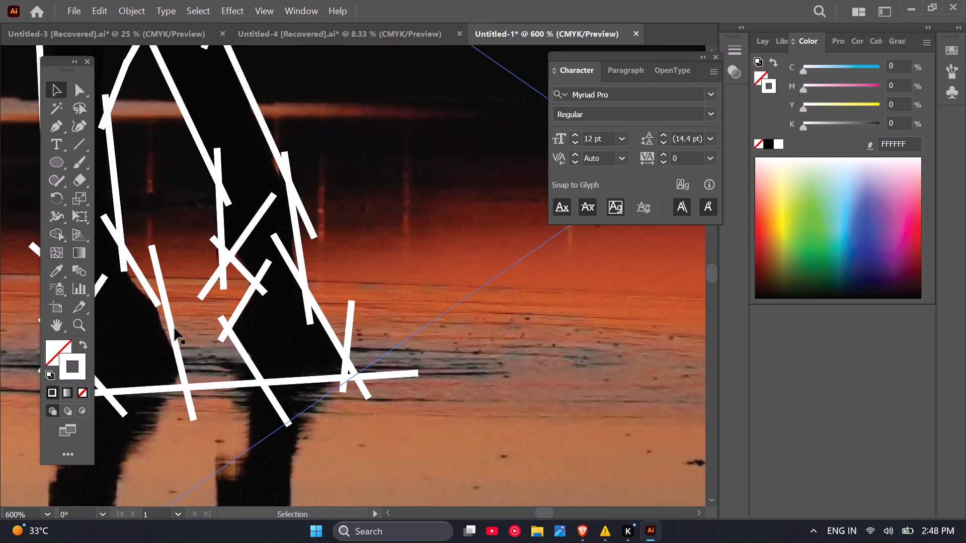
left_click(173, 328)
left_click_drag(152, 245, 135, 246)
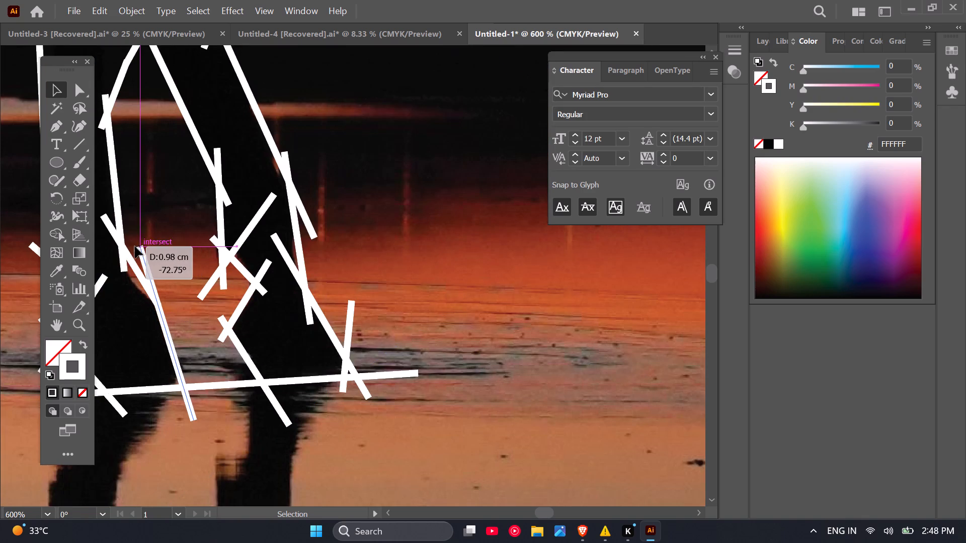
left_click_drag(135, 246, 134, 246)
Extend the lower end of the short slanted line behind the rearmost hind fetlock past the line it meets.
scroll(211, 296, "down", 1)
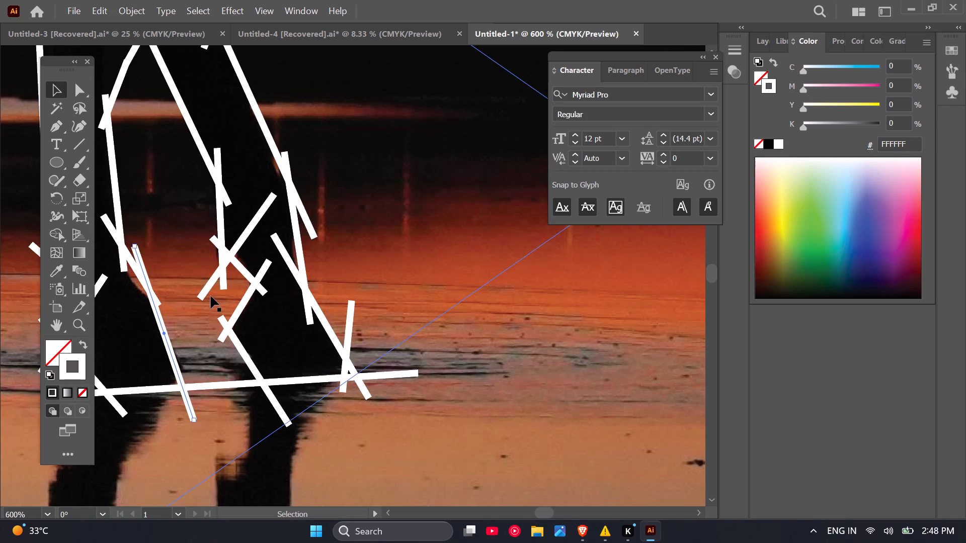
scroll(212, 297, "down", 2)
scroll(158, 315, "up", 1)
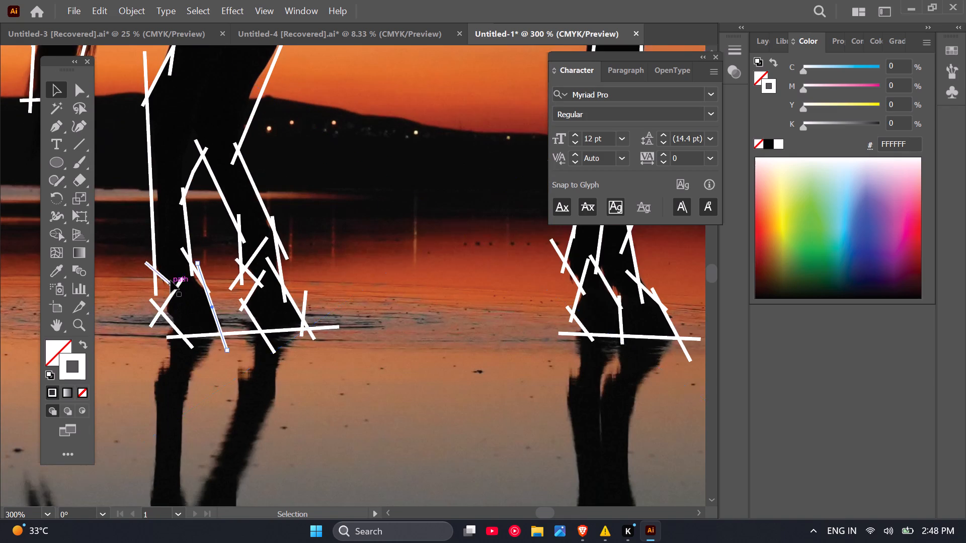
scroll(171, 281, "up", 4)
left_click(166, 293)
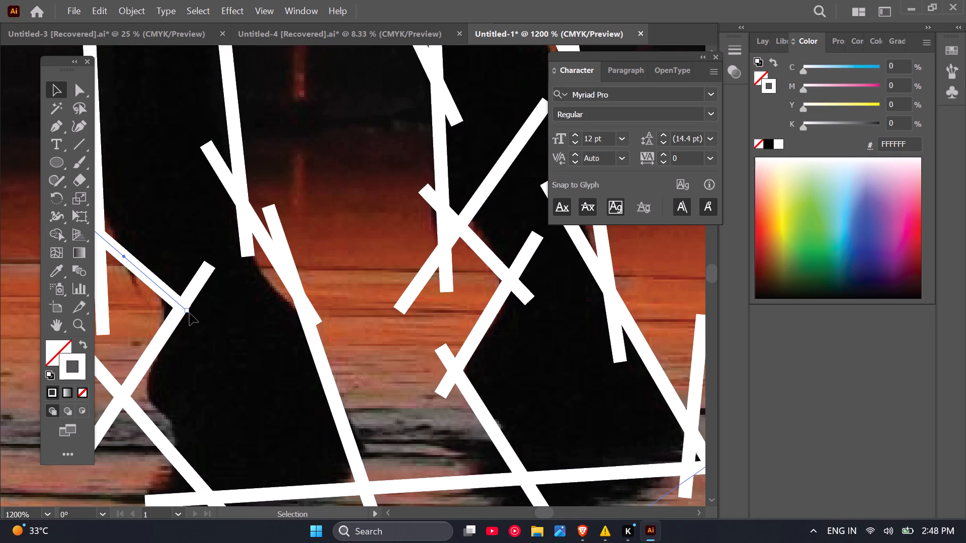
left_click_drag(187, 311, 195, 317)
Shift the upper end of the hind thigh's back-edge line slightly up and toward the tail's inner-edge line, keeping the two crossed.
scroll(202, 325, "down", 4)
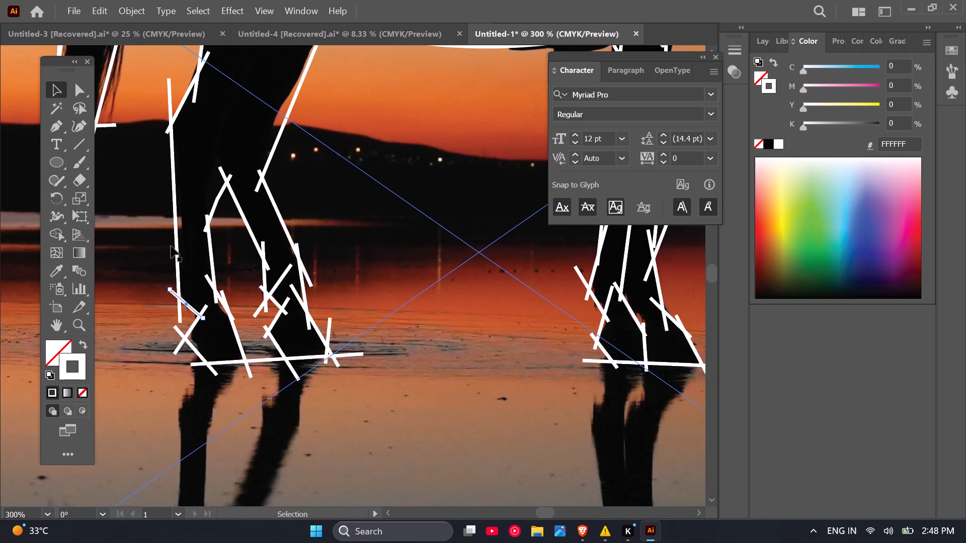
scroll(190, 149, "down", 1)
scroll(192, 105, "down", 2)
scroll(186, 57, "up", 4)
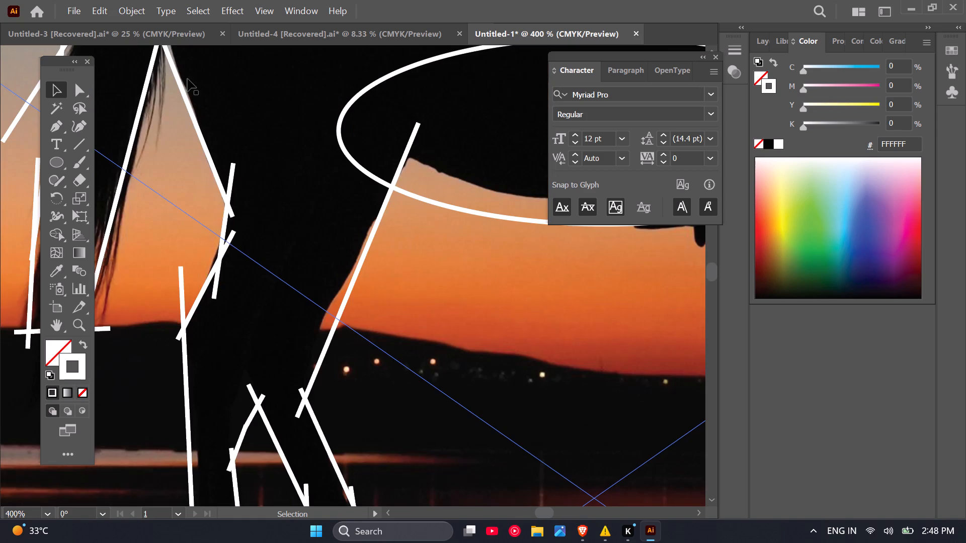
key("space")
key("space")
key("space")
key("space")
key("space")
key("space")
key("space")
key("space")
key("space")
key("space")
key("space")
left_click_drag(208, 209, 257, 291)
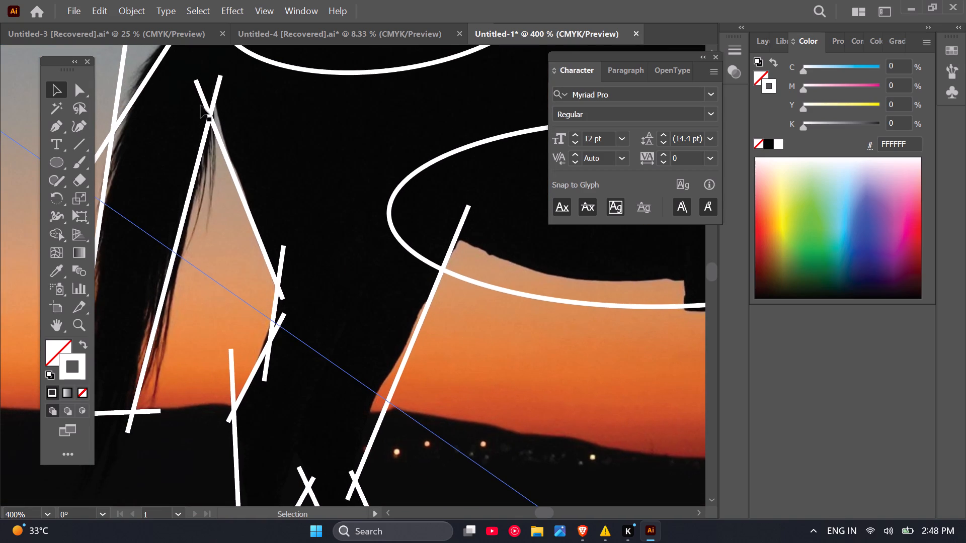
scroll(201, 103, "up", 2)
scroll(208, 125, "down", 2)
left_click(203, 98)
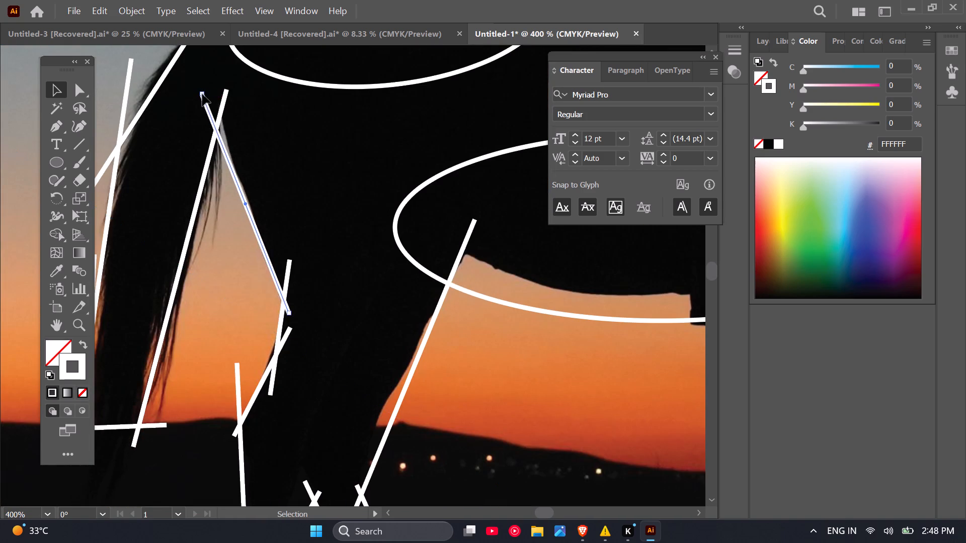
scroll(202, 94, "up", 2)
left_click_drag(195, 95, 210, 88)
Check the tail, hindquarters, legs and rider outlines for remaining gaps between the construction lines.
scroll(240, 141, "down", 3)
scroll(173, 390, "up", 2)
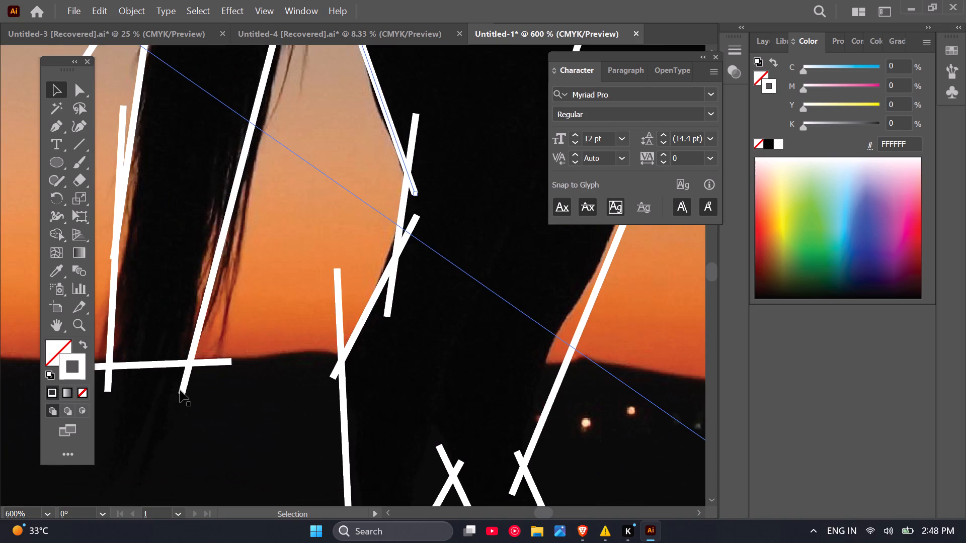
scroll(214, 349, "down", 2)
scroll(191, 283, "down", 2)
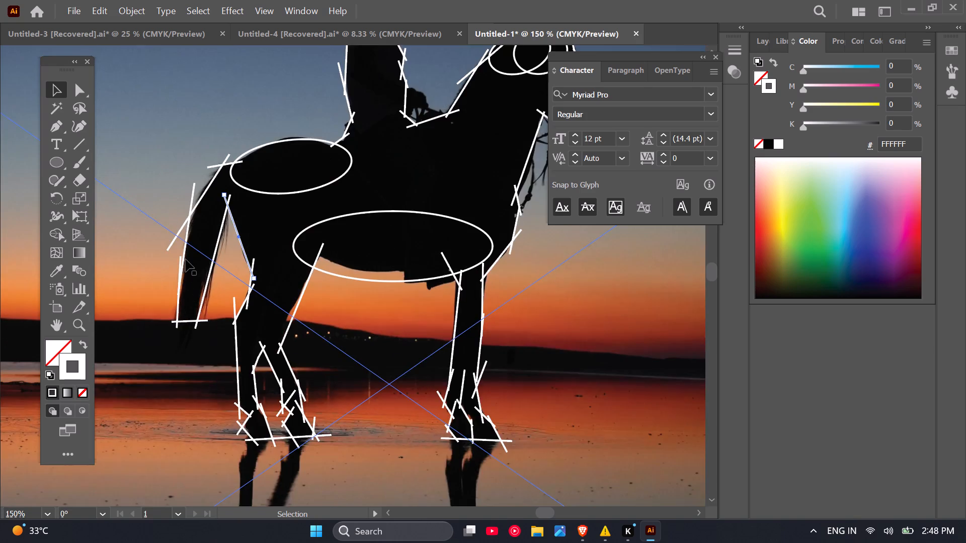
scroll(186, 259, "up", 3)
scroll(189, 288, "down", 3)
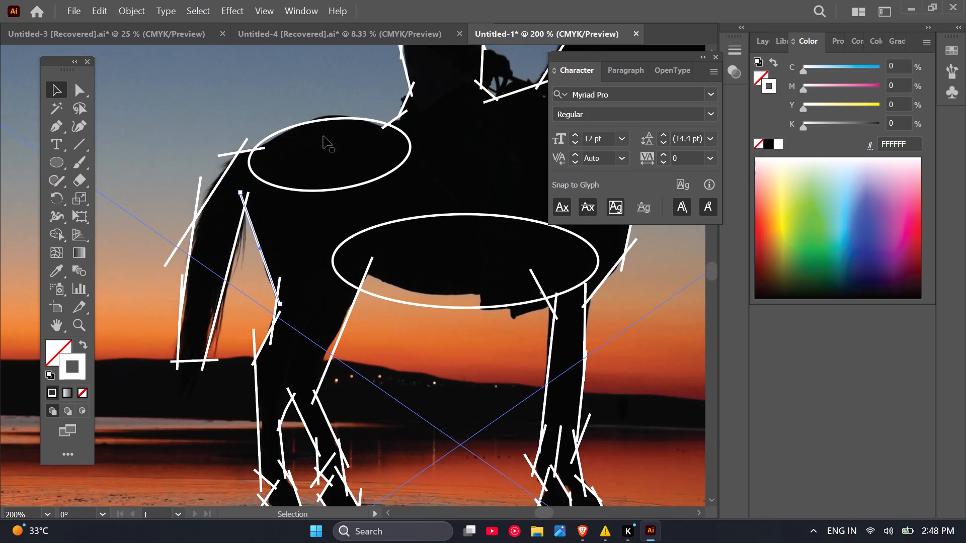
scroll(192, 235, "down", 3)
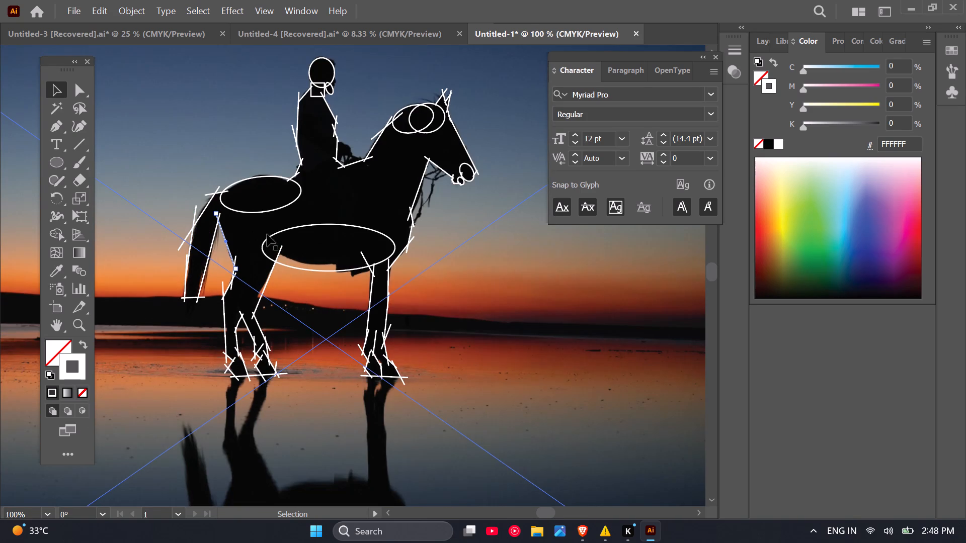
scroll(258, 140, "up", 4)
scroll(310, 141, "up", 3)
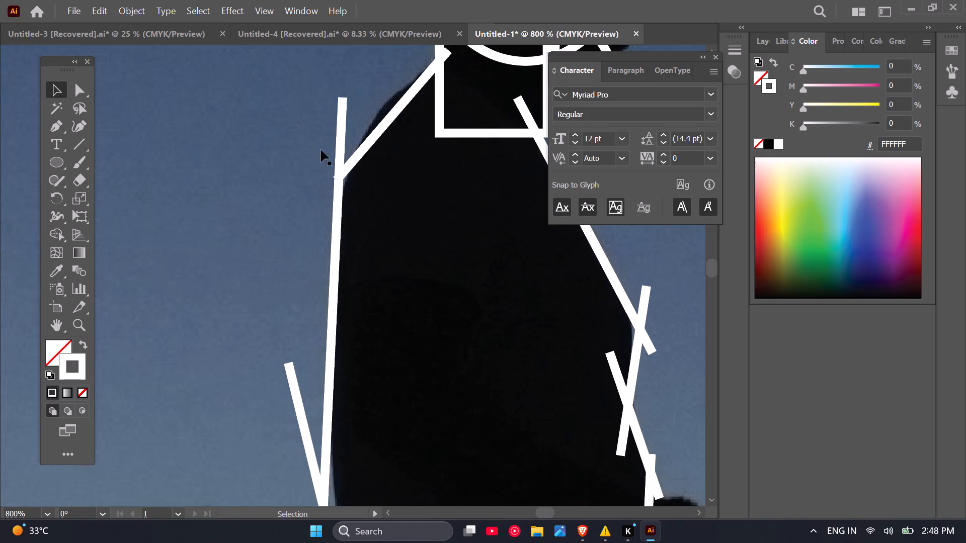
scroll(262, 211, "down", 2)
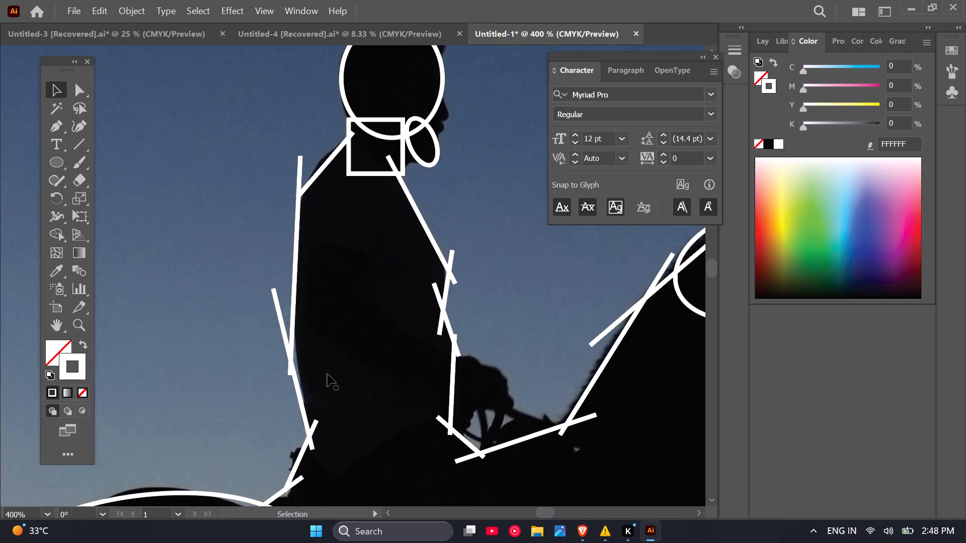
scroll(328, 350, "down", 5)
scroll(328, 237, "down", 2)
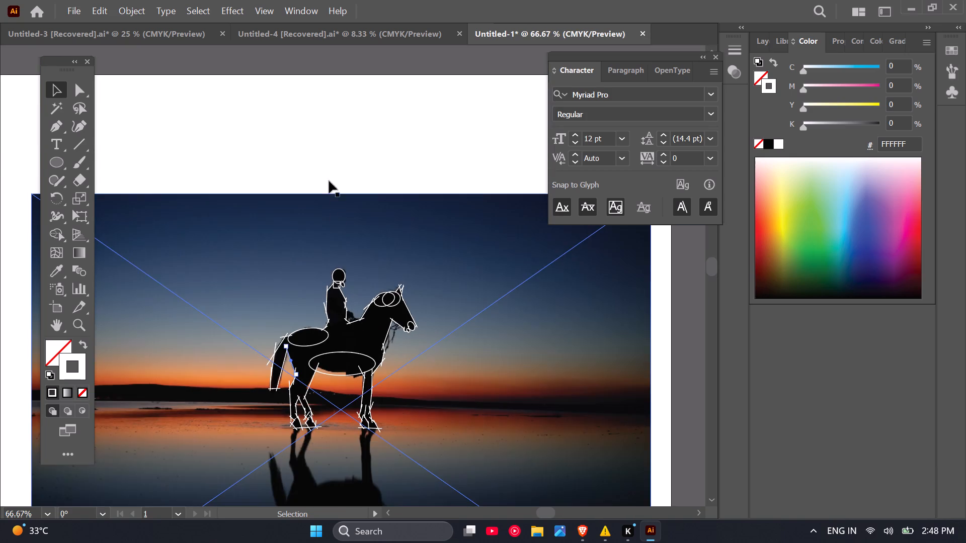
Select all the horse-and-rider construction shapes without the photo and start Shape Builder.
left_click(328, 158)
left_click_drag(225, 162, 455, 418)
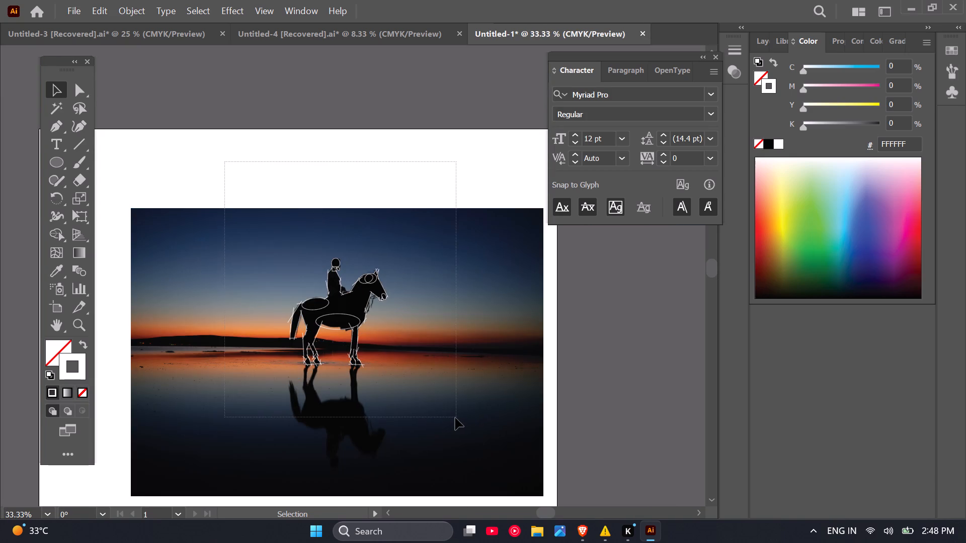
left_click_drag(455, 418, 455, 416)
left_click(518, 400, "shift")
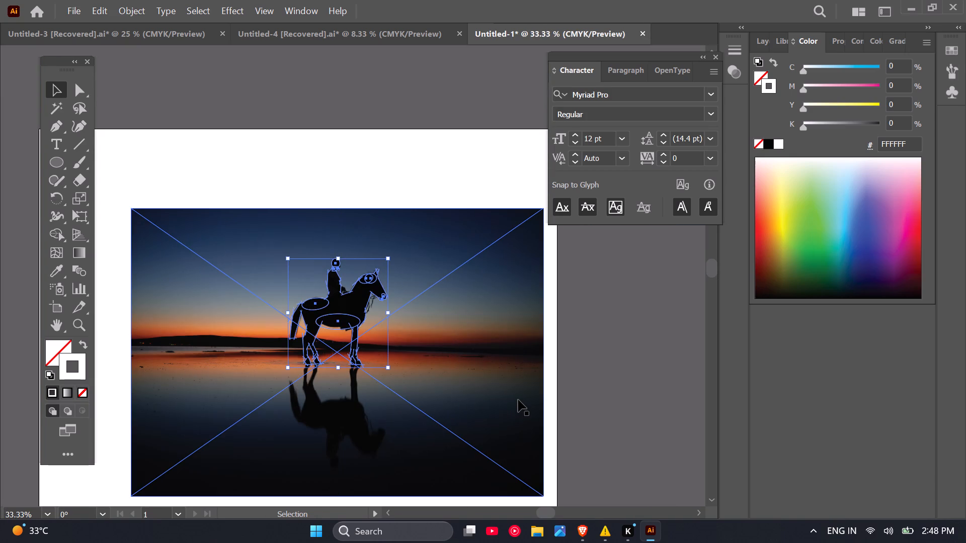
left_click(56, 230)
Extend the top anchor of the foreleg's upper front-edge line upward, farther inside the belly ellipse.
scroll(351, 279, "up", 4)
scroll(316, 237, "up", 3)
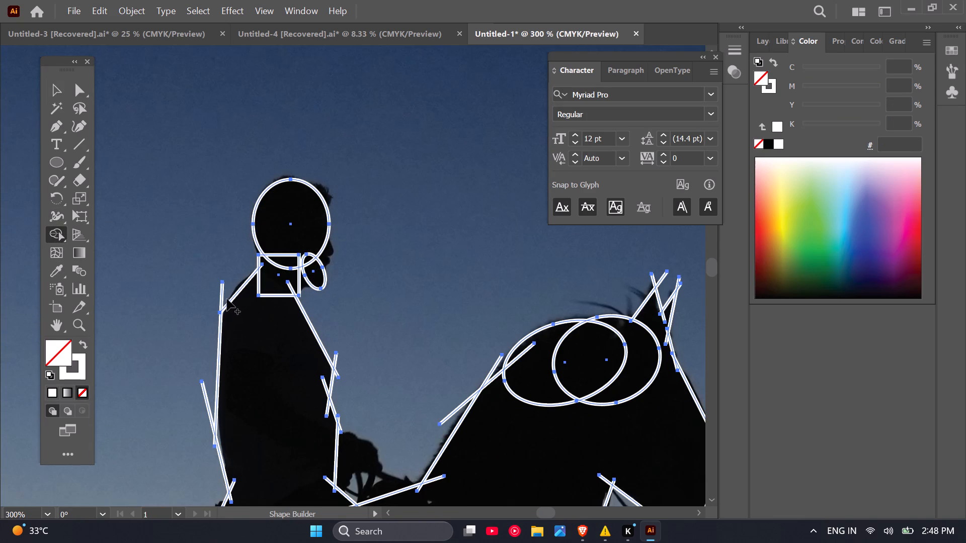
scroll(349, 309, "down", 2)
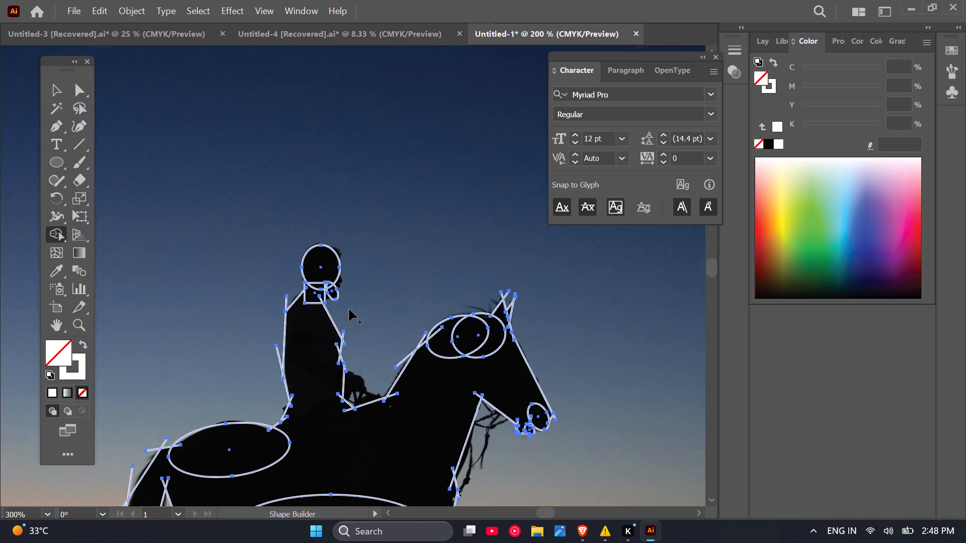
scroll(381, 348, "down", 1)
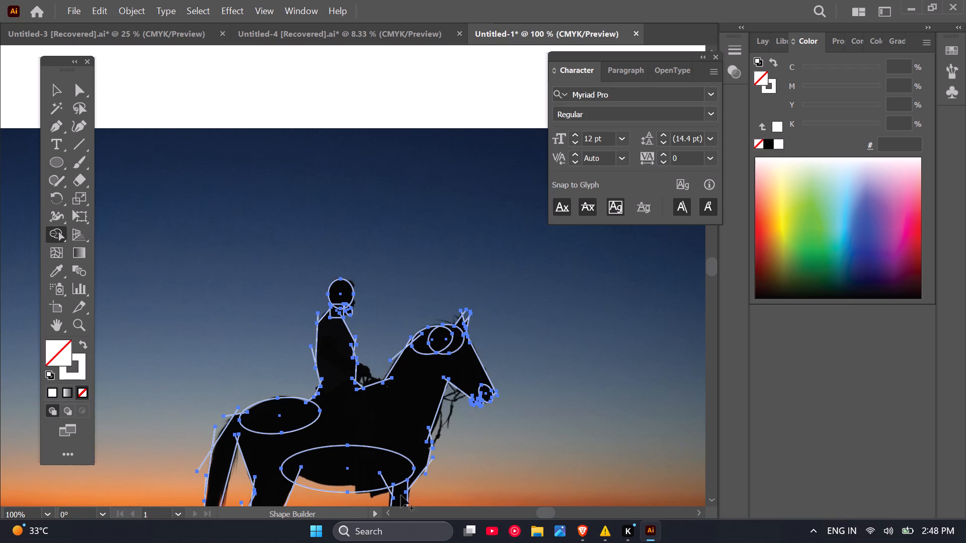
scroll(366, 514, "up", 1)
scroll(351, 314, "down", 1)
scroll(386, 408, "up", 3)
scroll(385, 352, "down", 1)
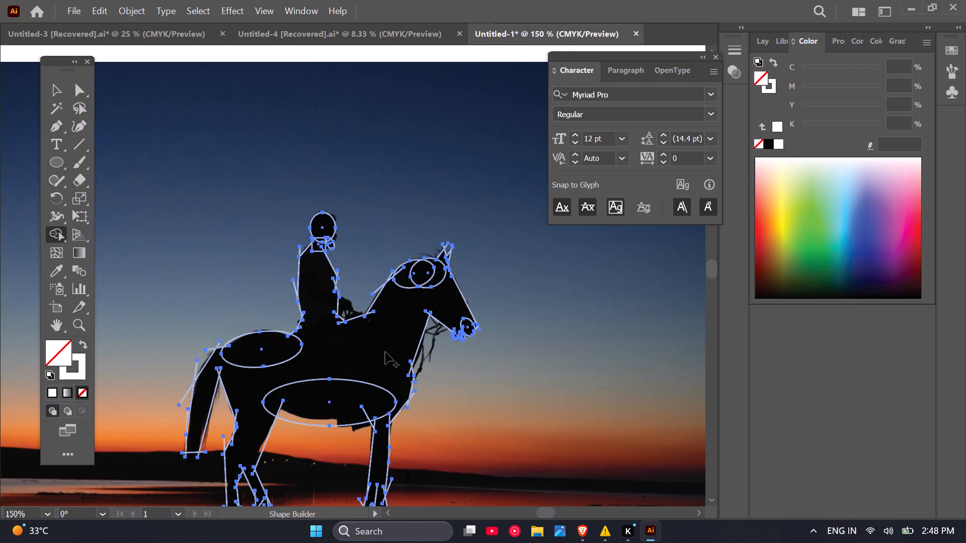
scroll(373, 392, "up", 2)
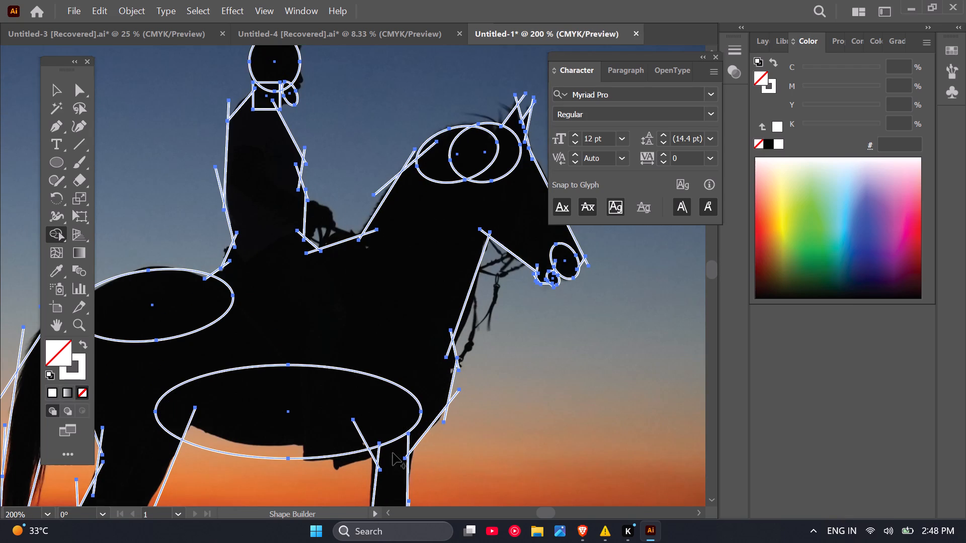
scroll(404, 410, "down", 1)
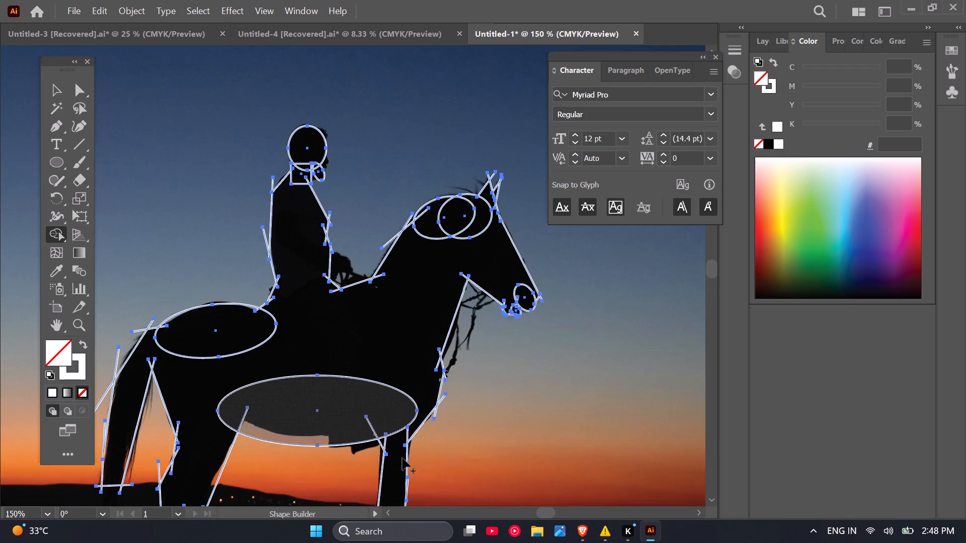
scroll(411, 432, "down", 1)
scroll(419, 417, "up", 3)
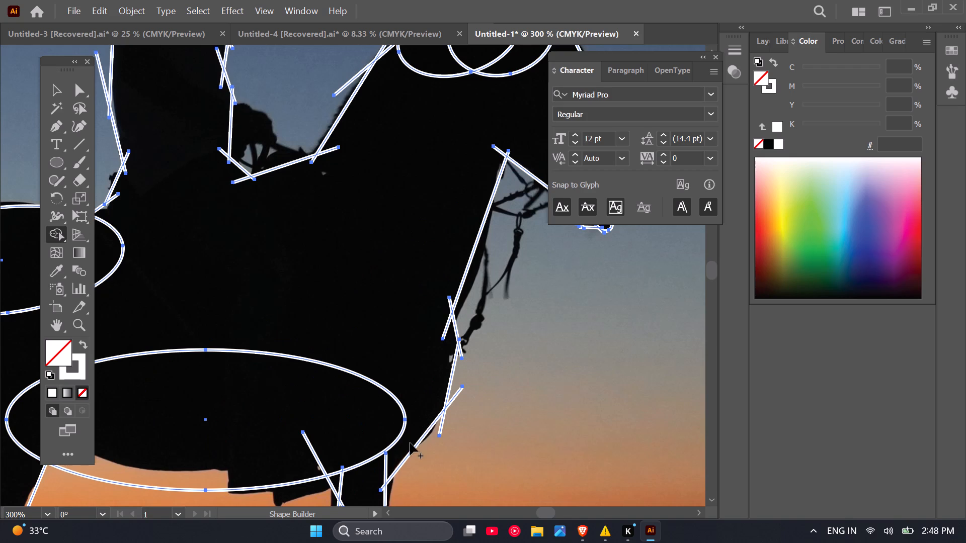
scroll(410, 443, "up", 1)
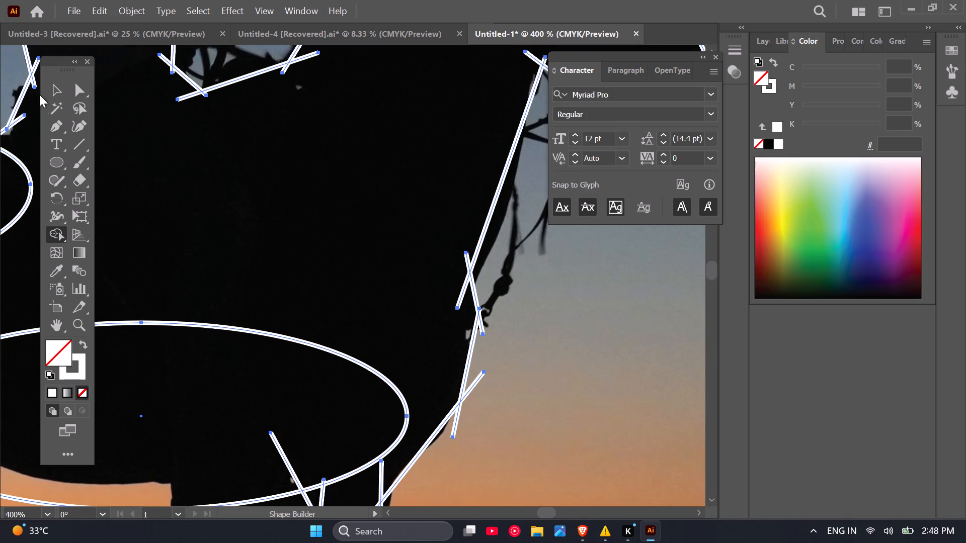
left_click(77, 92)
left_click(376, 460)
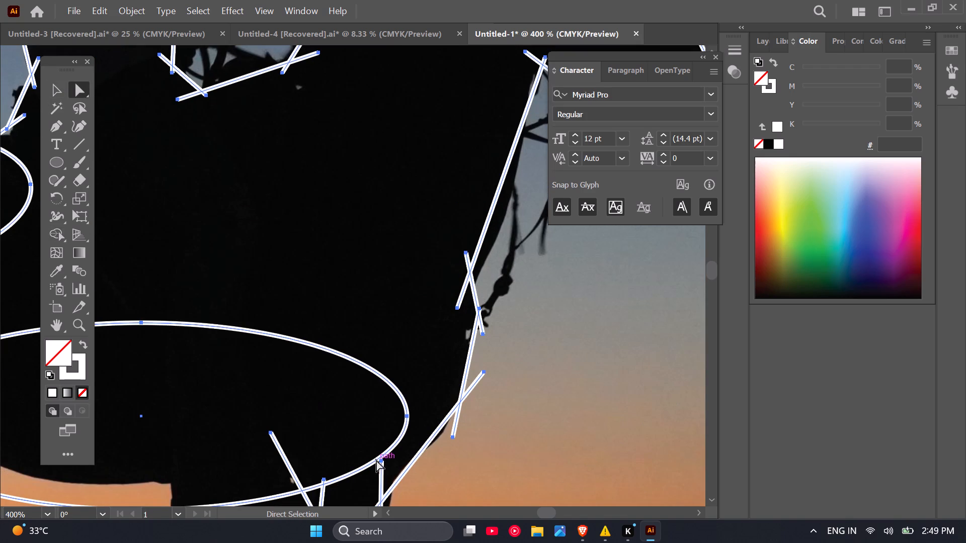
left_click(382, 462)
left_click_drag(382, 462, 379, 436)
Select all the horse-and-rider construction shapes, leave the photo out of the selection, and start Shape Builder.
scroll(379, 436, "down", 2)
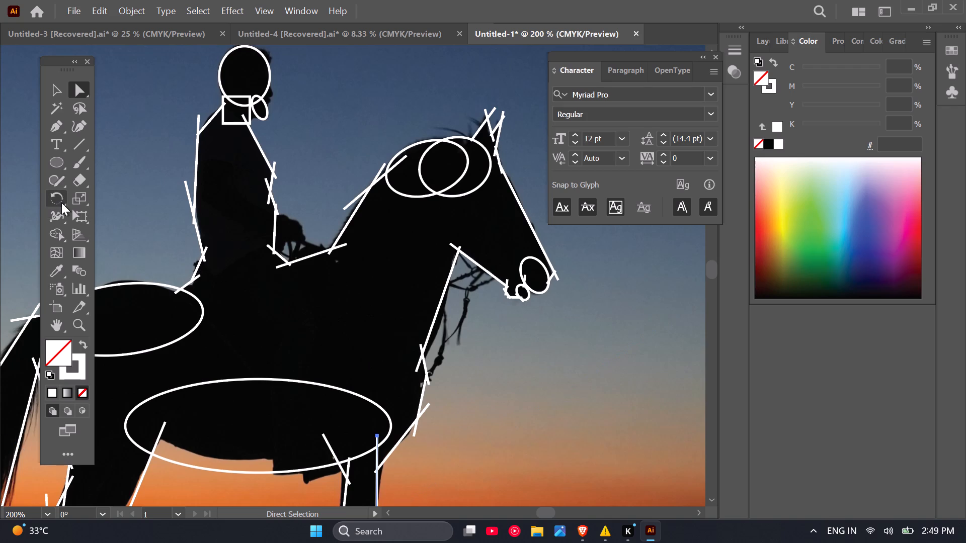
left_click(56, 229)
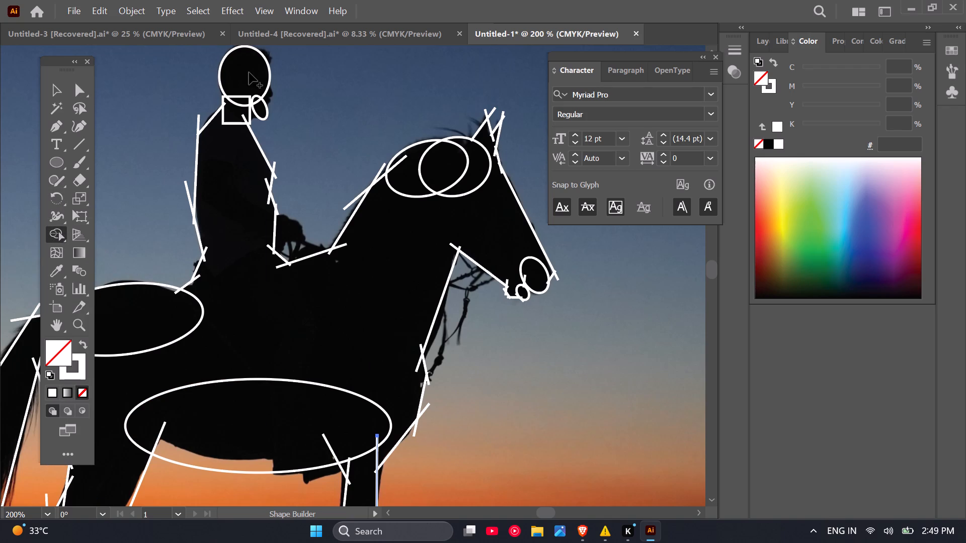
left_click(59, 93)
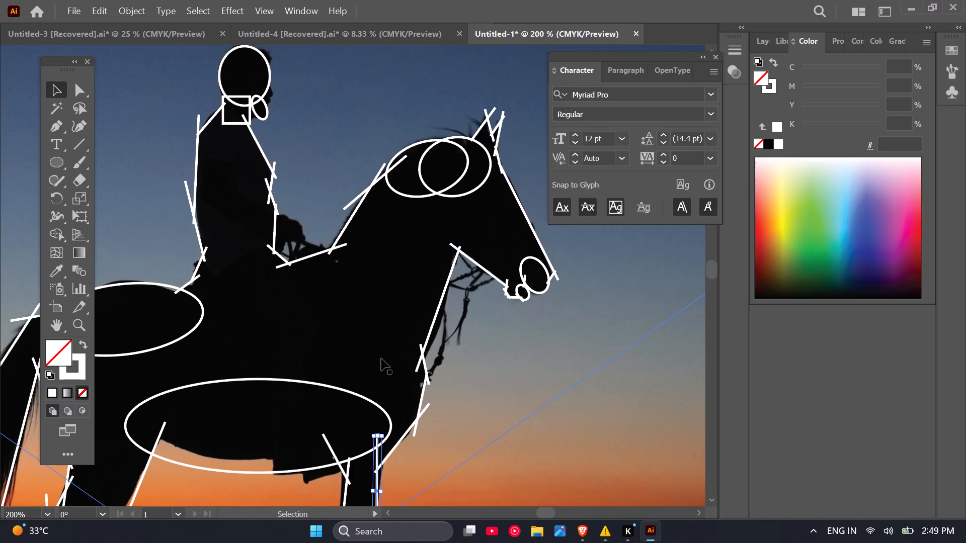
scroll(410, 418, "down", 1)
scroll(423, 390, "up", 3)
scroll(424, 385, "down", 2)
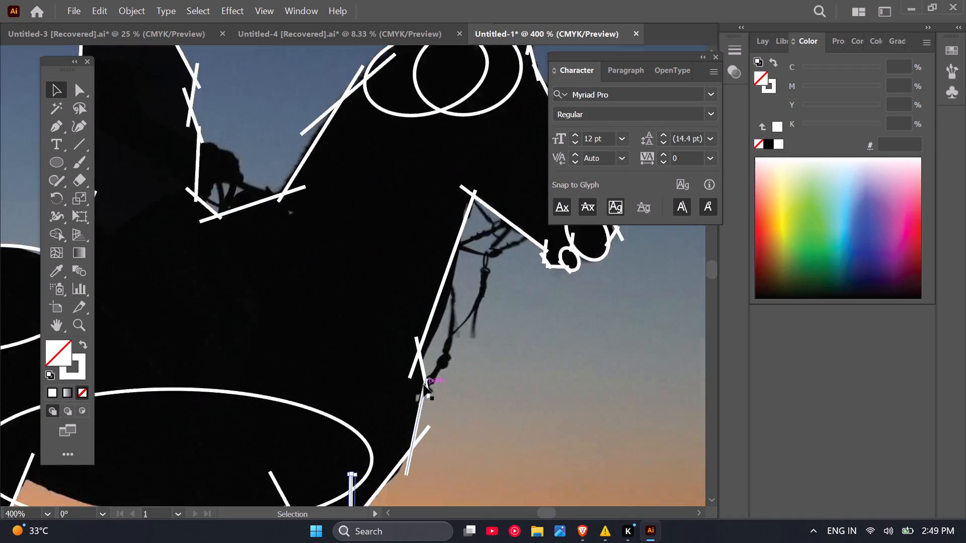
scroll(530, 307, "down", 2)
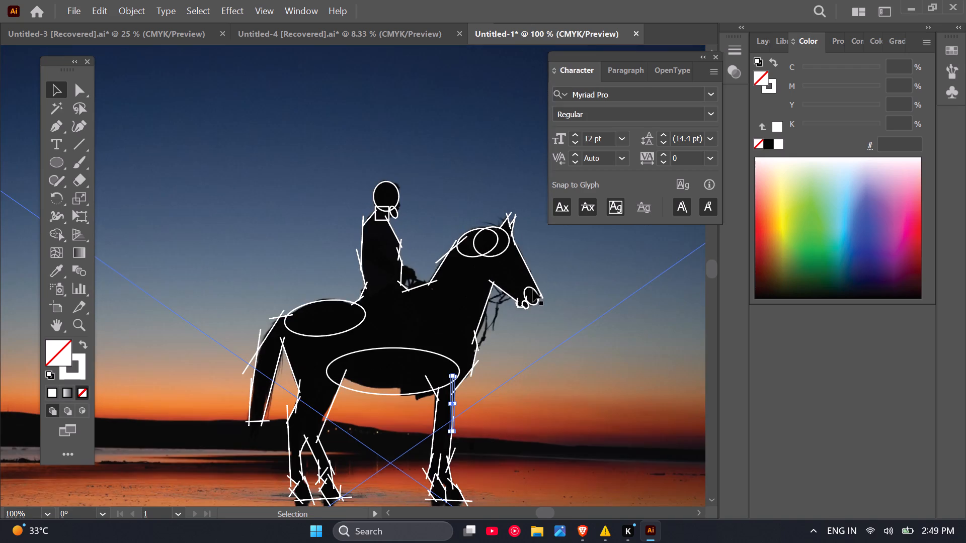
scroll(533, 289, "down", 3)
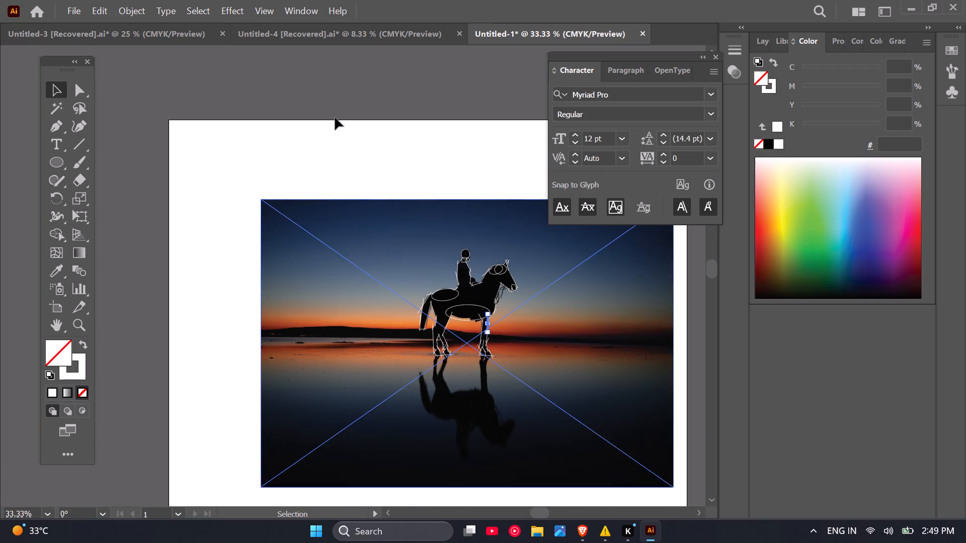
left_click_drag(363, 146, 534, 381)
scroll(512, 332, "up", 2)
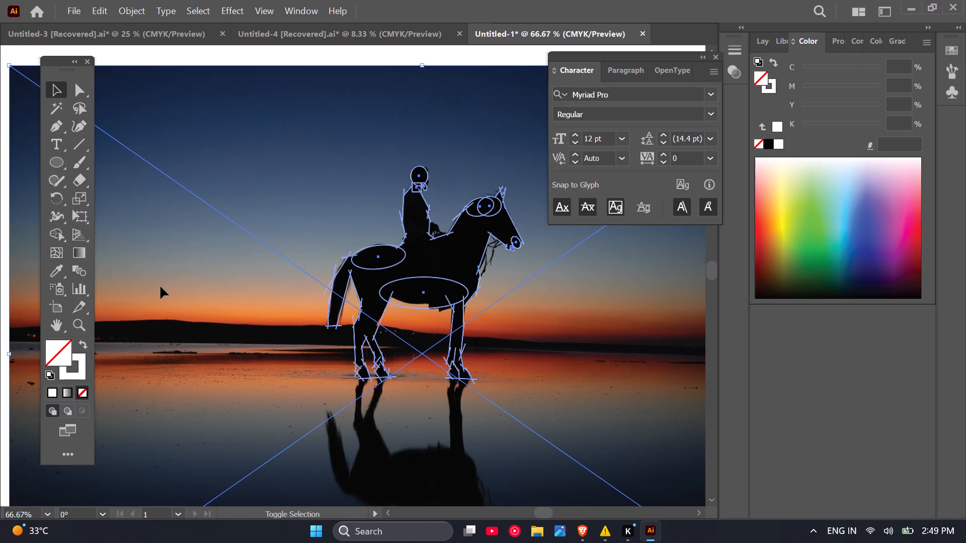
left_click(159, 287, "shift")
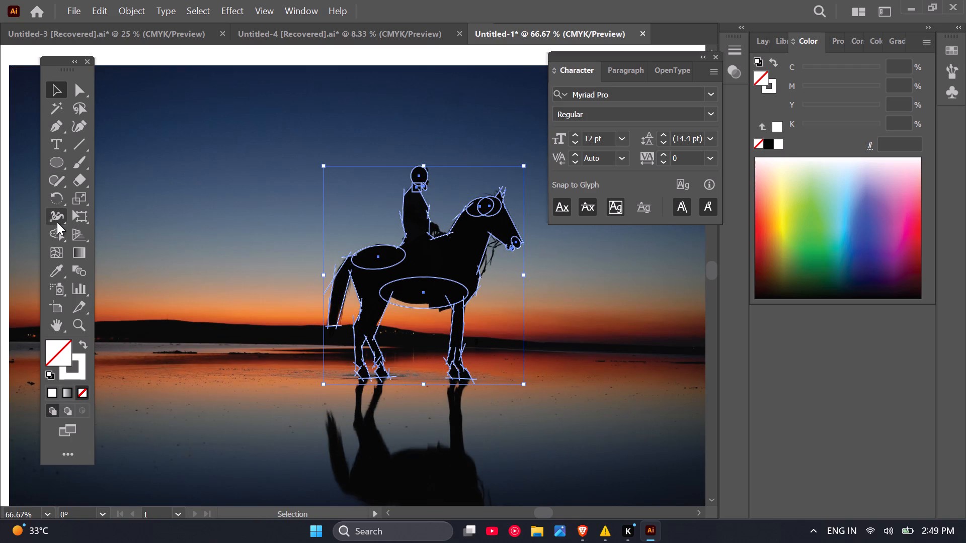
left_click(57, 234)
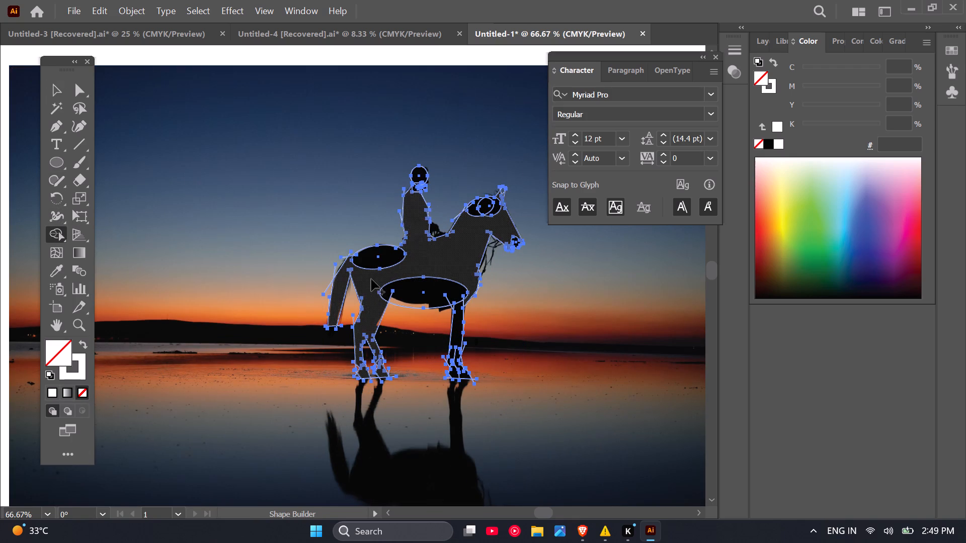
Merge the rider's head, chin, neck and torso with the horse's body and the hindquarter ellipse into one shape.
scroll(420, 177, "up", 3)
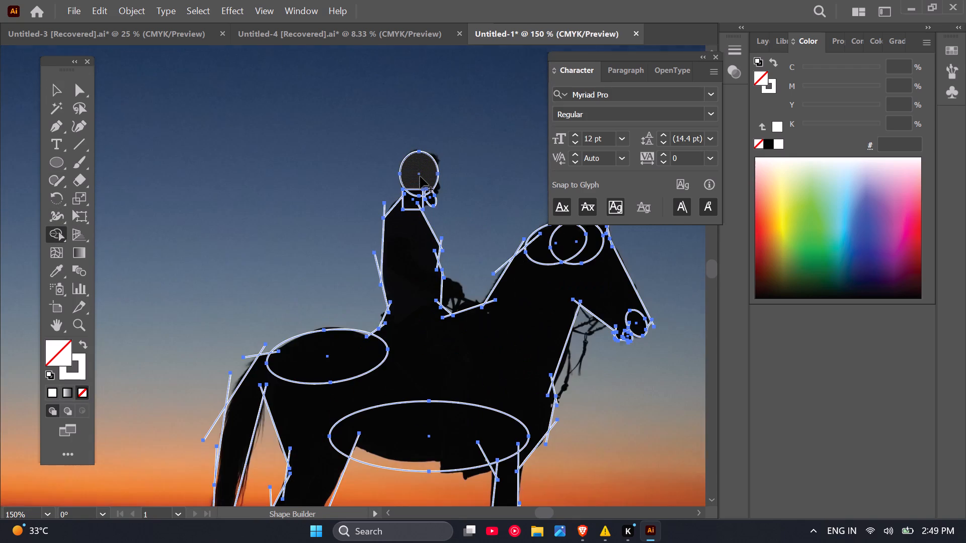
left_click_drag(423, 165, 428, 197)
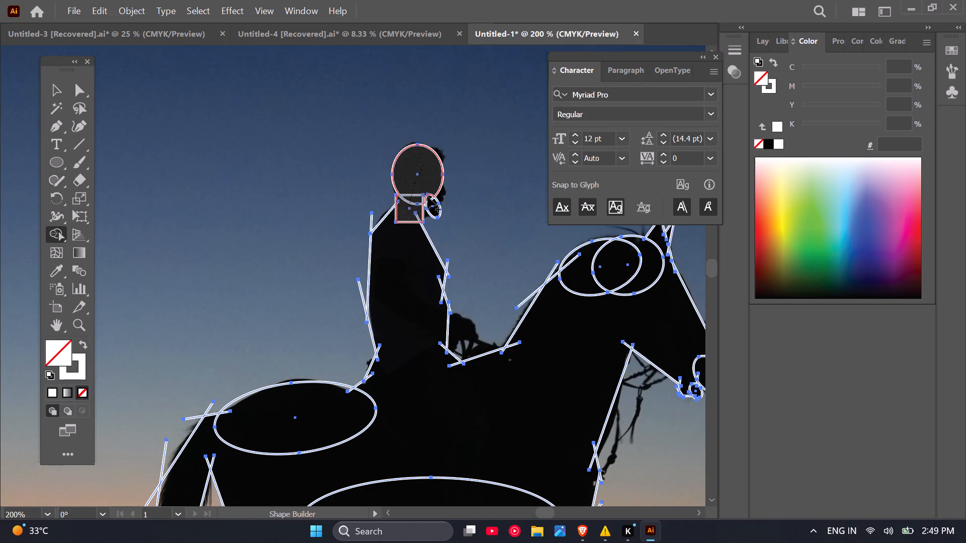
left_click_drag(428, 197, 407, 201)
left_click_drag(407, 201, 333, 411)
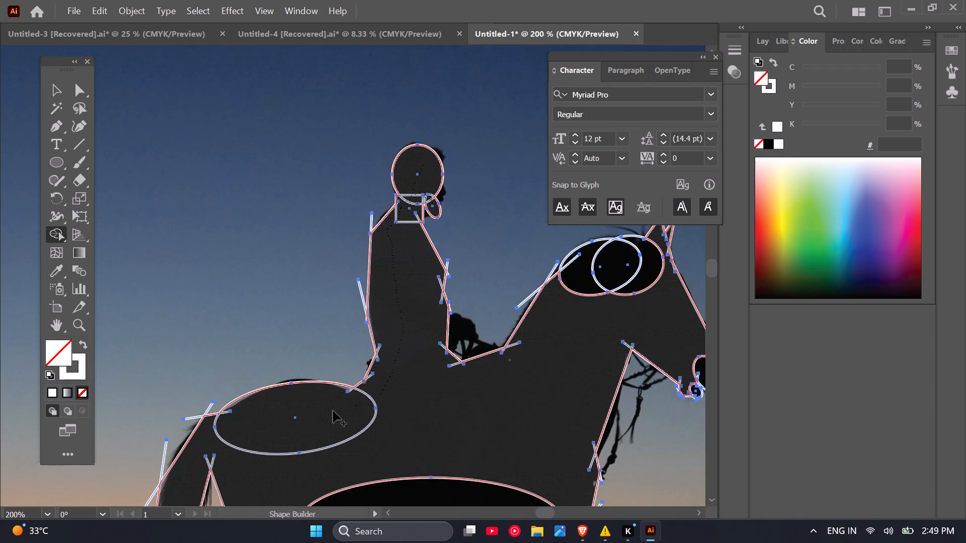
left_click_drag(333, 411, 328, 411)
scroll(359, 331, "down", 2)
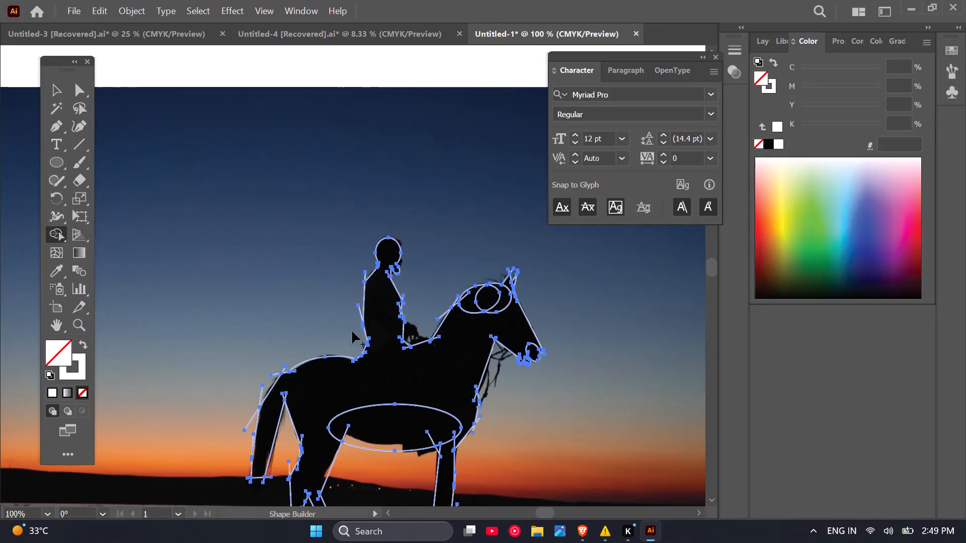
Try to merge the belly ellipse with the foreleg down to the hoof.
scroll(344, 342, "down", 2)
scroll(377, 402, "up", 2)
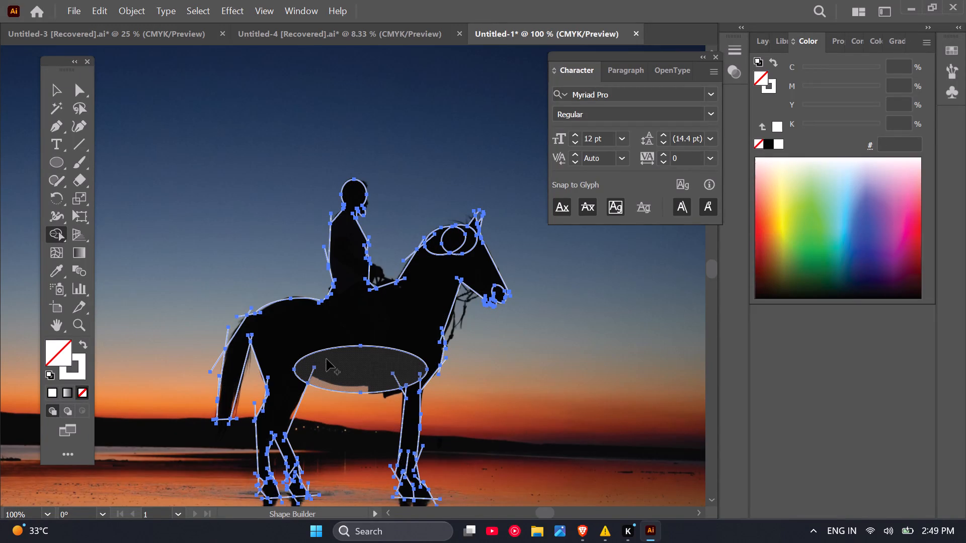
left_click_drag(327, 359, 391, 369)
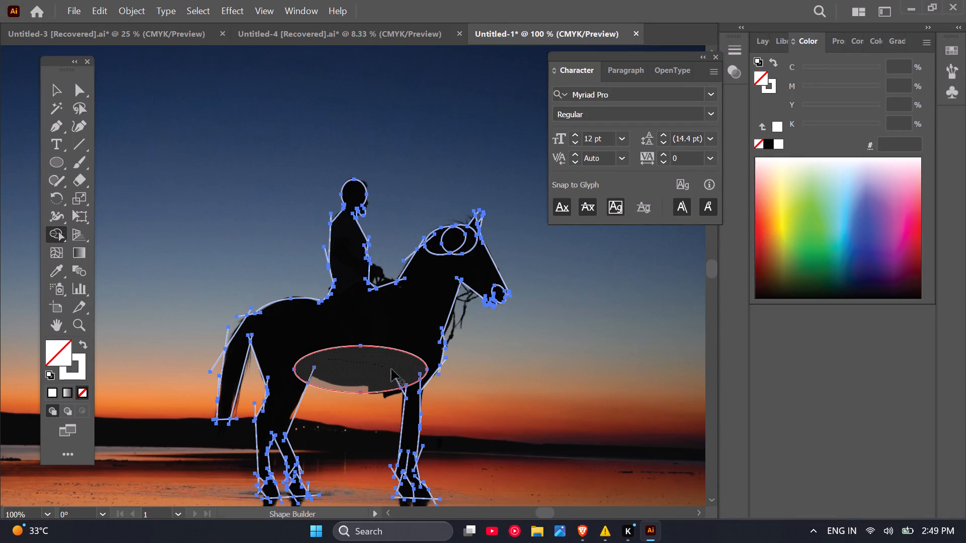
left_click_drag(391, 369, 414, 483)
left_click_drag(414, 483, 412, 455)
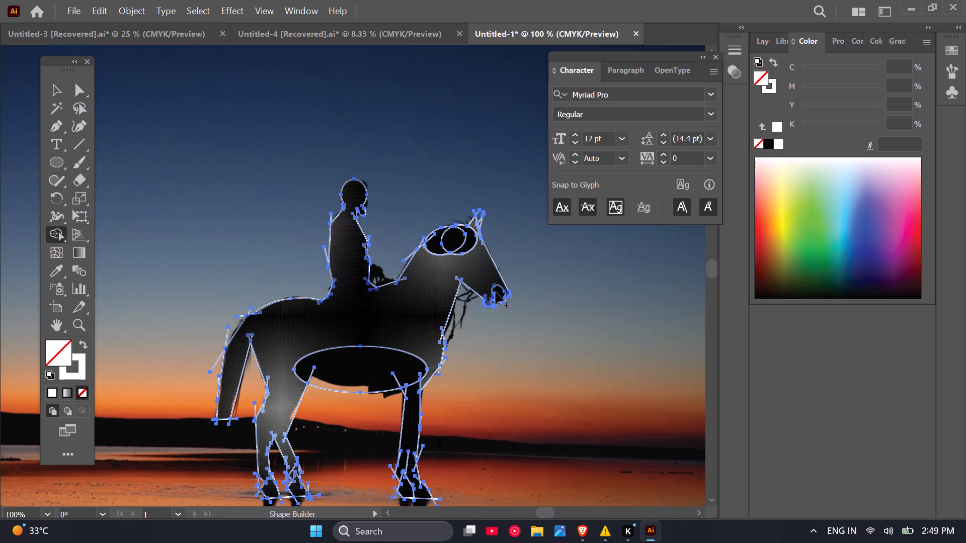
Merge the muzzle ellipse and the two overlapping ellipses at the top of the horse's head into the body shape.
left_click_drag(500, 292, 480, 275)
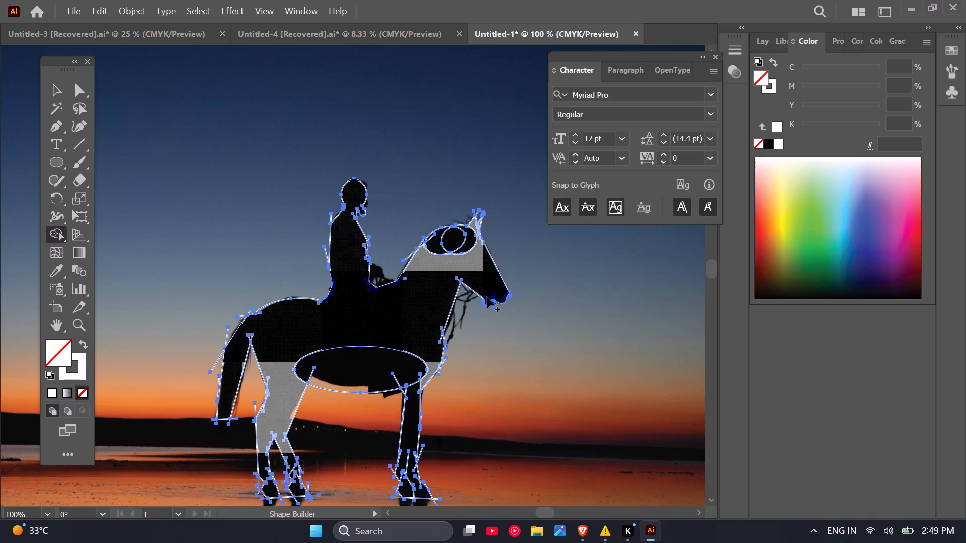
left_click_drag(466, 249, 439, 240)
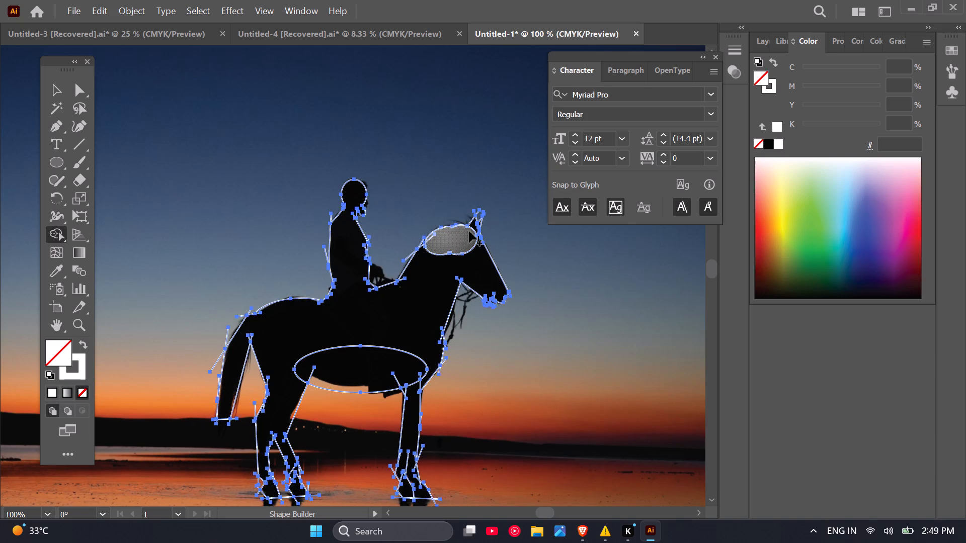
left_click_drag(469, 230, 476, 231)
left_click(476, 231)
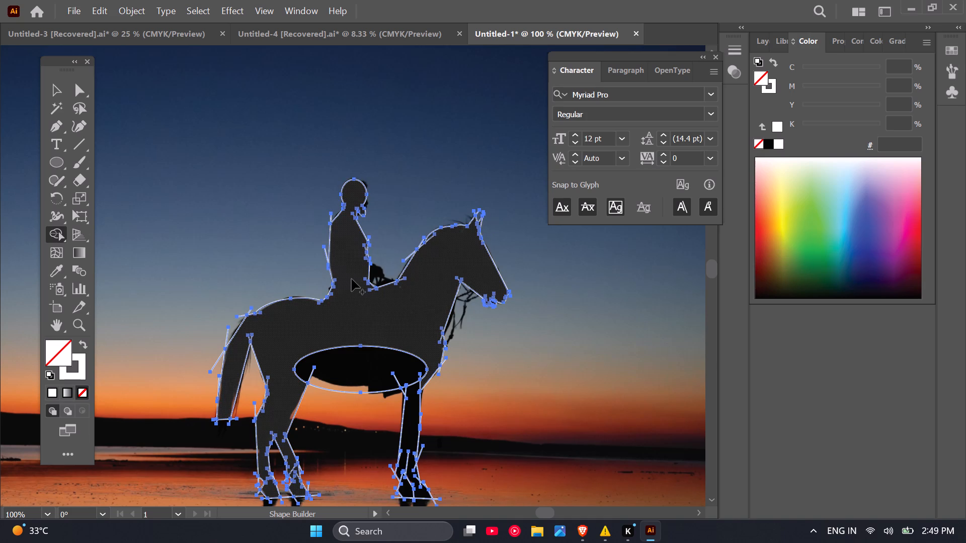
Merge the belly ellipse into the horse's body with Shape Builder and try to include the foreleg in the same merge.
scroll(352, 279, "down", 2)
scroll(358, 335, "up", 3)
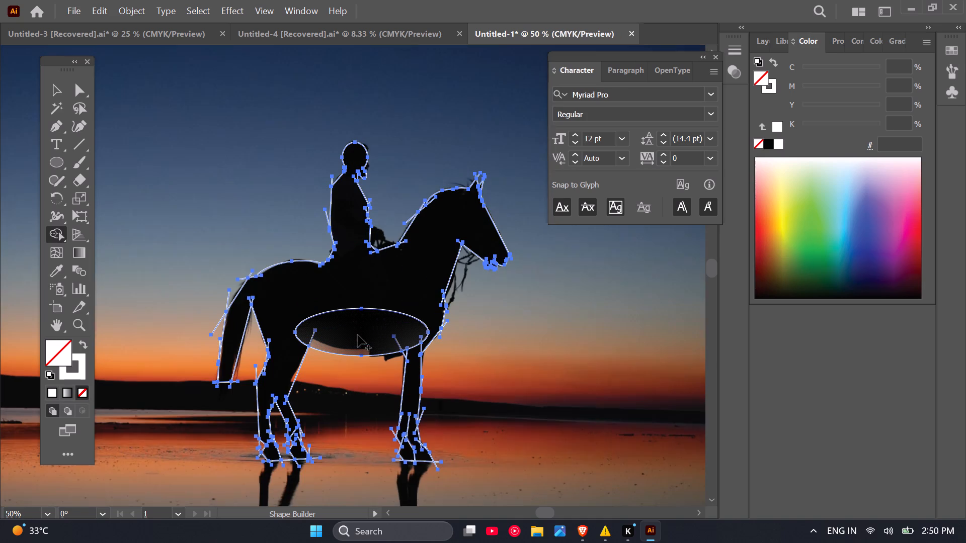
left_click_drag(359, 333, 280, 300)
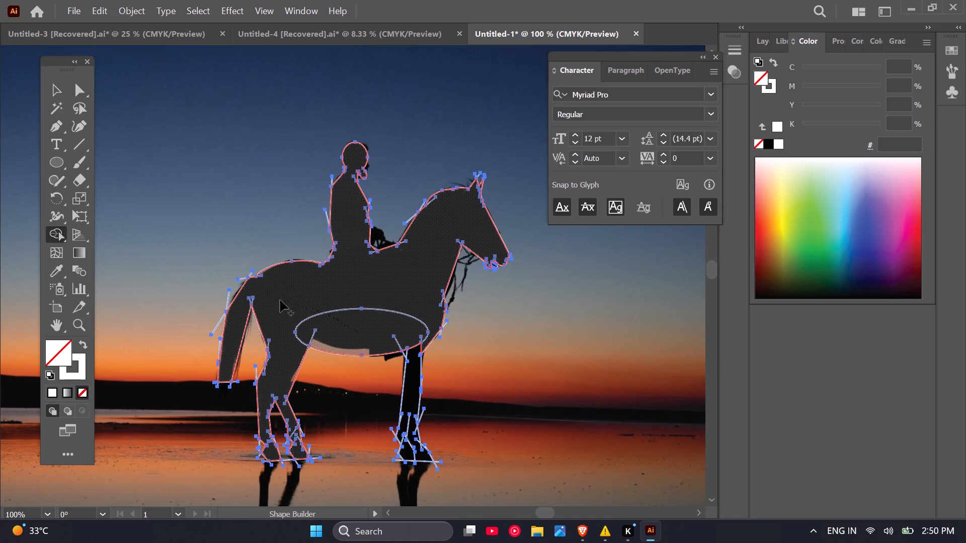
left_click_drag(280, 300, 416, 379)
left_click_drag(416, 379, 417, 413)
left_click_drag(417, 413, 413, 429)
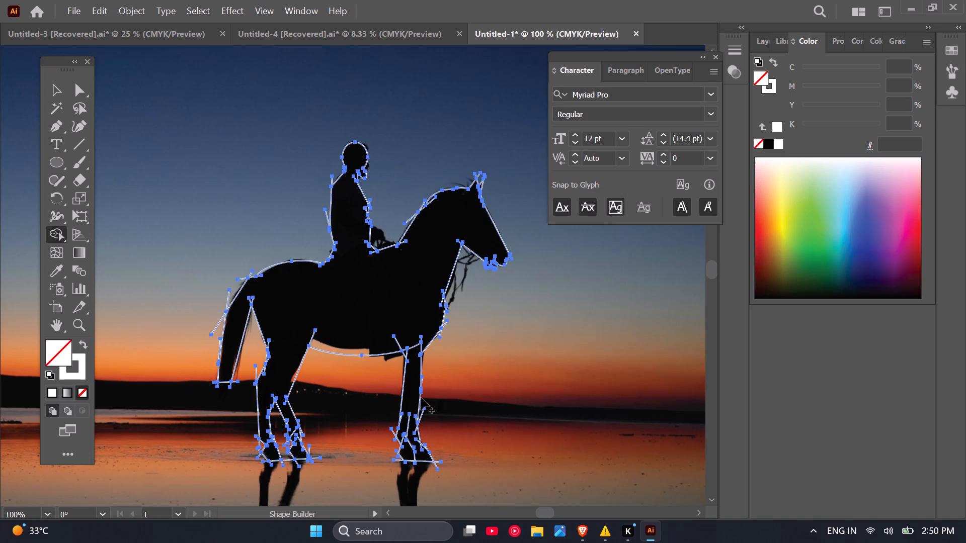
Examine the foreleg outline from the belly to the hoof for gaps between its construction lines.
scroll(425, 393, "up", 3)
scroll(381, 226, "down", 2)
scroll(384, 366, "up", 4)
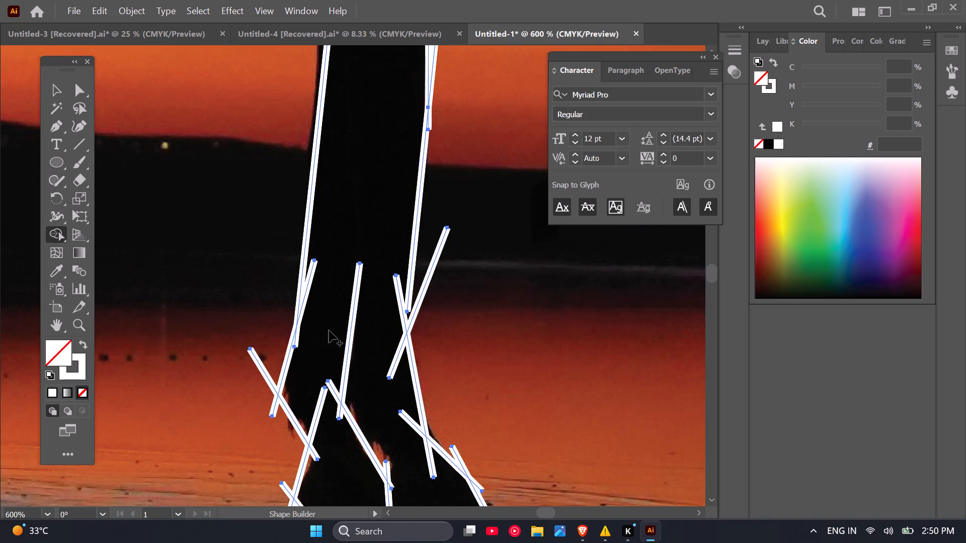
scroll(357, 354, "down", 5)
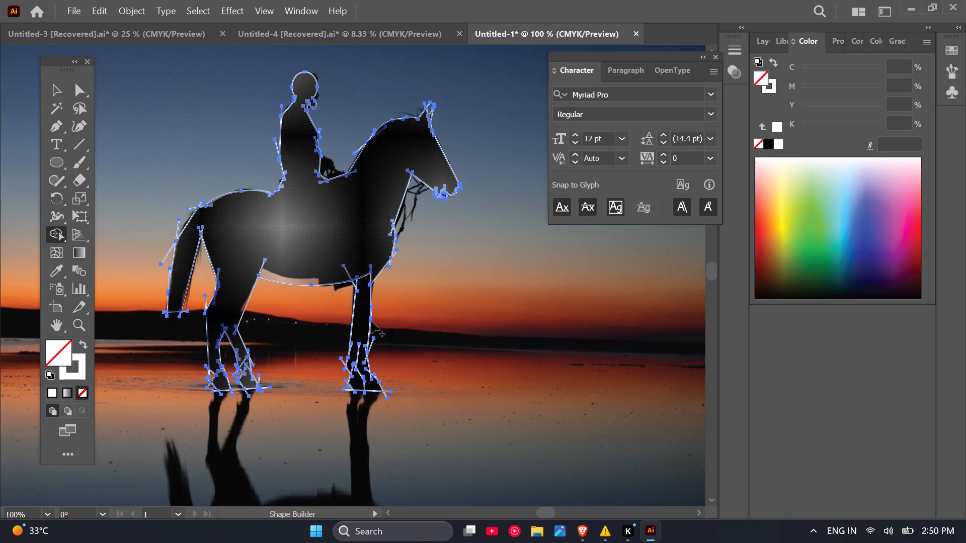
scroll(363, 326, "up", 2)
scroll(362, 226, "up", 1)
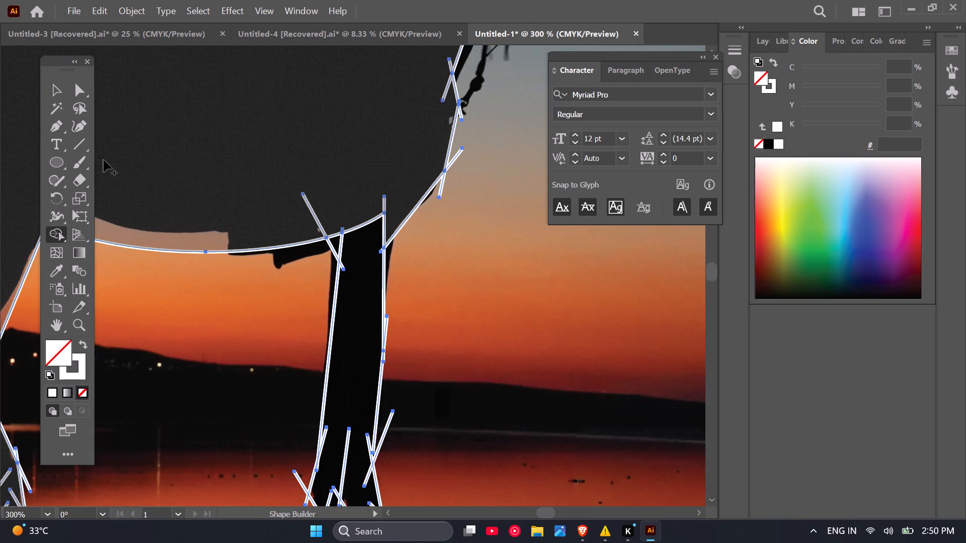
left_click(48, 88)
scroll(381, 264, "up", 1)
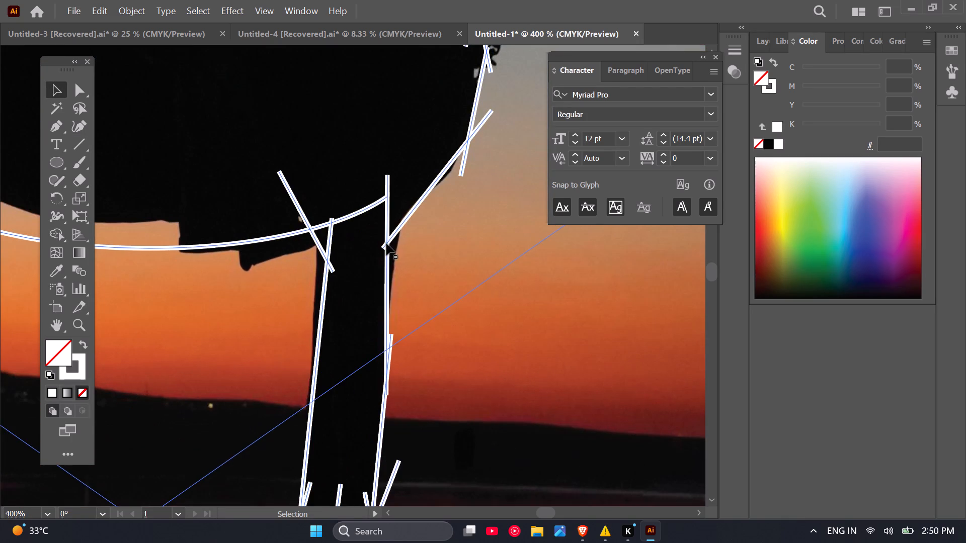
scroll(386, 243, "down", 2)
scroll(400, 342, "up", 1)
scroll(386, 222, "down", 1)
scroll(377, 369, "up", 2)
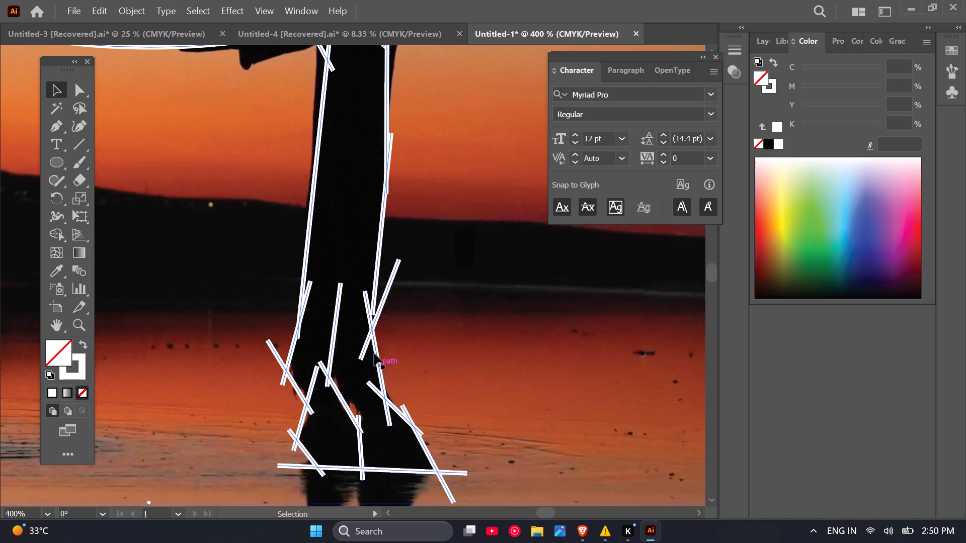
scroll(364, 315, "up", 2)
left_click(383, 302)
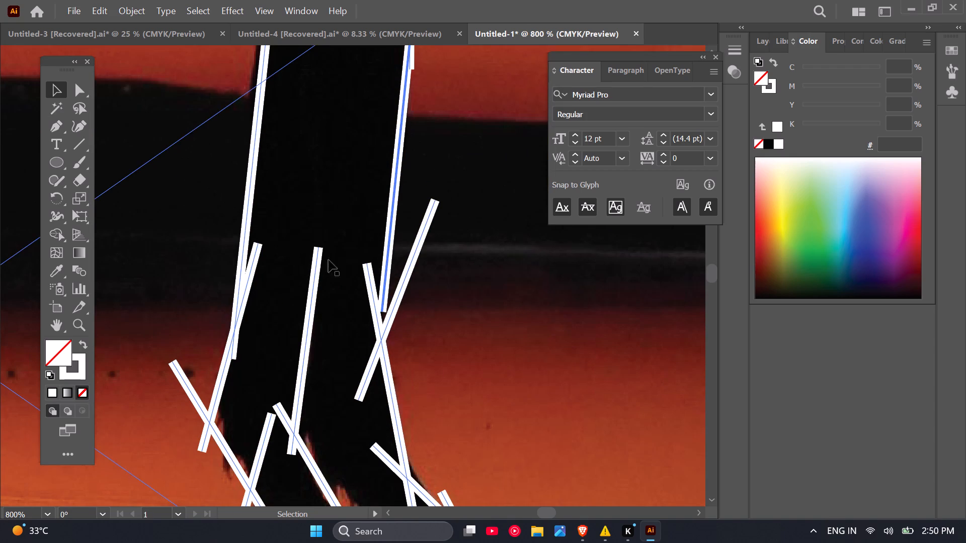
Extend the lower front construction line of the horse's foreleg downward so it crosses the short diagonal line above the hoof.
scroll(360, 268, "down", 8)
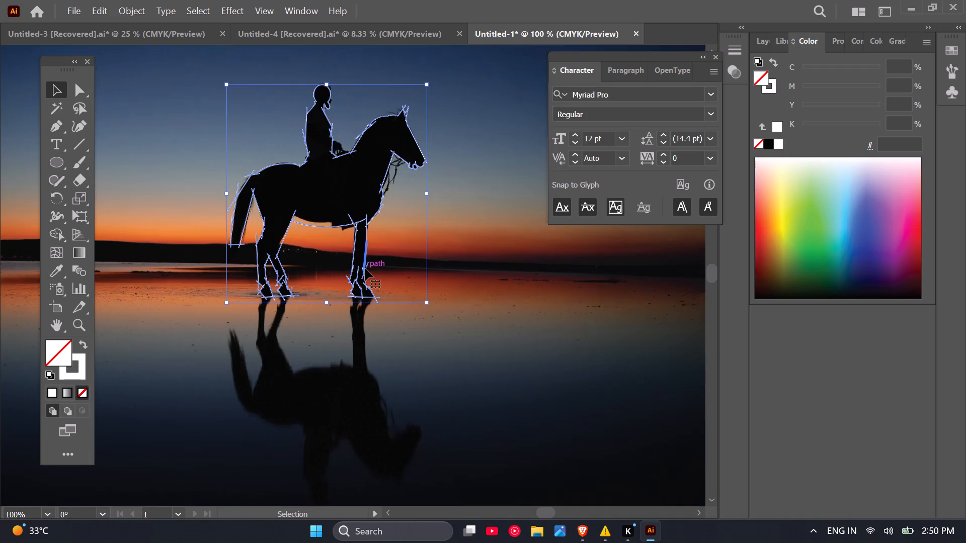
scroll(365, 268, "down", 1)
left_click(578, 339)
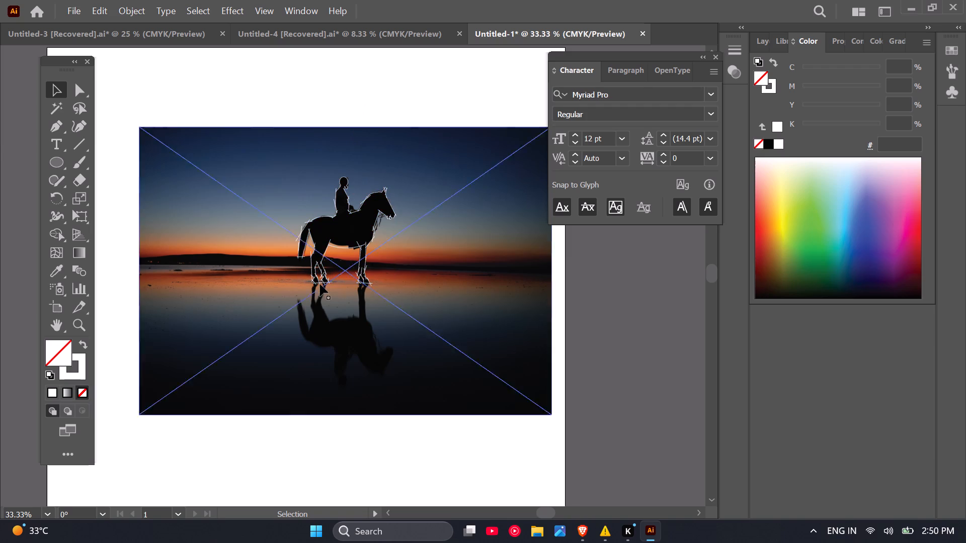
scroll(336, 274, "up", 4)
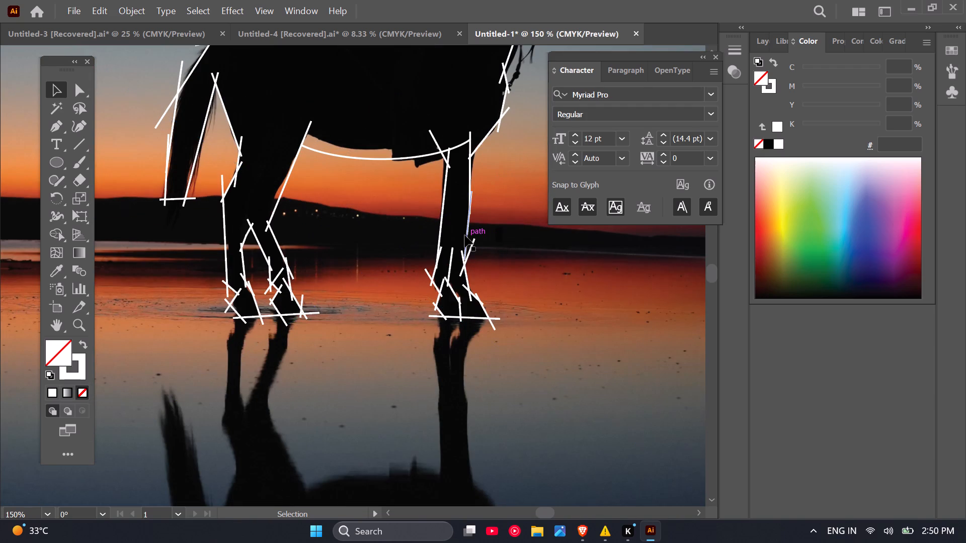
left_click(467, 231)
scroll(467, 256, "up", 5)
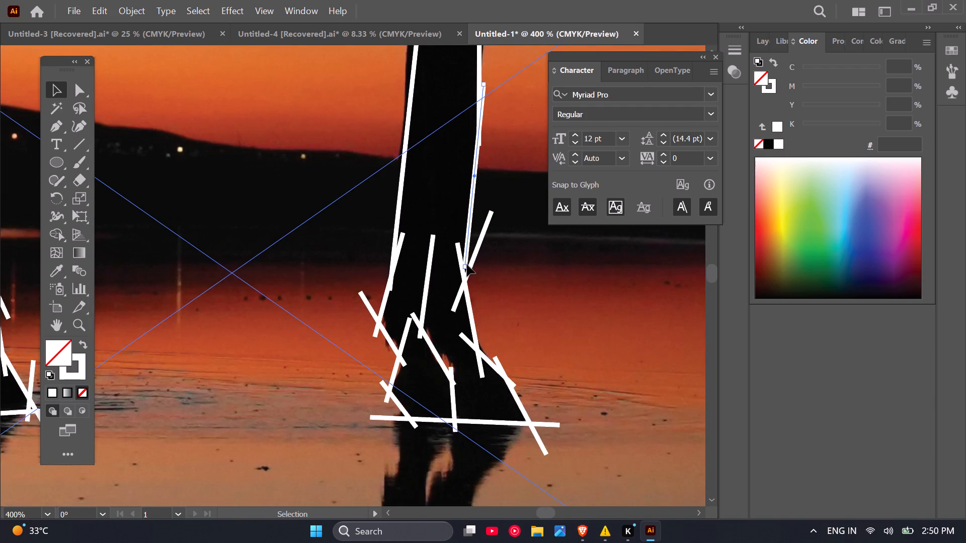
left_click_drag(465, 266, 463, 296)
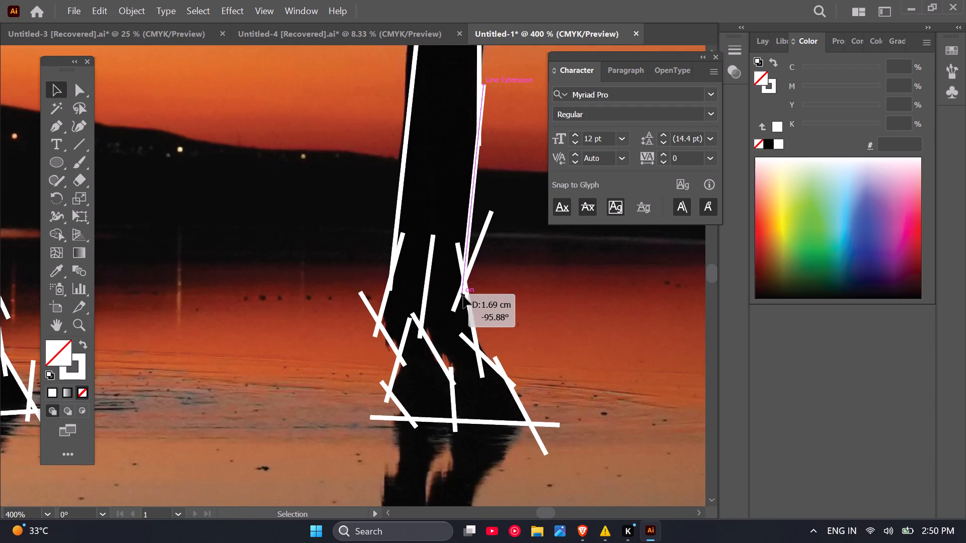
left_click_drag(463, 296, 463, 301)
Select all the construction shapes without the photo and merge the foreleg into the horse's body with Shape Builder.
scroll(463, 301, "down", 3)
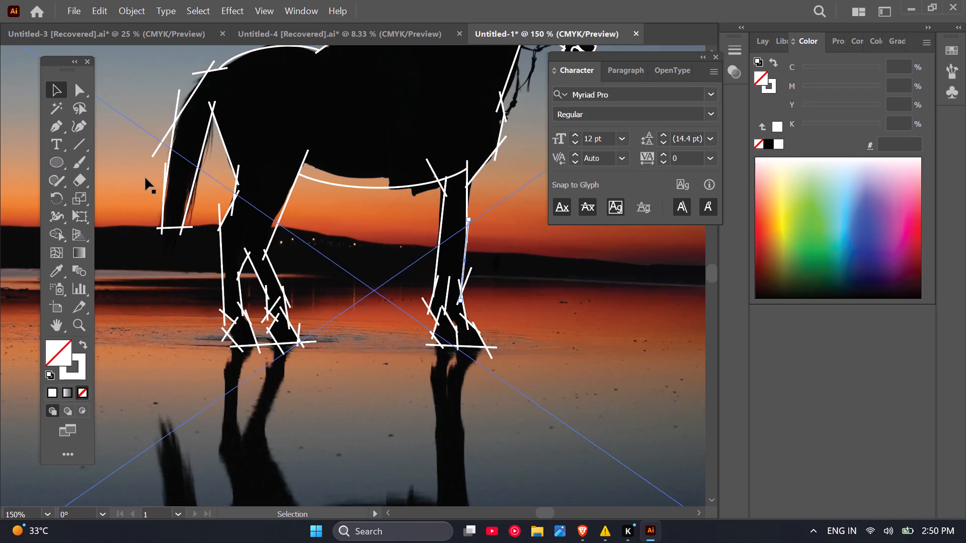
scroll(151, 189, "down", 4)
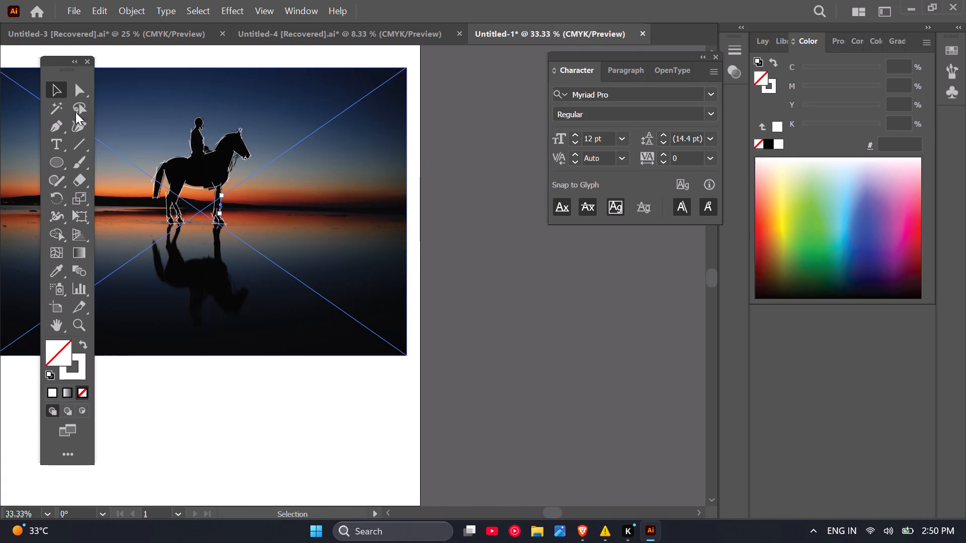
left_click_drag(456, 97, 346, 189)
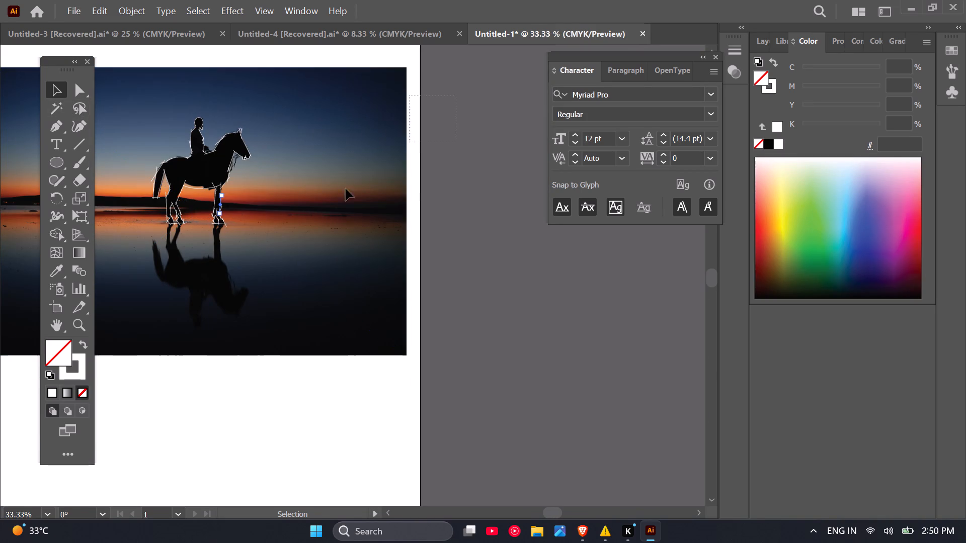
left_click_drag(346, 189, 127, 265)
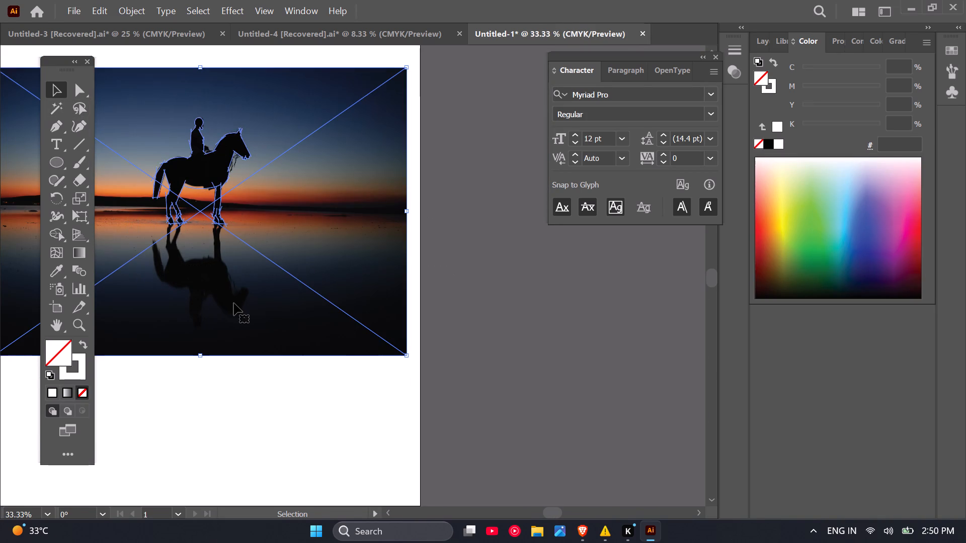
left_click(234, 303, "shift")
scroll(202, 196, "up", 4)
scroll(245, 213, "up", 2)
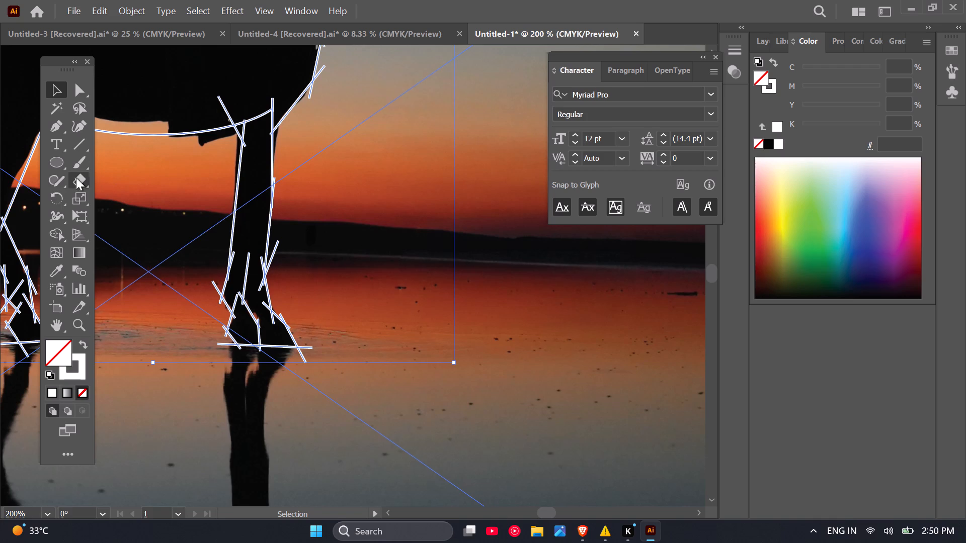
left_click(60, 229)
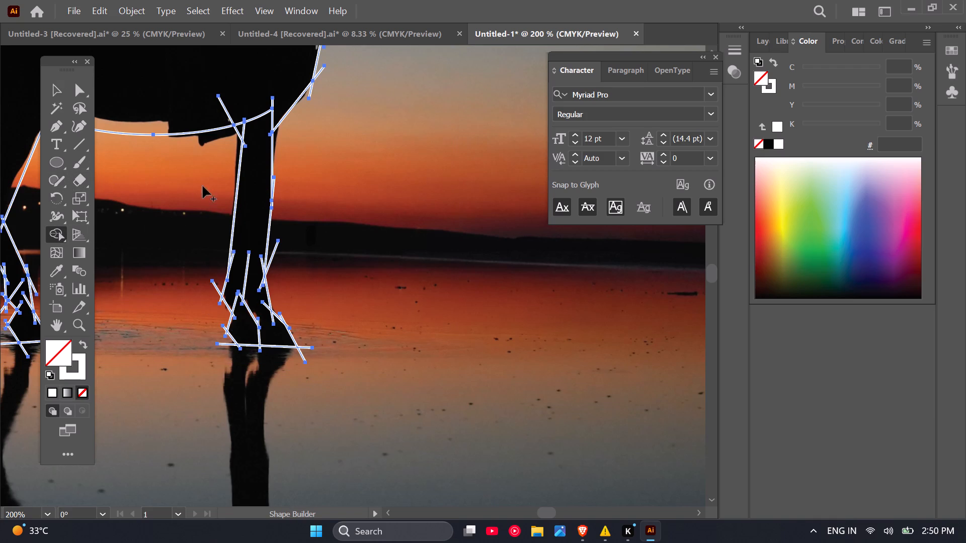
scroll(253, 189, "down", 2)
left_click_drag(253, 189, 250, 169)
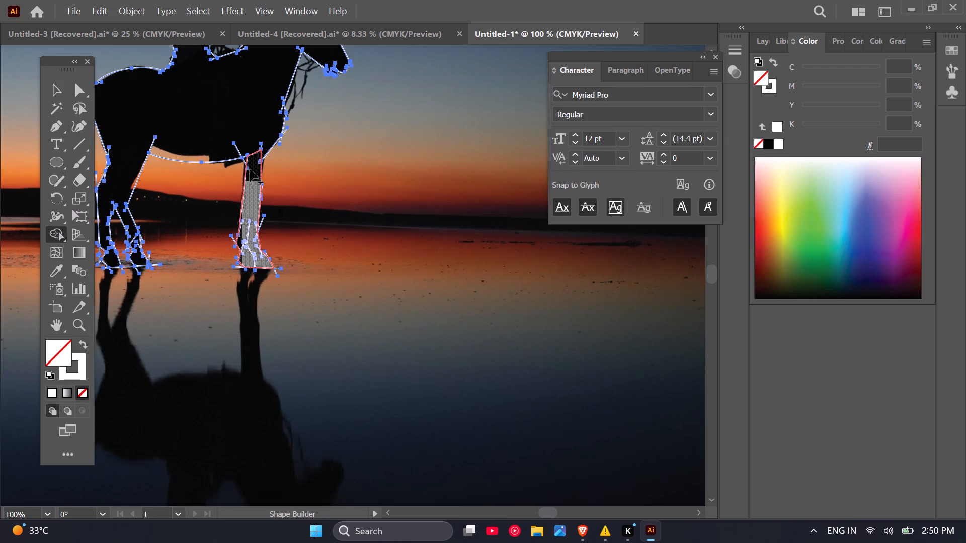
left_click_drag(250, 169, 251, 74)
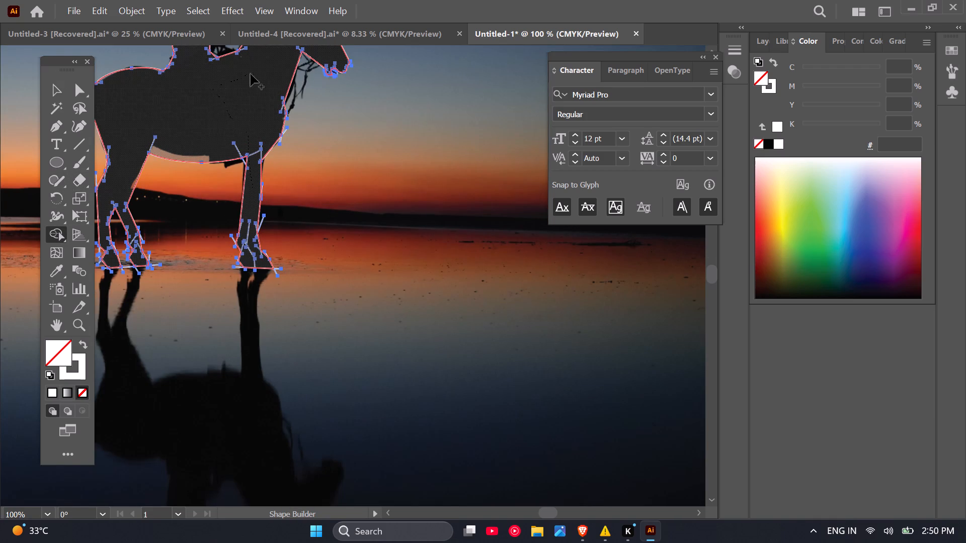
left_click_drag(251, 74, 251, 74)
Move the photo about 0.17 cm left and 0.15 cm up so it sits slightly off the traced outline.
scroll(271, 155, "down", 3)
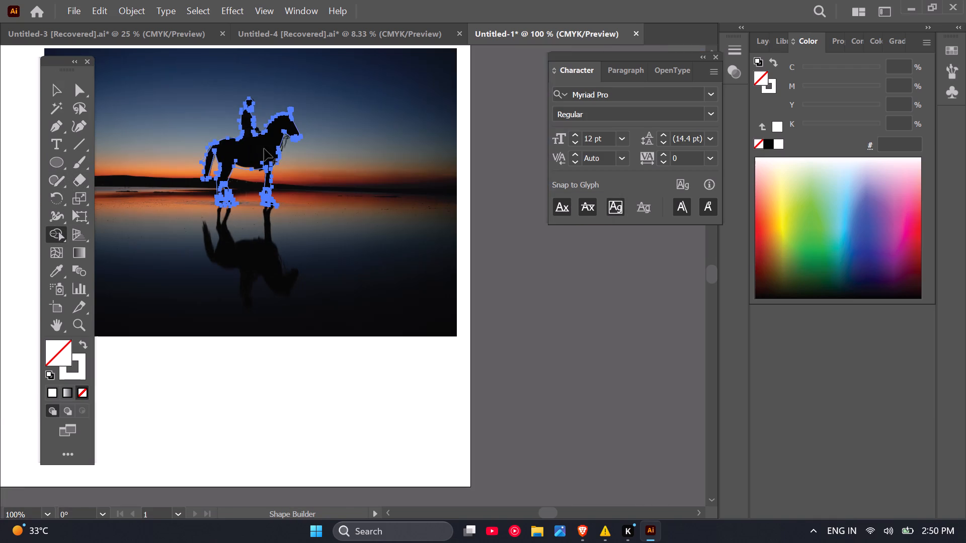
left_click(55, 86)
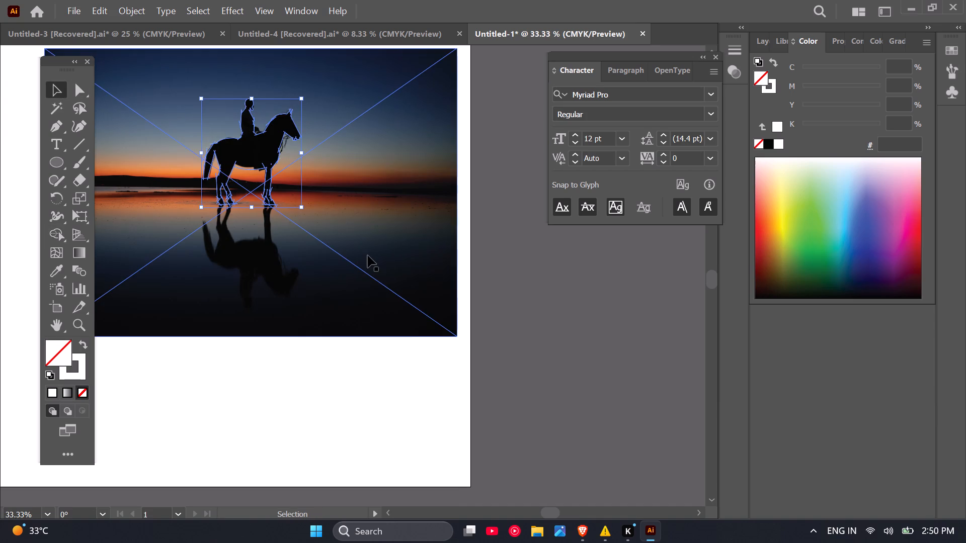
left_click(368, 255)
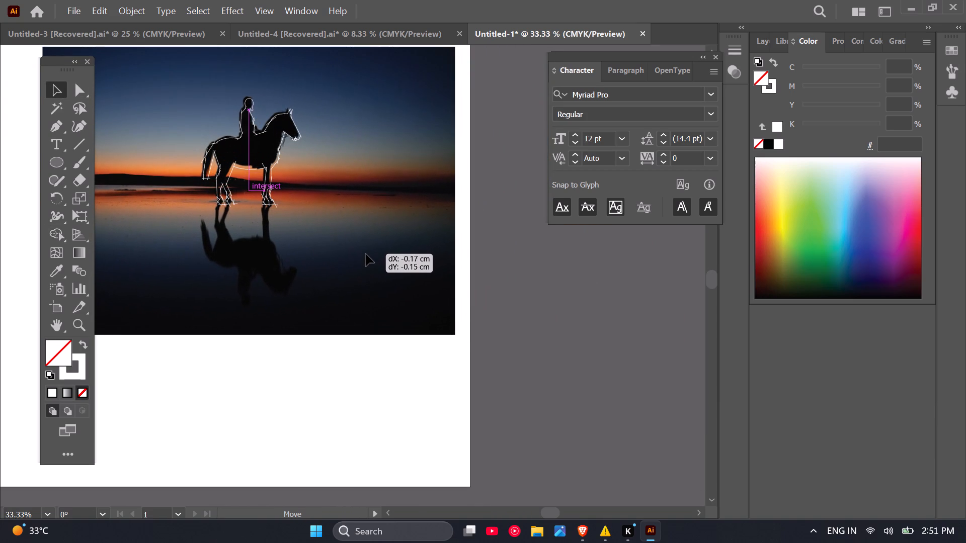
Delete the leftover line ends sticking out at the tips of the horse's ears and in the notch between them.
scroll(288, 148, "up", 1)
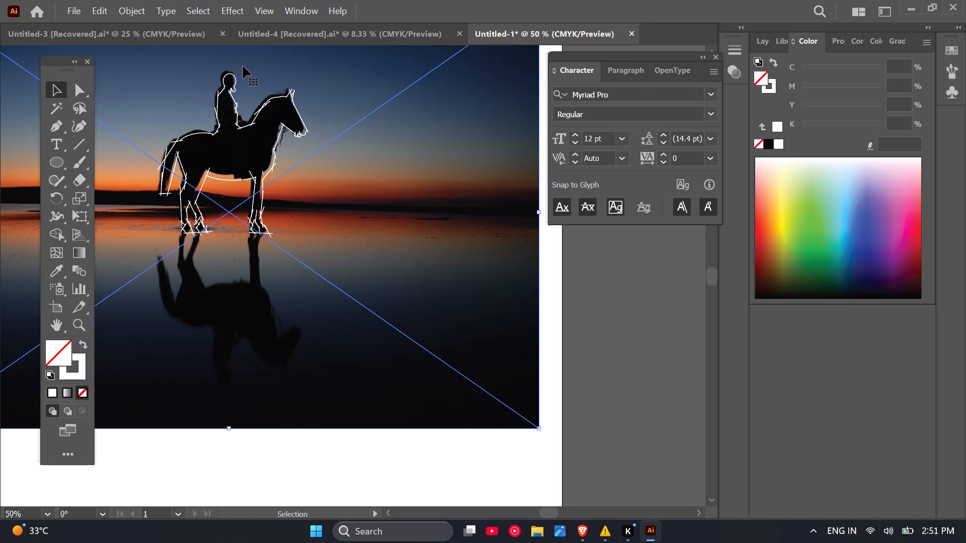
scroll(249, 66, "up", 4)
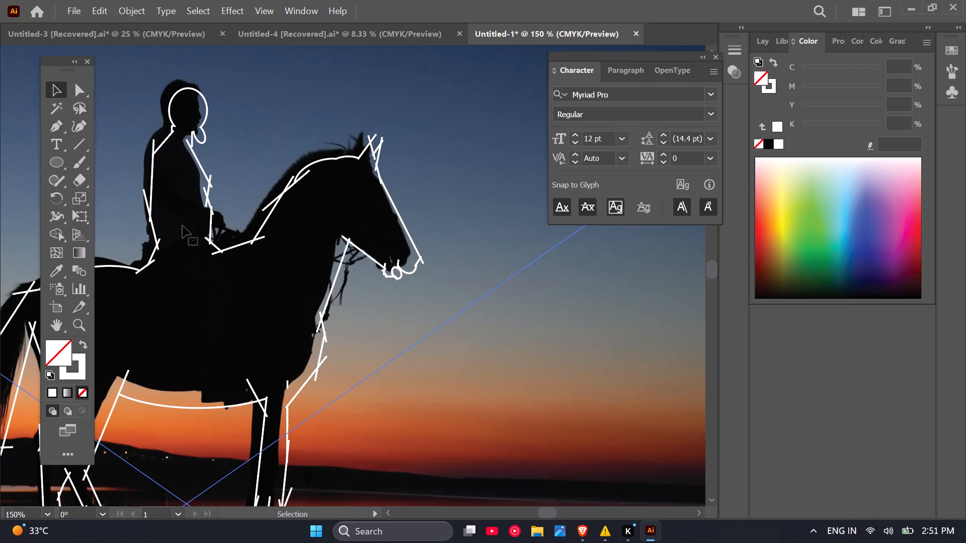
scroll(369, 203, "up", 2)
scroll(401, 186, "down", 2)
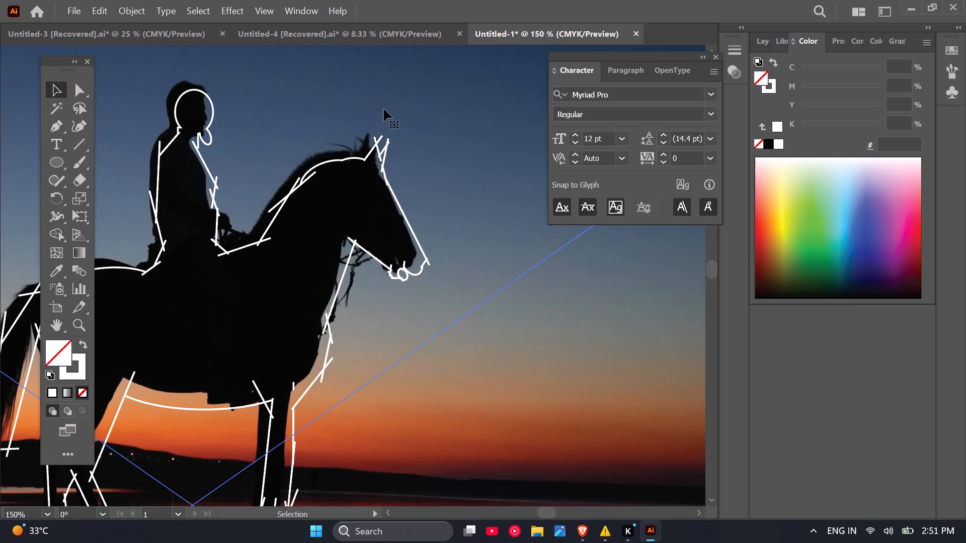
scroll(384, 109, "up", 1)
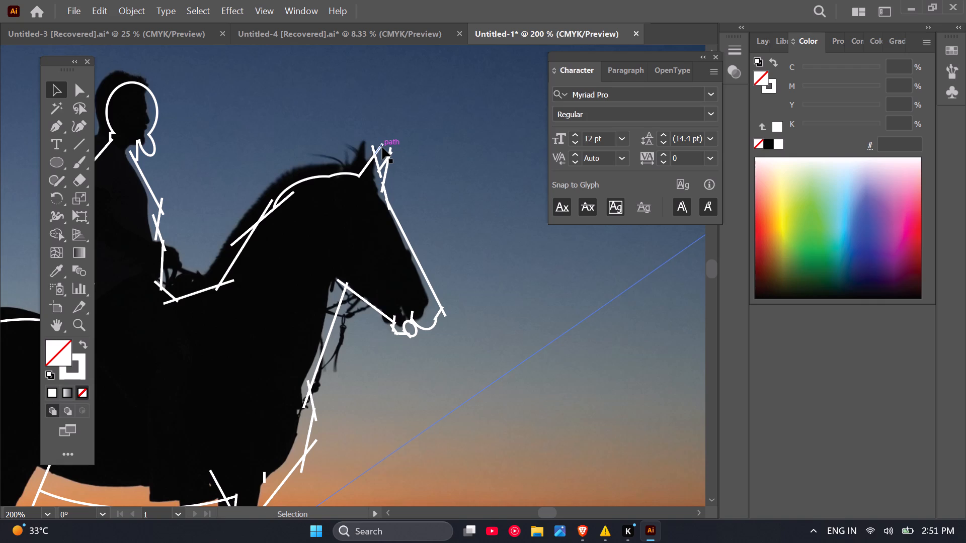
left_click(382, 147, "alt")
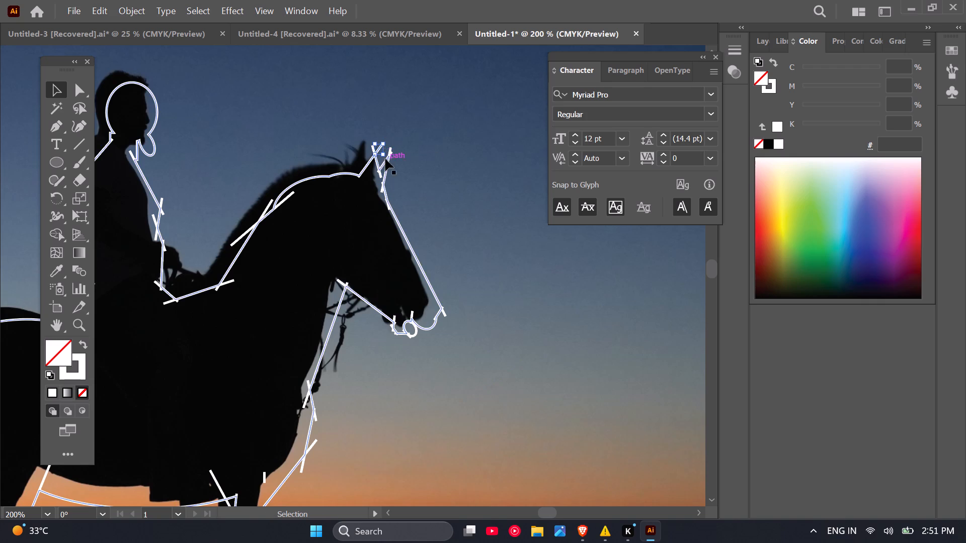
key("BackSpace")
left_click(374, 151)
key("BackSpace")
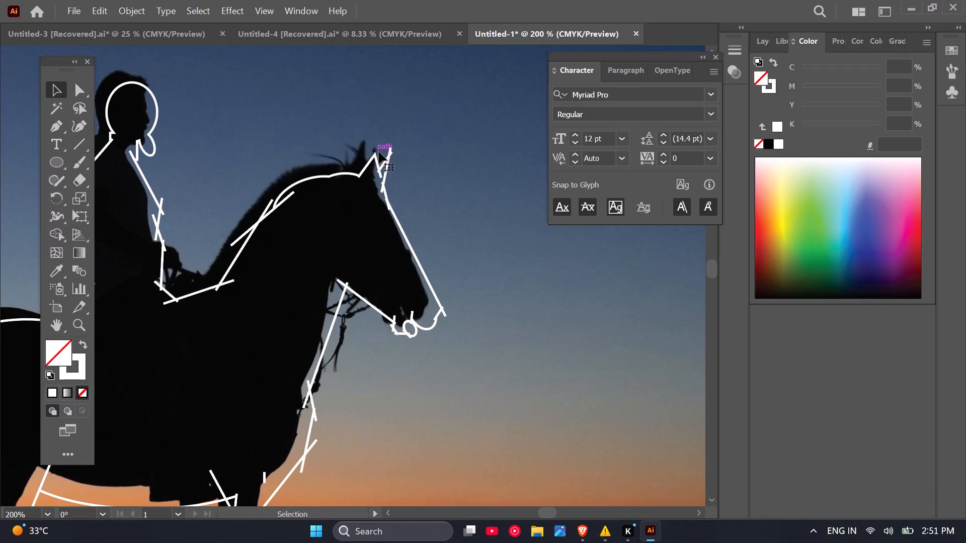
left_click(389, 148)
key("BackSpace")
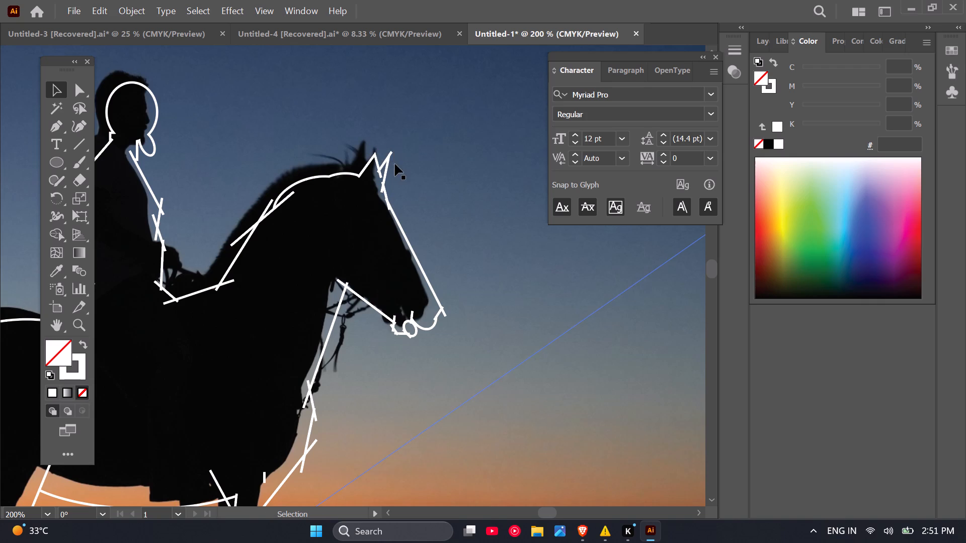
left_click(393, 154)
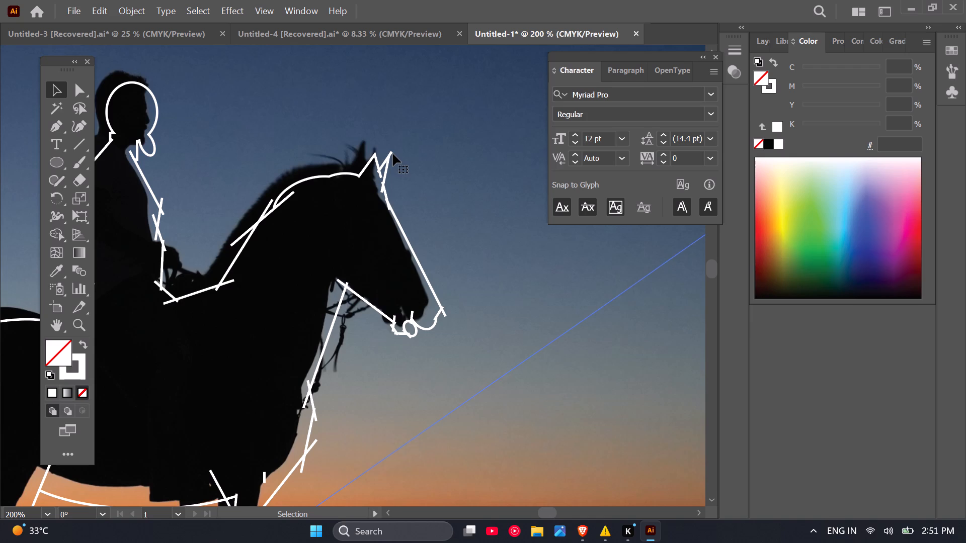
left_click(392, 152)
key("BackSpace")
left_click(379, 175)
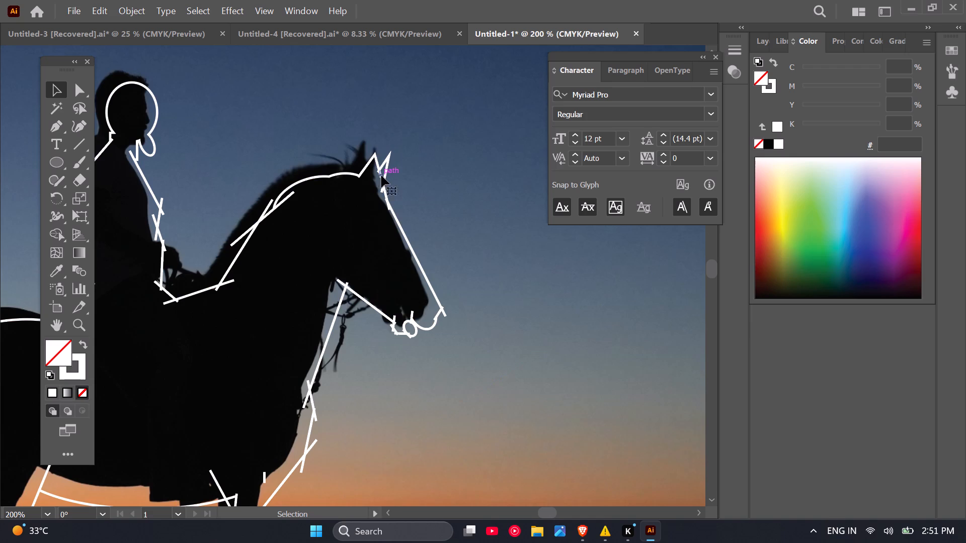
key("BackSpace")
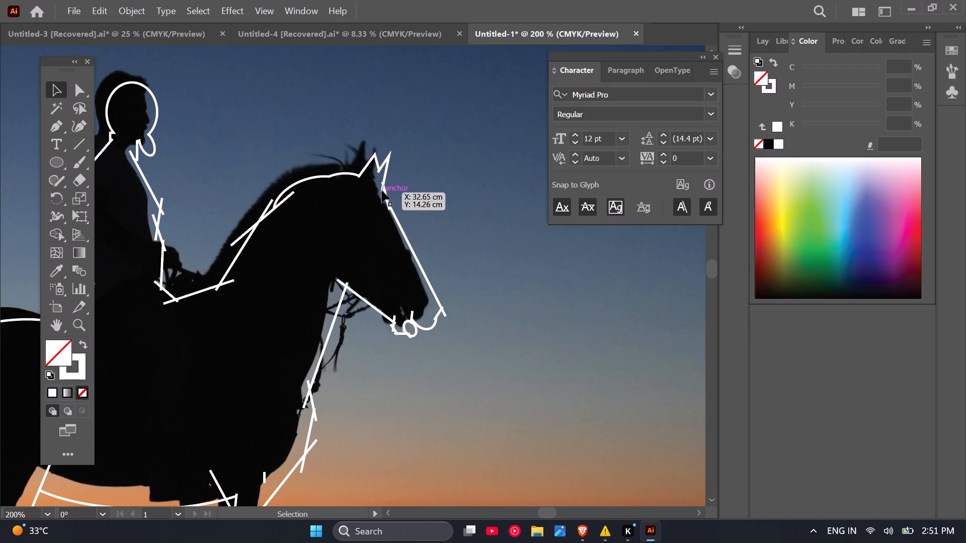
Delete the leftover line ends where the front ear meets the horse's forehead.
left_click(382, 191)
key("BackSpace")
scroll(390, 211, "up", 3)
left_click(388, 212)
key("BackSpace")
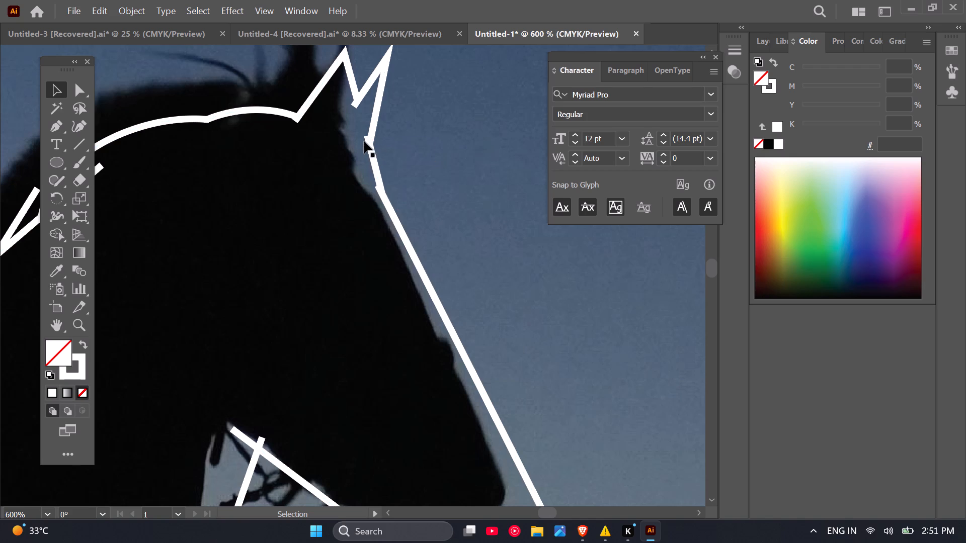
left_click(366, 137)
key("BackSpace")
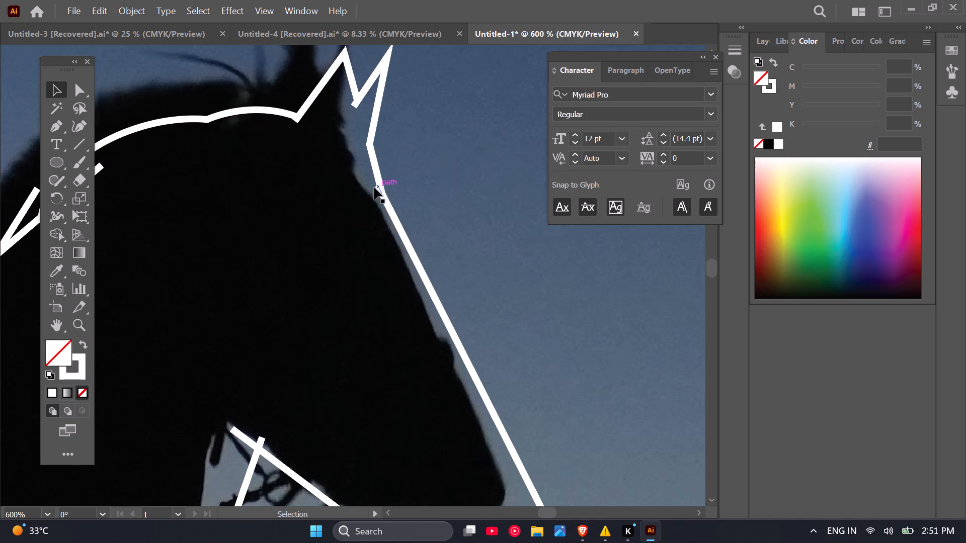
left_click(375, 188)
Delete the leftover line ends sticking out past the corner at the tip of the horse's nose.
scroll(380, 174, "down", 4)
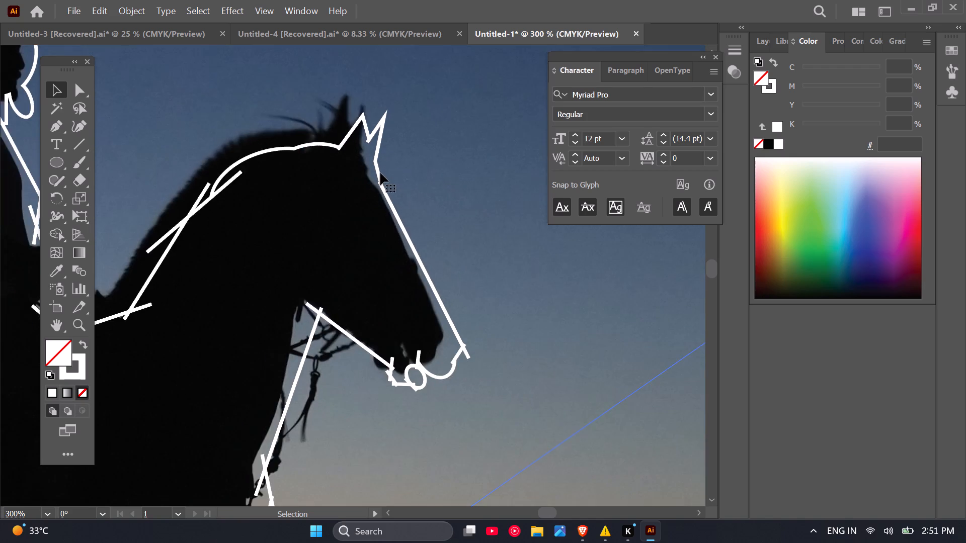
scroll(452, 274, "up", 4)
scroll(319, 238, "up", 1)
left_click(345, 241)
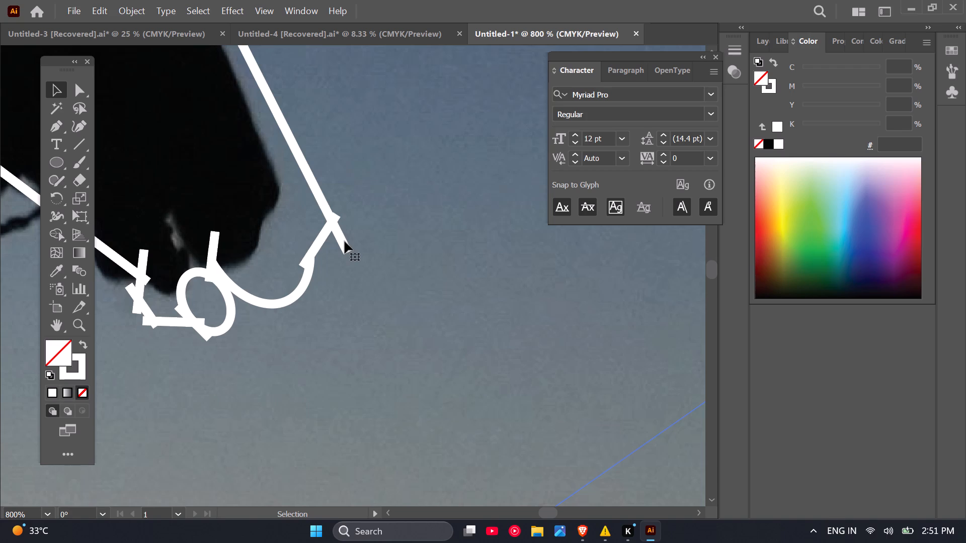
left_click(341, 241)
key("BackSpace")
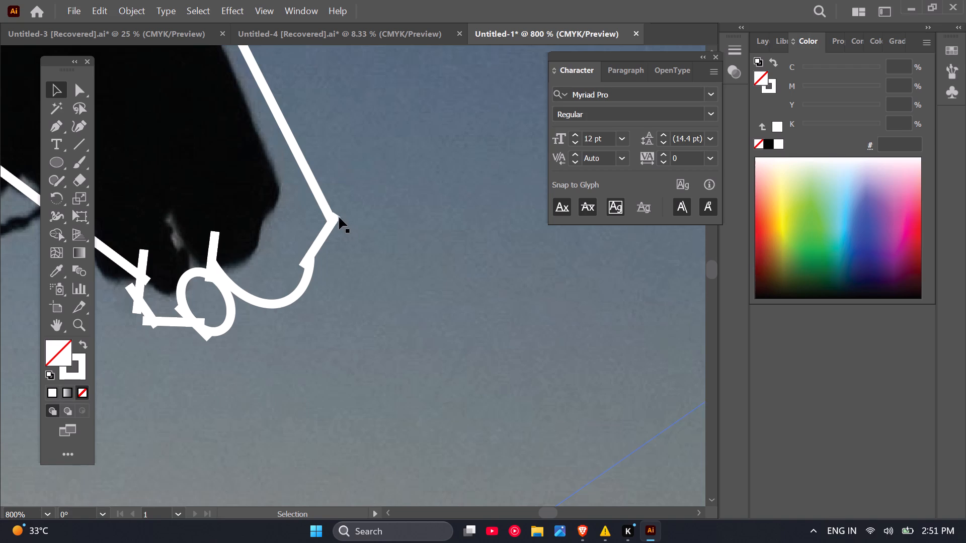
left_click(337, 216)
key("BackSpace")
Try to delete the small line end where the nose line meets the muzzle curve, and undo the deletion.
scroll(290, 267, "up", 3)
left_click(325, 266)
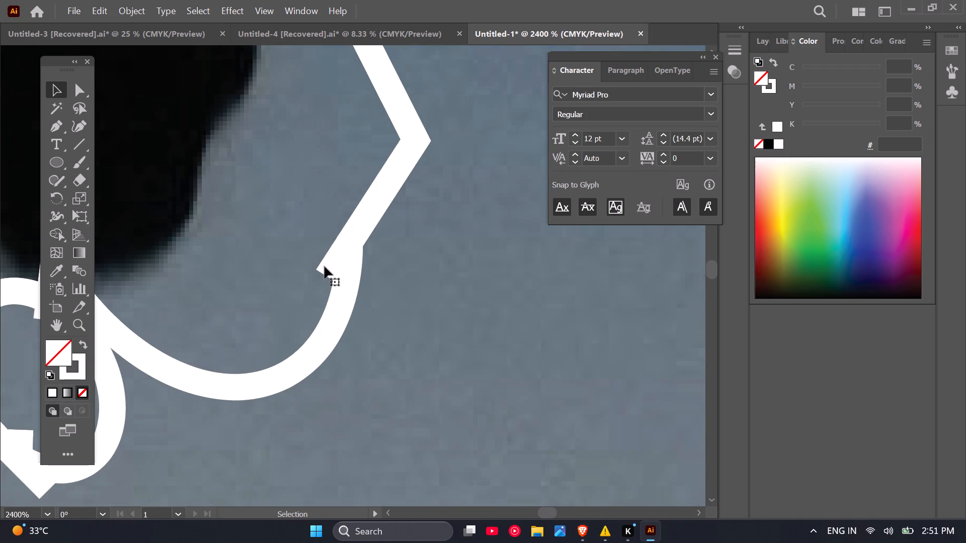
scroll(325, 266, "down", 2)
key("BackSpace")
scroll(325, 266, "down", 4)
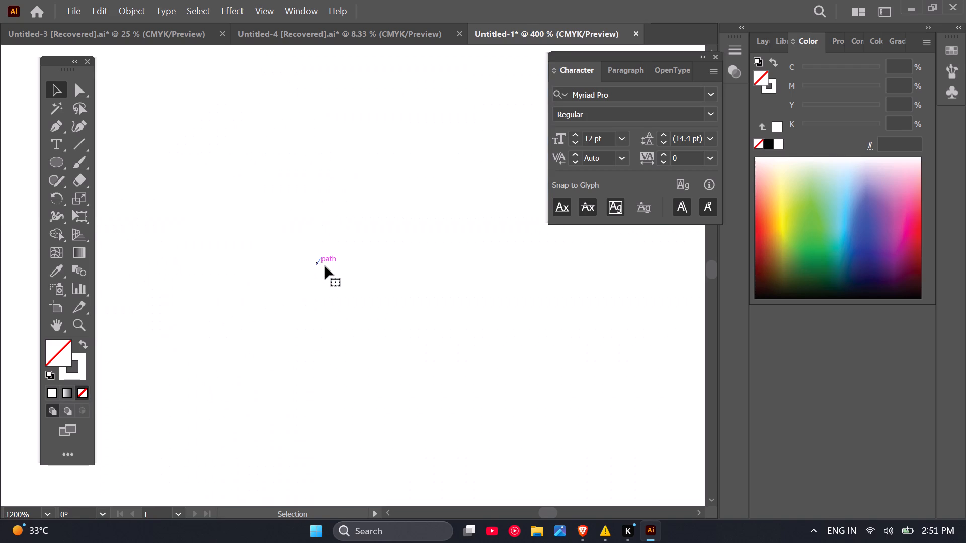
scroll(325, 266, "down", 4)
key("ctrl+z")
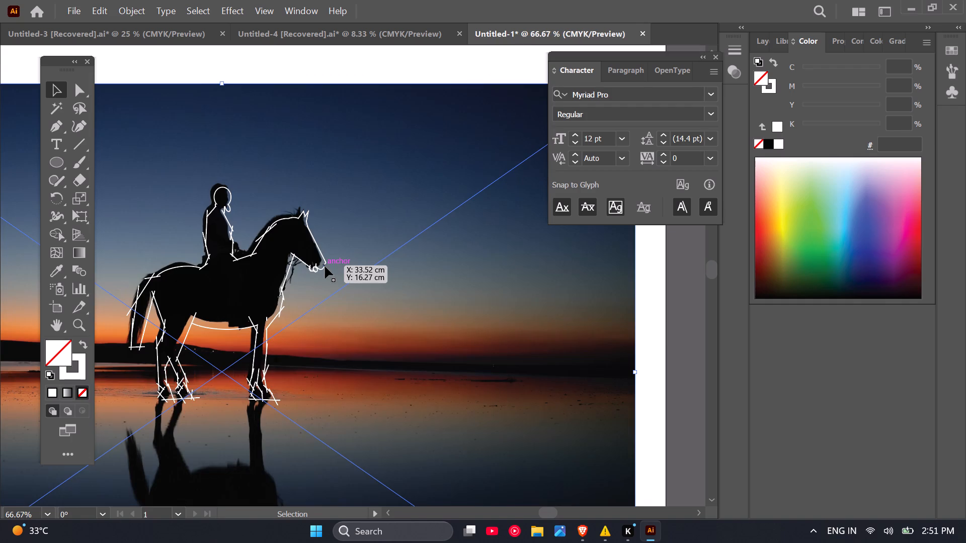
Delete the leftover line ends above, inside and below the small ellipse at the horse's mouth.
scroll(319, 263, "up", 5)
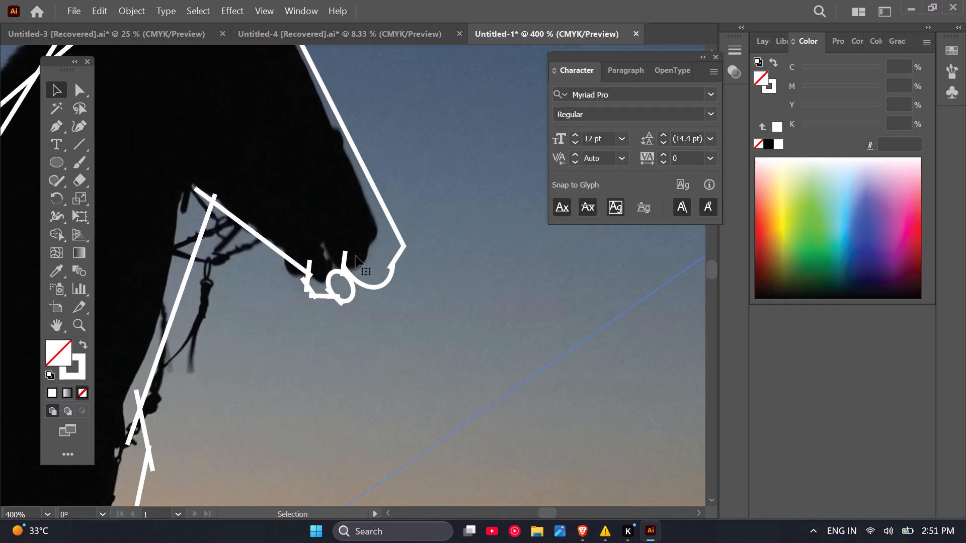
scroll(343, 253, "up", 1)
left_click(343, 253)
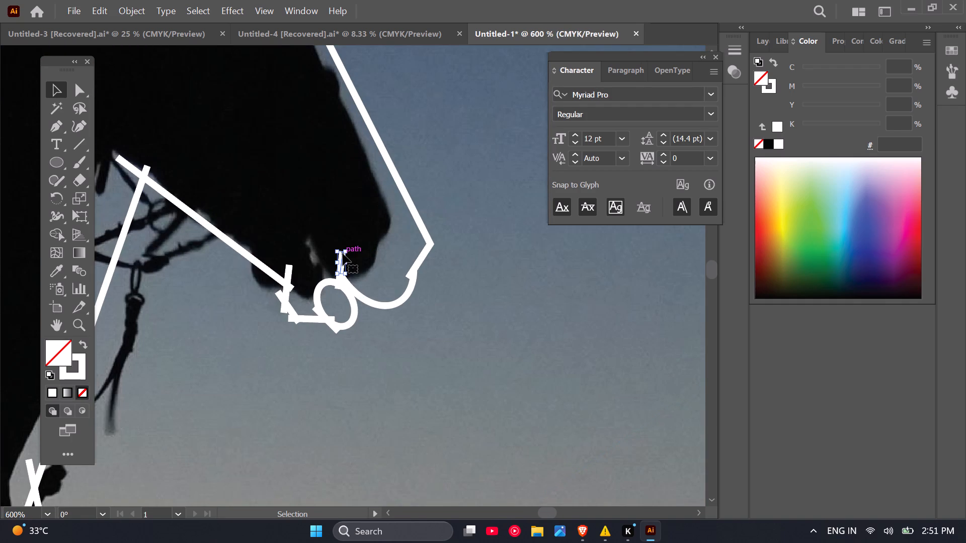
key("BackSpace")
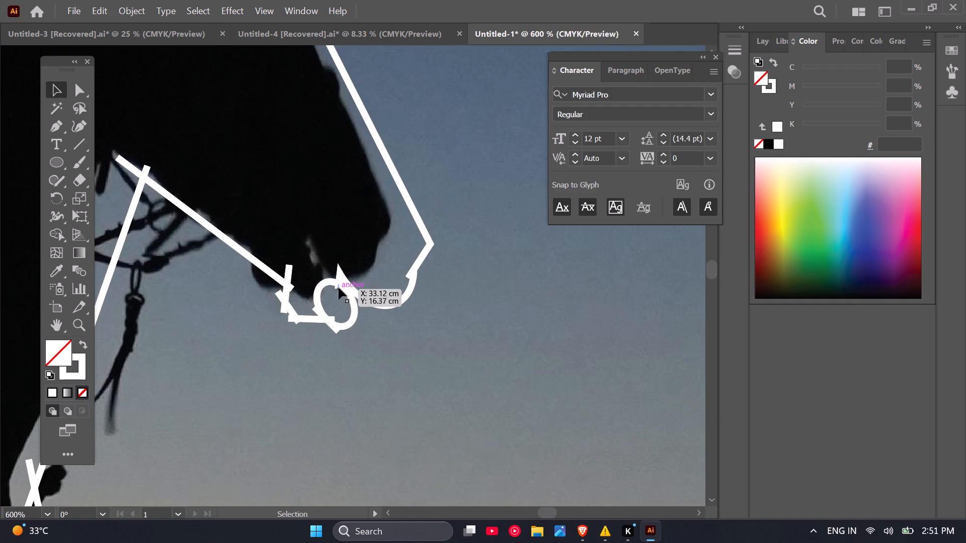
left_click(338, 288)
key("BackSpace")
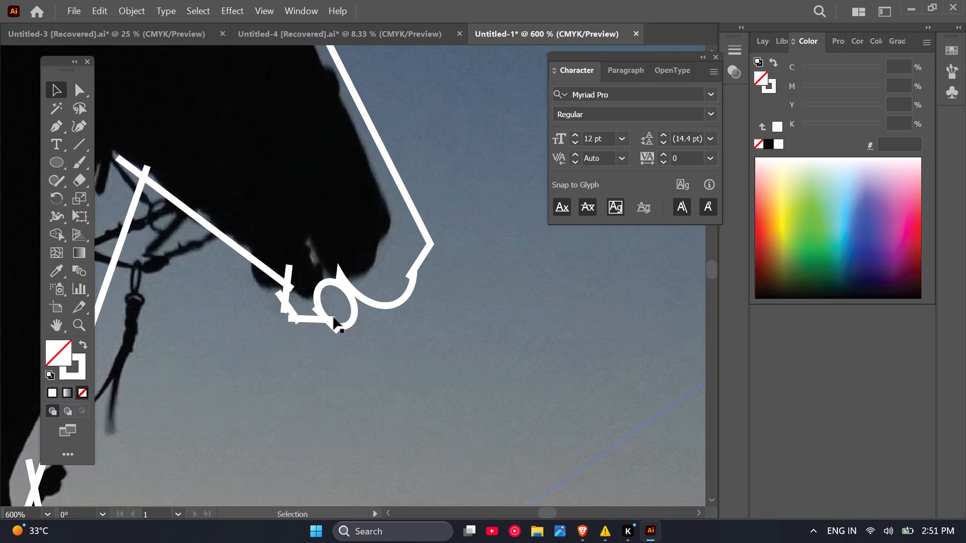
left_click(334, 317)
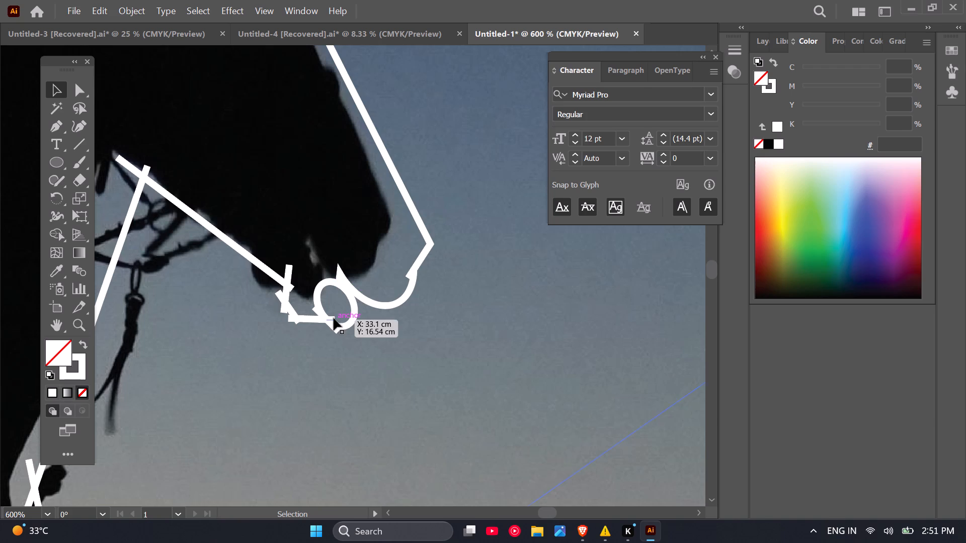
left_click(334, 318)
key("BackSpace")
left_click(314, 309)
key("BackSpace")
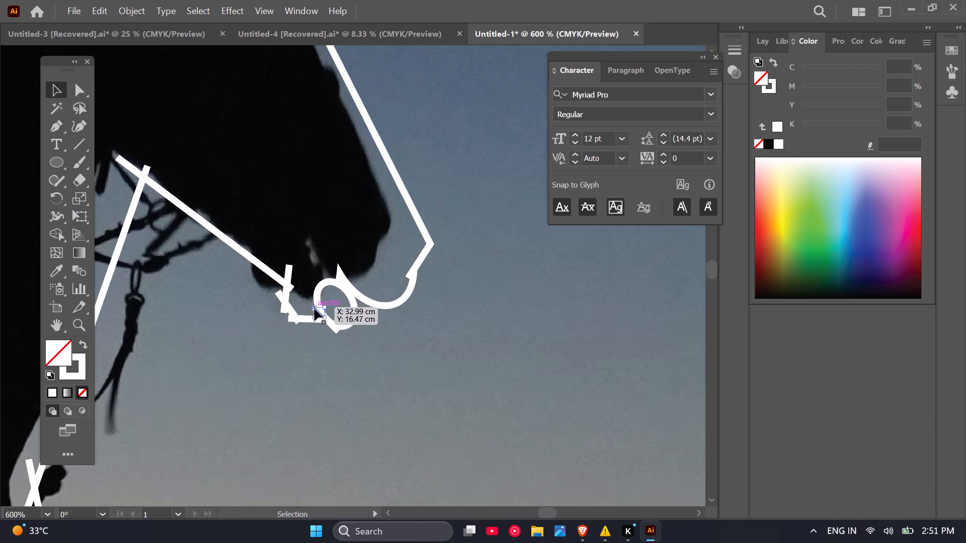
left_click(334, 329)
key("BackSpace")
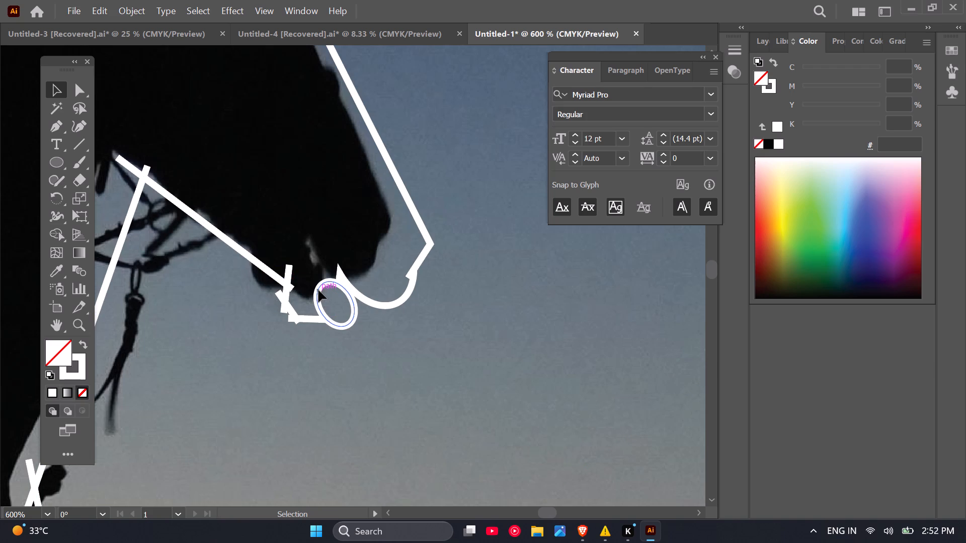
Delete the leftover line ends around the horse's chin, where the jaw line and the short lip lines cross.
left_click(318, 290)
left_click(291, 271)
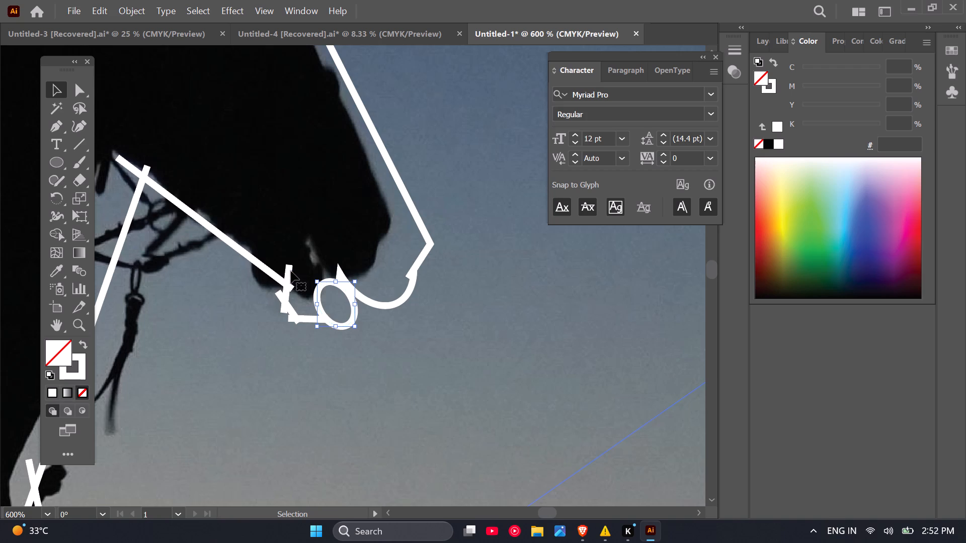
left_click(287, 271)
key("BackSpace")
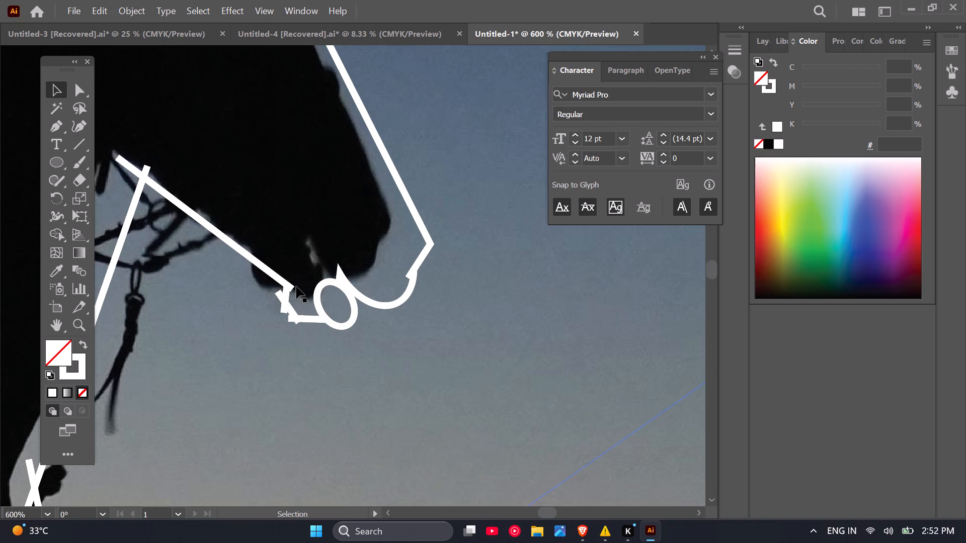
left_click(291, 287)
key("BackSpace")
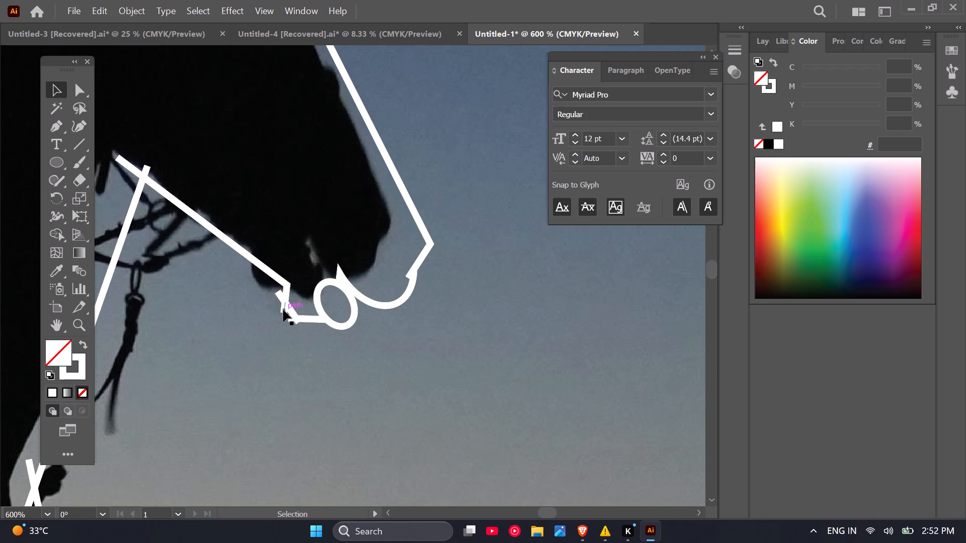
left_click(283, 310)
key("BackSpace")
left_click(290, 318)
key("BackSpace")
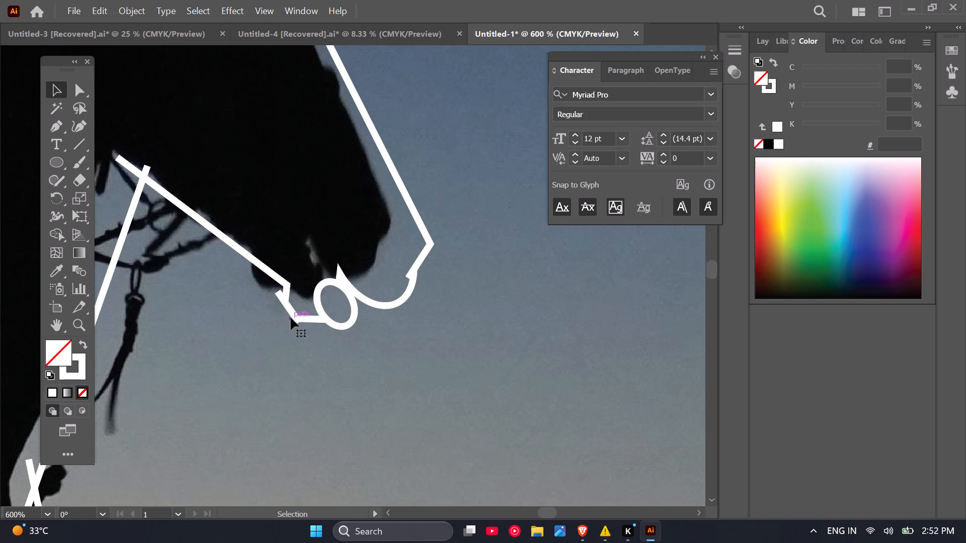
left_click(295, 321)
left_click(297, 321)
key("BackSpace")
left_click(278, 295)
key("BackSpace")
Delete the two leftover line ends where the horse's jaw line meets the throat line.
scroll(335, 303, "down", 2)
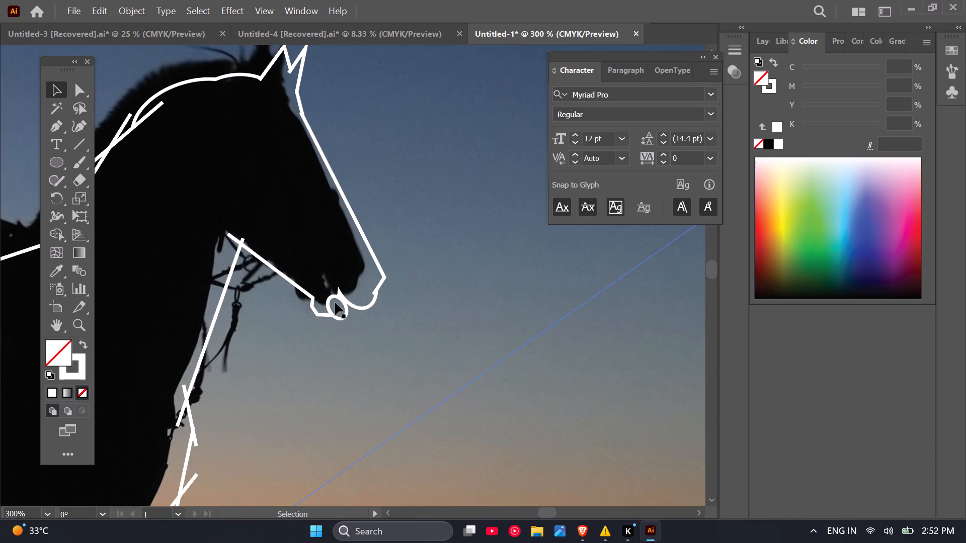
scroll(223, 251, "up", 3)
left_click(234, 224)
key("BackSpace")
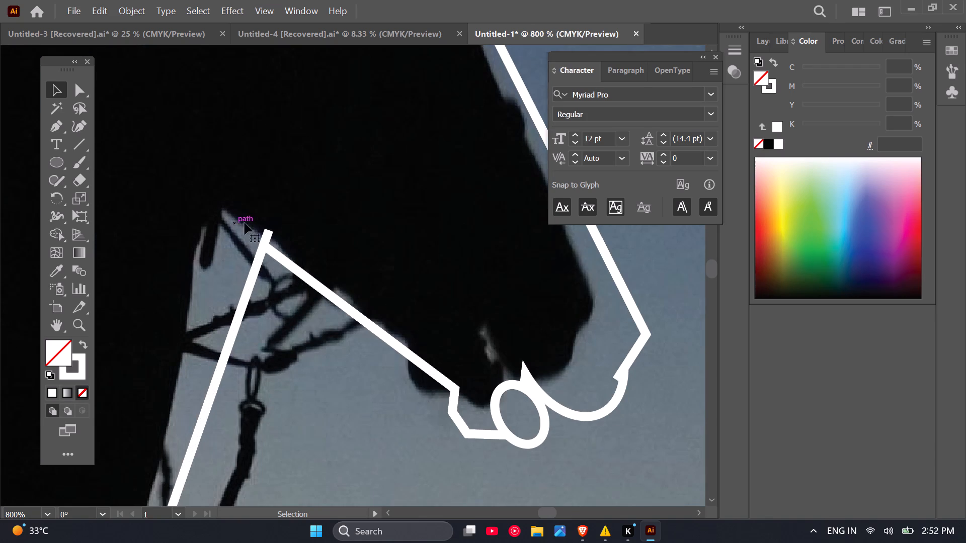
left_click(266, 233)
key("BackSpace")
Delete the leftover line ends at the two upper corners of the horse's chest, beside the reins.
scroll(385, 233, "down", 2)
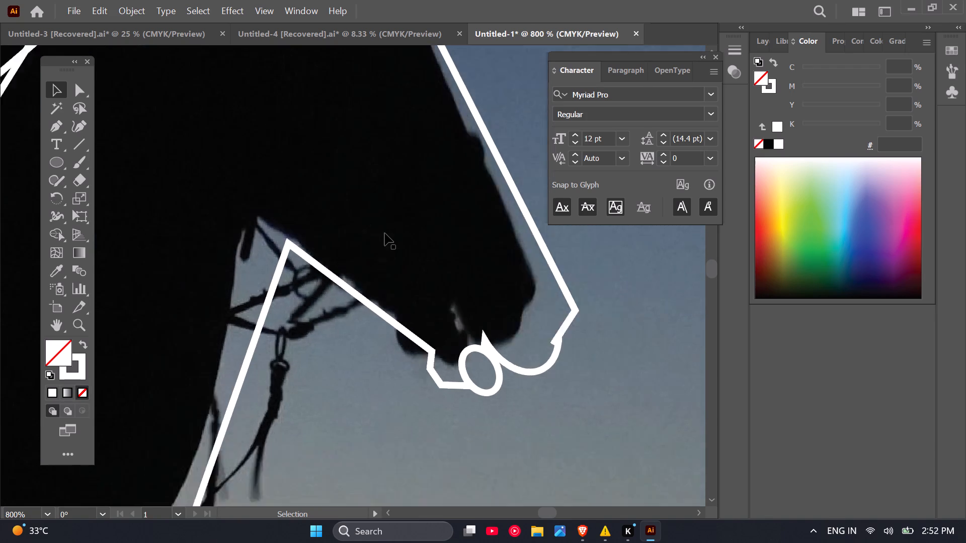
scroll(385, 233, "down", 4)
scroll(342, 337, "up", 4)
left_click(306, 288)
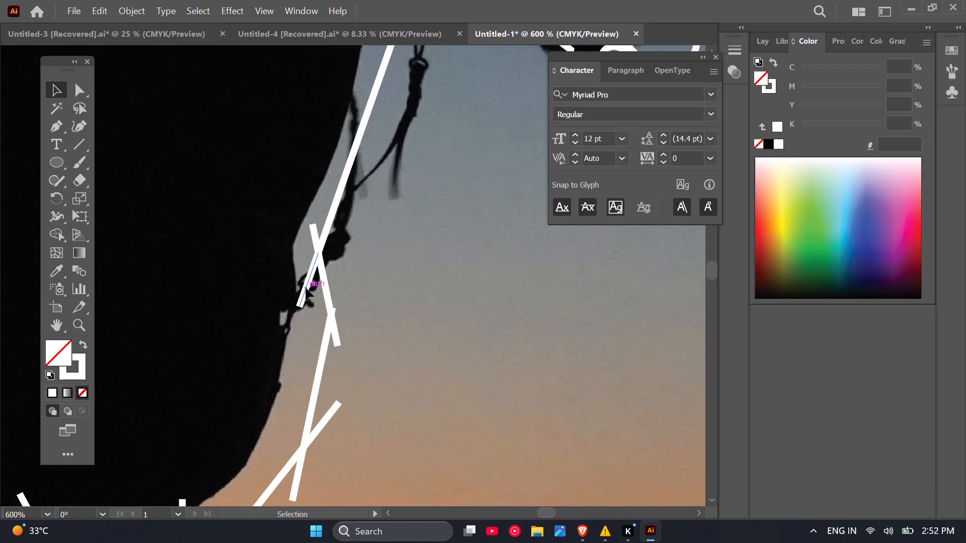
key("BackSpace")
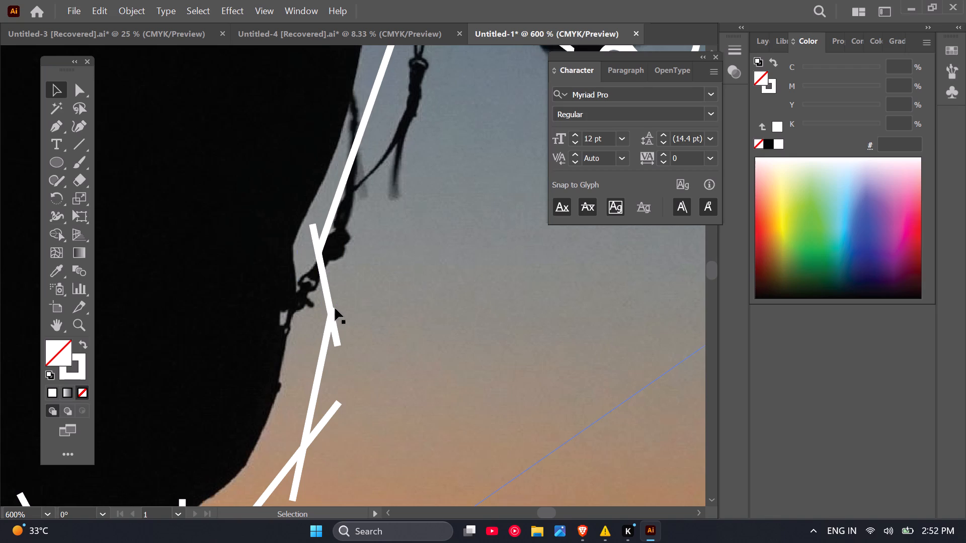
left_click(333, 309)
key("BackSpace")
left_click(315, 228)
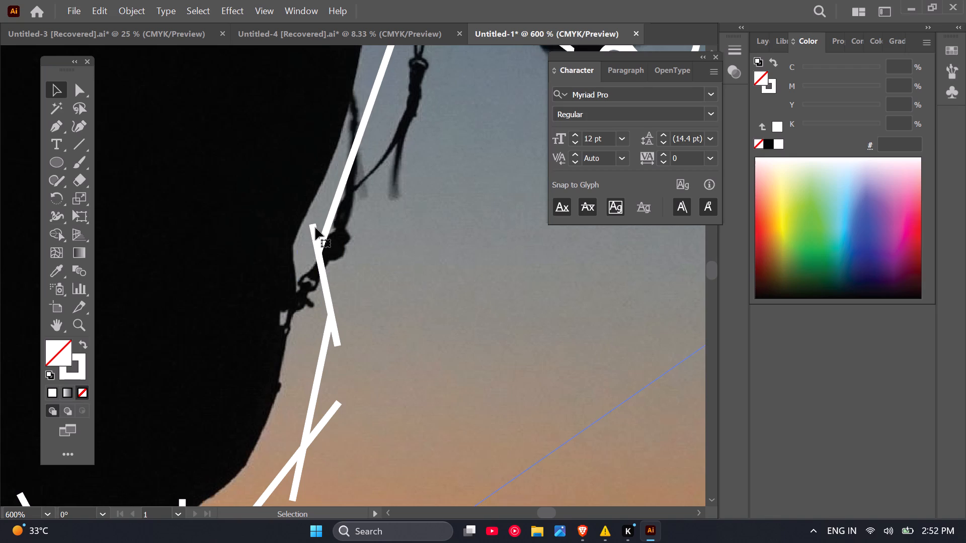
left_click(316, 236)
key("BackSpace")
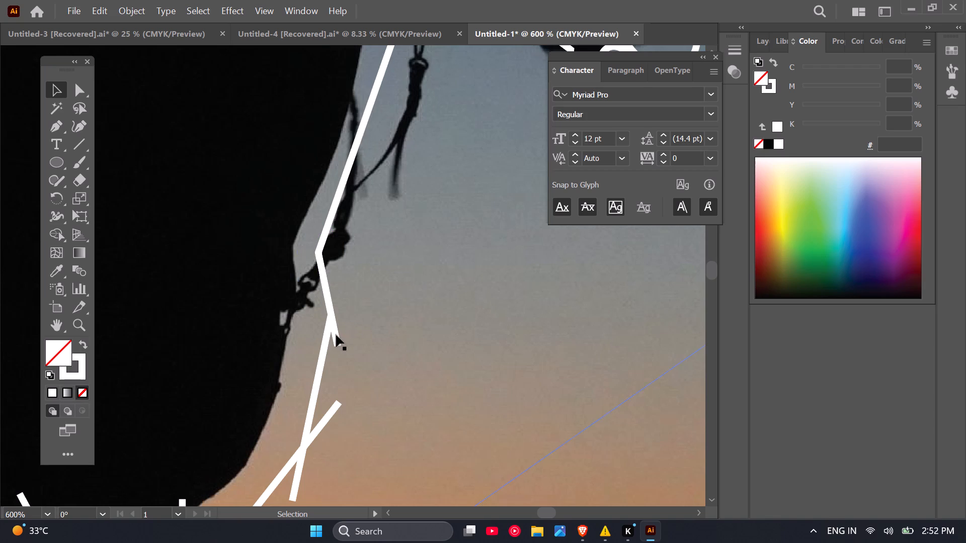
left_click(336, 335)
key("BackSpace")
Delete the two leftover line ends where the chest lines cross at the lower front of the chest.
scroll(351, 301, "down", 3)
scroll(347, 348, "up", 4)
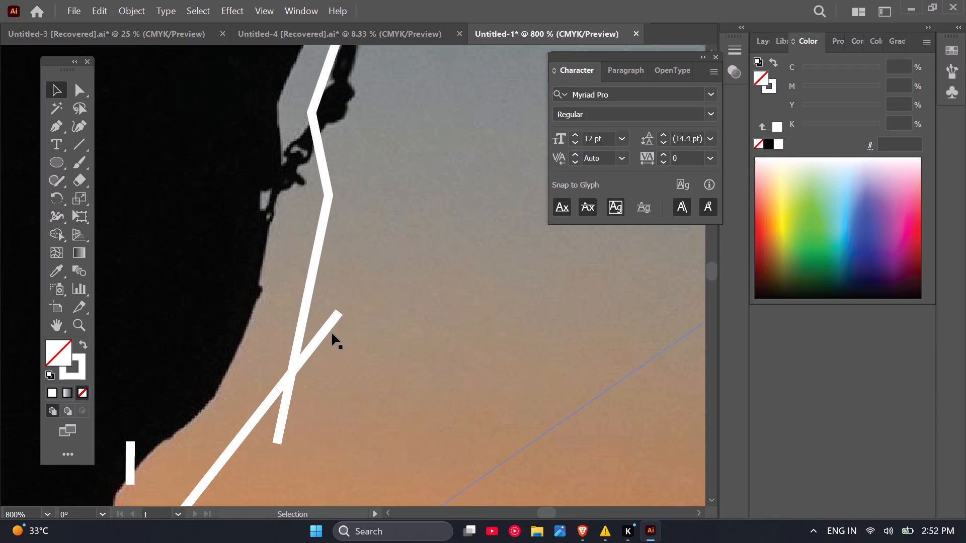
left_click(325, 328)
key("BackSpace")
left_click(282, 412)
key("BackSpace")
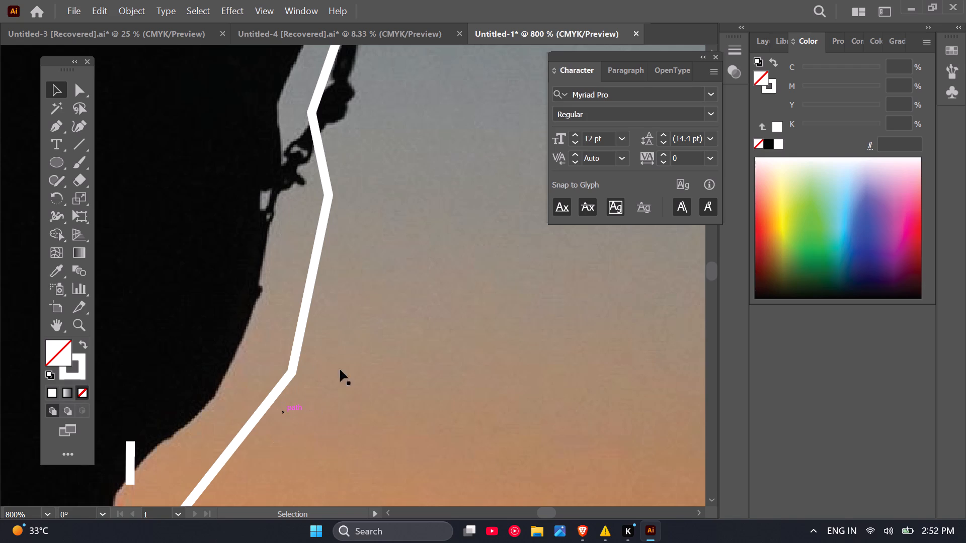
Delete the leftover pieces at the top of the foreleg, the short vertical one in front and the diagonal by the belly.
scroll(387, 337, "down", 3)
scroll(380, 247, "down", 2)
scroll(324, 359, "up", 2)
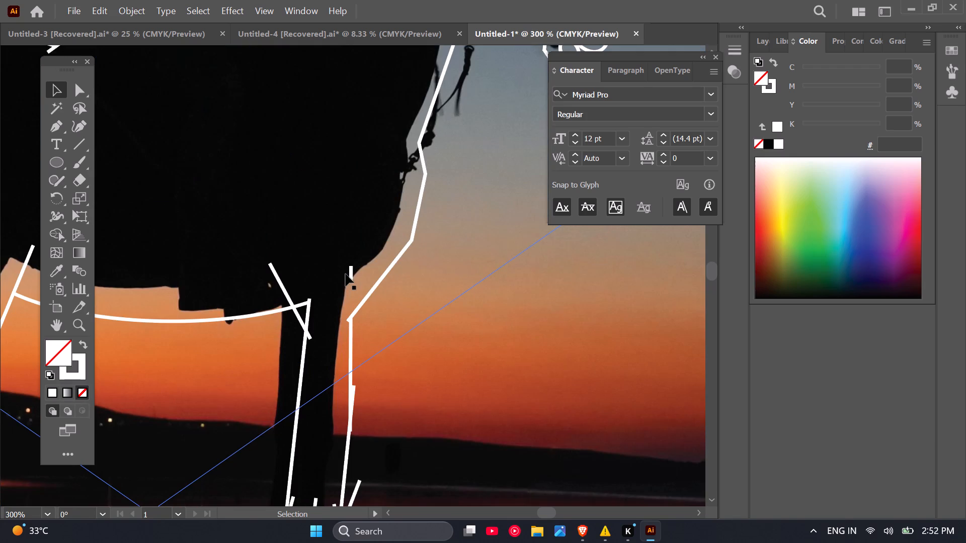
left_click(352, 274)
key("BackSpace")
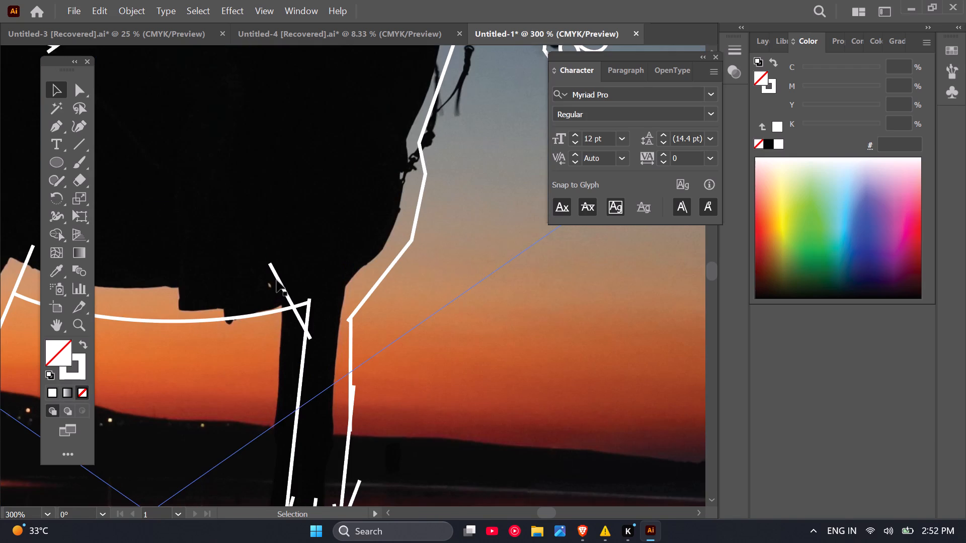
left_click(277, 279)
key("BackSpace")
Delete the leftover diagonal line end in front of the foreleg's fetlock and the short leftover one between the two hooves.
scroll(308, 291, "down", 2)
scroll(337, 381, "up", 4)
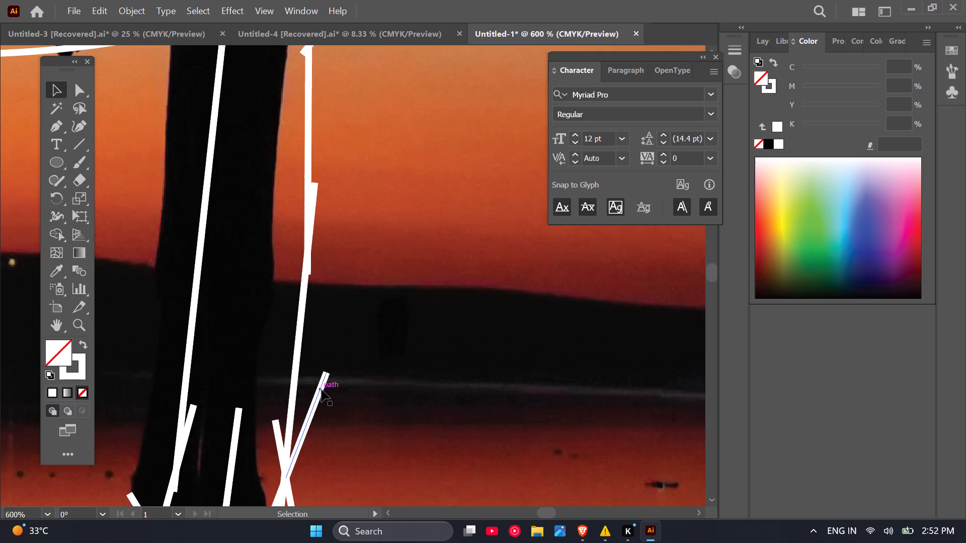
left_click(321, 390)
key("BackSpace")
scroll(324, 361, "down", 3)
scroll(314, 384, "up", 3)
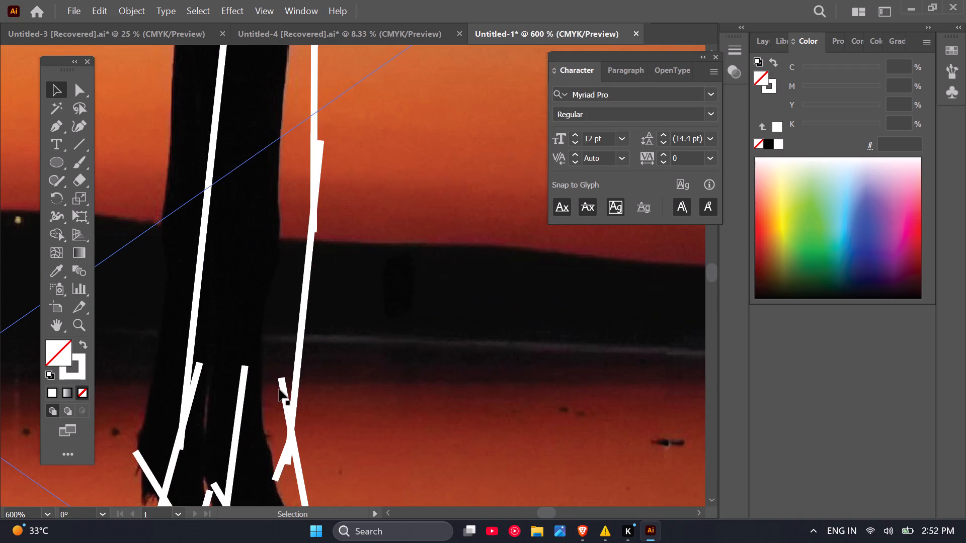
scroll(284, 378, "down", 3)
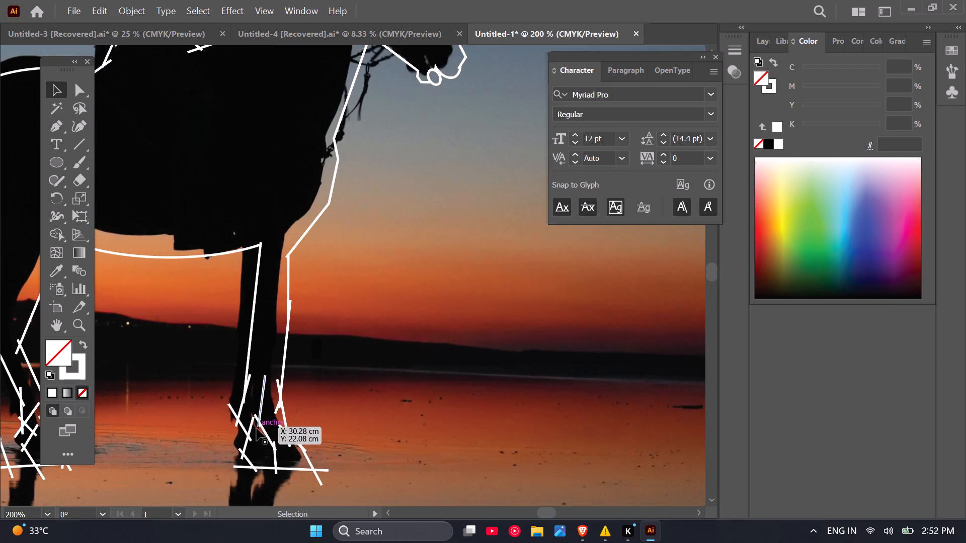
scroll(255, 420, "up", 3)
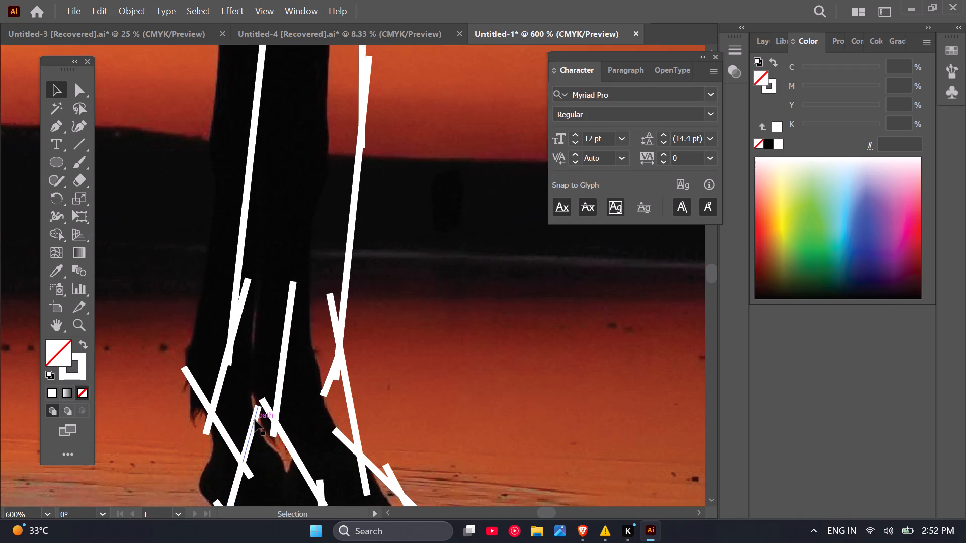
key("BackSpace")
left_click(255, 419)
key("BackSpace")
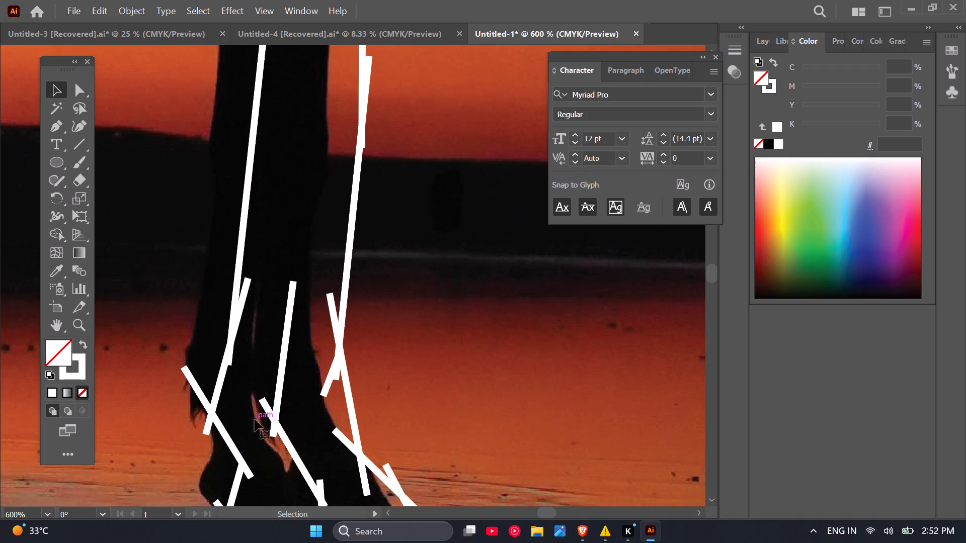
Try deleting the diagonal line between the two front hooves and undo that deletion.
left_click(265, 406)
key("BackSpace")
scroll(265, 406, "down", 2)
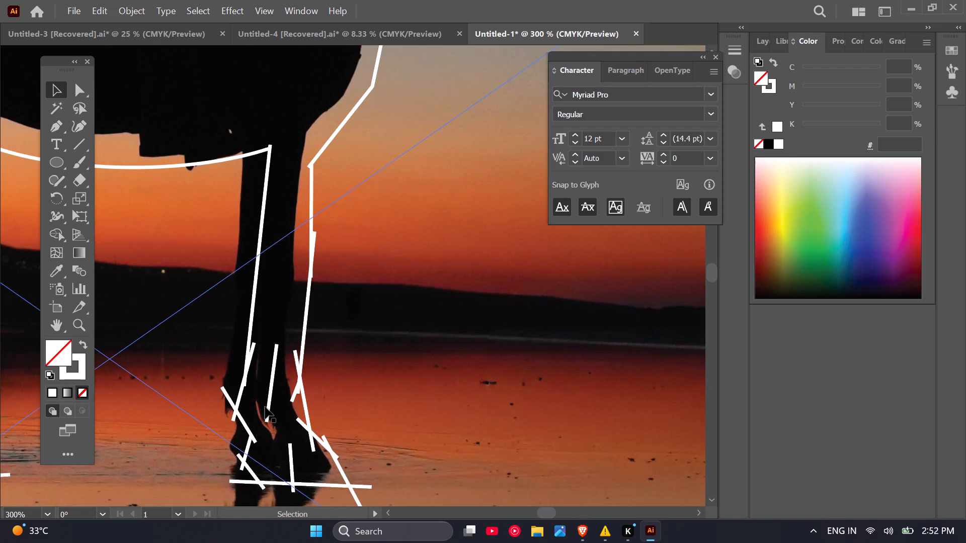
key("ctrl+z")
Delete the two leftover line ends beyond the toe corner of the front hoof, where it meets the ground line.
scroll(294, 338, "down", 1)
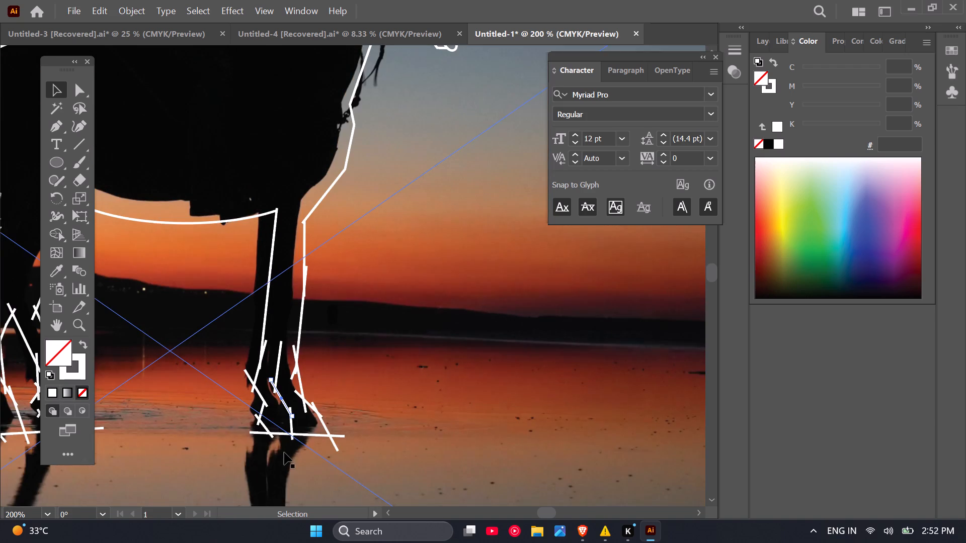
scroll(284, 452, "up", 2)
left_click(396, 422)
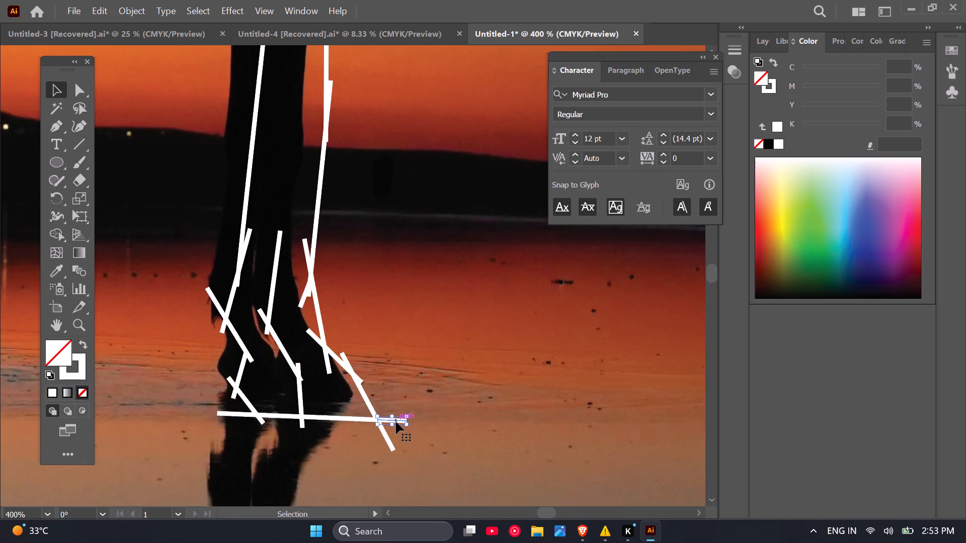
key("BackSpace")
left_click(385, 441)
left_click(388, 438)
key("BackSpace")
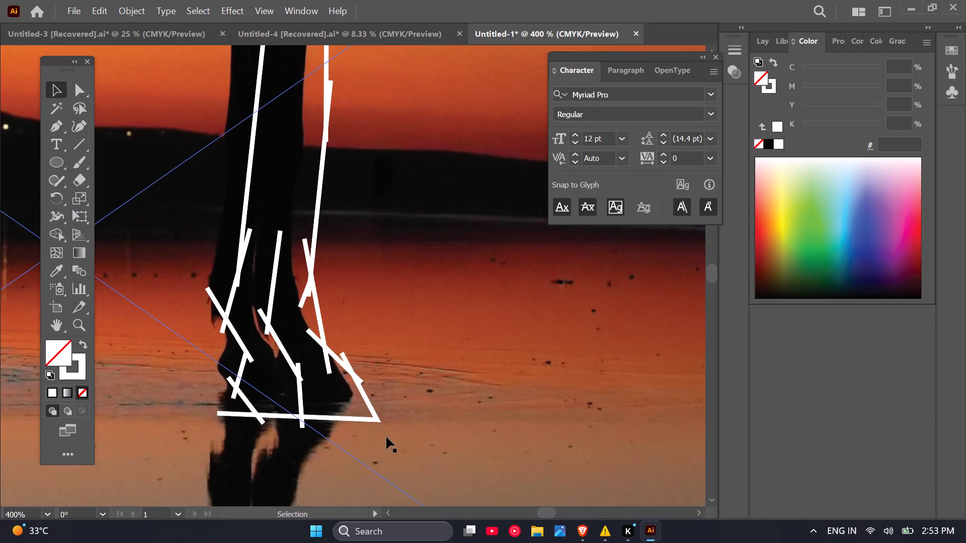
Delete the four leftover line ends at the two crossings along the upper front edge of the front hoof.
left_click(344, 355)
key("BackSpace")
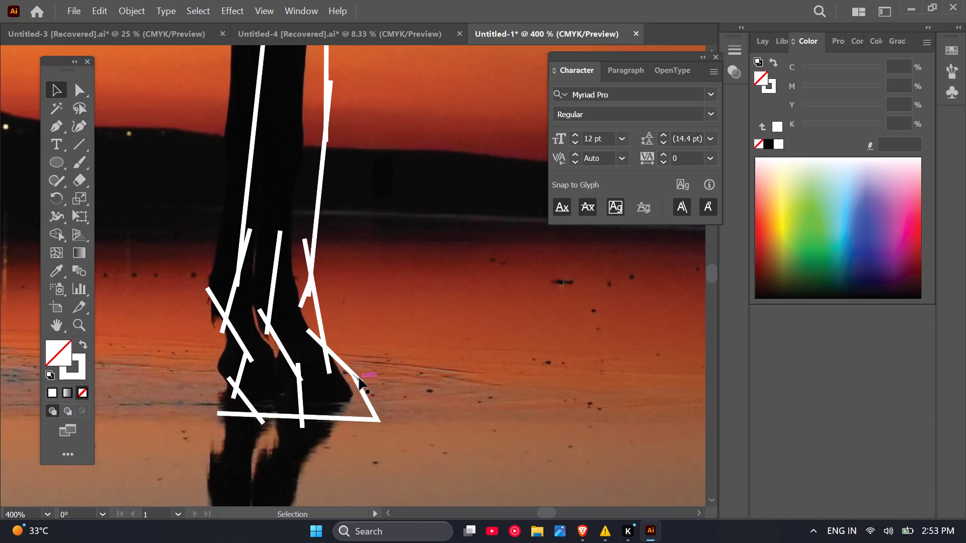
left_click(359, 378)
key("BackSpace")
left_click(329, 368)
key("BackSpace")
left_click(314, 338)
key("BackSpace")
Delete the leftover lower ends of the shin lines where they cross at the front of the foreleg's fetlock.
left_click(303, 301)
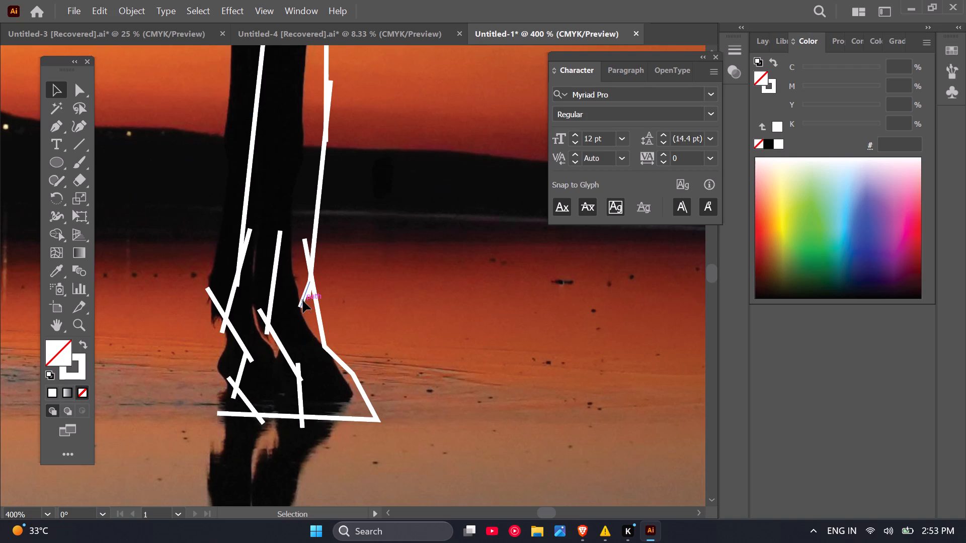
key("BackSpace")
left_click(308, 296)
key("BackSpace")
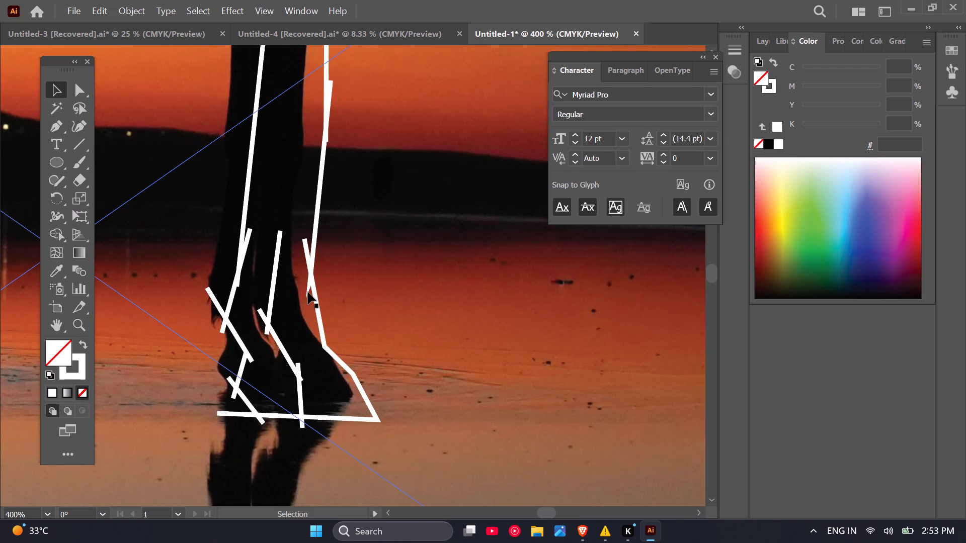
left_click(308, 290)
left_click(309, 286)
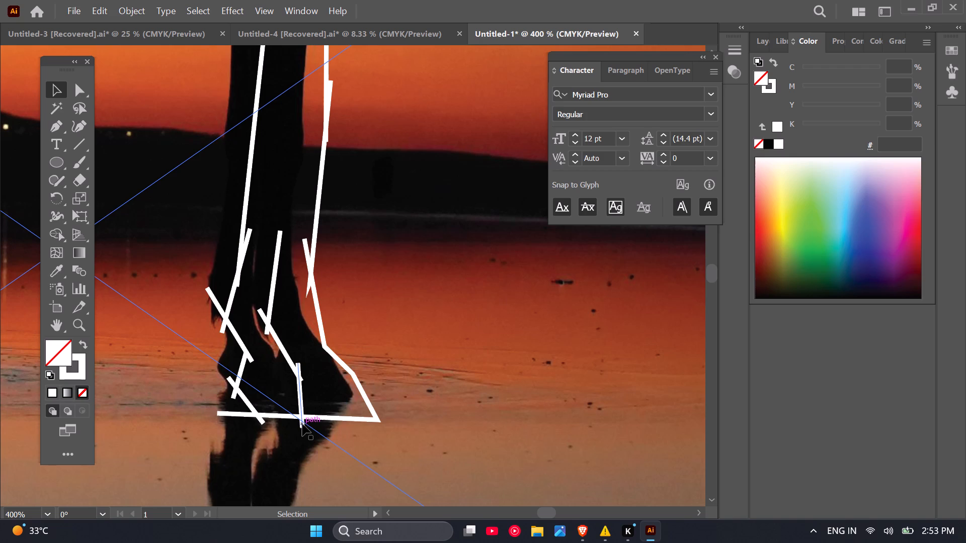
Delete the three inner lines separating the two forelegs: the vertical hoof line, the diagonal above it and the upper line.
left_click(304, 424)
key("BackSpace")
left_click(295, 369)
key("BackSpace")
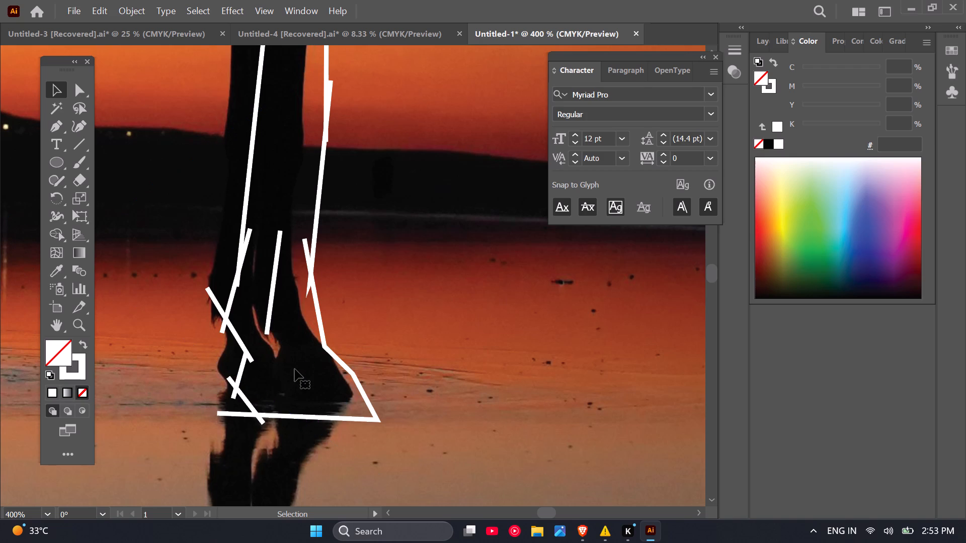
left_click(268, 314)
key("BackSpace")
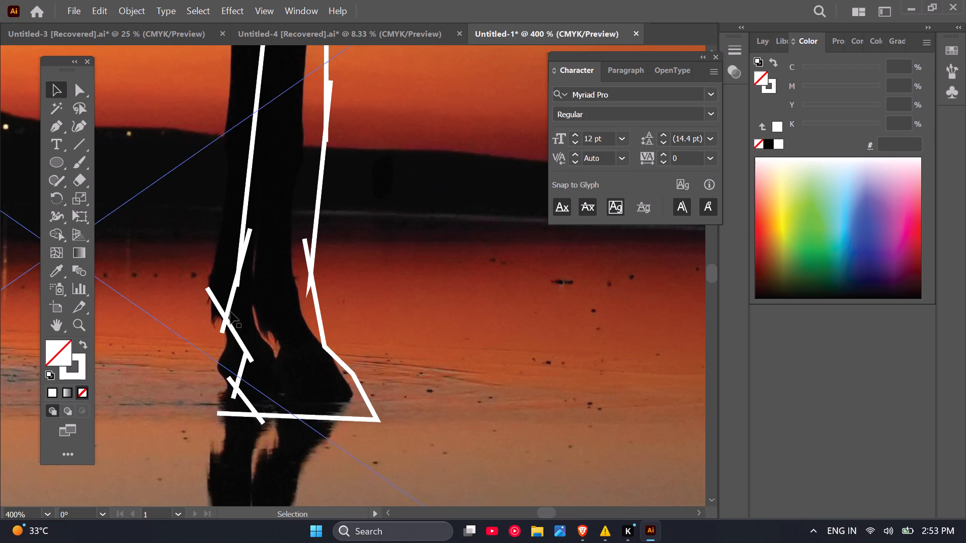
Delete the four leftover line ends at the two crossings along the back of the foreleg's fetlock.
left_click(216, 301)
key("BackSpace")
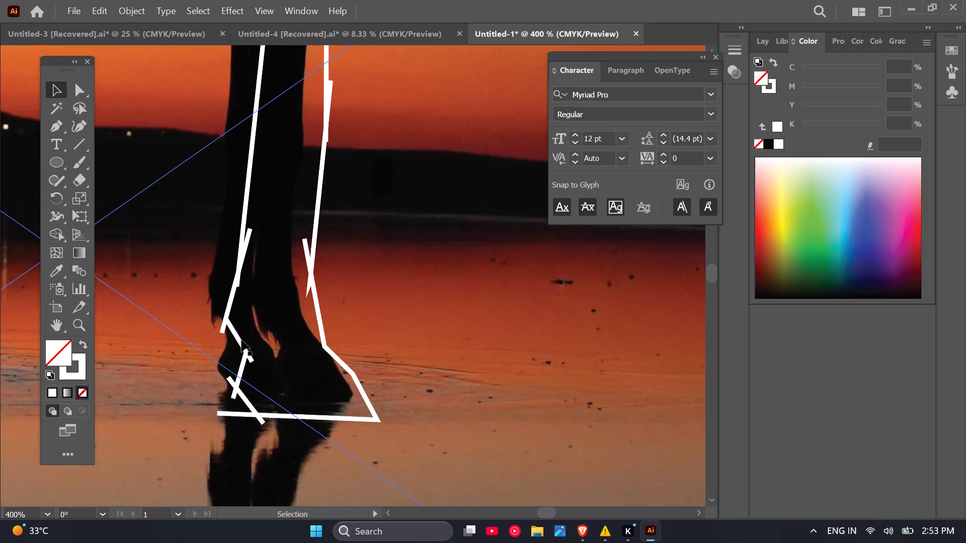
left_click(248, 233)
key("BackSpace")
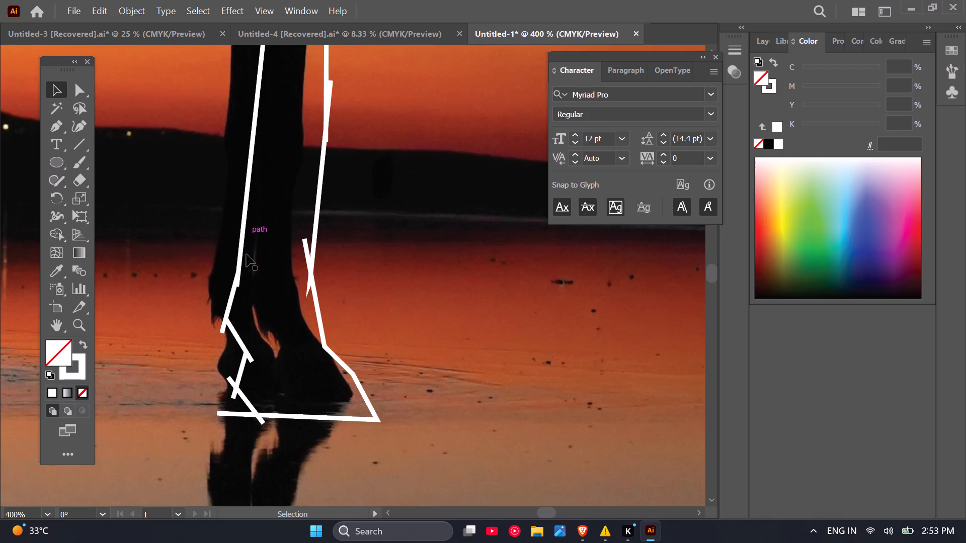
left_click(239, 285)
key("BackSpace")
left_click(225, 327)
key("BackSpace")
Delete the leftover line ends at the two crossings along the back of the rear front hoof, above the ground line.
left_click(249, 355)
key("BackSpace")
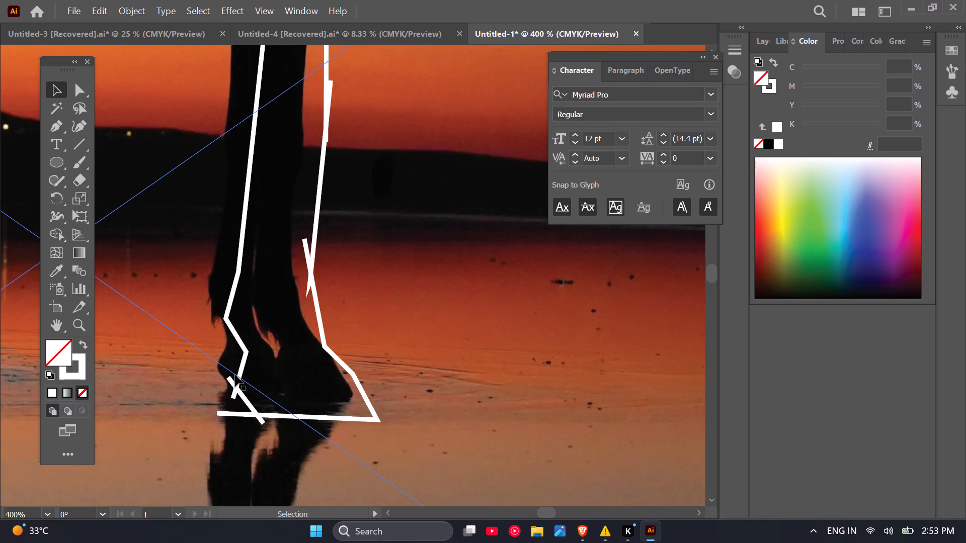
left_click(231, 379)
key("BackSpace")
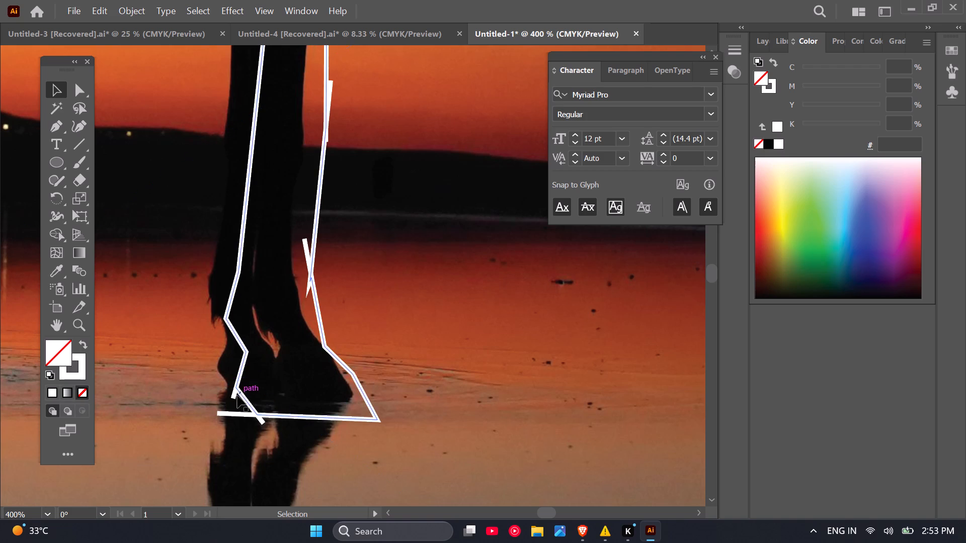
left_click(233, 397)
key("BackSpace")
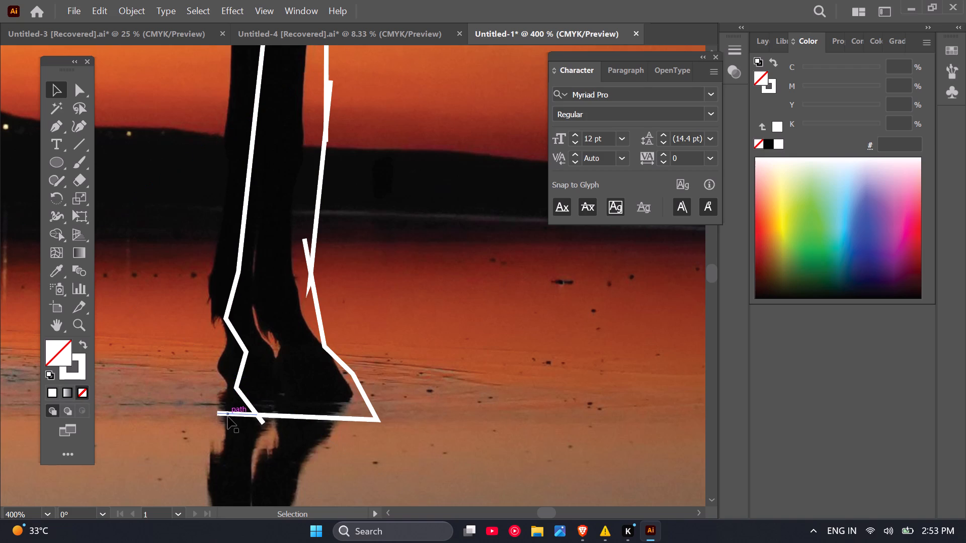
Delete the two leftover line ends where the heel line crosses the ground line behind the front hooves.
left_click(228, 413)
key("BackSpace")
scroll(331, 418, "down", 1)
scroll(299, 434, "up", 2)
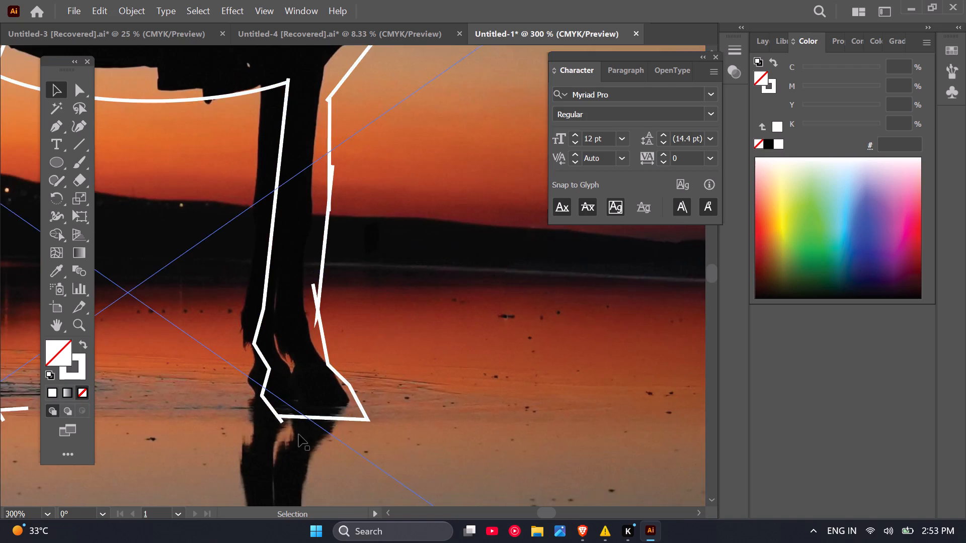
scroll(299, 434, "up", 2)
left_click(243, 391)
key("BackSpace")
scroll(277, 399, "down", 2)
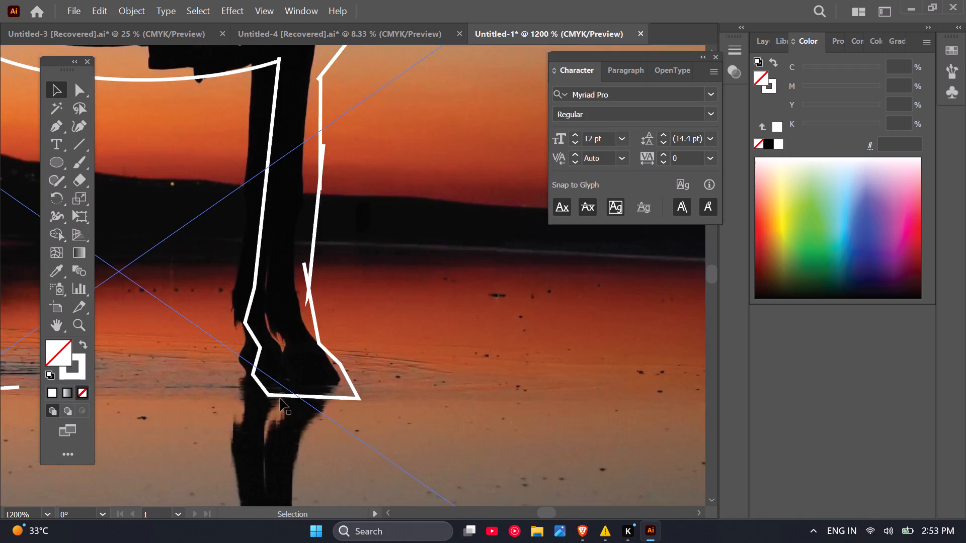
Delete the remaining upper line end at the crossing on the front of the foreleg's fetlock.
scroll(280, 399, "down", 7)
scroll(293, 367, "up", 5)
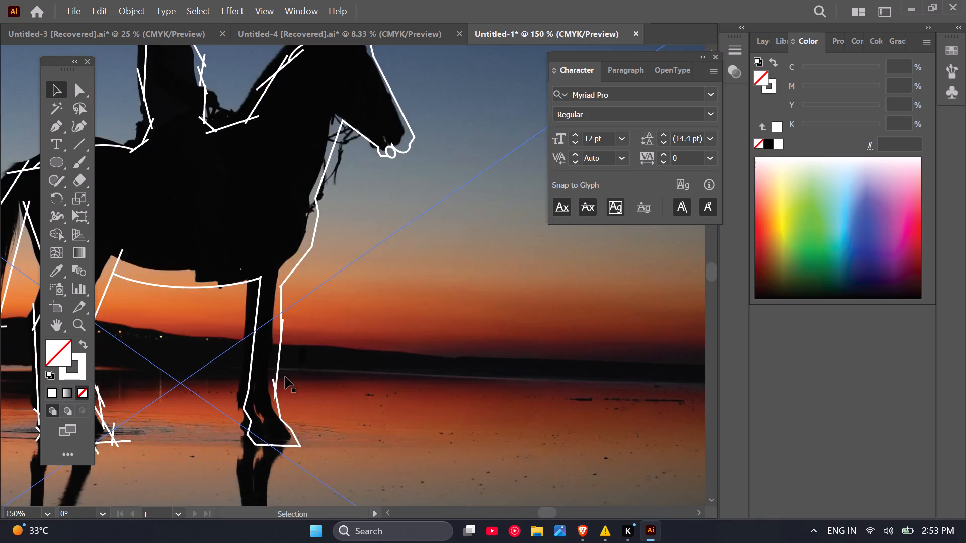
scroll(285, 377, "up", 6)
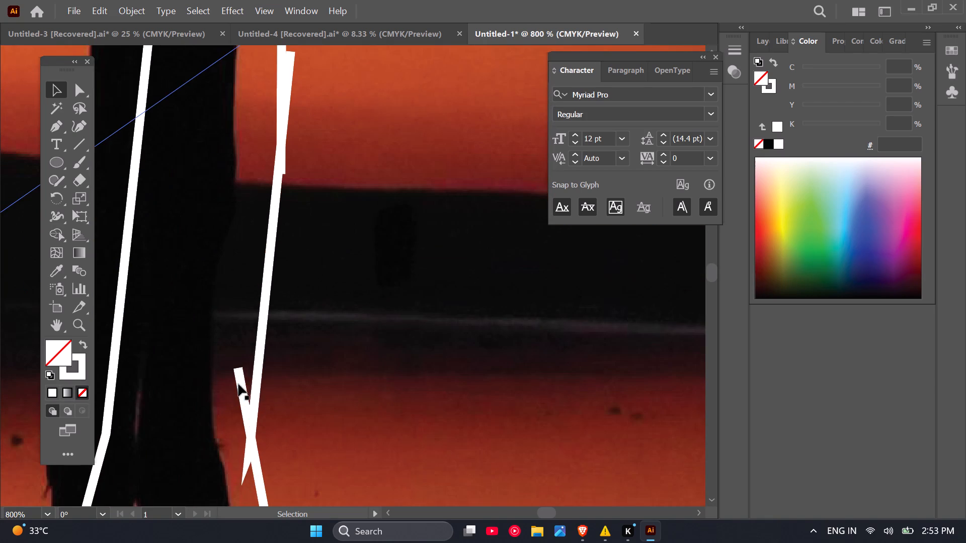
left_click(240, 381)
key("BackSpace")
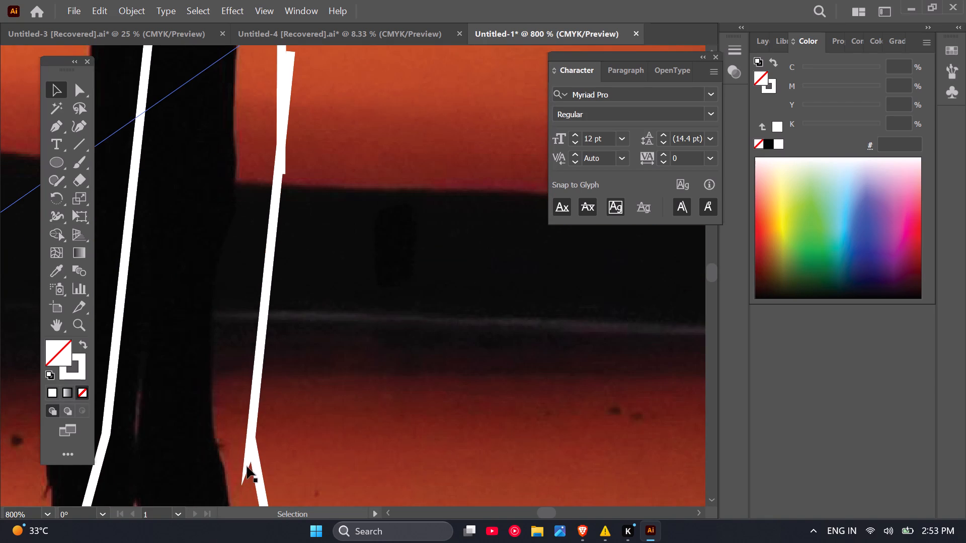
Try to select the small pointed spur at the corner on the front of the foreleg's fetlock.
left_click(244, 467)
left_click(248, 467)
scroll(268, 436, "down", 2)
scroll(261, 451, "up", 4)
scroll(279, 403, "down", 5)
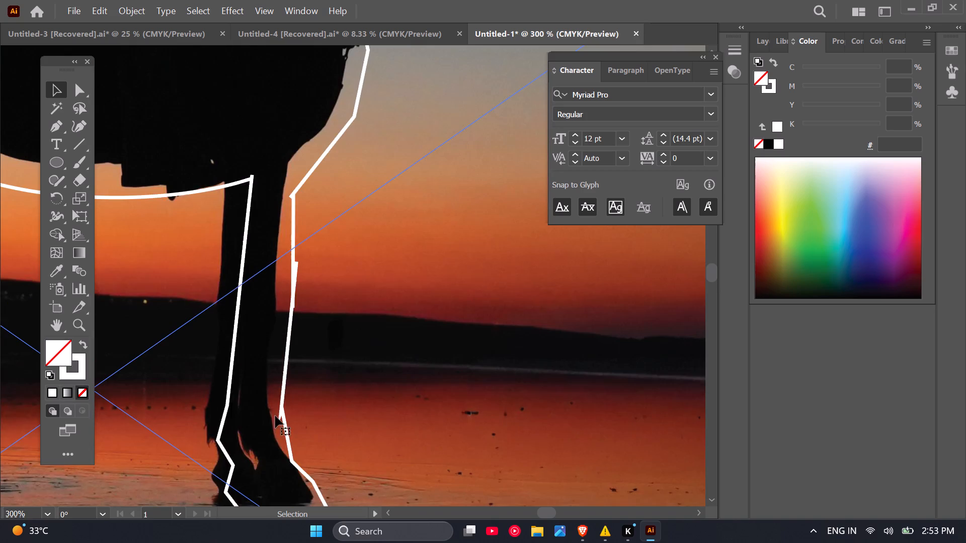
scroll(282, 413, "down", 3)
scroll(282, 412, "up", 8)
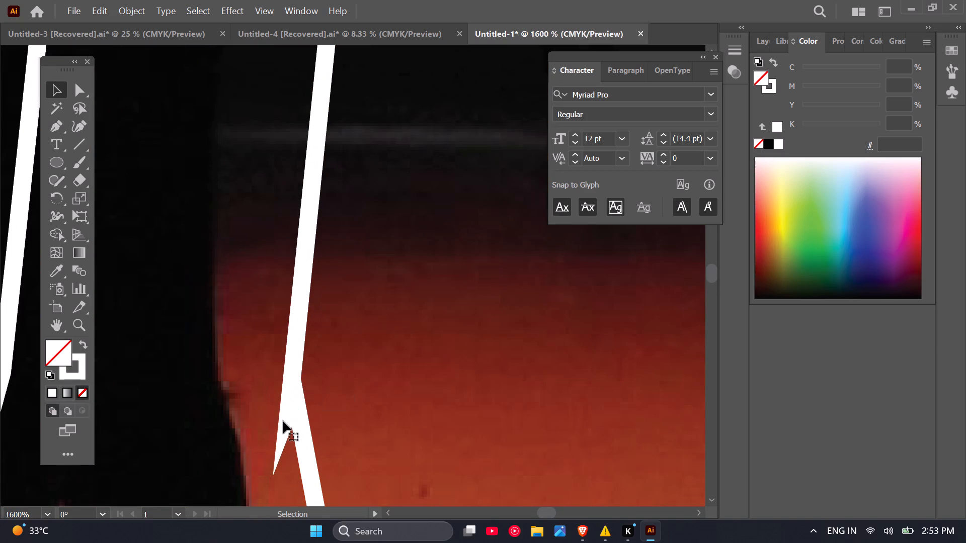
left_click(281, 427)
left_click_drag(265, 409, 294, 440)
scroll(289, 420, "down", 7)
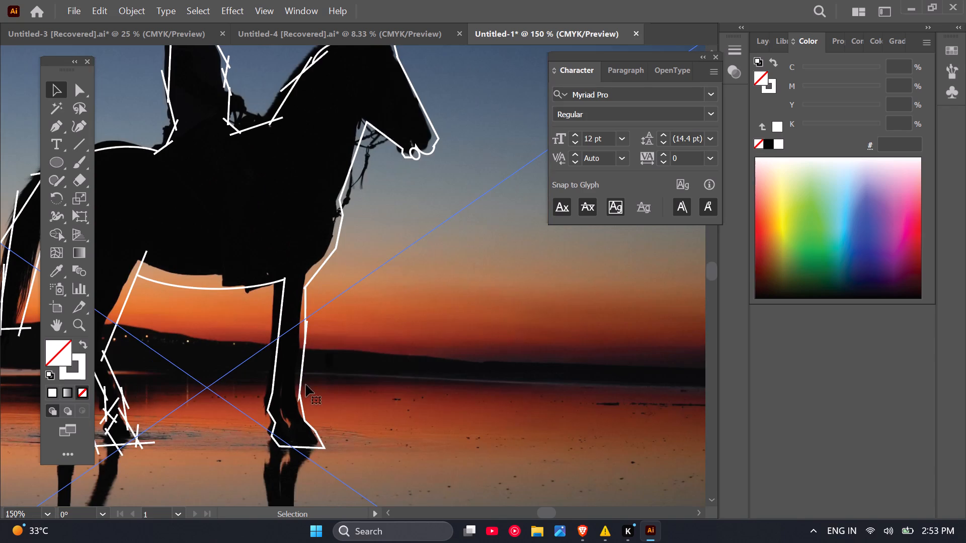
Delete the leftover diagonal line end partway up the front edge of the foreleg, below the chest.
scroll(315, 379, "down", 3)
scroll(308, 364, "up", 10)
left_click(332, 342)
key("BackSpace")
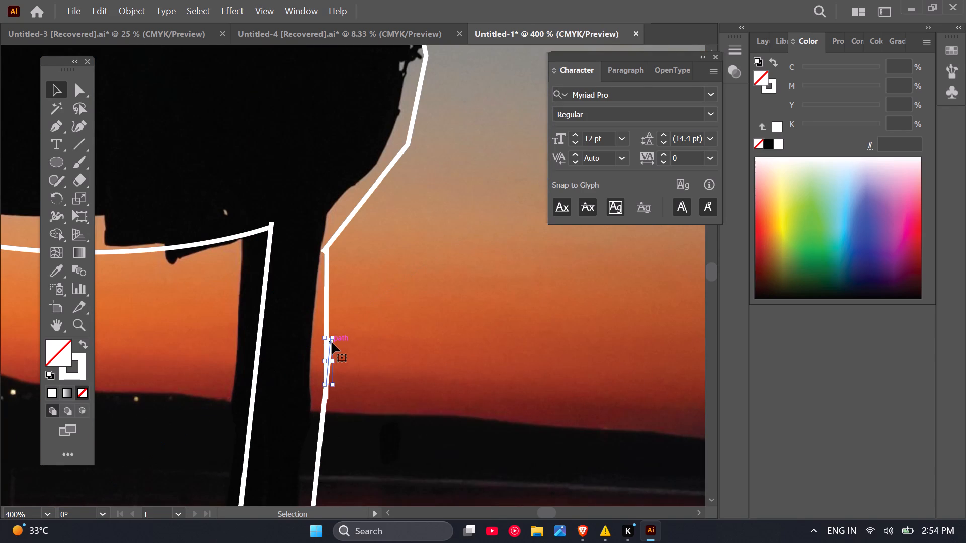
Delete the leftover line end sticking up where the front of the hind leg meets the belly curve.
scroll(349, 358, "down", 3)
scroll(359, 314, "down", 2)
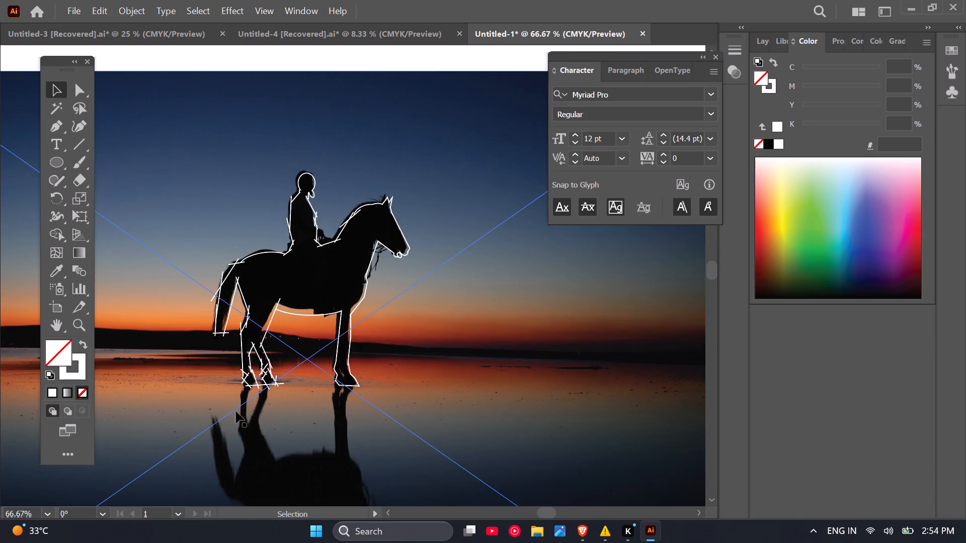
scroll(217, 395, "up", 3)
scroll(341, 308, "up", 4)
scroll(337, 322, "down", 4)
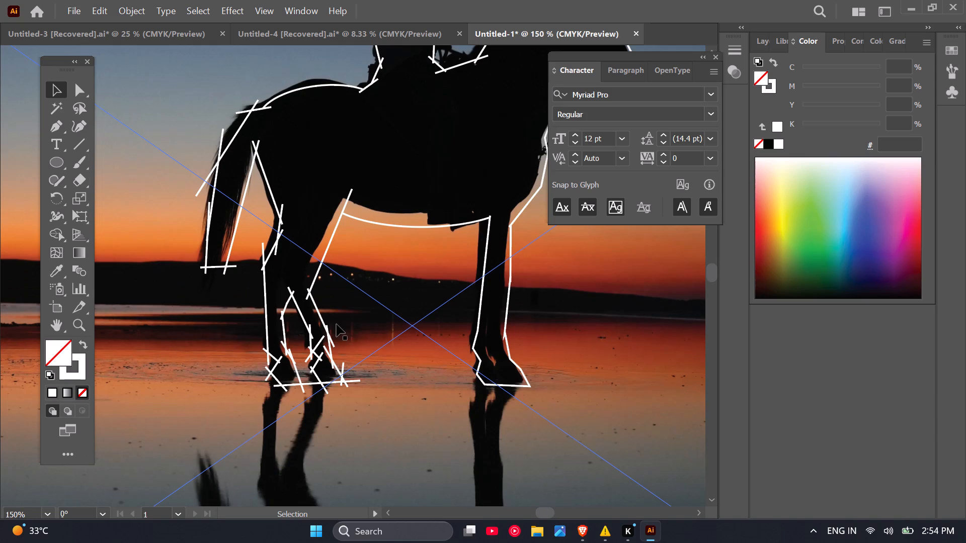
scroll(375, 188, "up", 2)
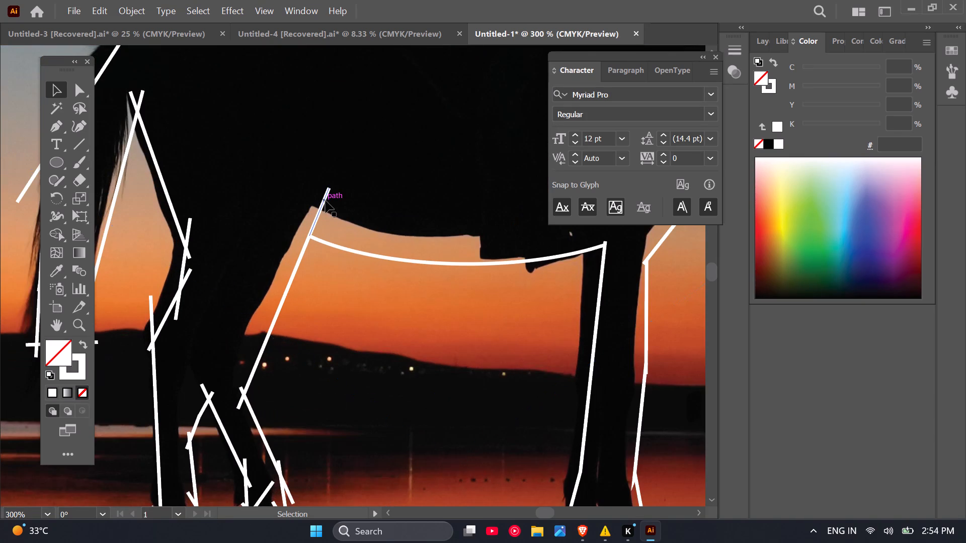
left_click(326, 201)
key("BackSpace")
Delete the short leftover line end above the corner where the belly curve meets the back of the foreleg.
scroll(395, 365, "down", 2)
scroll(506, 293, "up", 4)
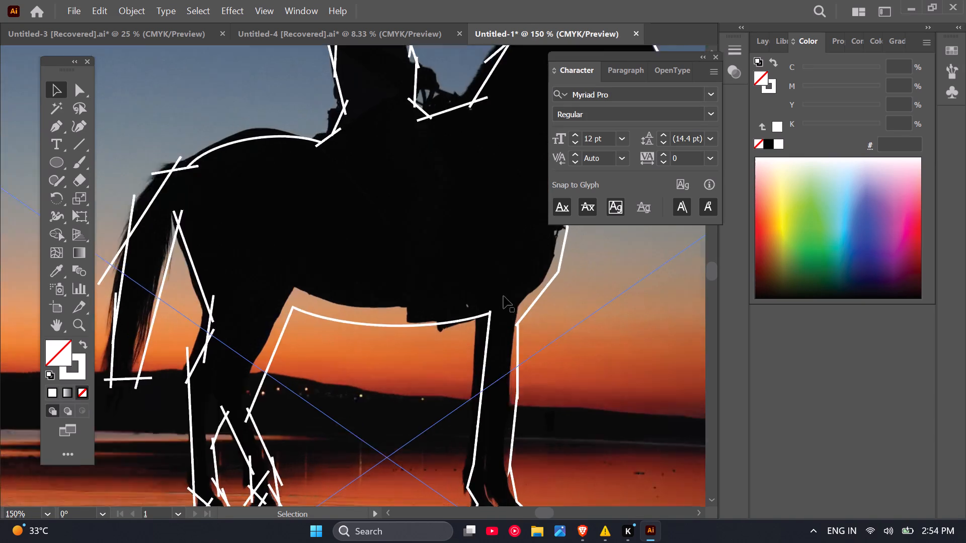
scroll(475, 324, "up", 4)
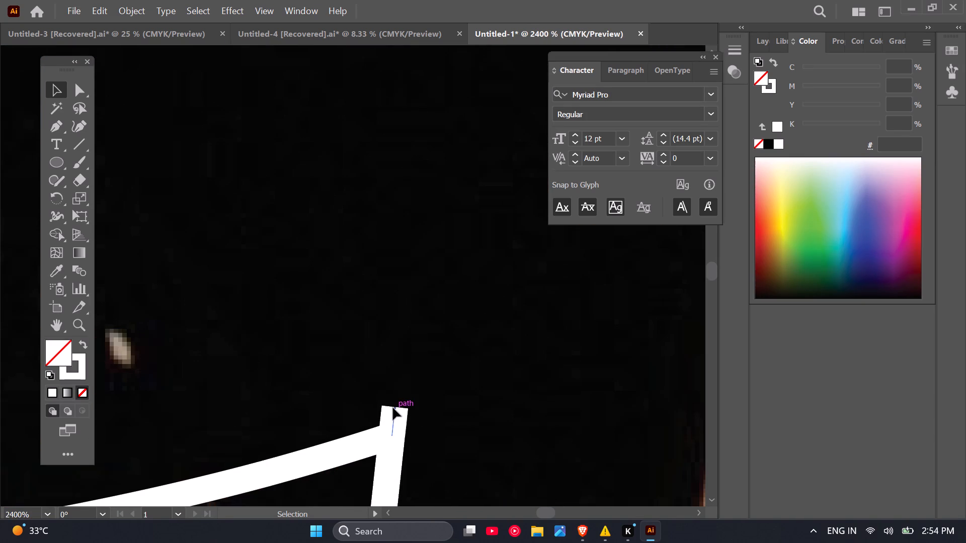
left_click(393, 408)
key("BackSpace")
scroll(451, 370, "down", 8)
scroll(297, 365, "down", 3)
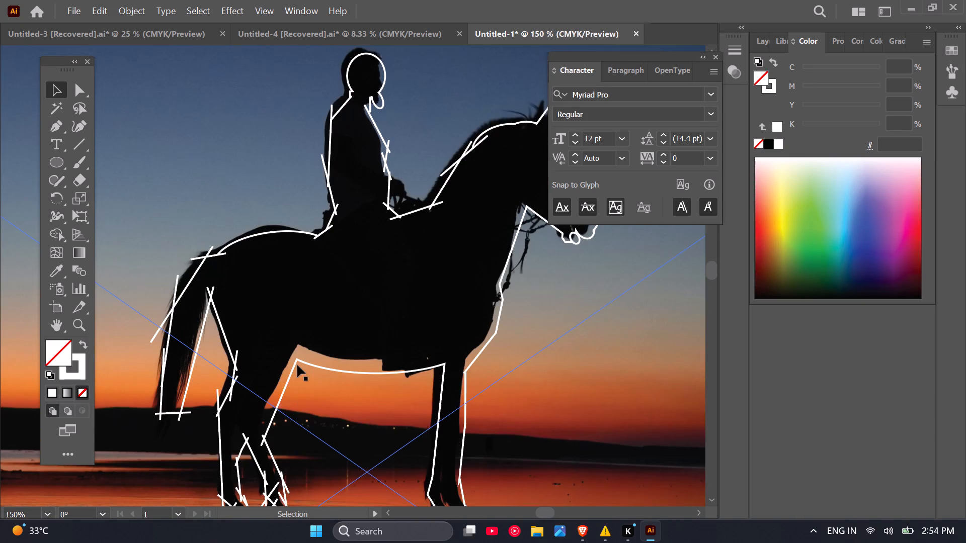
Delete the two leftover line ends at the crossing below the belly, on the front of the forward hind leg's hock.
scroll(292, 424, "up", 4)
scroll(322, 347, "up", 3)
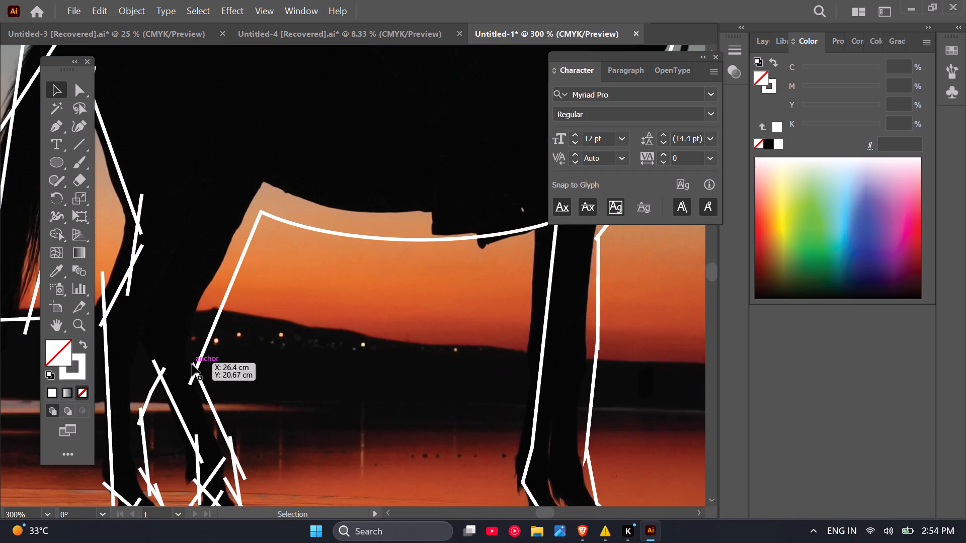
left_click(192, 364)
key("BackSpace")
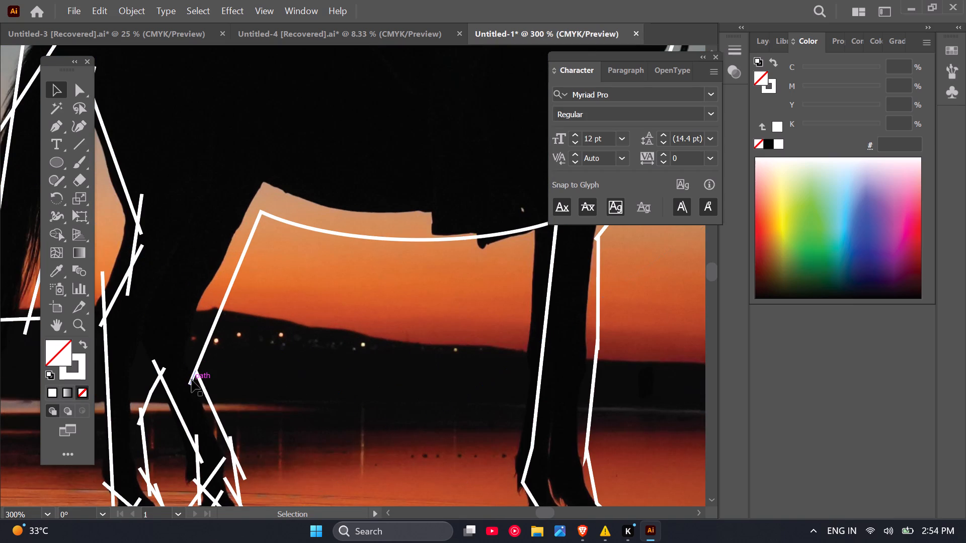
left_click(192, 380)
key("BackSpace")
Delete the two leftover line ends at the crossing lower down the front edge of the forward hind leg.
left_click(229, 437)
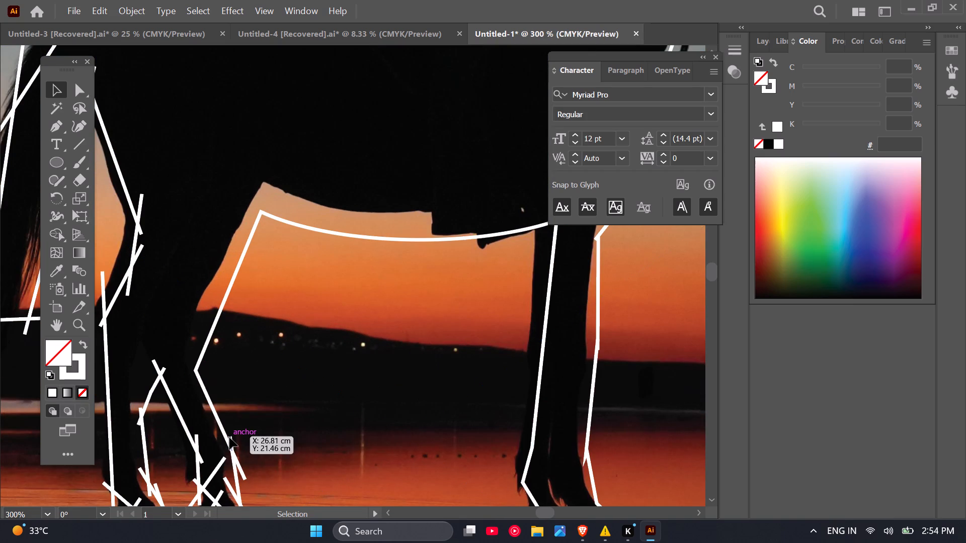
key("BackSpace")
left_click(238, 463)
key("BackSpace")
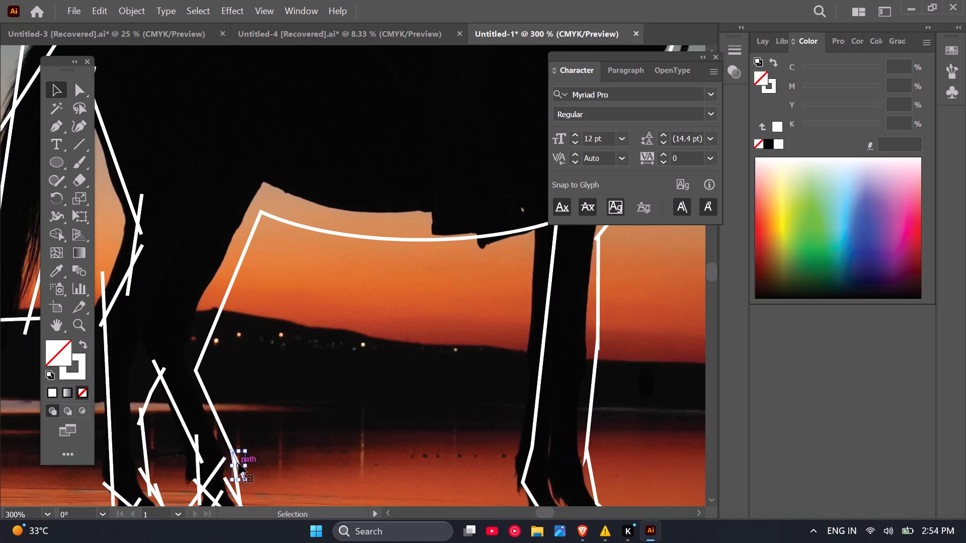
Delete the two leftover line ends at the crossing just above the forward hind hoof, on its front edge.
scroll(248, 408, "down", 2)
scroll(236, 453, "down", 1)
scroll(236, 459, "up", 3)
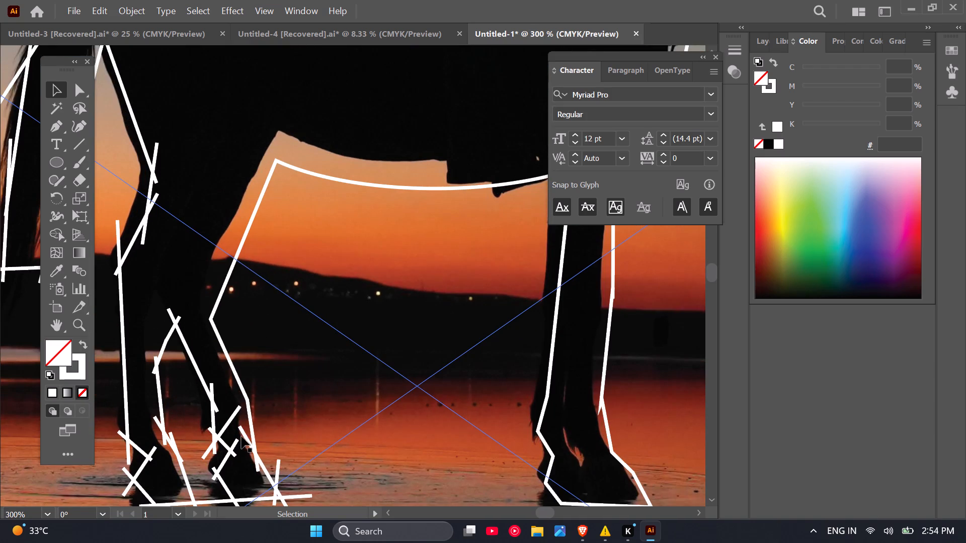
left_click(244, 435)
key("BackSpace")
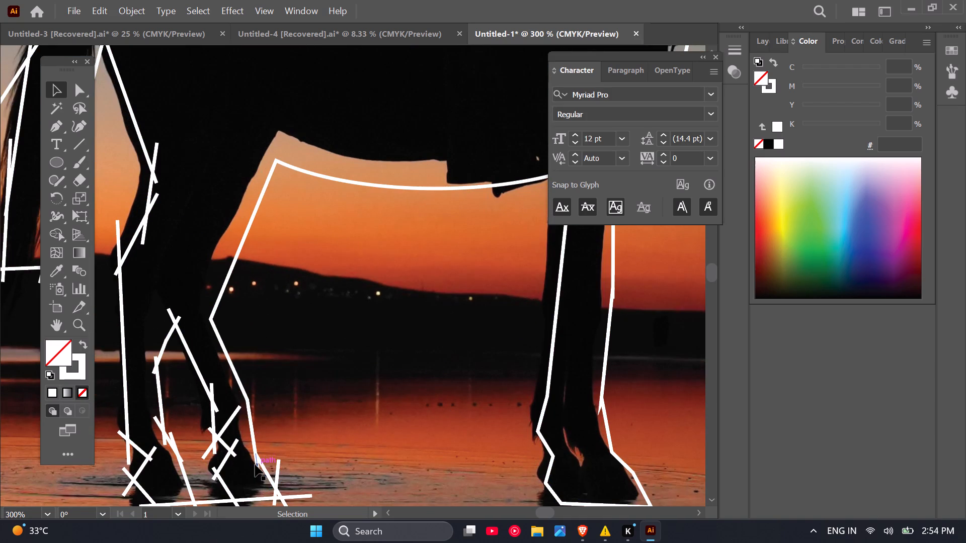
left_click(255, 465)
key("BackSpace")
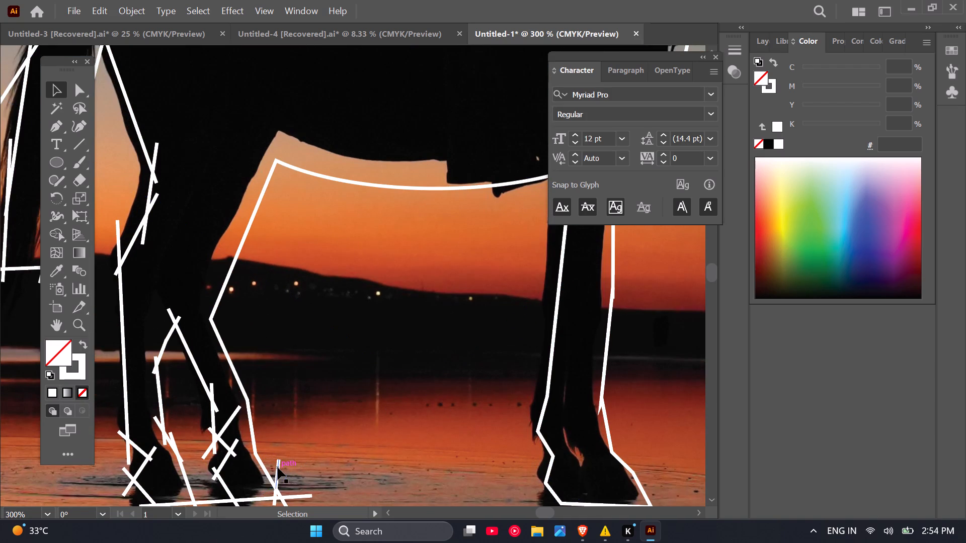
Delete the leftover line ends above, in front of and diagonally below the forward hind hoof's toe corner.
left_click(278, 468)
key("BackSpace")
scroll(274, 440, "down", 2)
scroll(271, 465, "up", 3)
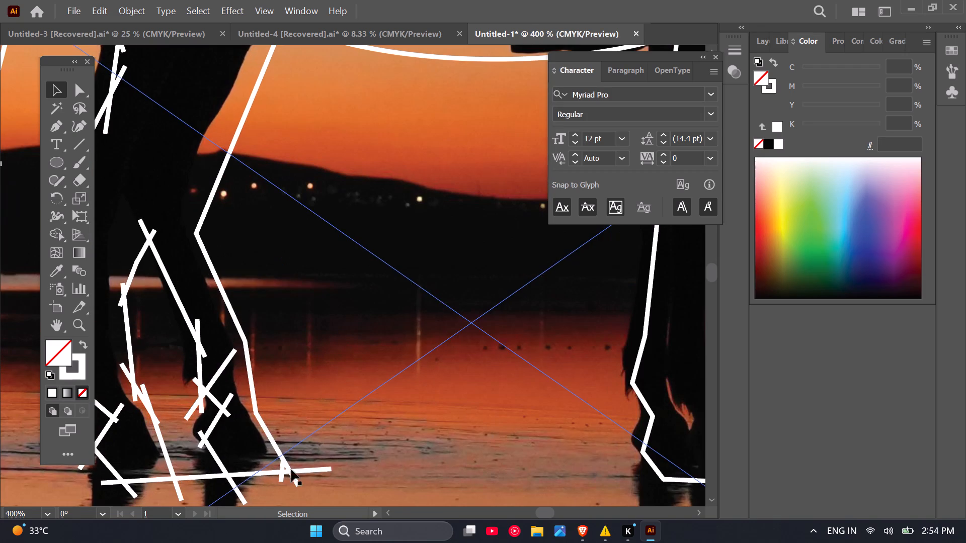
left_click(305, 471)
key("BackSpace")
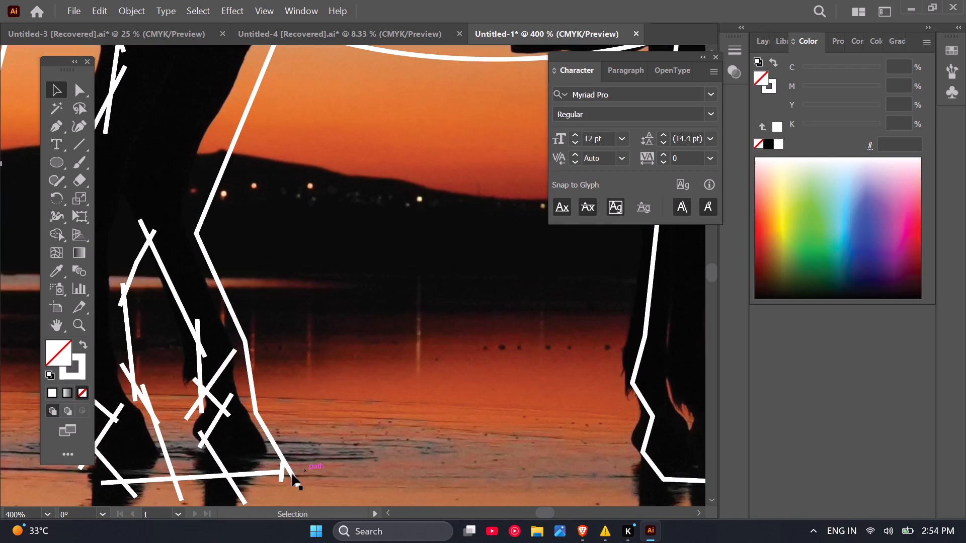
left_click(292, 474)
key("BackSpace")
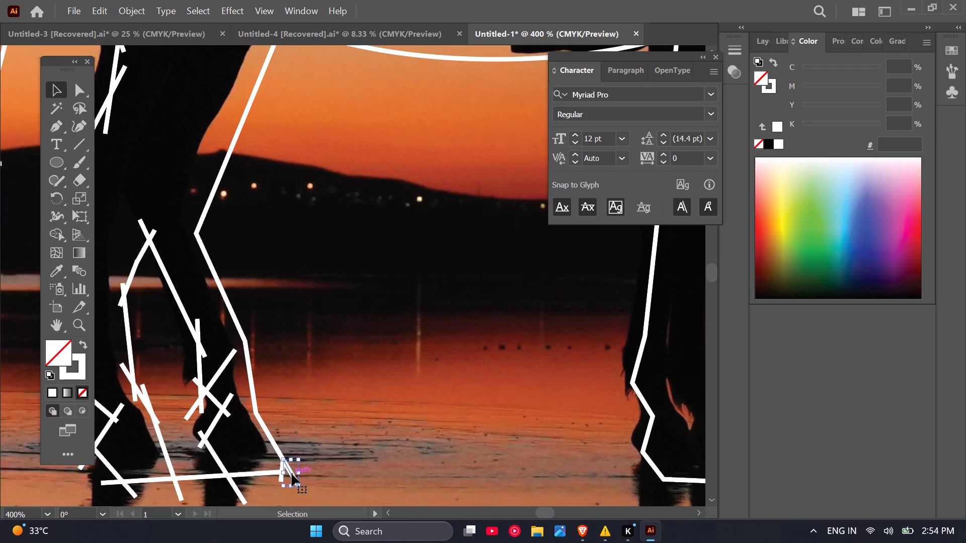
Delete the last small line end below the ground line at the forward hind hoof's toe, undoing the stray change.
left_click(283, 477)
key("BackSpace")
left_click(283, 477)
scroll(257, 463, "down", 1)
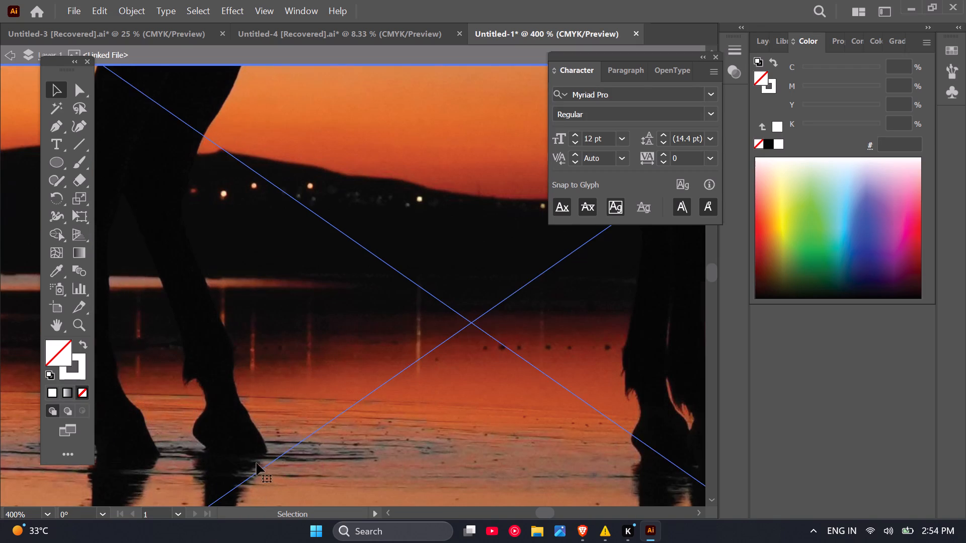
scroll(254, 443, "down", 3)
key("ctrl+z")
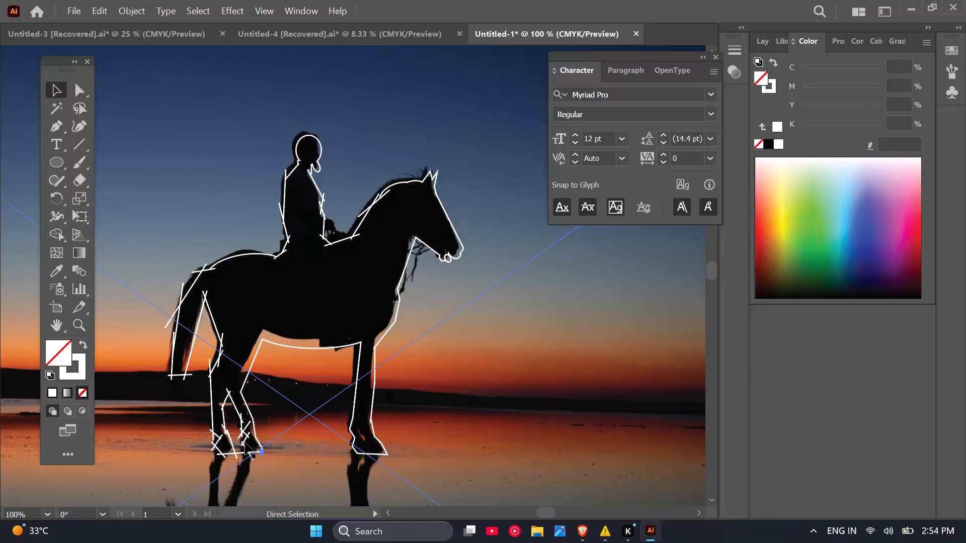
scroll(252, 461, "up", 7)
key("BackSpace")
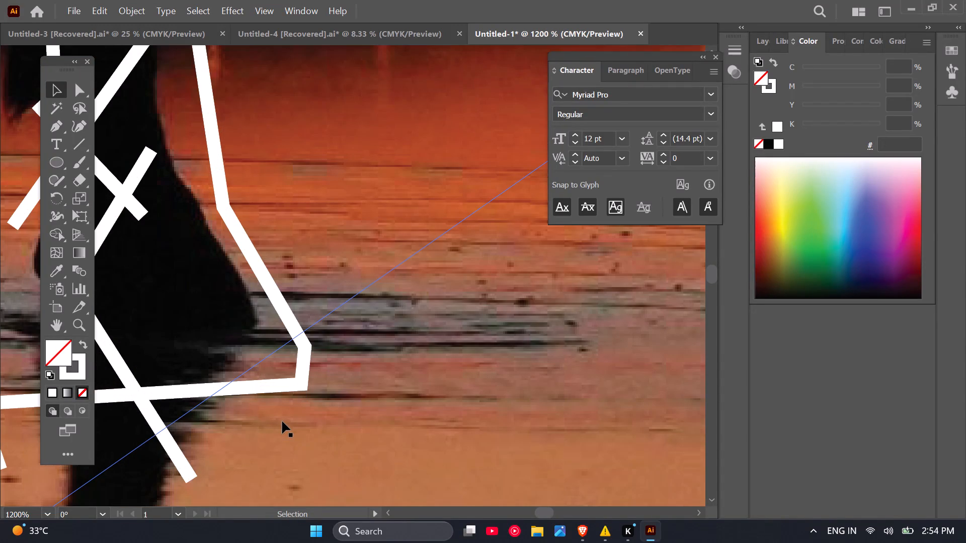
Delete the forward hind hoof's leftover line ends below the ground line and at the heel corner.
scroll(282, 421, "down", 1)
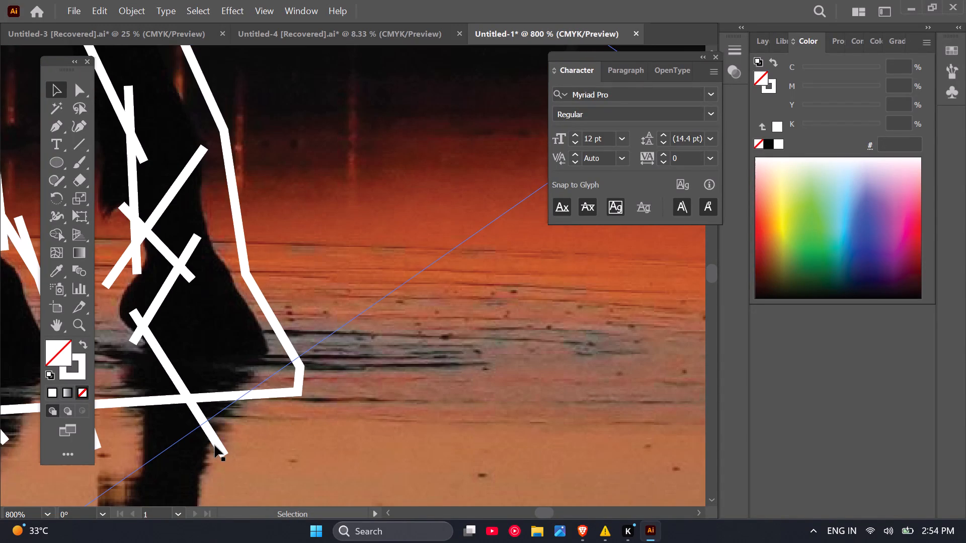
left_click(218, 443)
key("BackSpace")
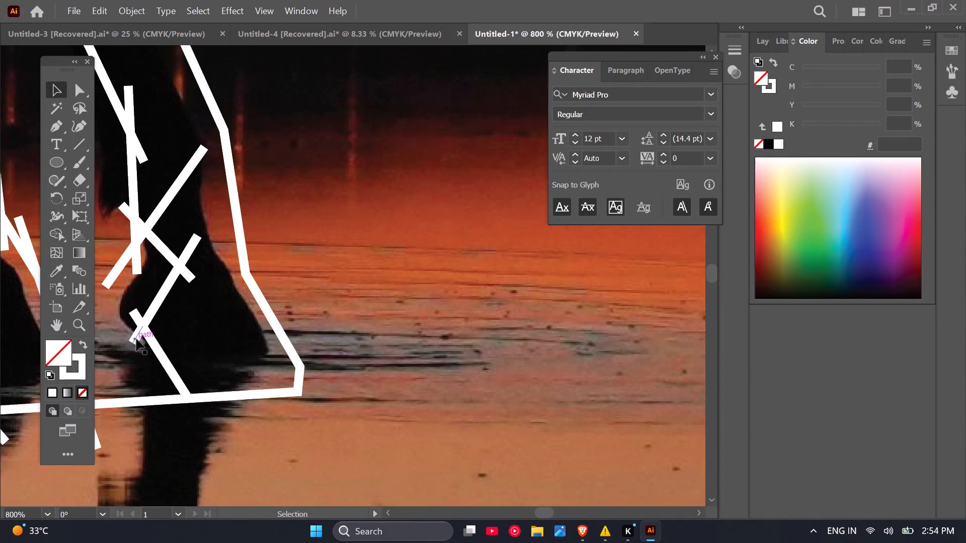
left_click(136, 338)
key("BackSpace")
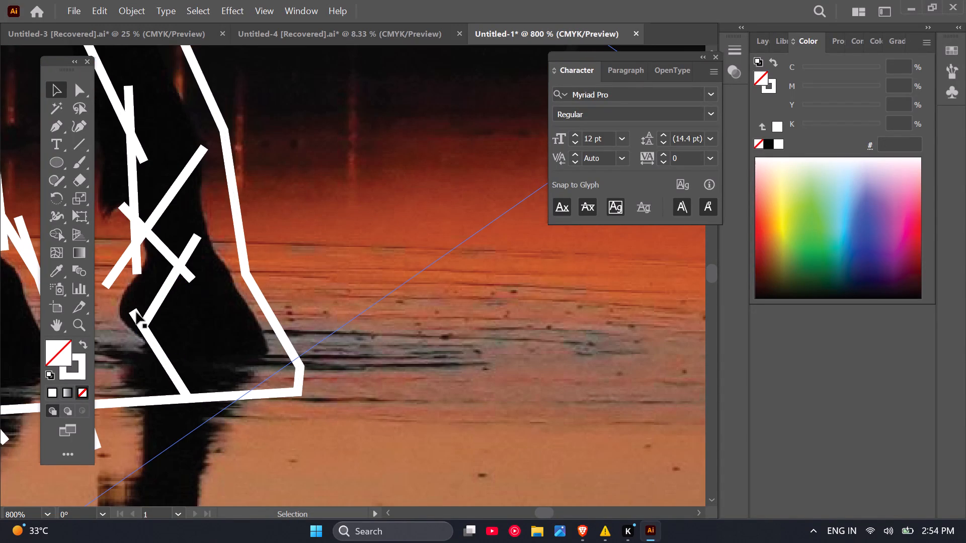
left_click(136, 312)
key("BackSpace")
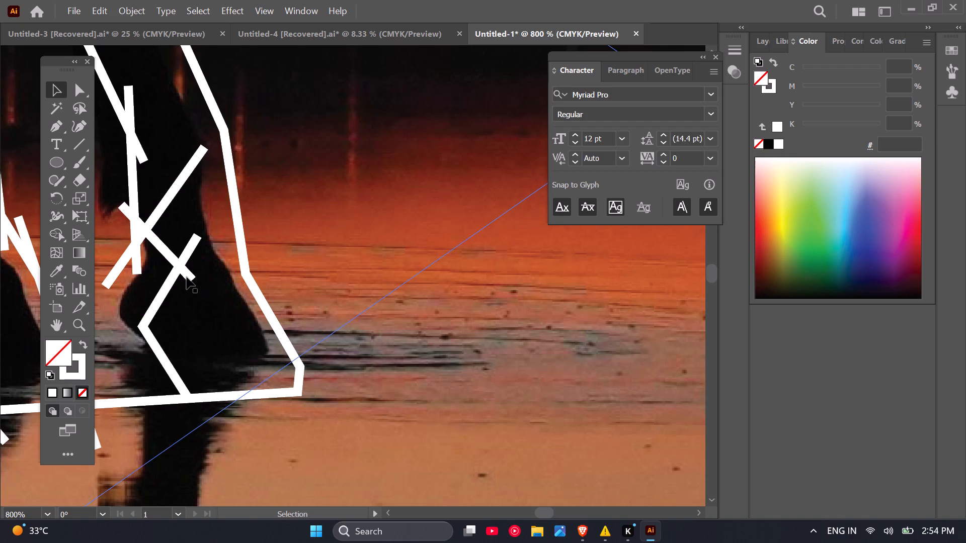
Delete the two leftover line ends at the inner crossing above the forward hind hoof's heel.
left_click(187, 274)
key("BackSpace")
left_click(190, 249)
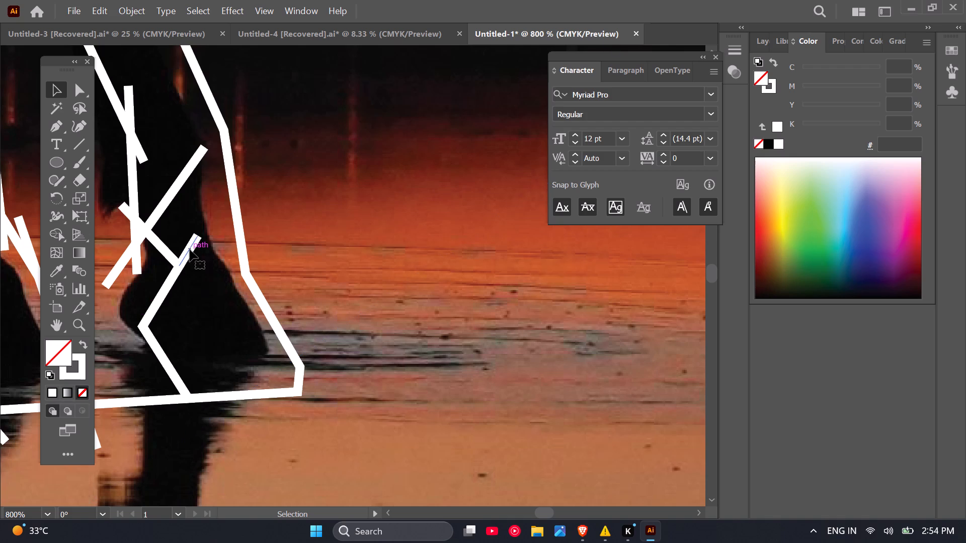
key("BackSpace")
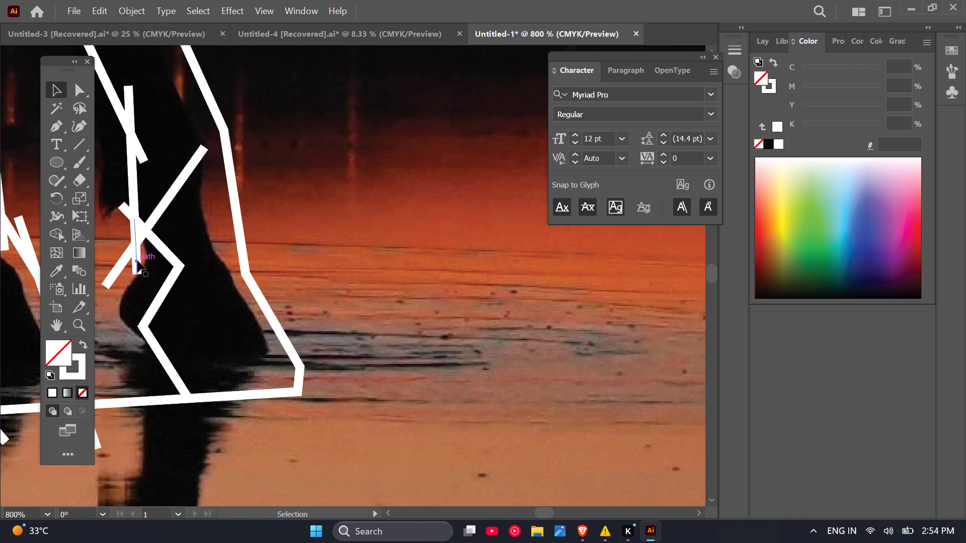
Delete the long stray diagonal line and the two leftover line ends at the back of the forward hind leg's fetlock.
left_click(137, 259)
key("BackSpace")
left_click(125, 259)
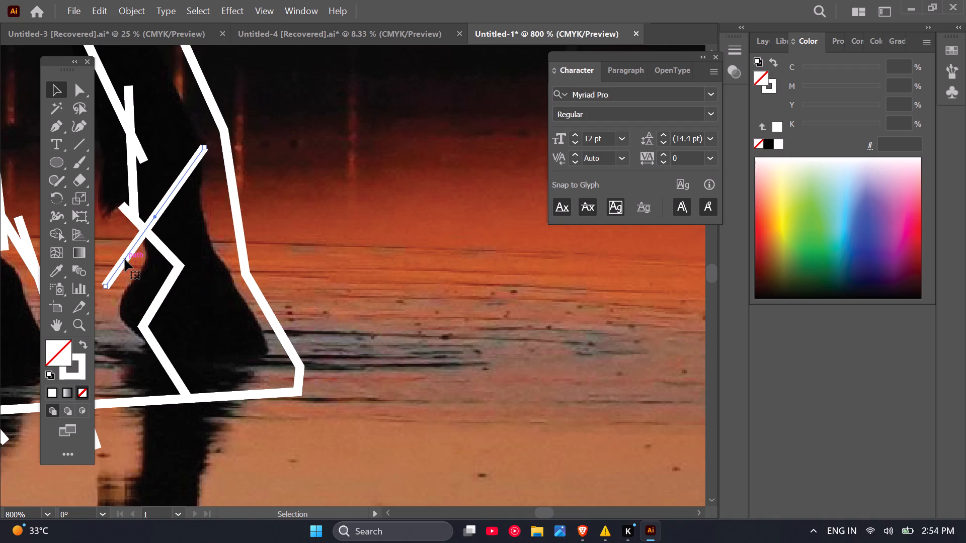
key("BackSpace")
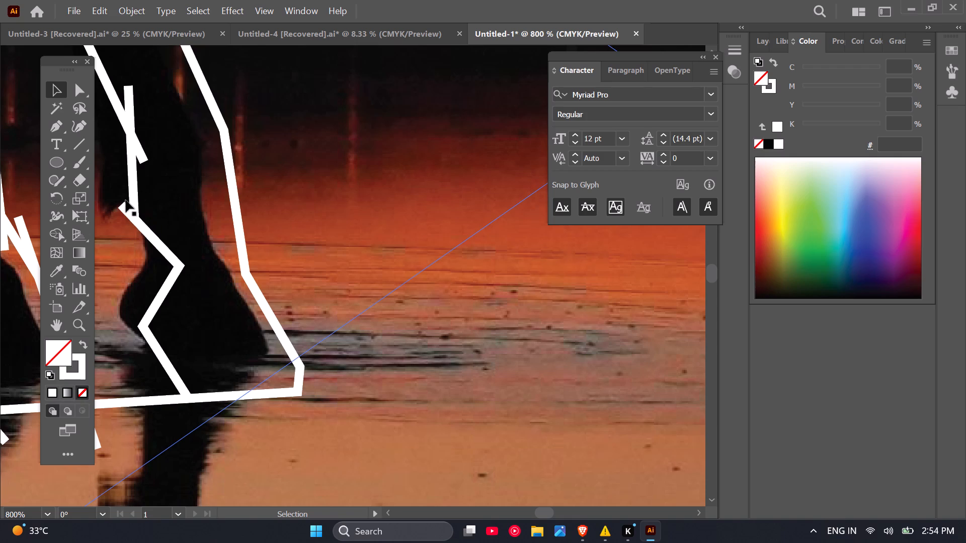
left_click(124, 208)
key("BackSpace")
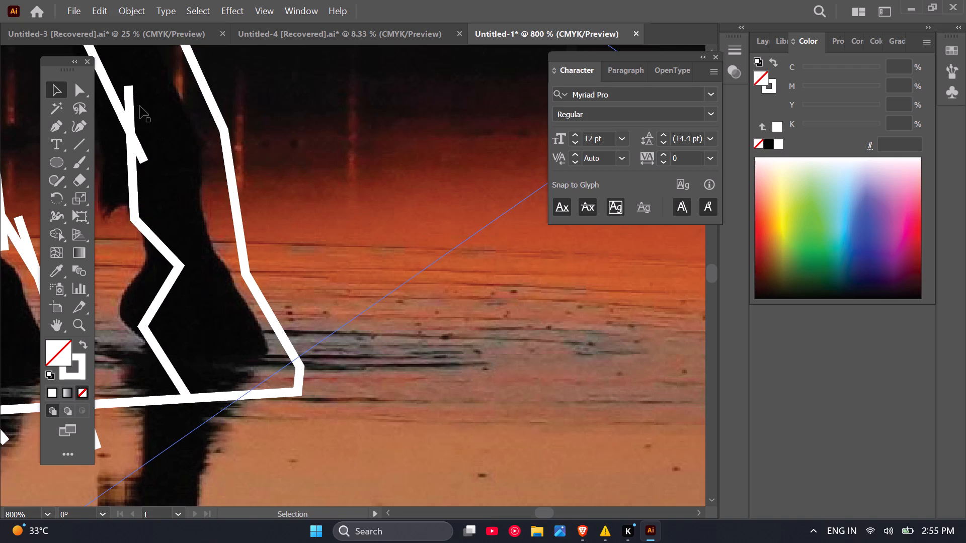
Delete the two leftover line ends at the crossing above the fetlock on the forward hind leg's back edge.
left_click(130, 100)
key("BackSpace")
key("Return")
left_click(141, 154)
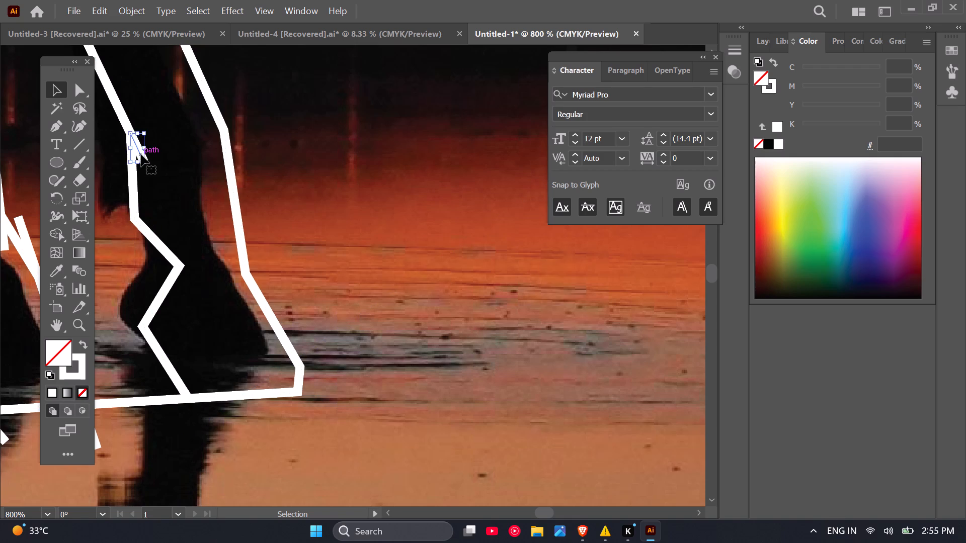
key("BackSpace")
Delete the two leftover line ends above the peak where the inner edges of the two hind legs meet.
scroll(218, 260, "down", 3)
scroll(154, 128, "up", 3)
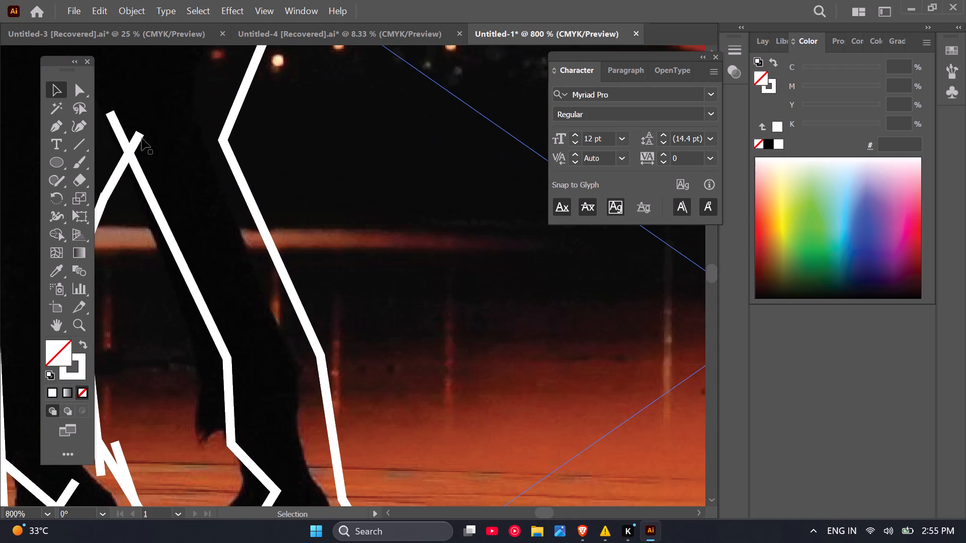
left_click(136, 137)
key("BackSpace")
left_click(117, 125)
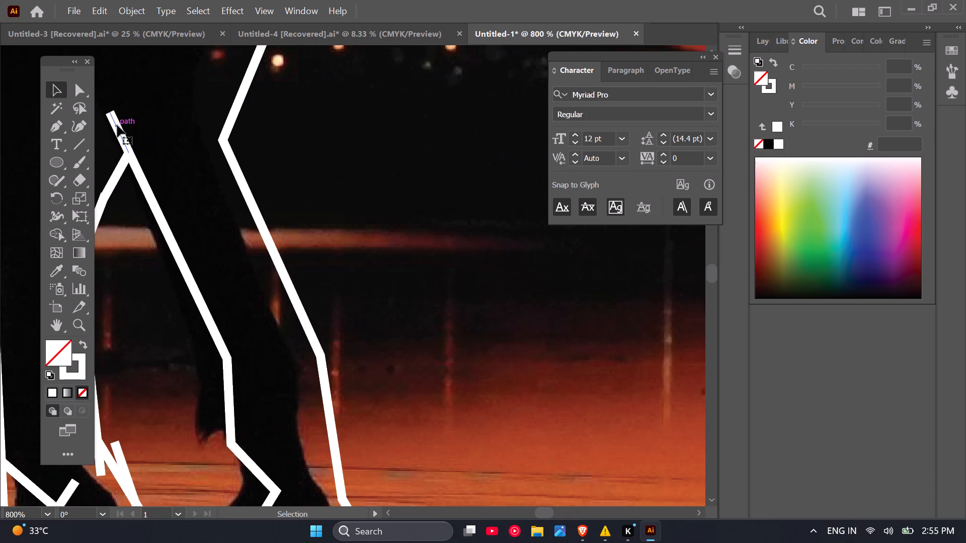
key("BackSpace")
Delete the two leftover line ends at the crossing below that peak, on the rearmost hind leg's front edge.
scroll(181, 130, "down", 3)
scroll(137, 180, "up", 4)
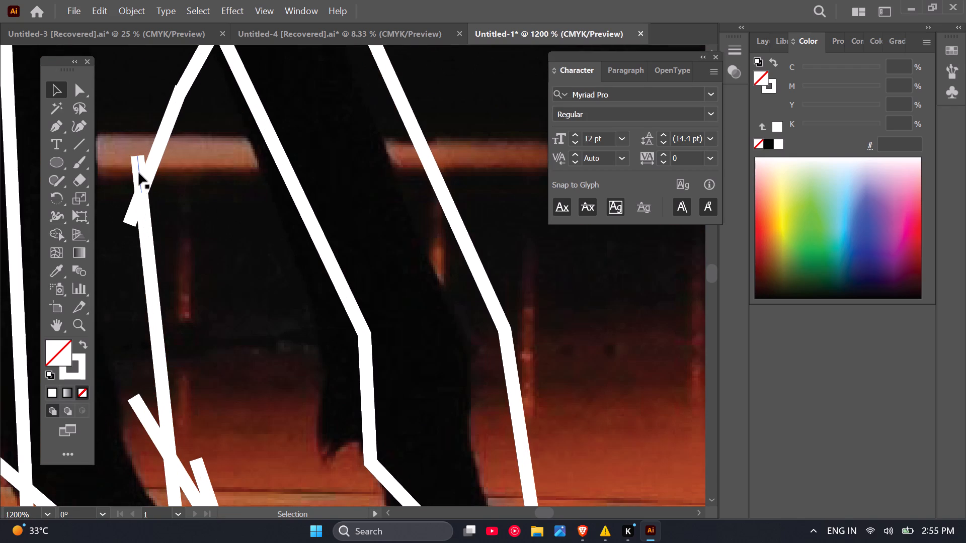
left_click(139, 168)
key("BackSpace")
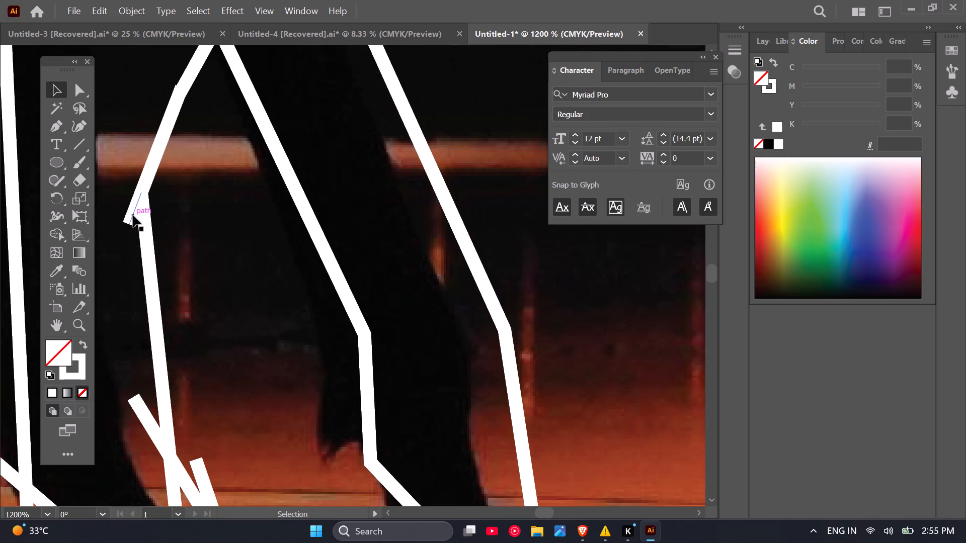
left_click(131, 214)
key("BackSpace")
Delete the four leftover line ends at the two crossings on the rearmost hind leg's front edge above the hoof.
scroll(151, 210, "down", 3)
scroll(136, 309, "up", 2)
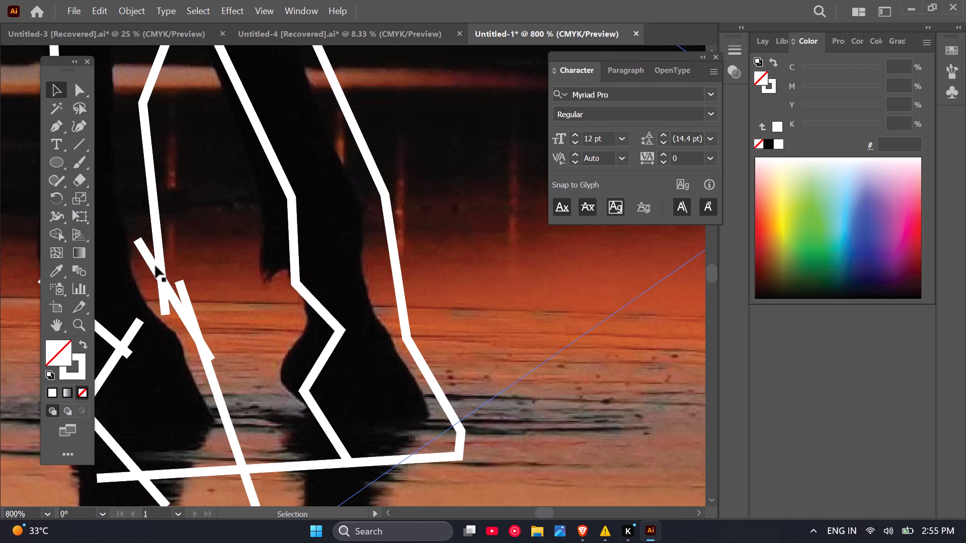
left_click(144, 249)
key("BackSpace")
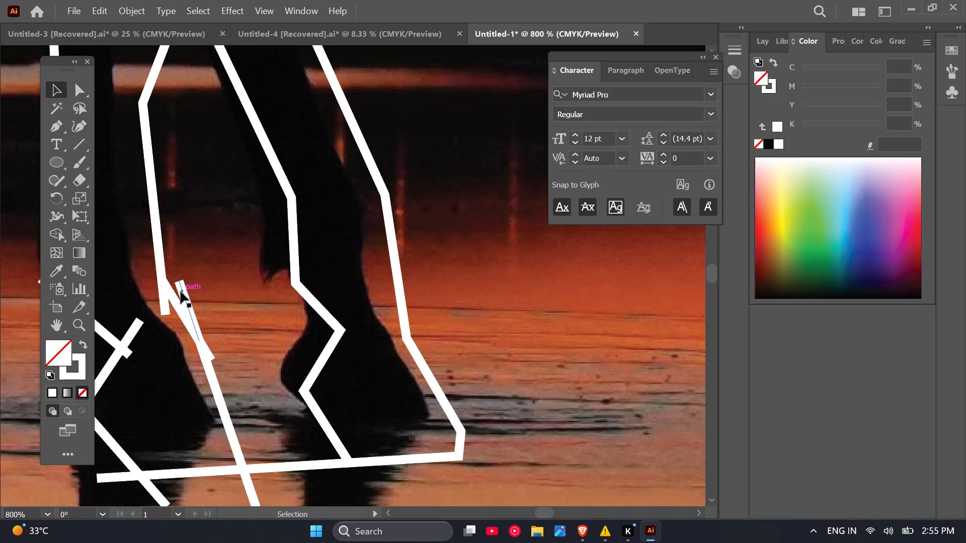
left_click(181, 292)
key("BackSpace")
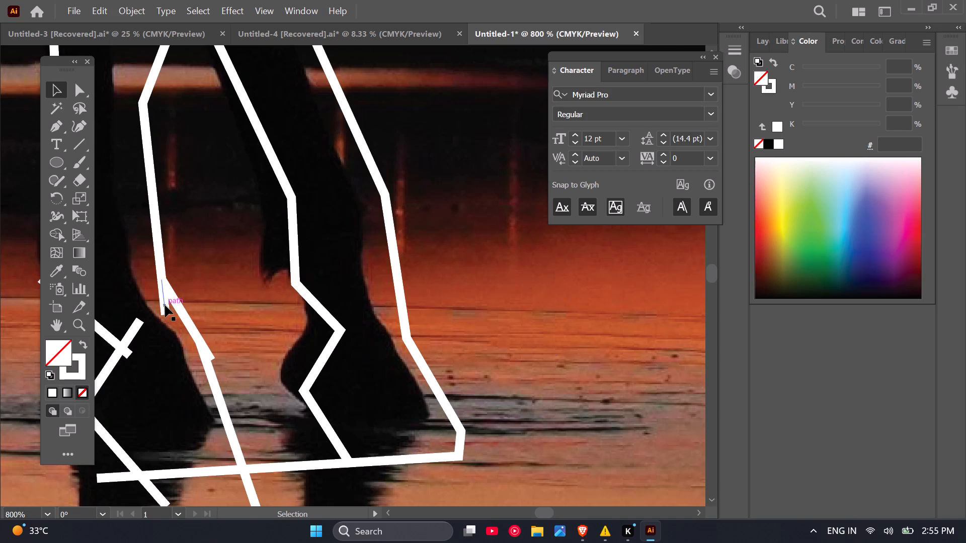
left_click(165, 304)
key("BackSpace")
left_click(211, 353)
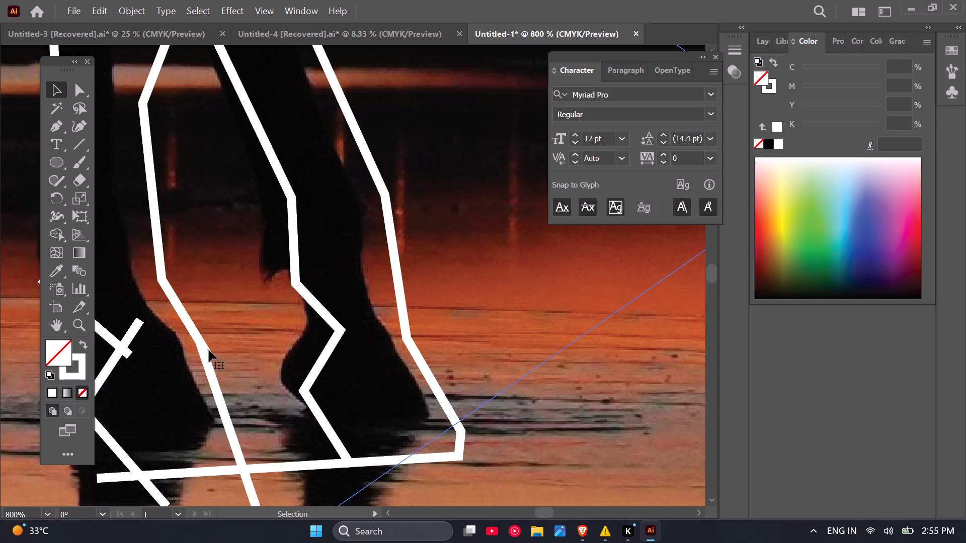
left_click(205, 350)
key("BackSpace")
Delete the ground-line segment between the two hind hooves and the three leftover line ends at the bottom corners of the rearmost hoof.
scroll(221, 315, "down", 4)
scroll(208, 384, "up", 4)
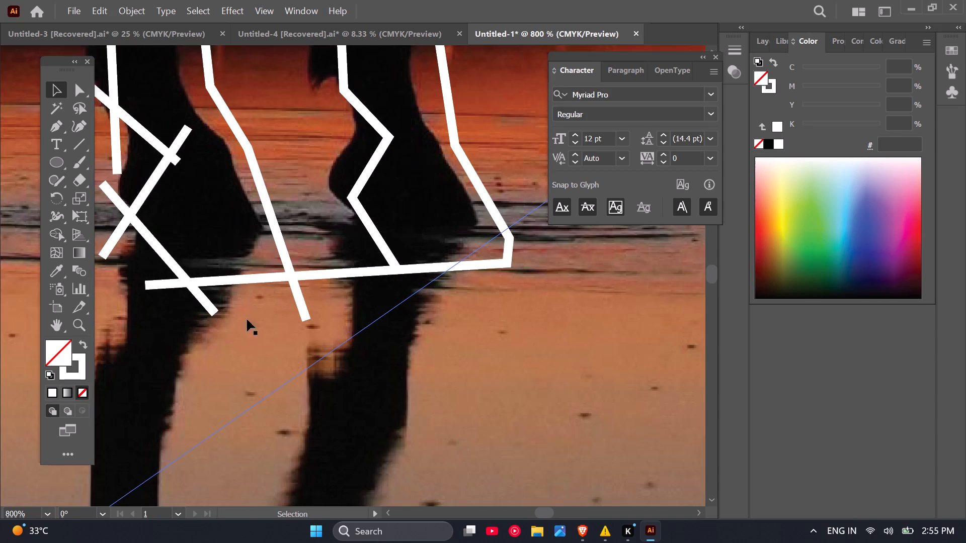
left_click(299, 297)
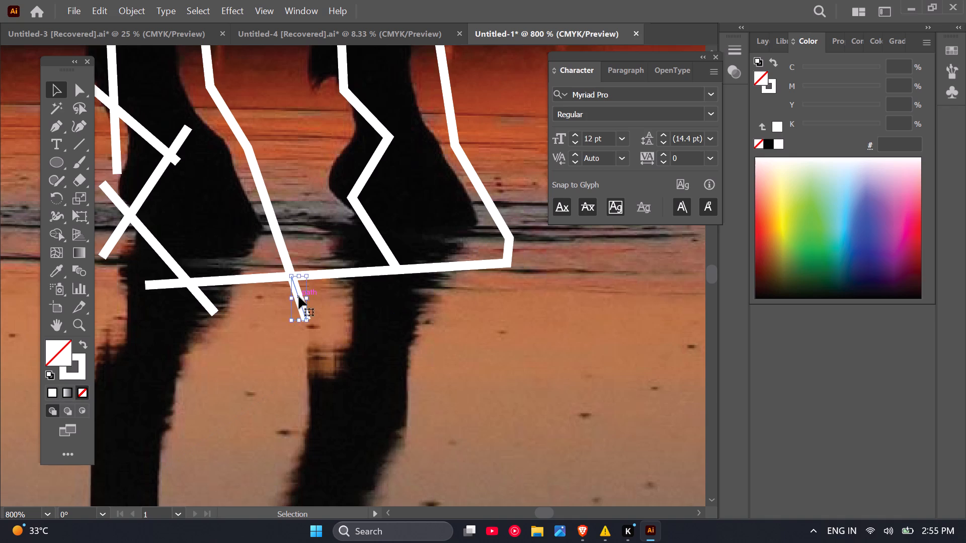
key("BackSpace")
left_click(335, 271)
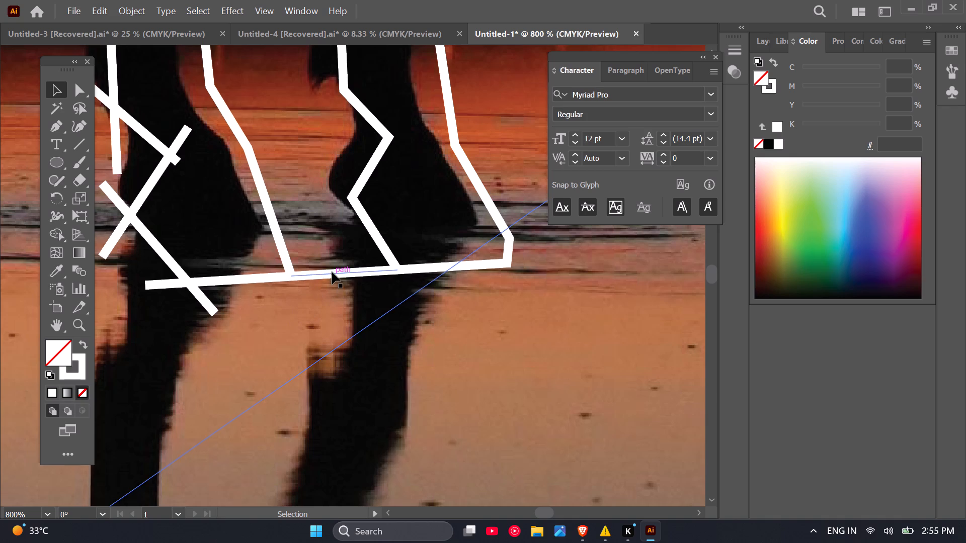
left_click(332, 272)
key("BackSpace")
left_click(200, 296)
key("BackSpace")
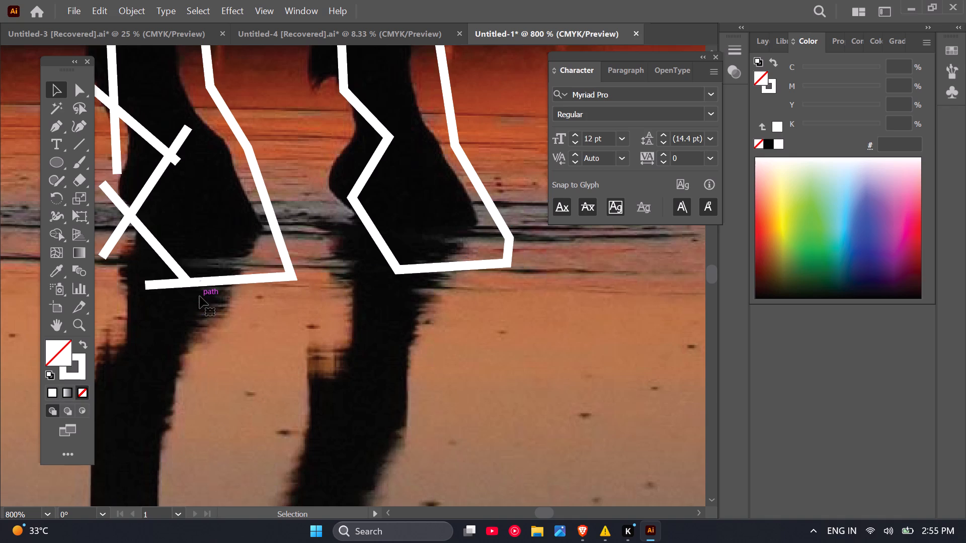
left_click(163, 285)
key("BackSpace")
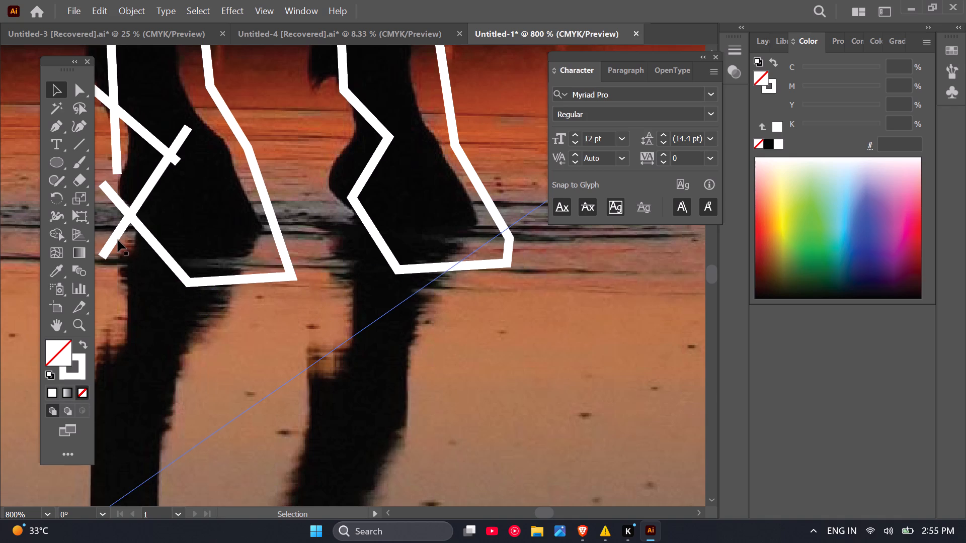
Delete the two leftover line ends at the heel corner of the rearmost hind hoof.
left_click(115, 238)
key("BackSpace")
left_click(115, 197)
key("BackSpace")
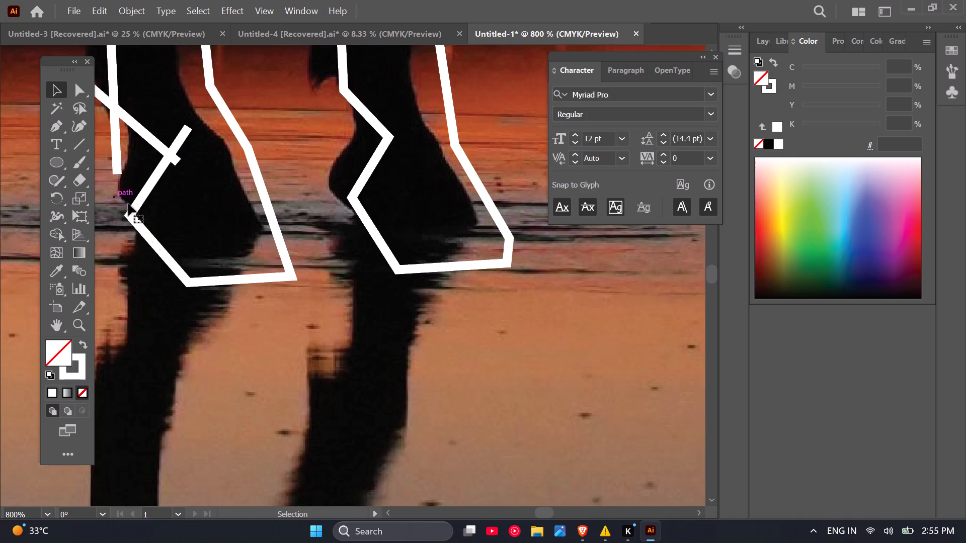
Delete the leftover line ends at the notch above the rearmost hoof's heel and at the fetlock crossing just above it.
scroll(257, 353, "down", 2)
scroll(180, 241, "up", 3)
left_click(285, 268)
key("BackSpace")
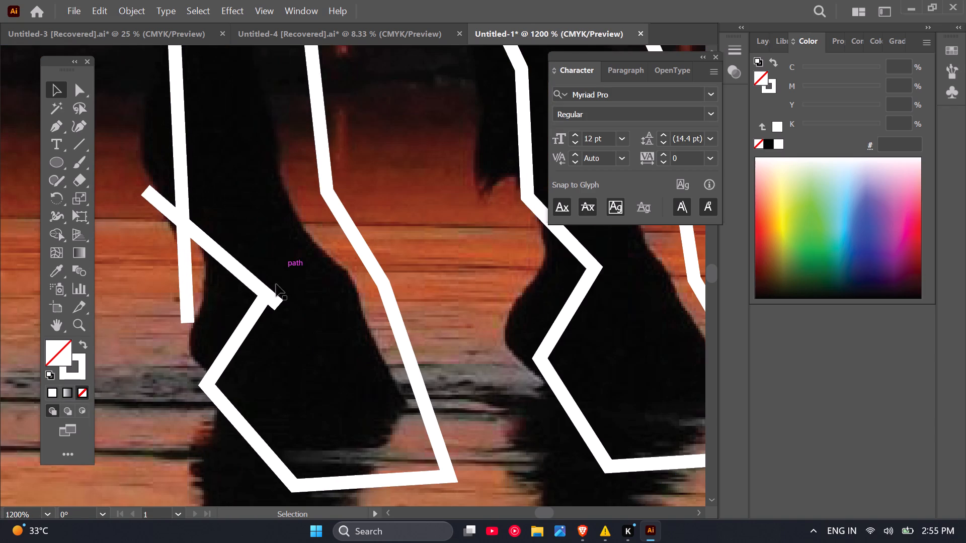
left_click(275, 299)
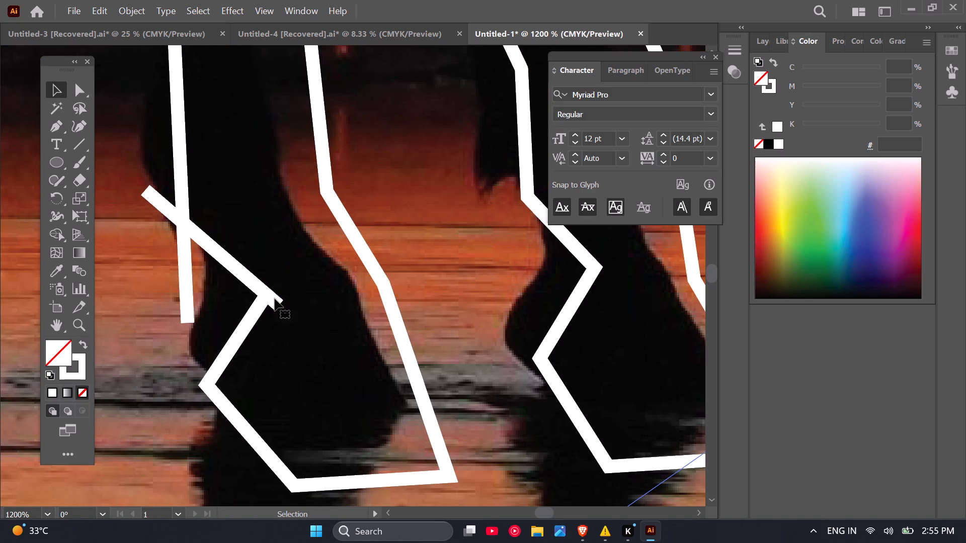
left_click(274, 300)
key("BackSpace")
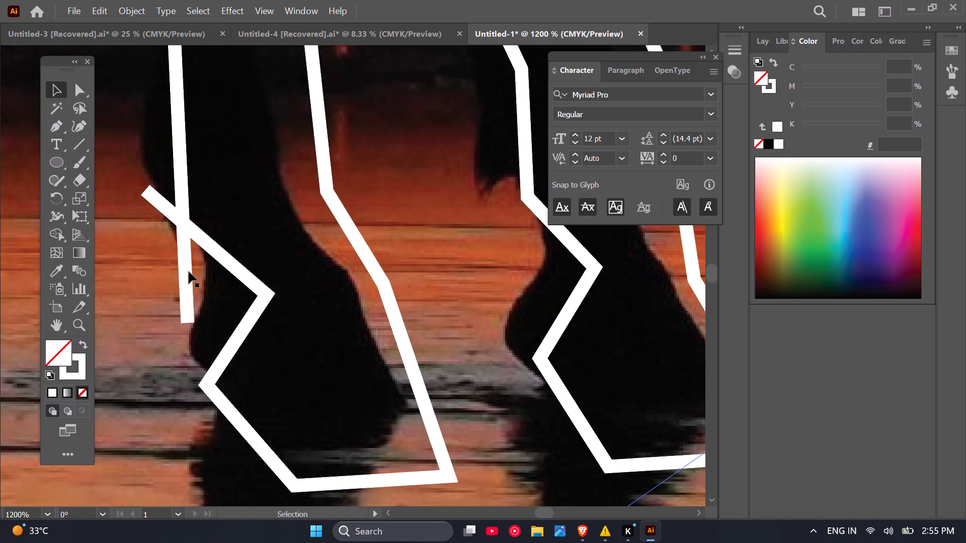
left_click(187, 270)
key("BackSpace")
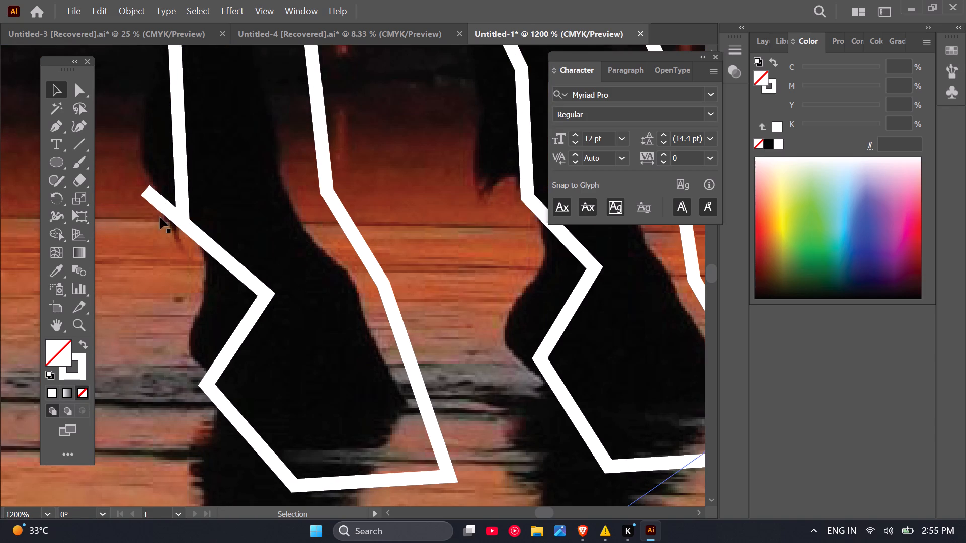
left_click(160, 204)
key("BackSpace")
Delete the two leftover line ends at the hock crossing on the rearmost hind leg's back edge.
scroll(219, 337, "down", 5)
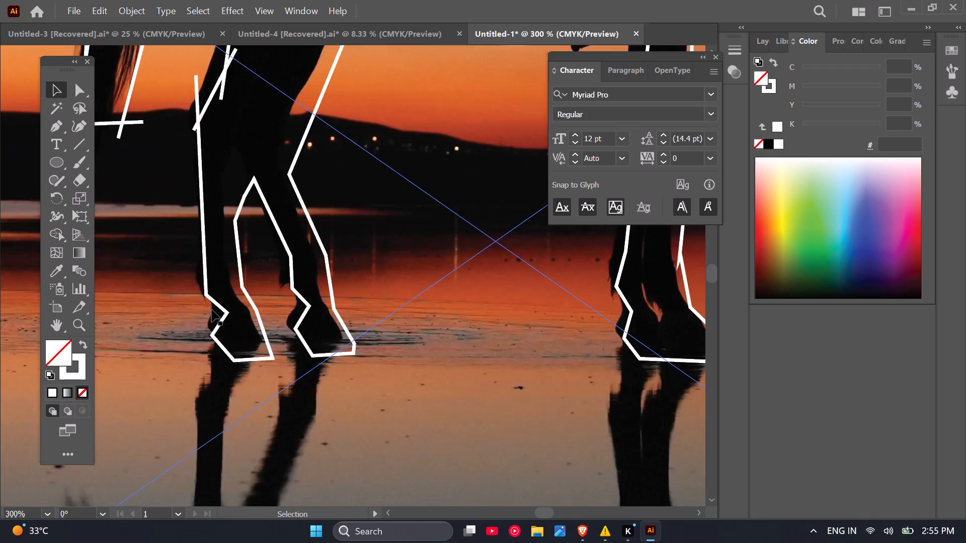
scroll(212, 310, "down", 1)
scroll(216, 153, "up", 2)
scroll(197, 216, "up", 3)
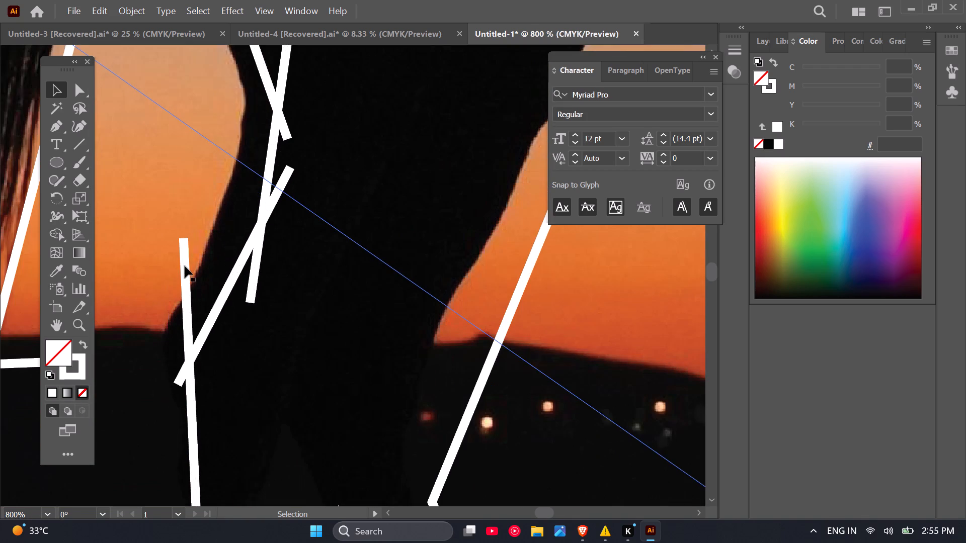
scroll(186, 266, "up", 2)
left_click(193, 262)
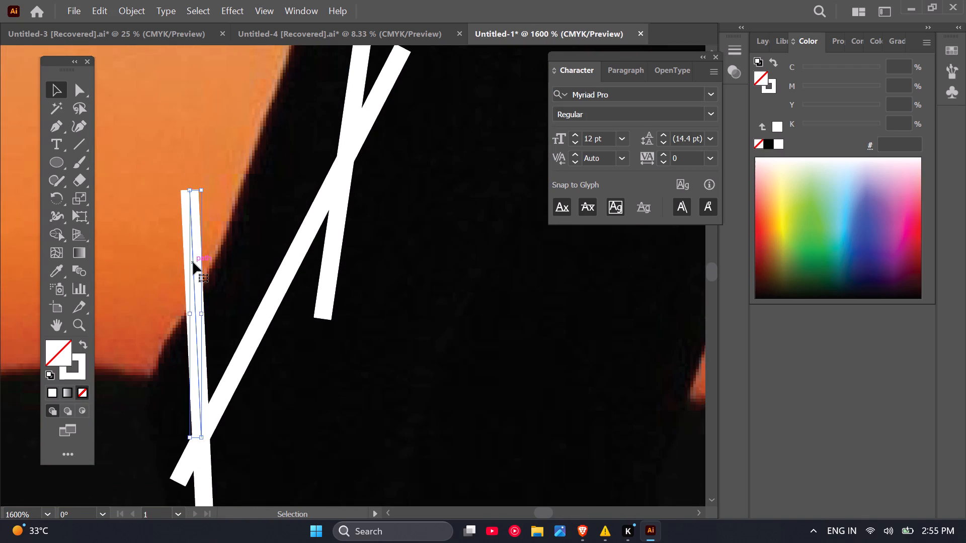
key("BackSpace")
scroll(211, 277, "down", 1)
left_click(198, 425)
key("BackSpace")
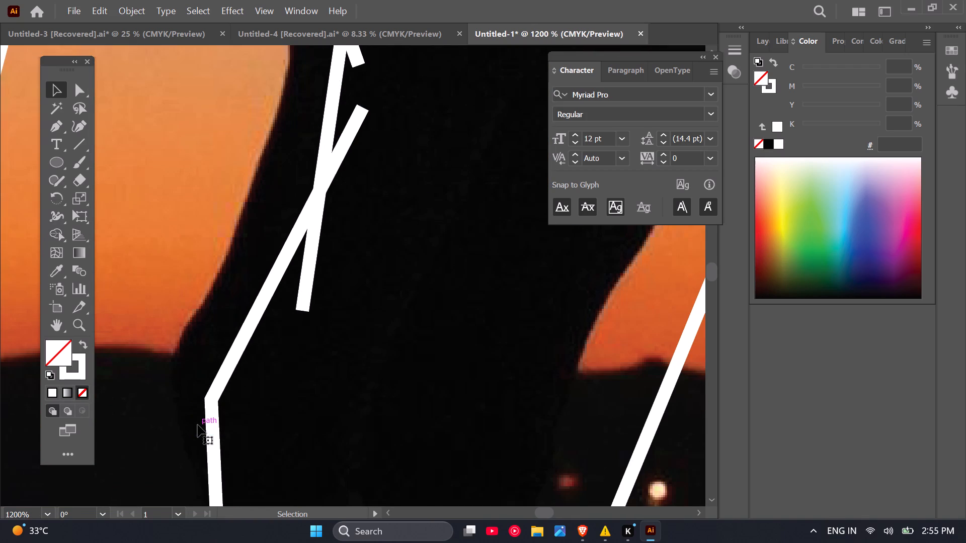
Delete the four leftover line ends at the two crossings above the hock on the rearmost hind leg's back edge.
scroll(321, 278, "down", 2)
left_click(334, 207)
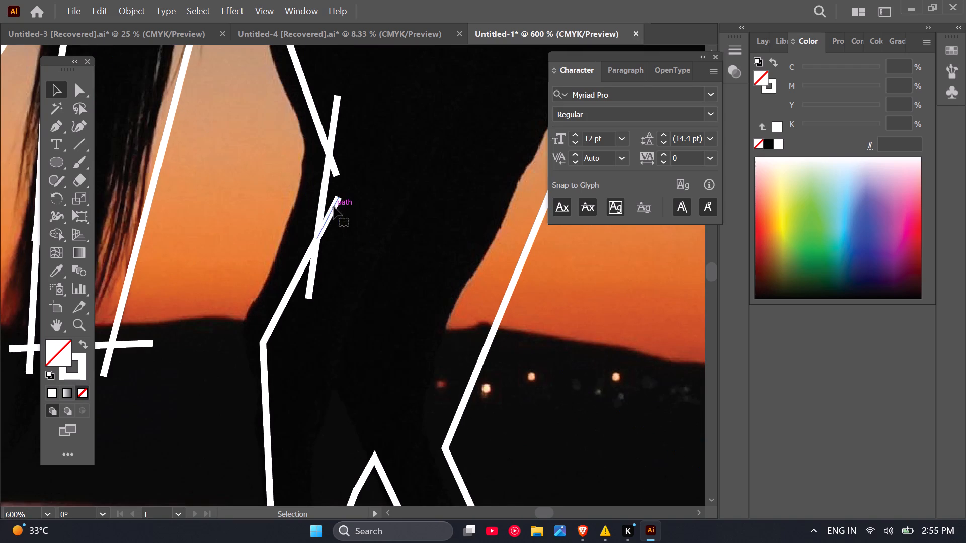
key("BackSpace")
left_click(311, 278)
key("BackSpace")
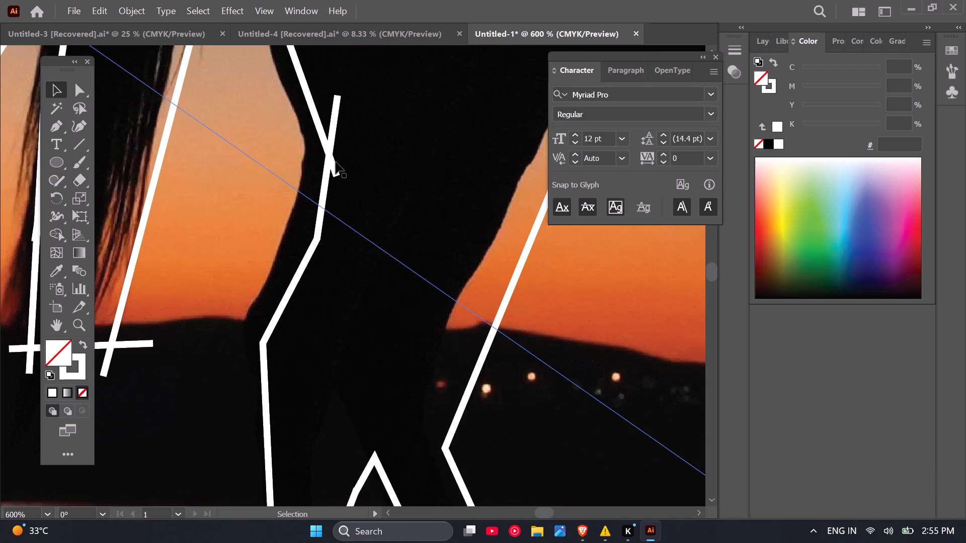
left_click(332, 167)
key("BackSpace")
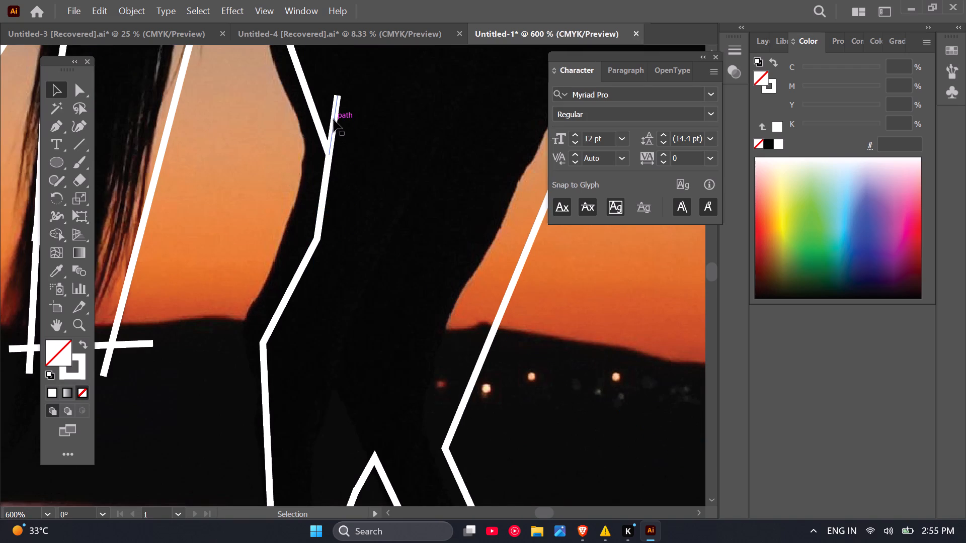
left_click(334, 120)
key("BackSpace")
Delete the two leftover line ends above the peak where the tail's inner edge meets the hind leg's back edge.
scroll(353, 292, "down", 3)
scroll(331, 141, "up", 3)
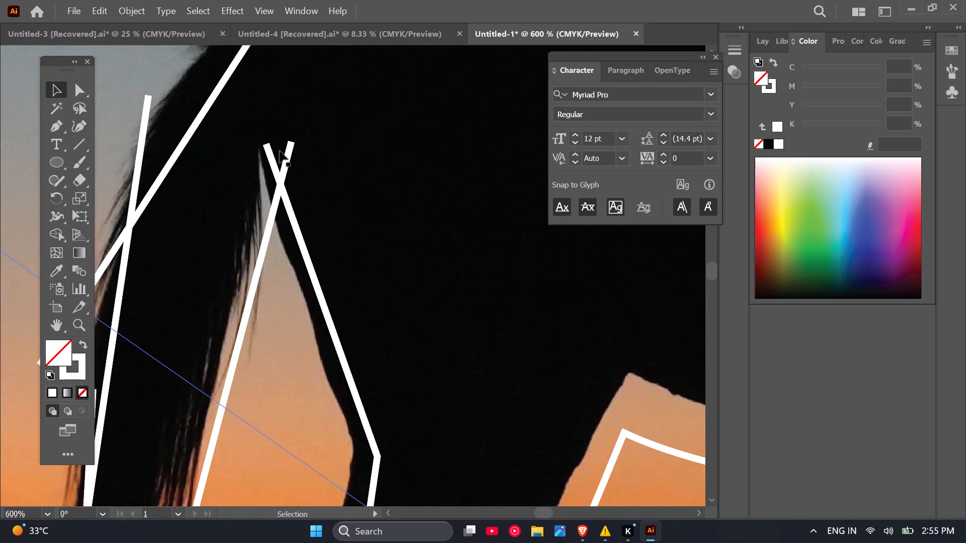
left_click(289, 155)
key("BackSpace")
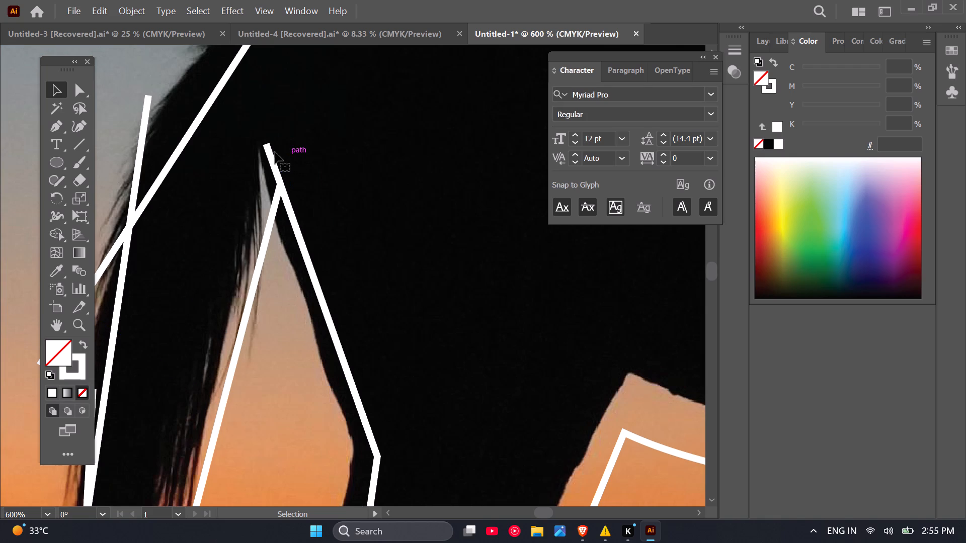
left_click(269, 156)
key("BackSpace")
Delete the four leftover line ends at the two bottom corners of the tail.
scroll(289, 148, "down", 2)
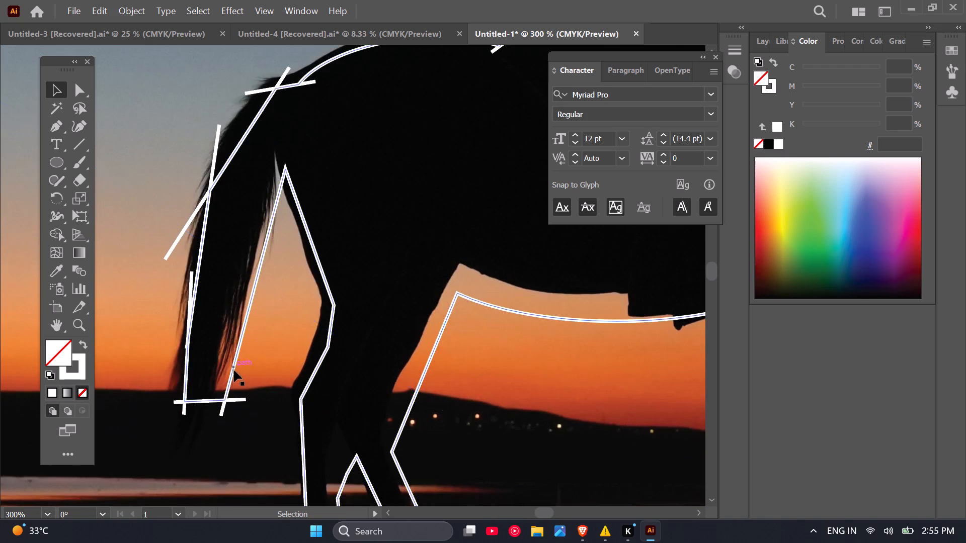
scroll(230, 400, "up", 2)
left_click(235, 396)
left_click(233, 399)
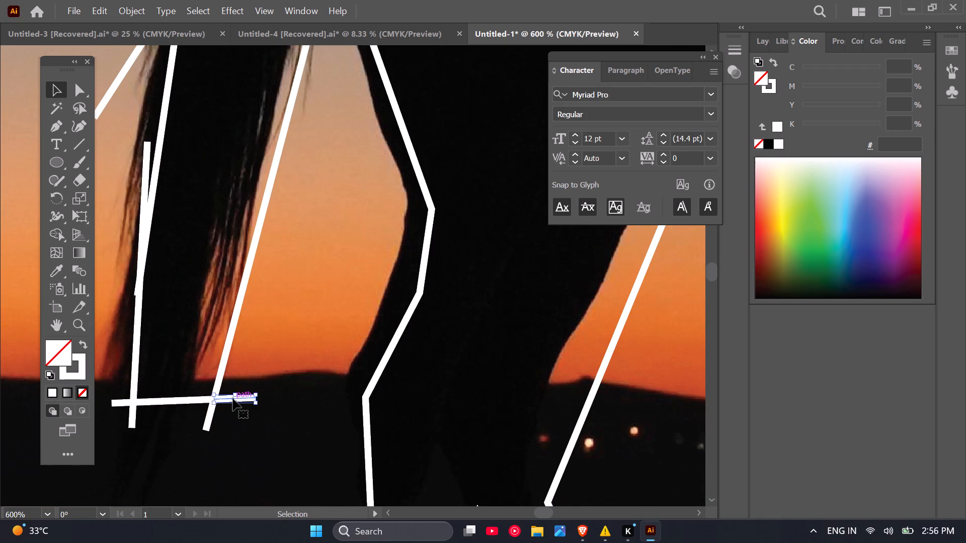
key("BackSpace")
left_click(212, 414)
key("BackSpace")
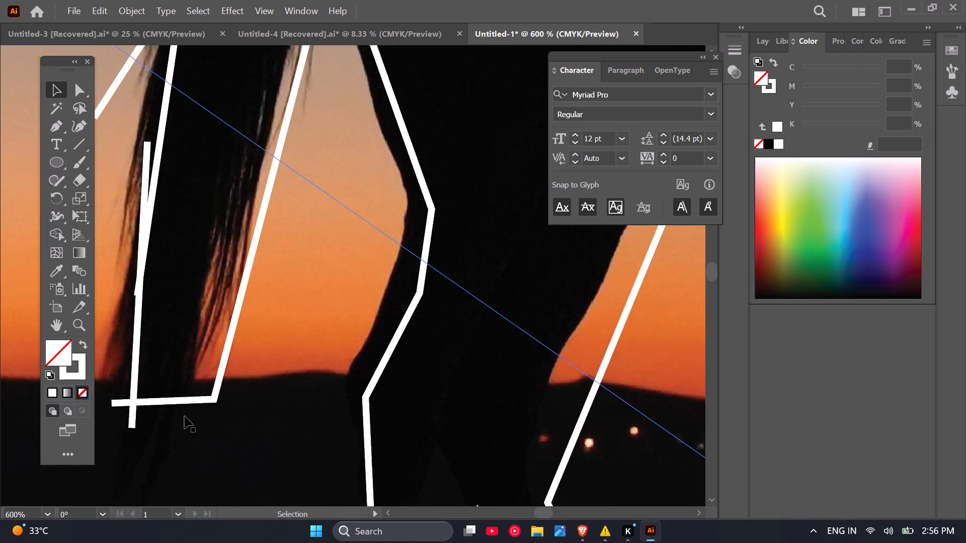
left_click(131, 418)
key("BackSpace")
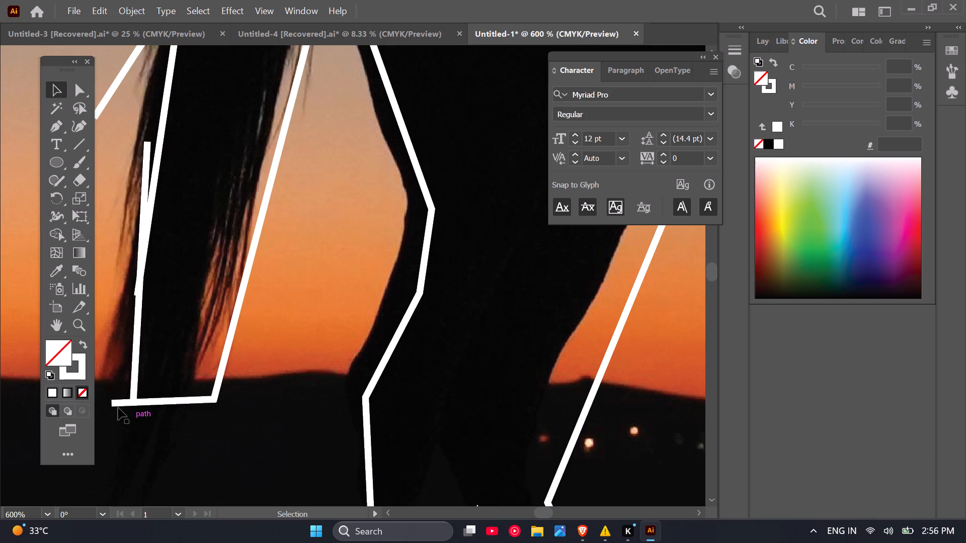
left_click(120, 404)
key("BackSpace")
Delete the leftover line end rising beside the lower joint on the tail's outer edge.
scroll(161, 419, "down", 2)
scroll(143, 311, "up", 4)
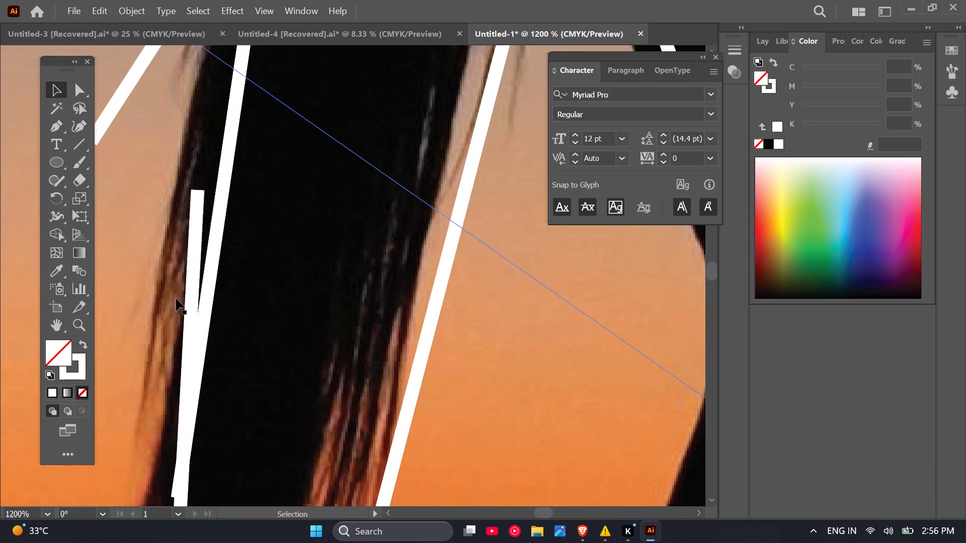
left_click(193, 264)
key("BackSpace")
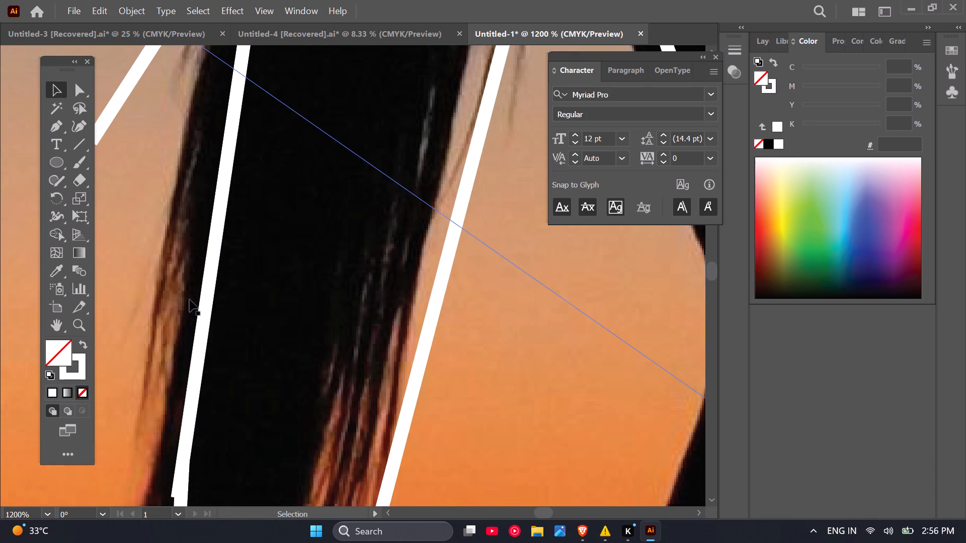
Delete the two leftover line ends at the upper crossing on the tail's outer edge.
scroll(177, 410, "down", 2)
scroll(172, 446, "up", 1)
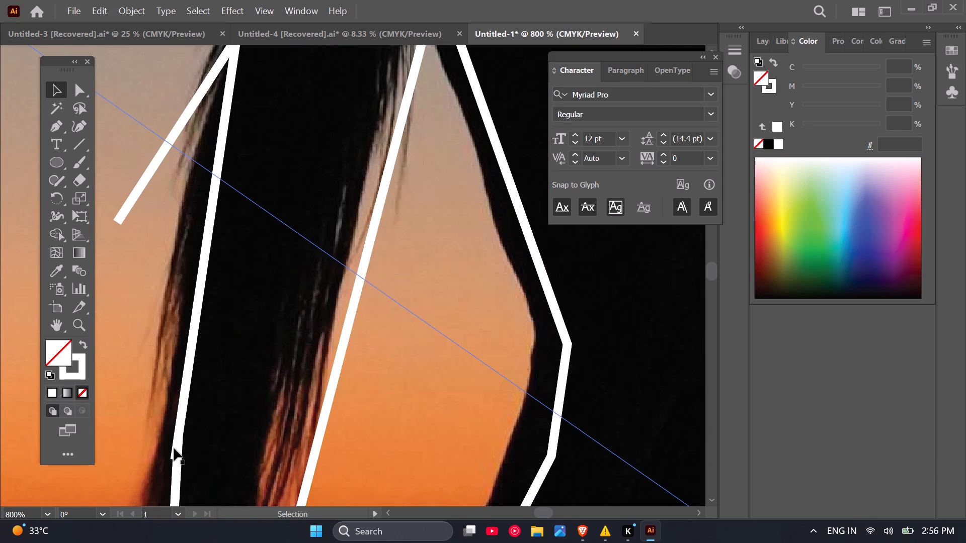
scroll(173, 449, "up", 2)
scroll(173, 449, "down", 3)
scroll(173, 448, "up", 2)
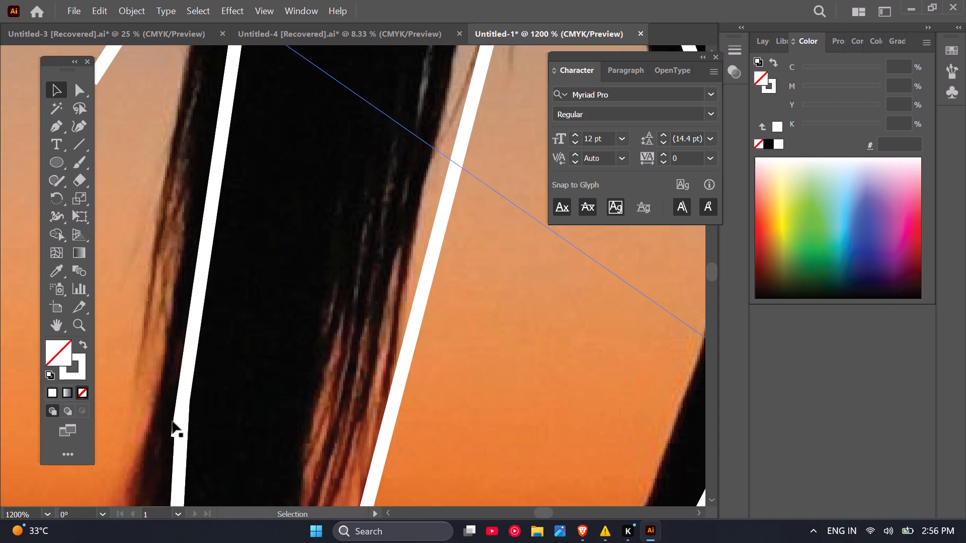
scroll(176, 443, "down", 2)
scroll(160, 459, "up", 2)
scroll(182, 401, "down", 3)
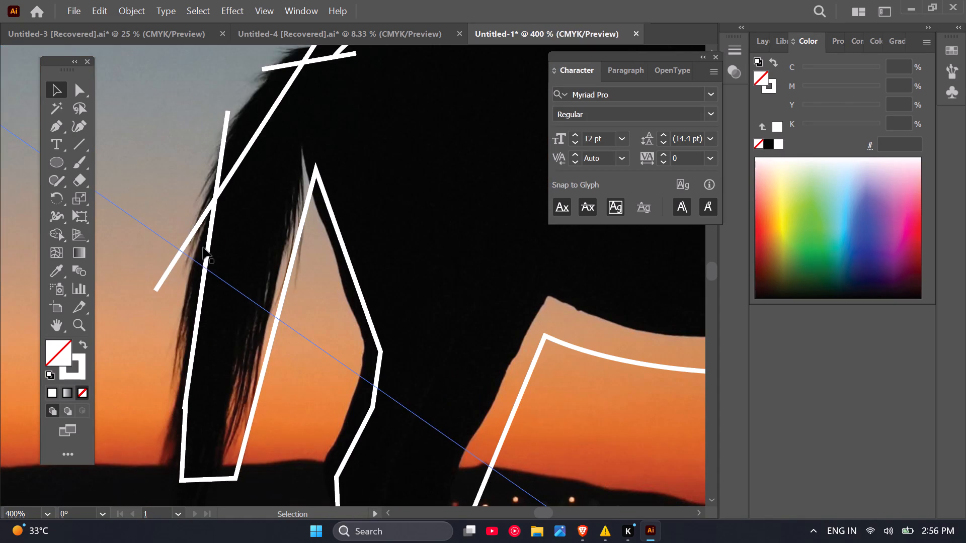
left_click(188, 241)
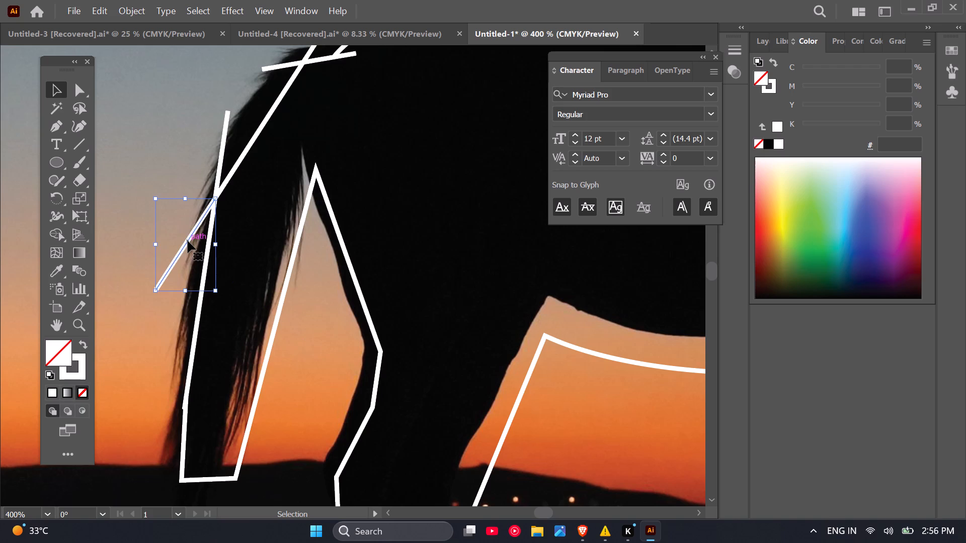
key("BackSpace")
left_click(225, 122)
key("BackSpace")
Delete the three leftover line ends where the top of the tail meets the horse's rump curve.
scroll(246, 197, "down", 2)
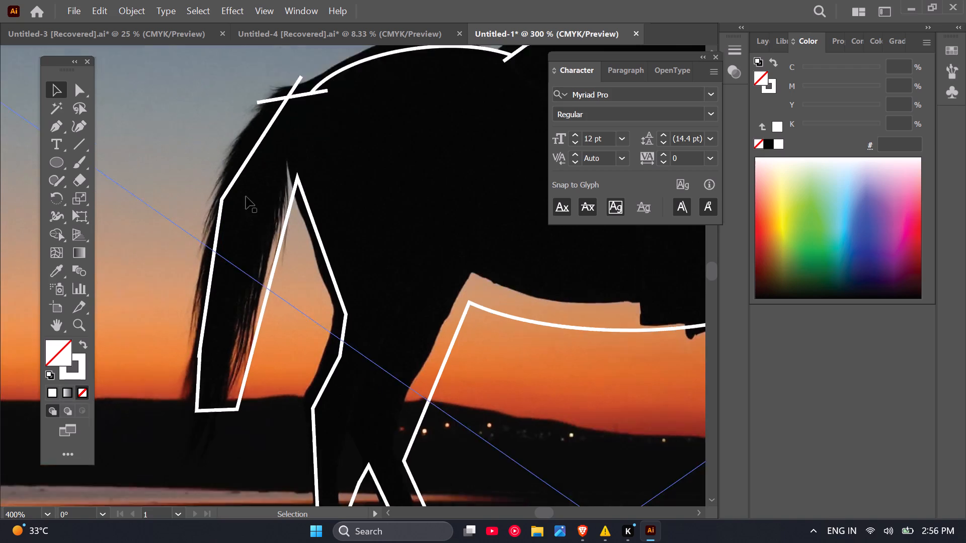
scroll(261, 111, "up", 3)
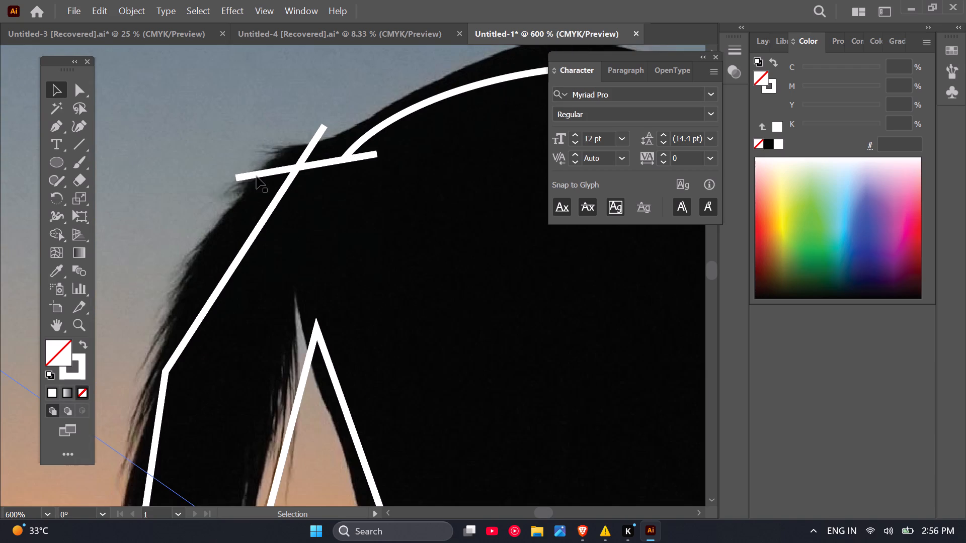
left_click(258, 173)
key("BackSpace")
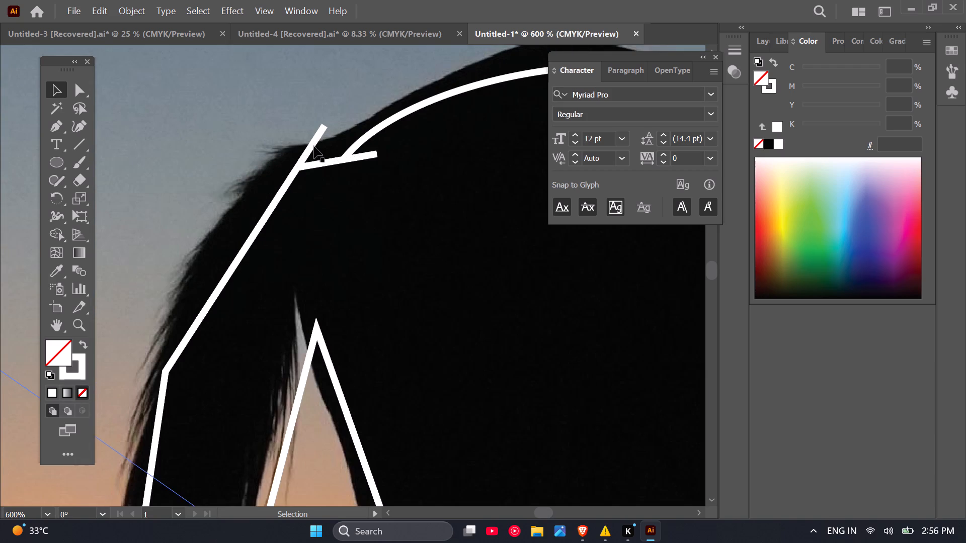
left_click(313, 143)
key("BackSpace")
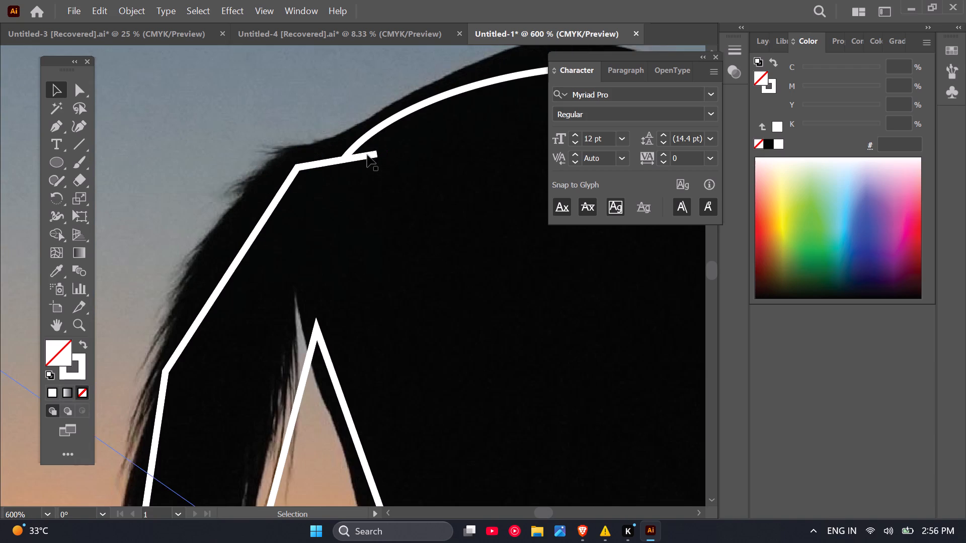
left_click(367, 155)
key("BackSpace")
Delete the two leftover line ends on the short segment joining the horse's back curve to the rider's seat.
scroll(289, 195, "down", 5)
scroll(408, 142, "up", 3)
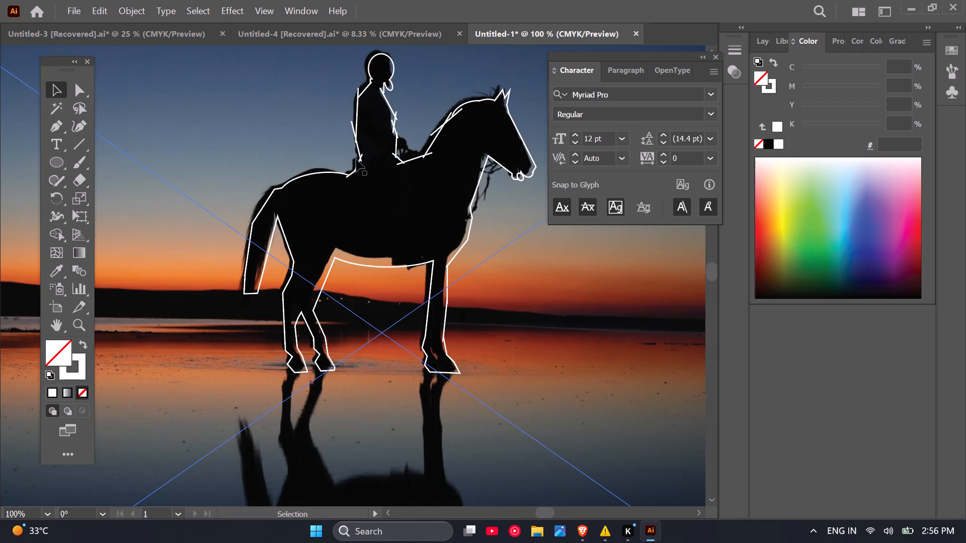
scroll(356, 159, "down", 1)
scroll(285, 137, "up", 2)
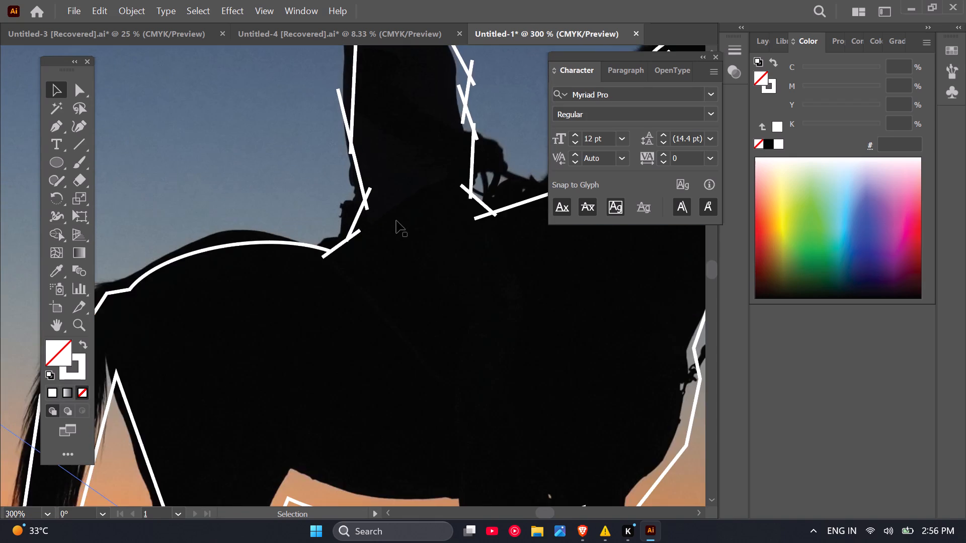
scroll(396, 222, "up", 3)
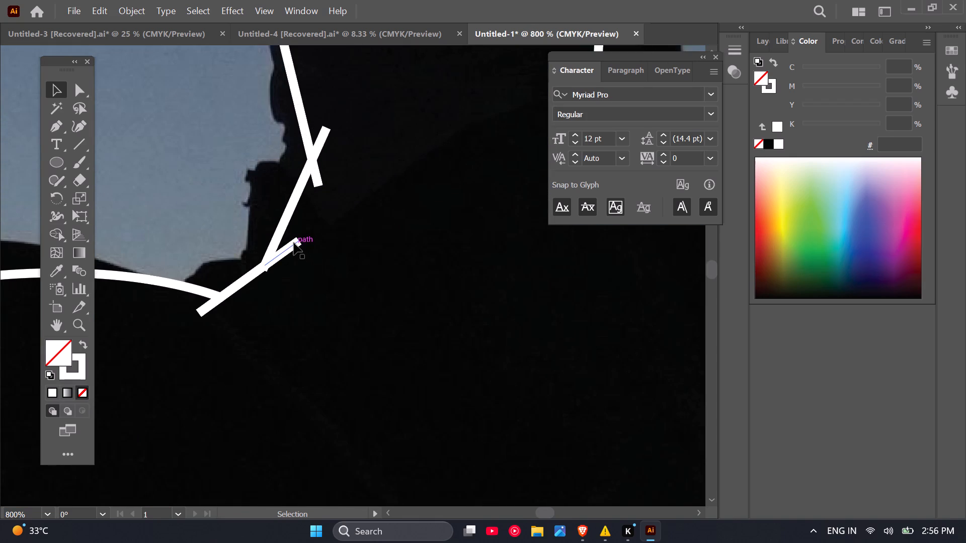
left_click(294, 243)
key("BackSpace")
left_click(211, 306)
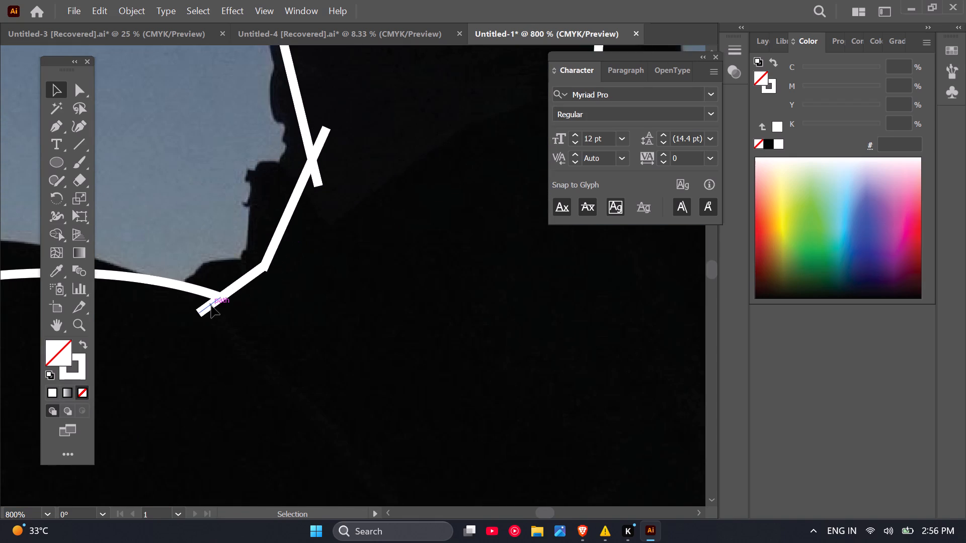
key("BackSpace")
Delete the two leftover line ends at the crossing at the base of the rider's back.
scroll(219, 304, "down", 2)
scroll(282, 231, "up", 1)
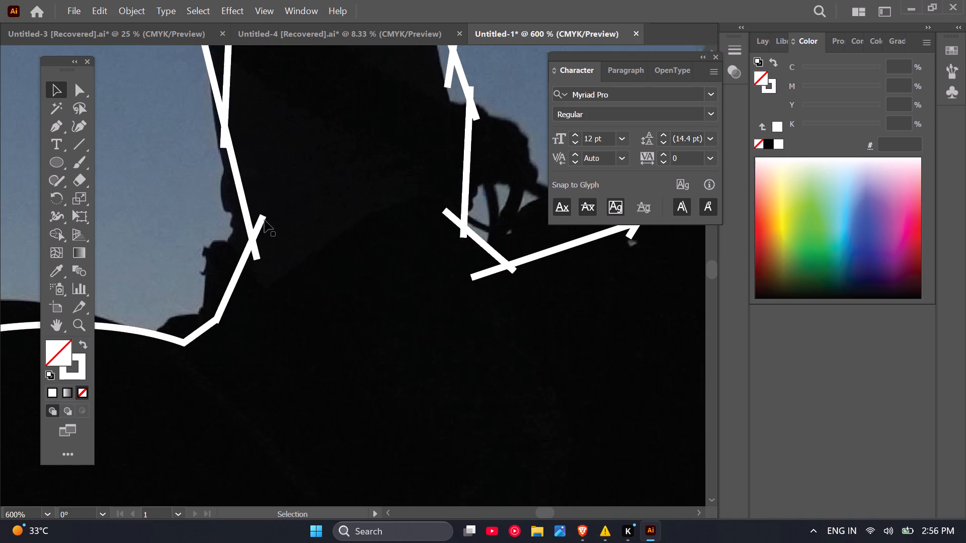
left_click(261, 222)
key("BackSpace")
left_click(257, 252)
key("BackSpace")
Delete the two leftover line ends at the next crossing up the rider's lower back.
left_click(223, 144)
key("BackSpace")
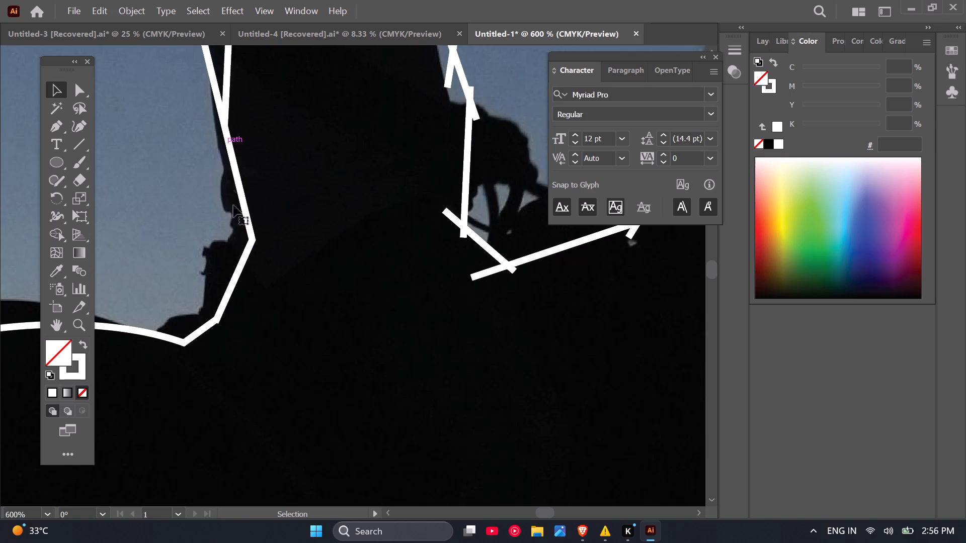
scroll(238, 240, "down", 2)
scroll(238, 132, "up", 1)
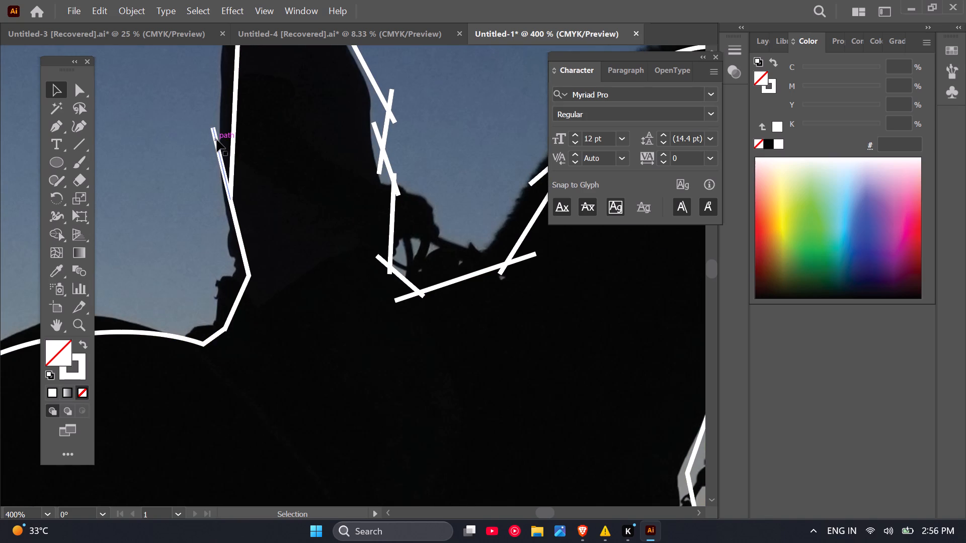
left_click(217, 140)
key("BackSpace")
Delete the leftover line ends above the rider's rear shoulder corner and at the nape of the neck.
scroll(227, 194, "down", 2)
scroll(239, 110, "up", 3)
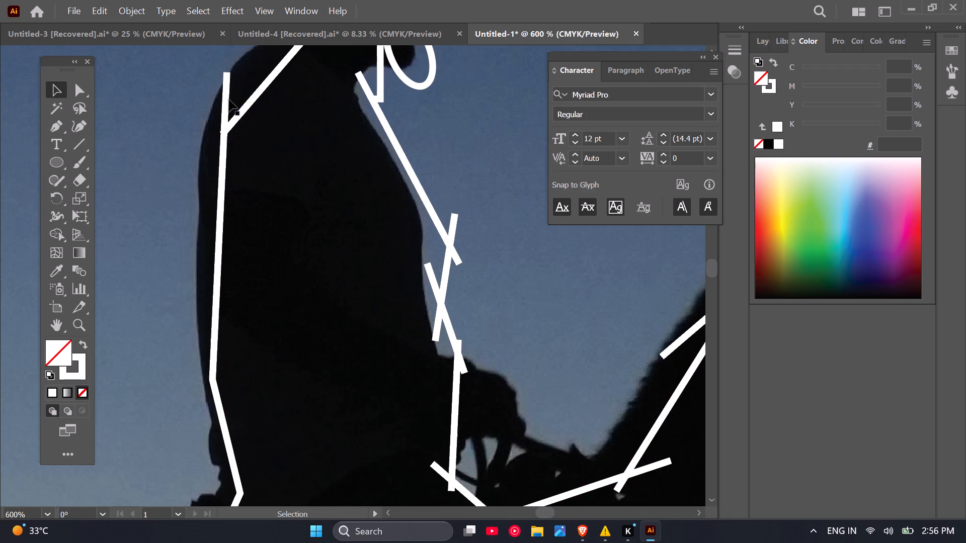
left_click(226, 97)
key("BackSpace")
scroll(238, 192, "down", 2)
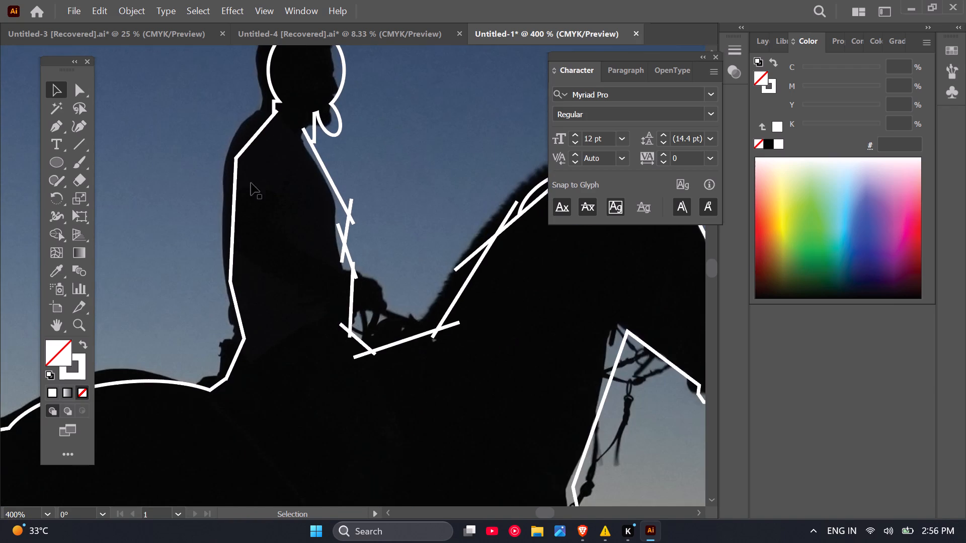
scroll(272, 90, "up", 3)
left_click(294, 159)
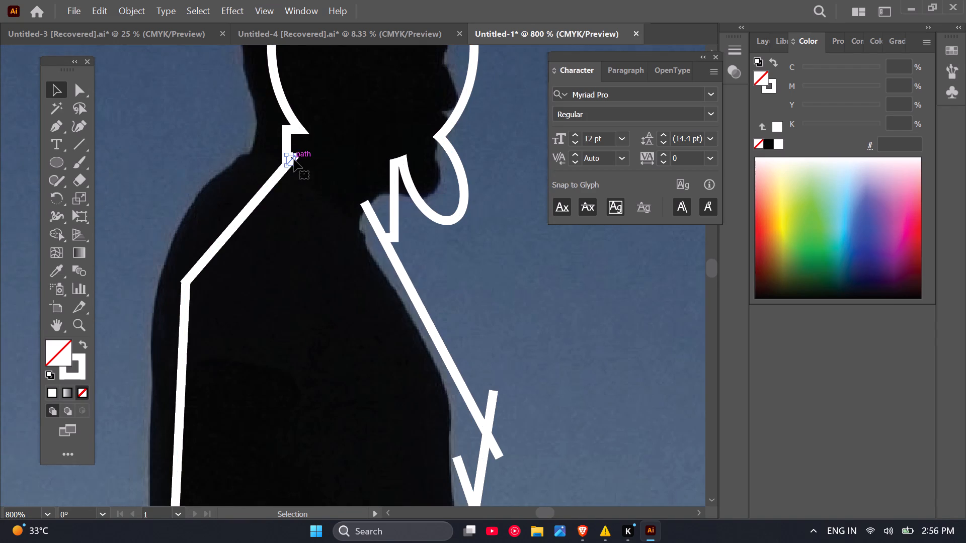
key("BackSpace")
Delete the leftover line end where the front of the rider's neck meets the chest line.
scroll(284, 180, "down", 2)
scroll(292, 139, "up", 3)
scroll(278, 189, "down", 2)
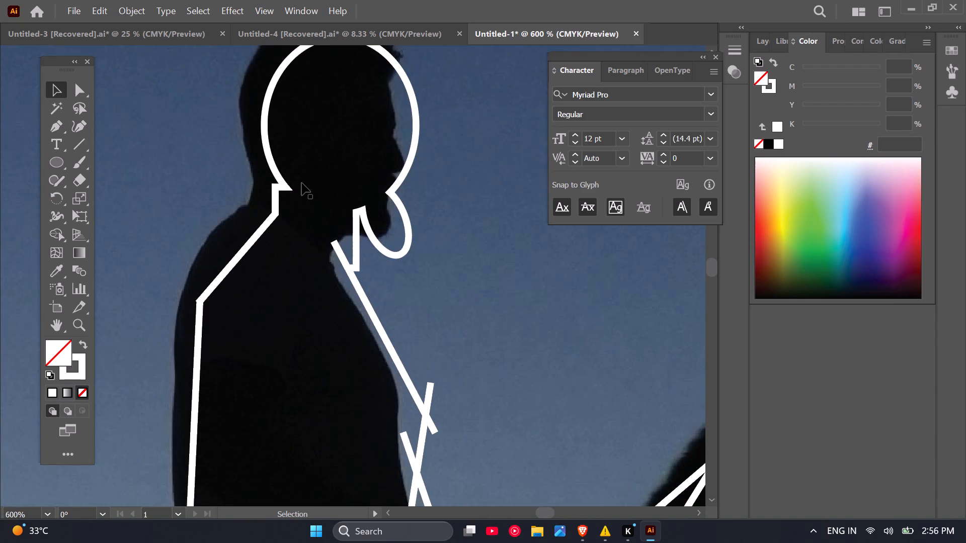
scroll(303, 167, "down", 2)
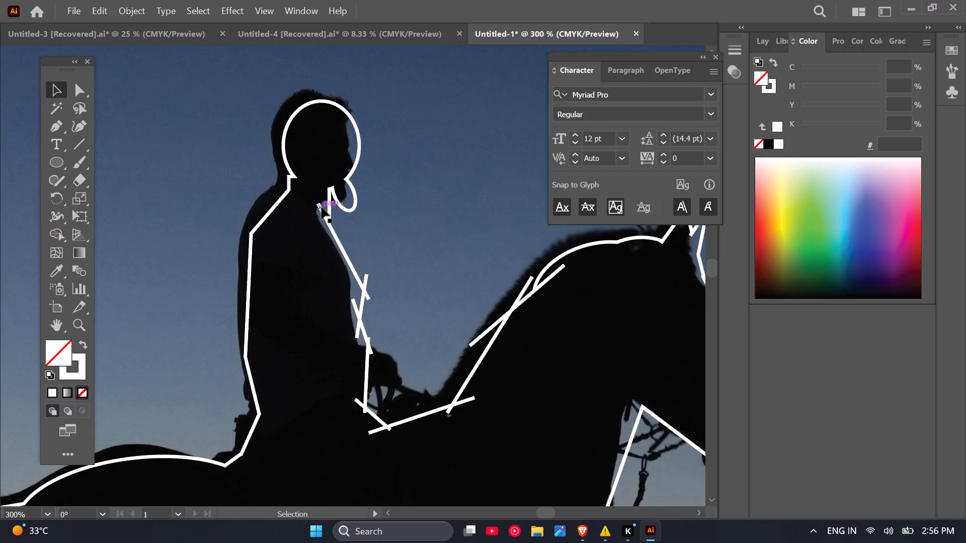
left_click(321, 207)
key("BackSpace")
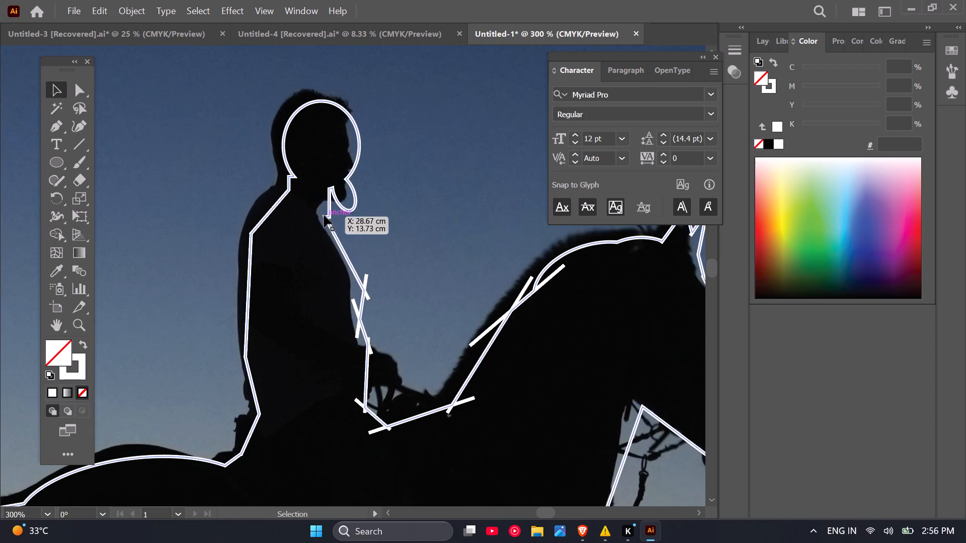
Select the merged outline and examine the whole horse-and-rider silhouette for remaining leftover line ends.
scroll(306, 220, "down", 2)
scroll(324, 202, "up", 4)
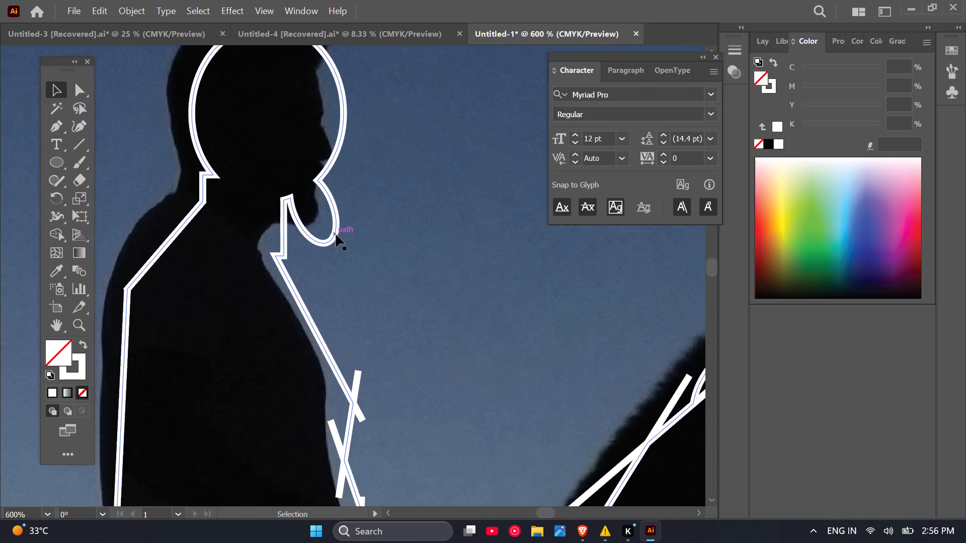
left_click(334, 236)
left_click(331, 239)
scroll(320, 241, "down", 3)
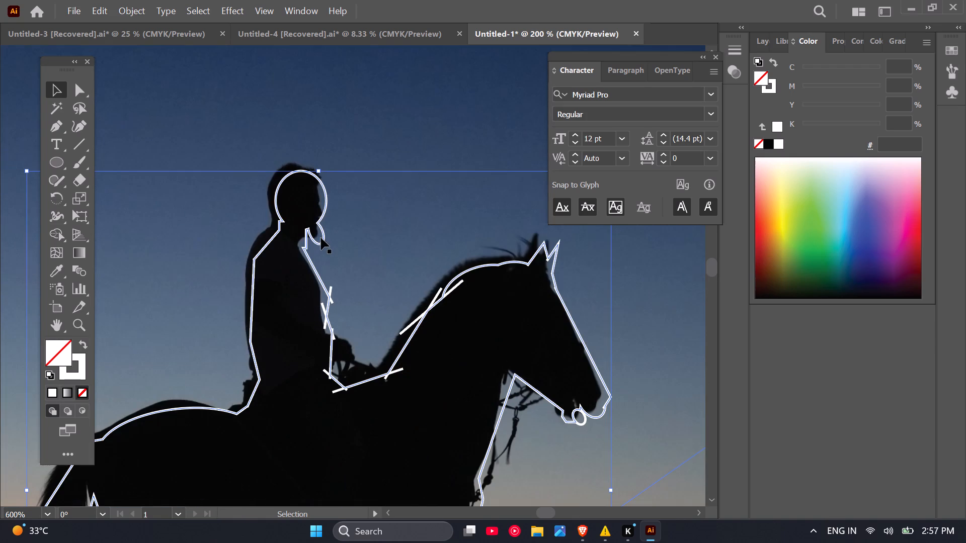
scroll(326, 149, "down", 6)
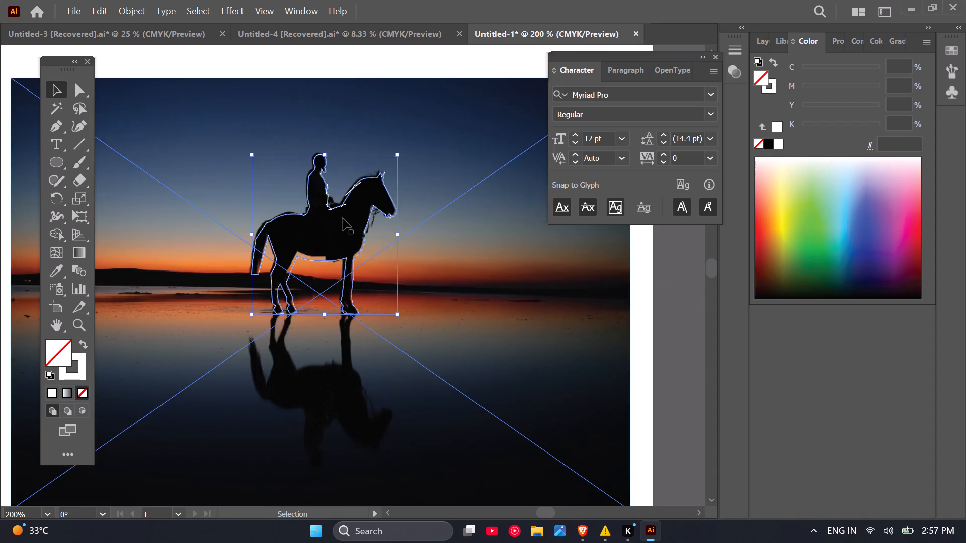
scroll(340, 217, "up", 6)
scroll(332, 167, "up", 5)
scroll(356, 276, "down", 4)
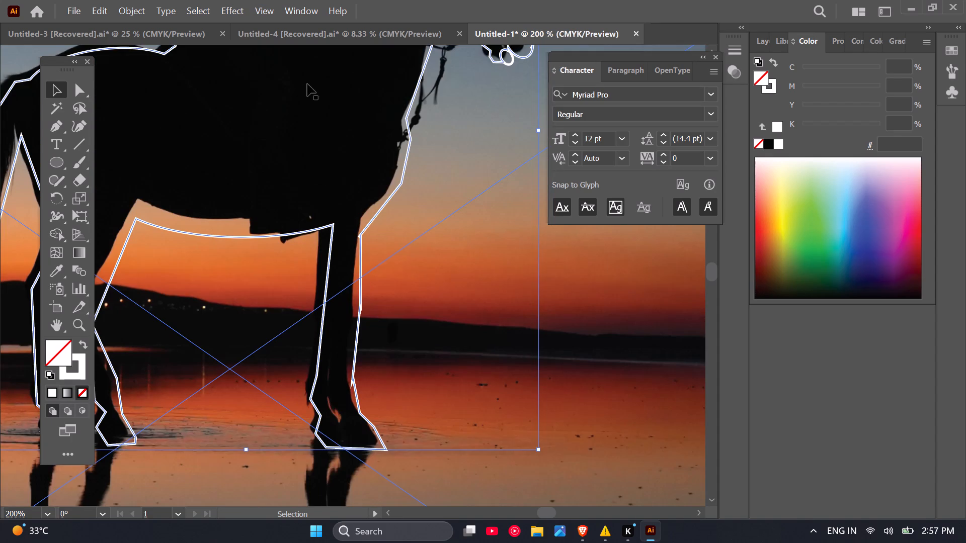
scroll(330, 184, "down", 5)
scroll(333, 131, "up", 3)
scroll(343, 182, "up", 2)
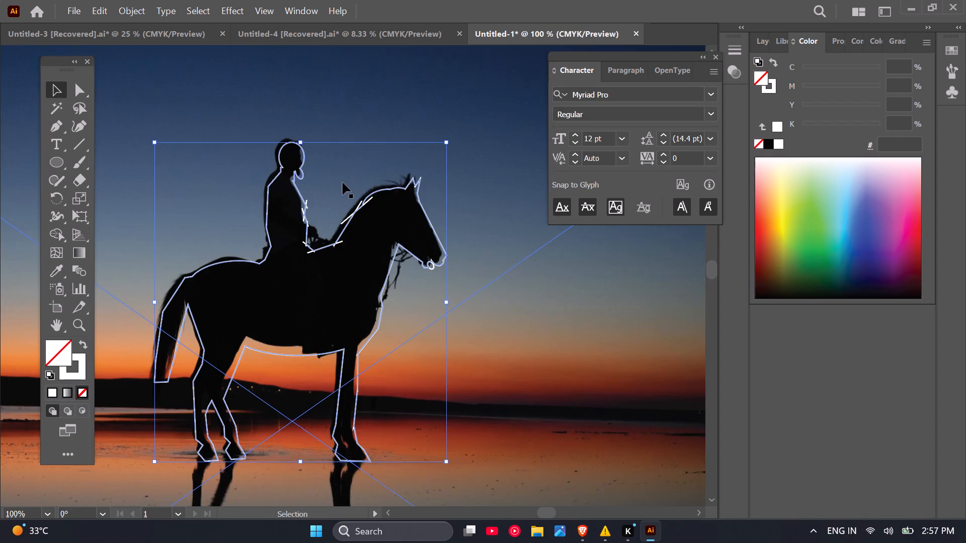
Delete the four leftover line ends at both corners of the saddle line between the rider and the horse's neck.
scroll(332, 320, "up", 4)
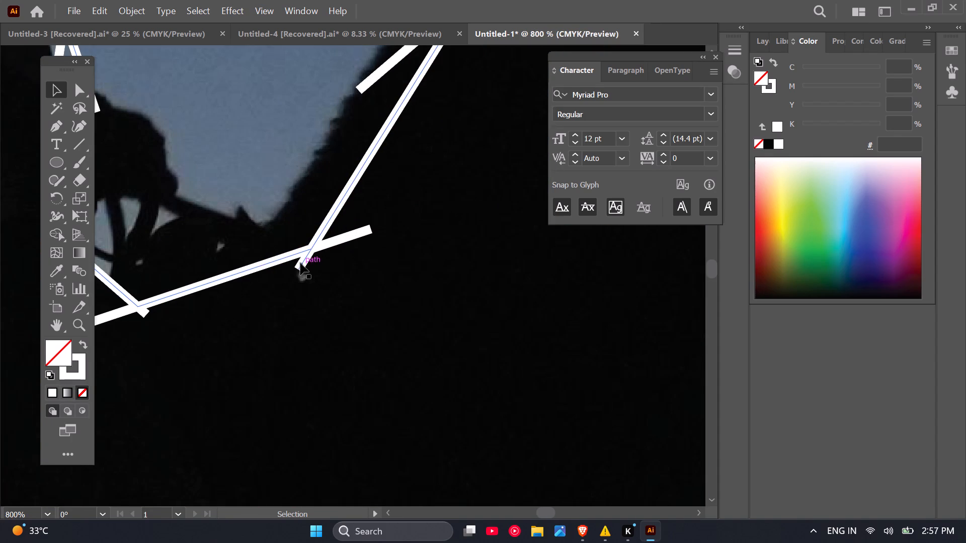
left_click(300, 263)
key("BackSpace")
left_click(143, 311)
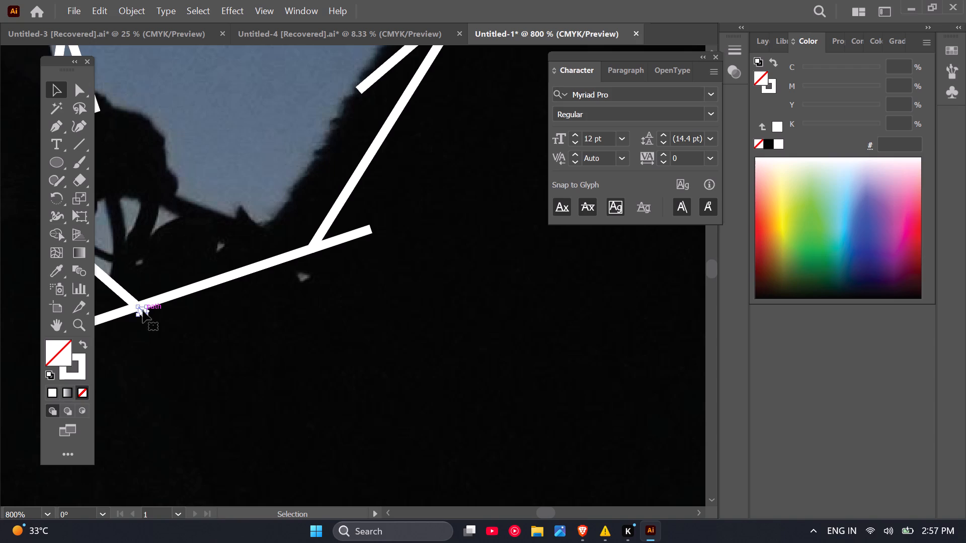
key("BackSpace")
scroll(159, 307, "down", 1)
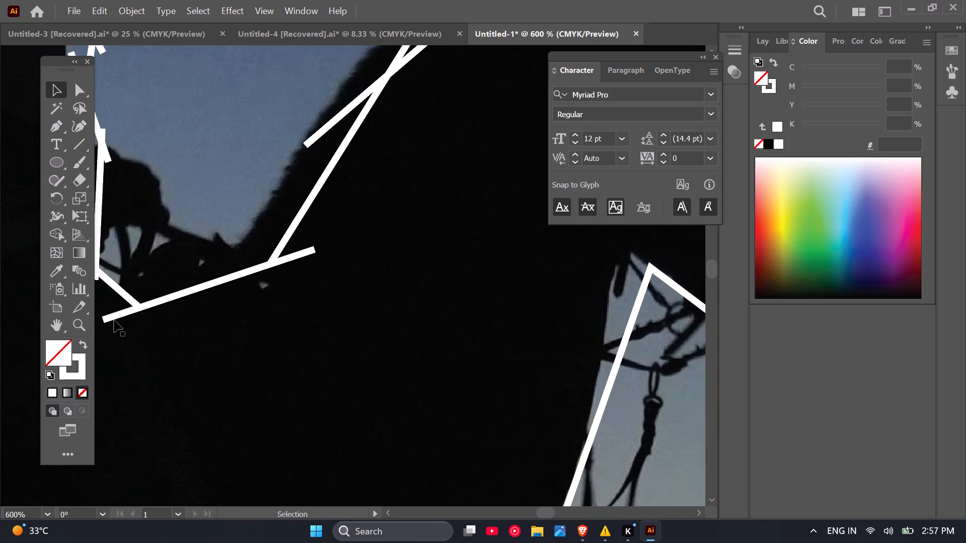
left_click(113, 316)
key("BackSpace")
left_click(303, 254)
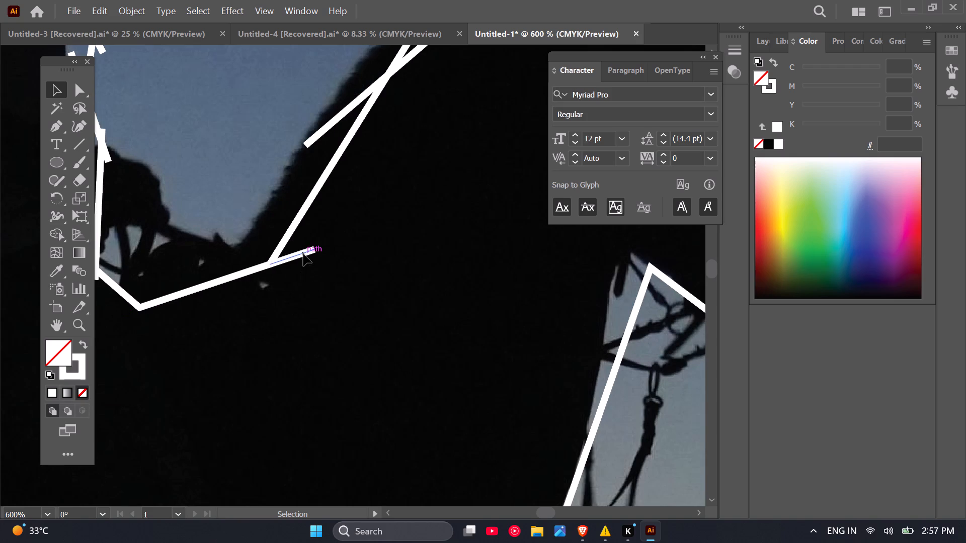
key("BackSpace")
Delete the three leftover line ends along the horse's mane, at the neck crossing and the start of the crest curve.
scroll(306, 293, "down", 2)
left_click(315, 216)
key("BackSpace")
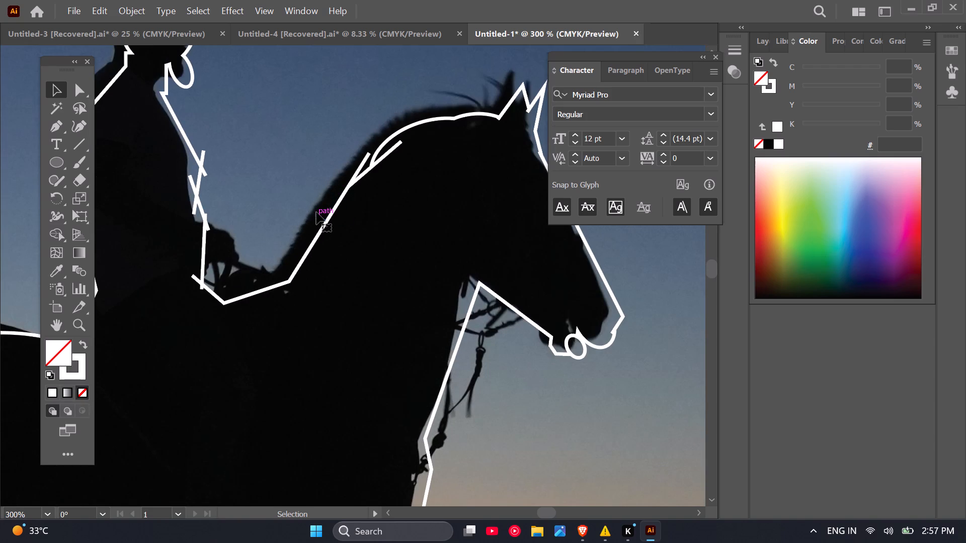
left_click(362, 162)
key("BackSpace")
left_click(388, 153)
key("BackSpace")
Delete the four leftover line ends at the upper and middle crossings on the rider's chest front.
scroll(398, 157, "down", 2)
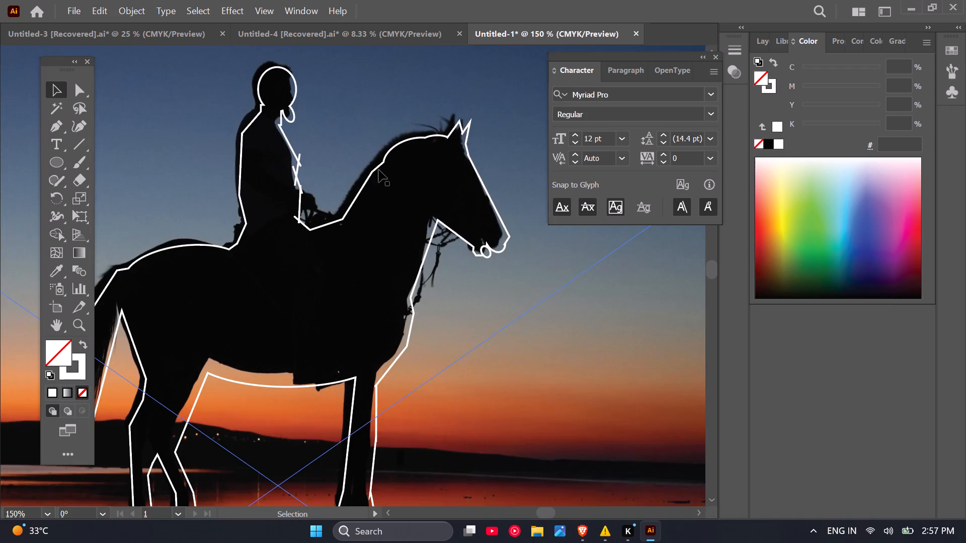
scroll(273, 145, "up", 3)
left_click(345, 166)
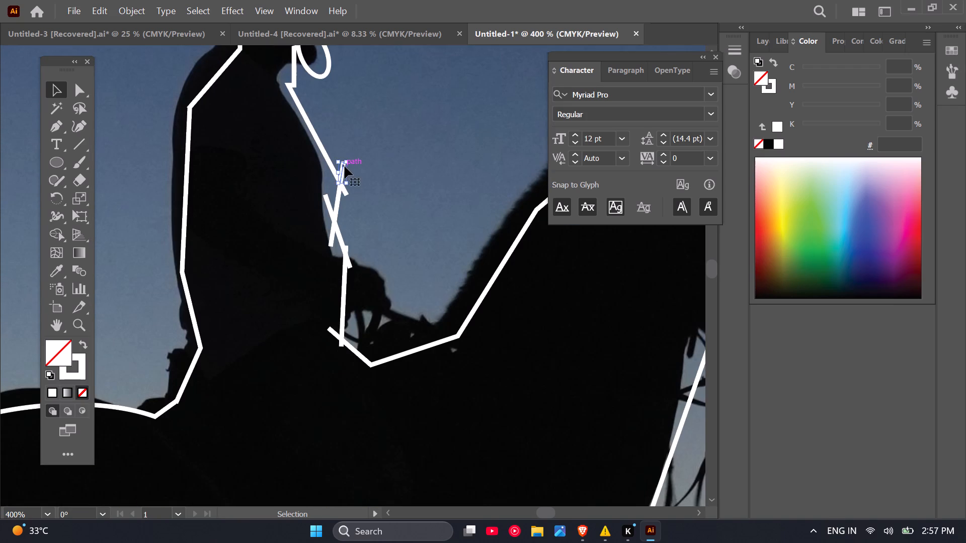
key("BackSpace")
left_click(345, 191)
key("BackSpace")
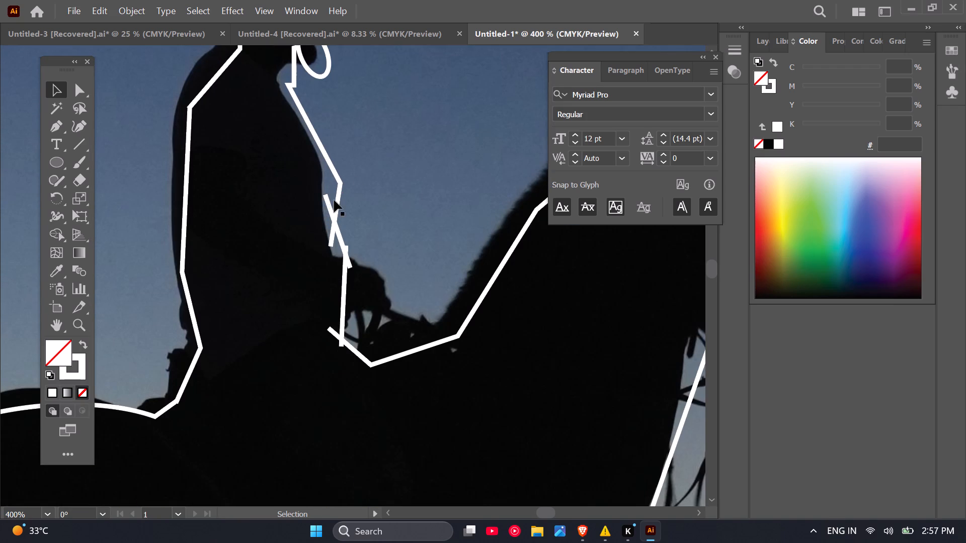
left_click(327, 200)
key("BackSpace")
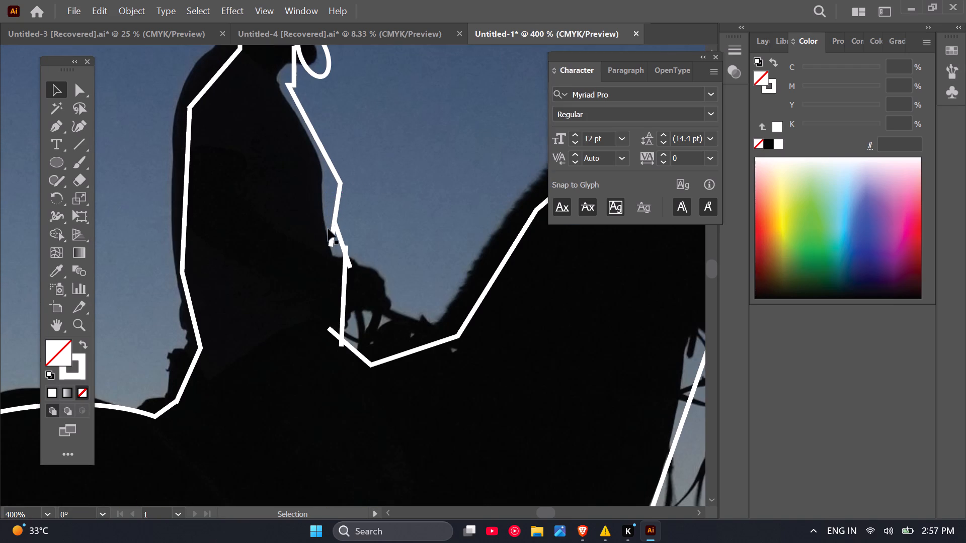
left_click(332, 236)
key("BackSpace")
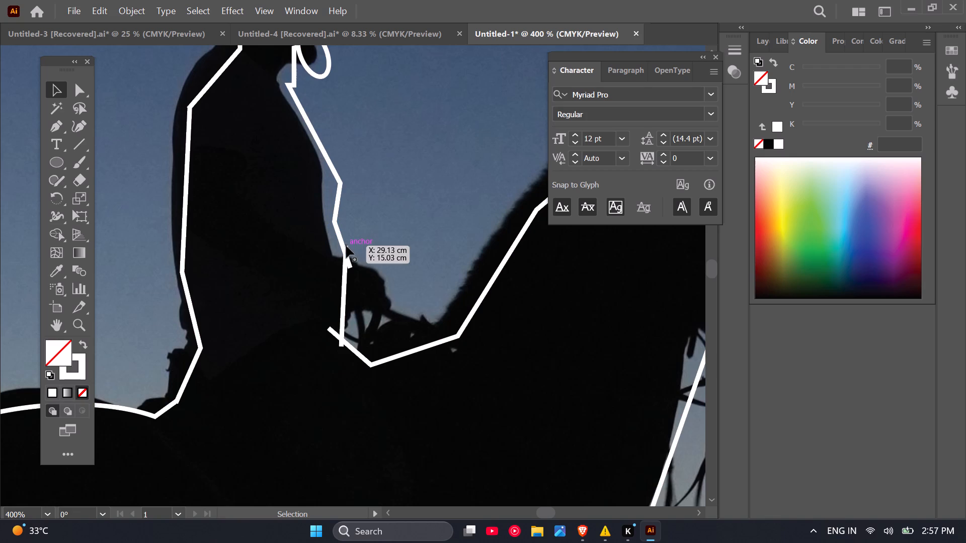
Delete the leftover line end above the lower crossing beside the rider's forearm.
left_click(347, 246)
key("BackSpace")
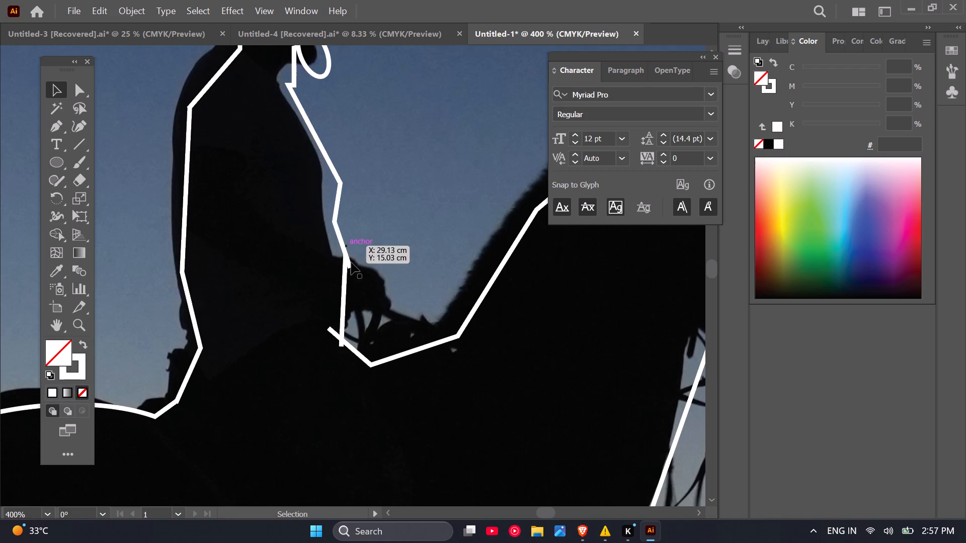
Delete the three leftover line ends at the rider's forearm crossing and at the corner where the rider's front meets the saddle line.
left_click(349, 262)
key("BackSpace")
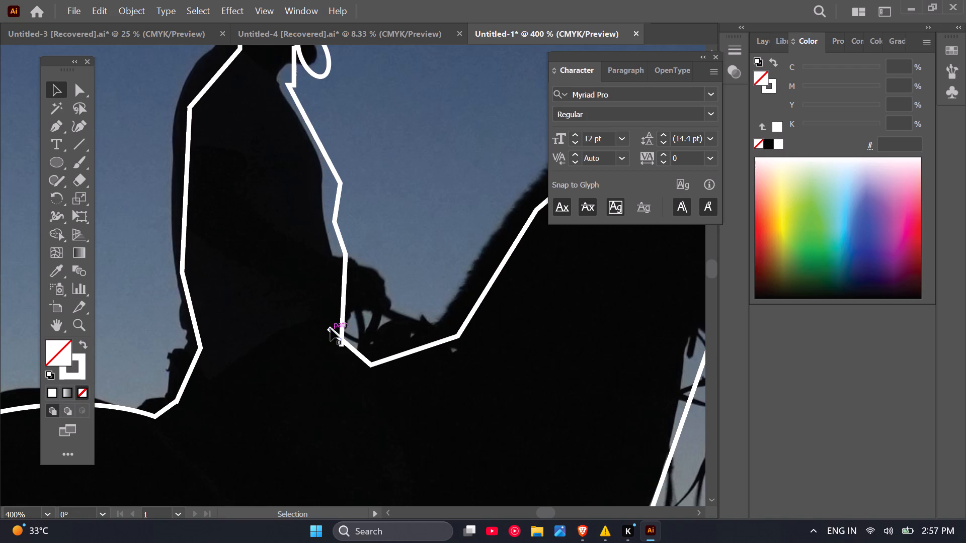
key("BackSpace")
left_click(331, 329)
left_click(331, 329)
key("BackSpace")
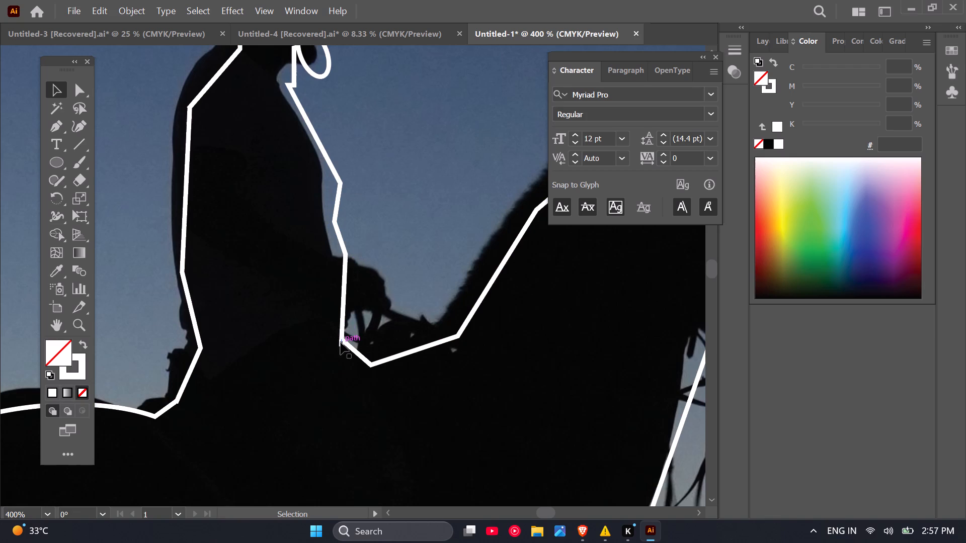
left_click(340, 342)
key("BackSpace")
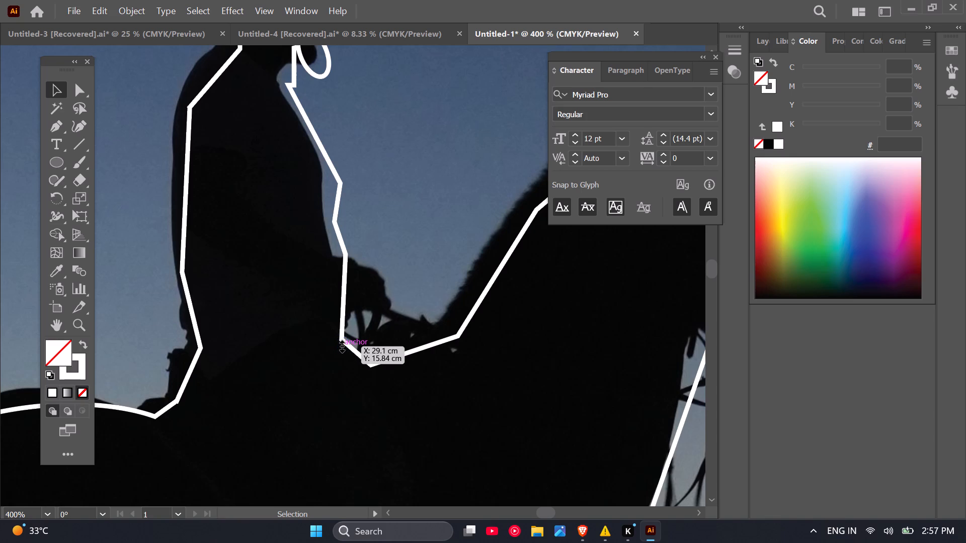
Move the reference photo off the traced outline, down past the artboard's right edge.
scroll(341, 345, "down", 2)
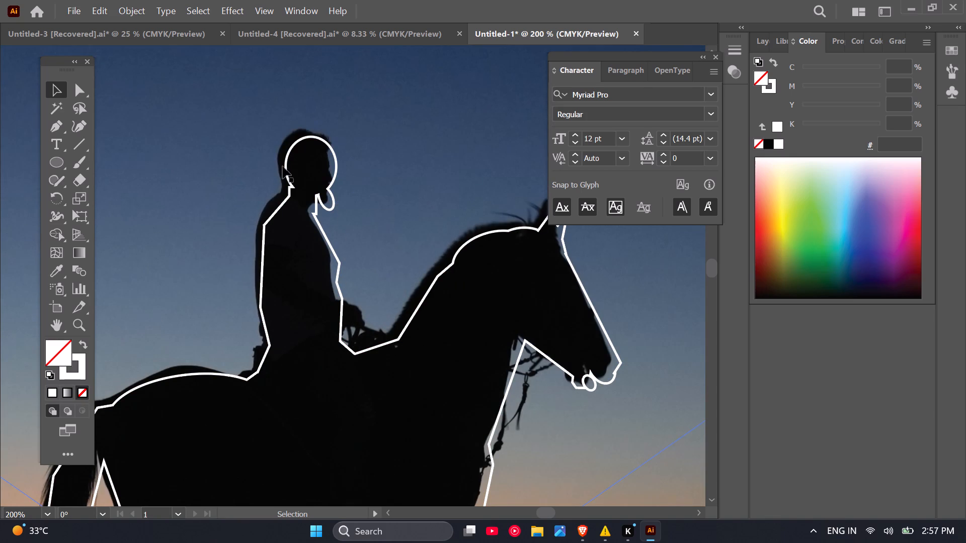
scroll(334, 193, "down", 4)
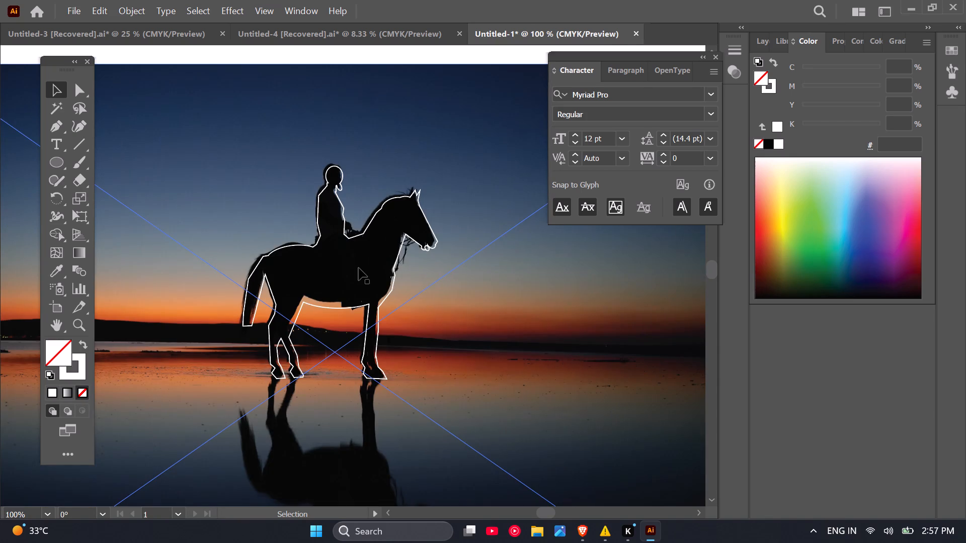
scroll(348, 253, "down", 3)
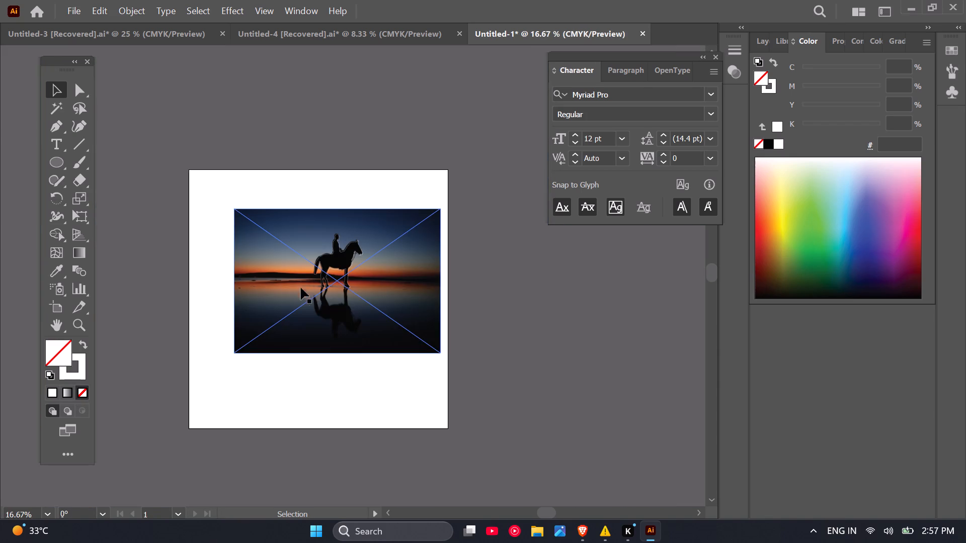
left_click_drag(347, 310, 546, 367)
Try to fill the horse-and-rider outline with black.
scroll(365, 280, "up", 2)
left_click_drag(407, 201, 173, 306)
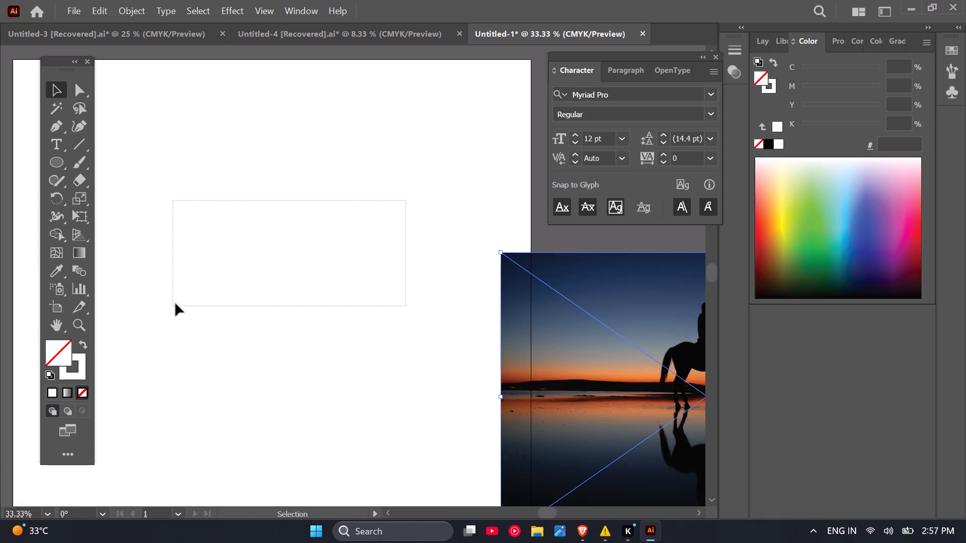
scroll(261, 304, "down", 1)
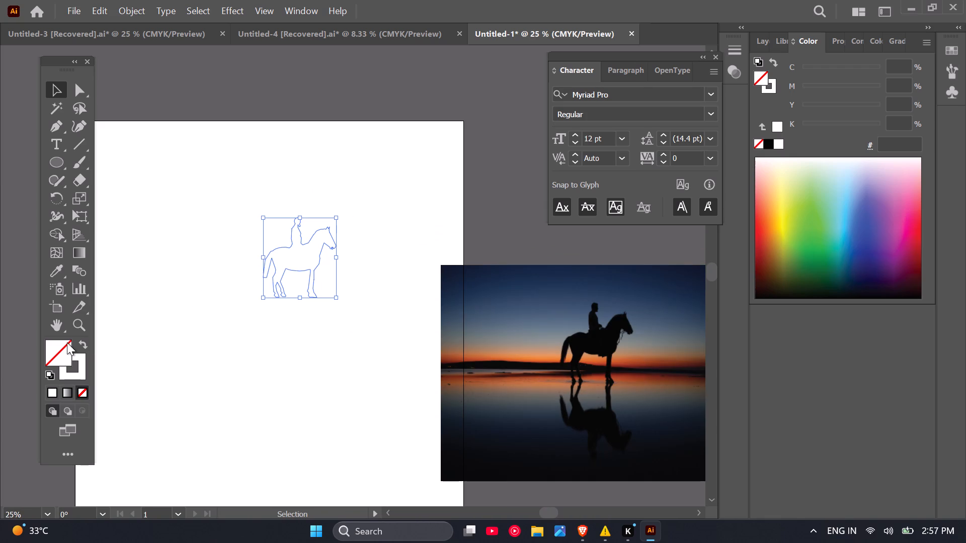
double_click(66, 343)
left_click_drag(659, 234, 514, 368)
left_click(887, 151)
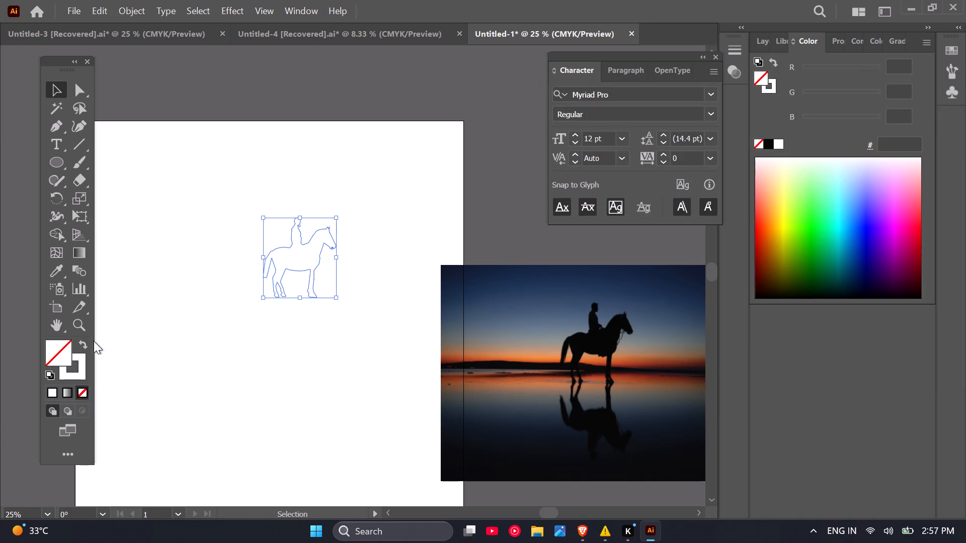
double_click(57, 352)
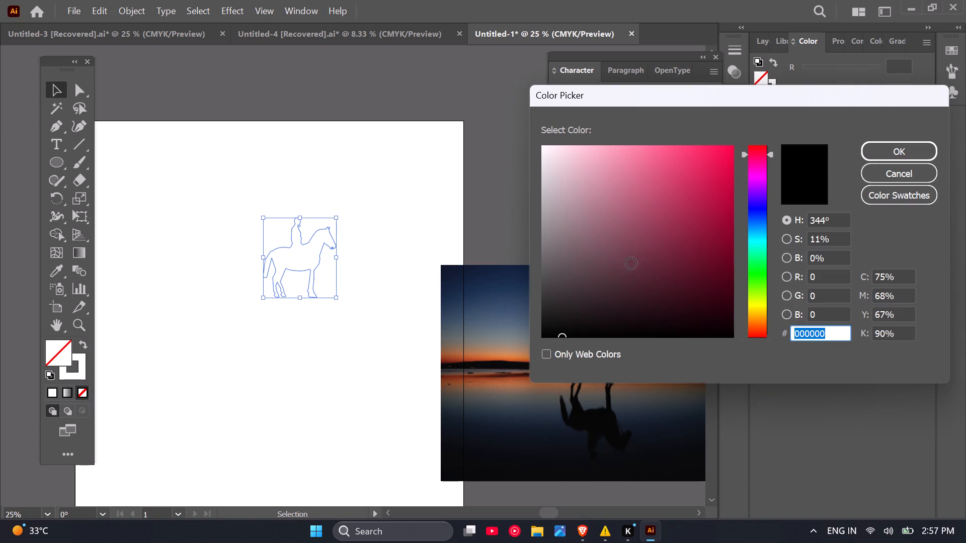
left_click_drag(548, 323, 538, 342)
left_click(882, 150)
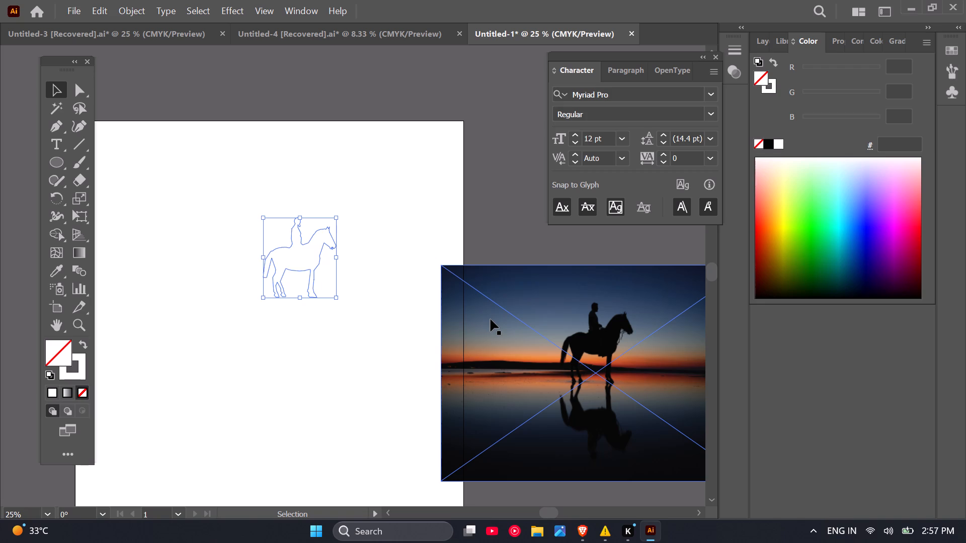
Delete the reference photo overlapping the artboard's edge, keeping the traced outline.
key("BackSpace")
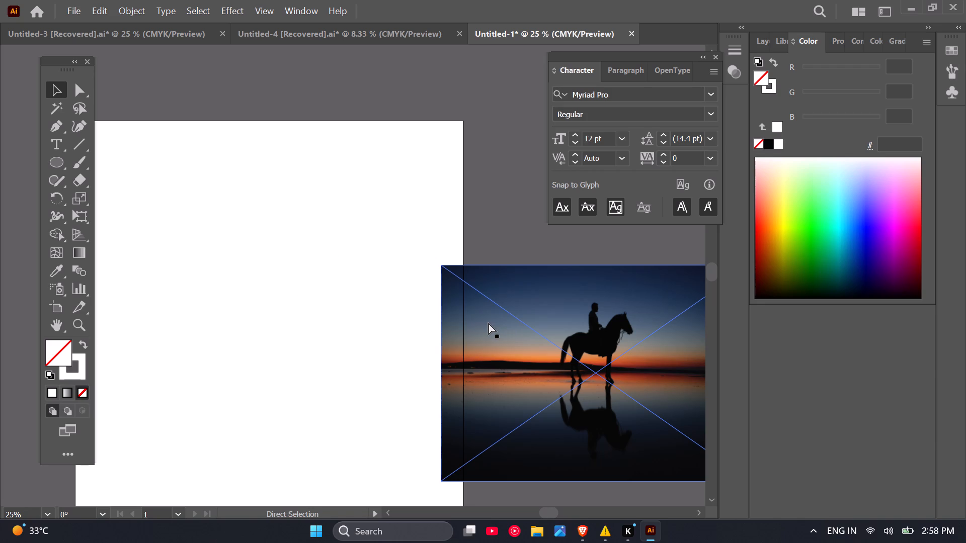
key("ctrl+z")
scroll(436, 392, "down", 2)
left_click(488, 229)
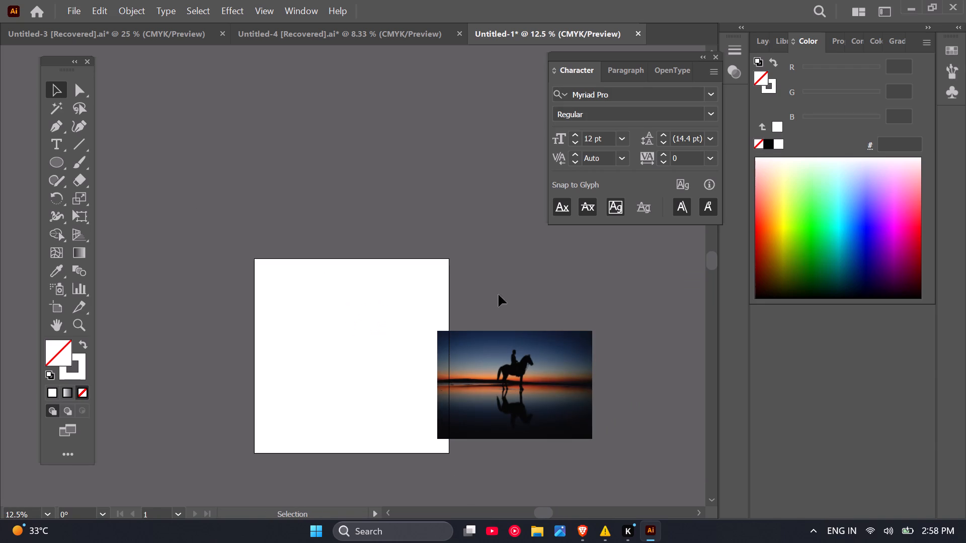
left_click(494, 365)
key("BackSpace")
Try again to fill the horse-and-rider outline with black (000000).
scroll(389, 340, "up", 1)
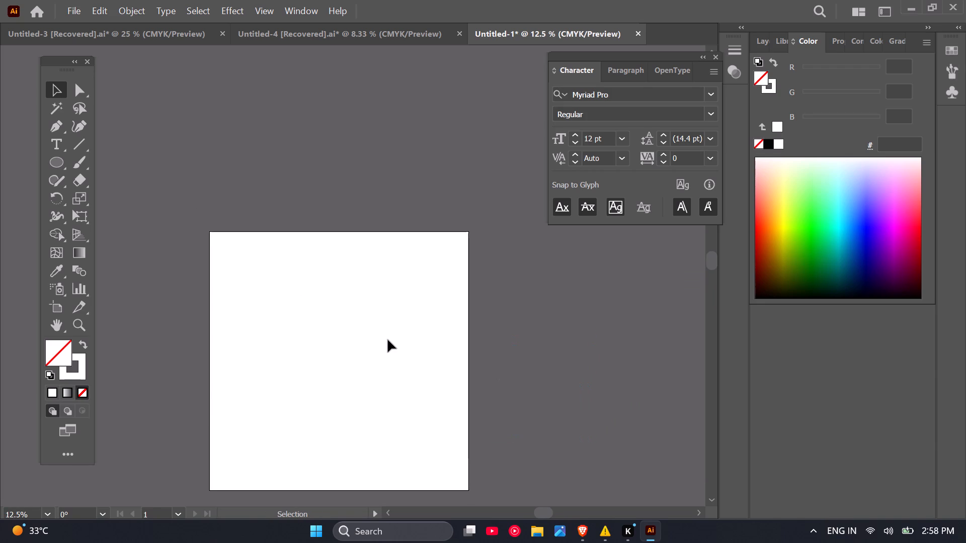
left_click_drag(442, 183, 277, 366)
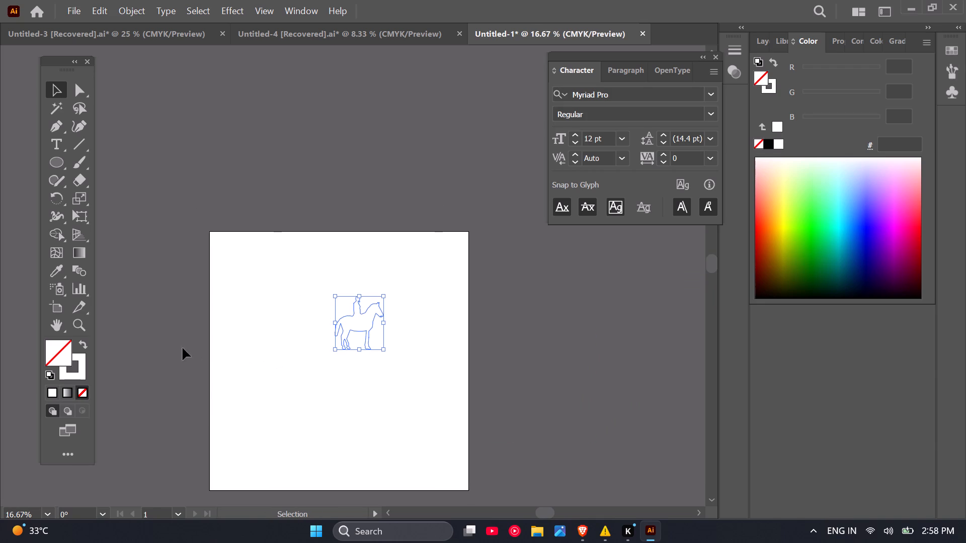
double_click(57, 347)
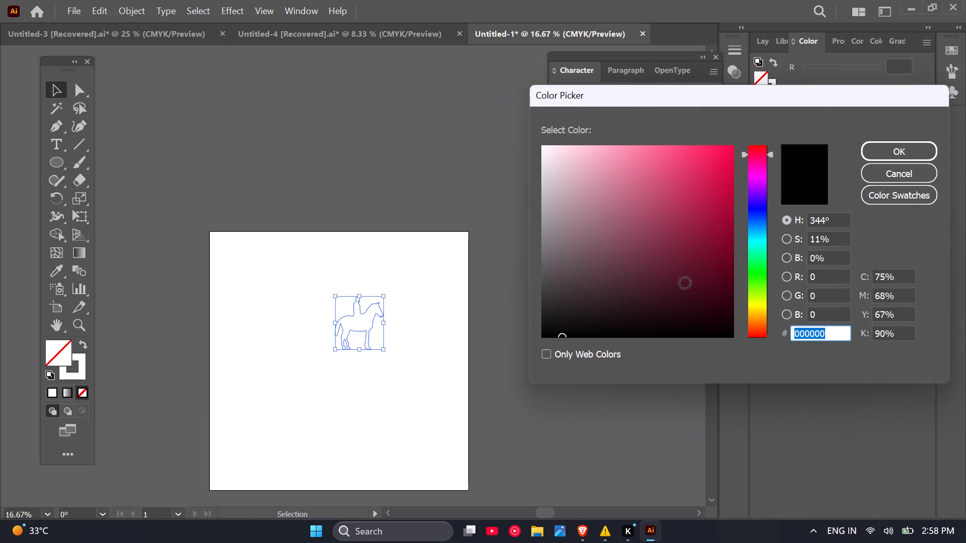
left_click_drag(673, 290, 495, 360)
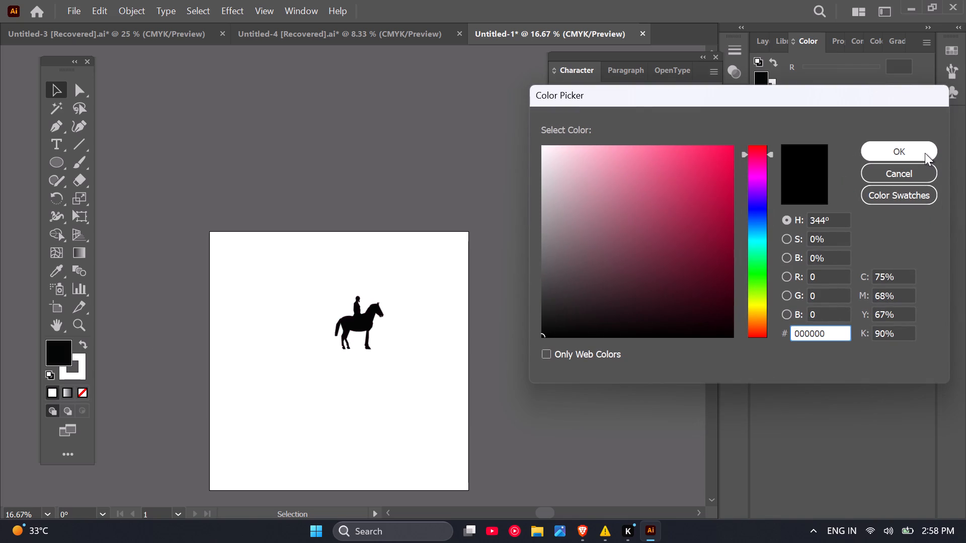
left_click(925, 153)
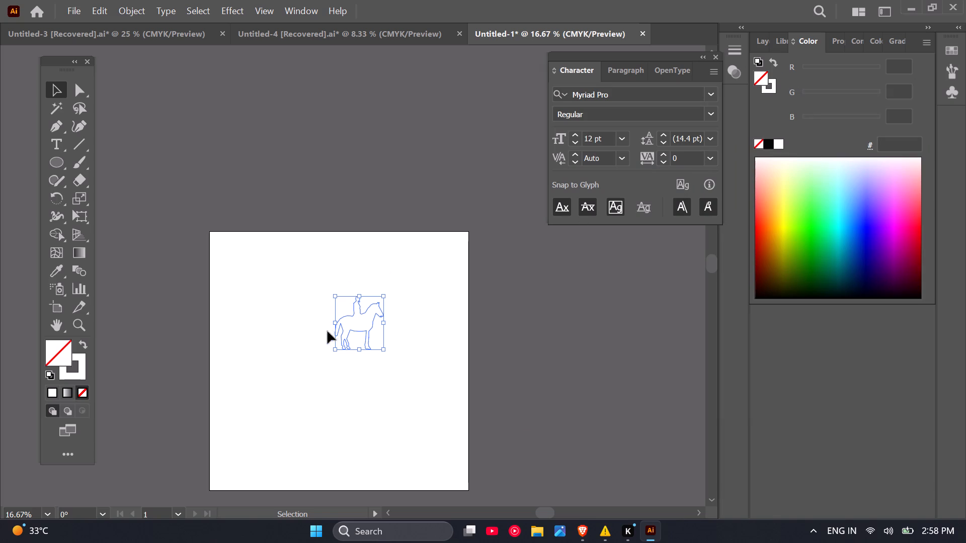
Move the horse-and-rider outline about 30 cm off the artboard onto the grey canvas beside it.
left_click_drag(356, 317, 554, 342)
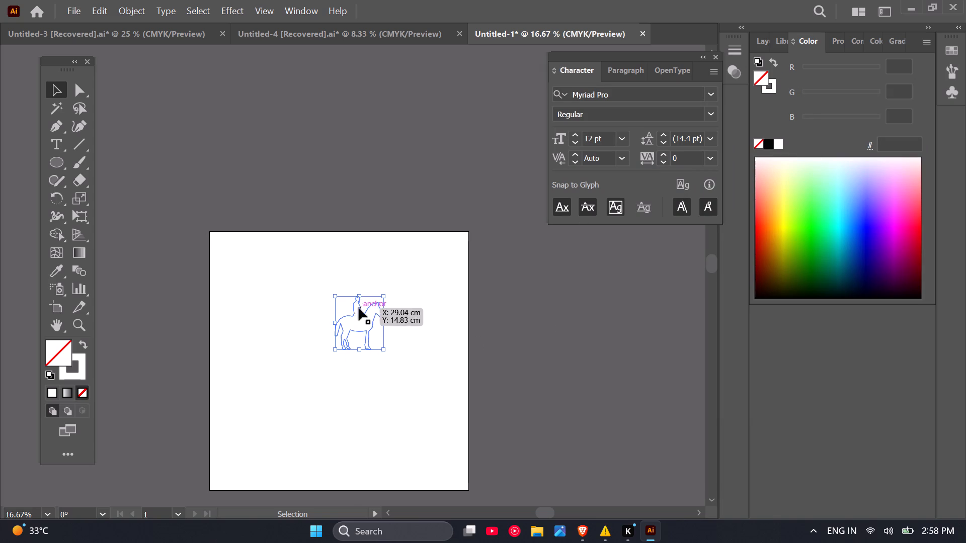
left_click_drag(366, 339, 524, 349)
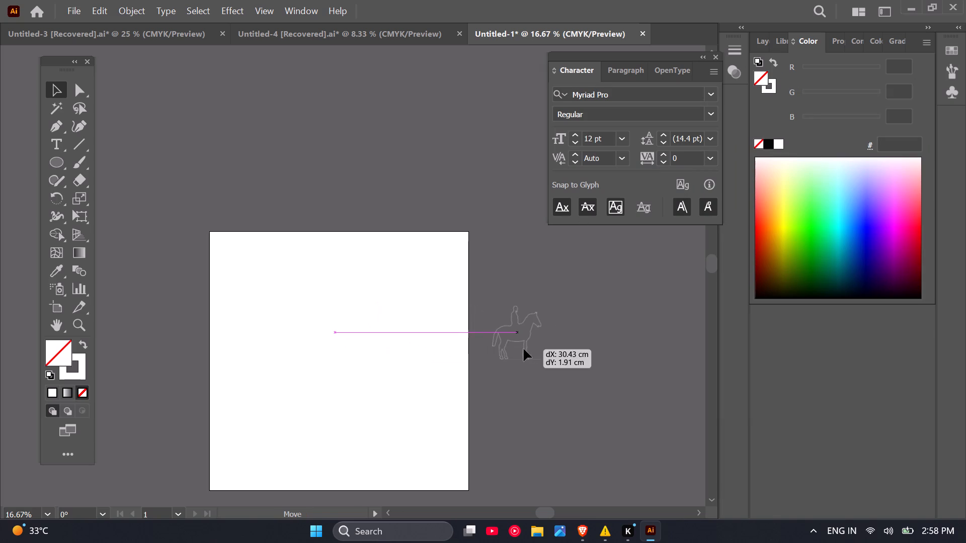
left_click_drag(524, 349, 527, 349)
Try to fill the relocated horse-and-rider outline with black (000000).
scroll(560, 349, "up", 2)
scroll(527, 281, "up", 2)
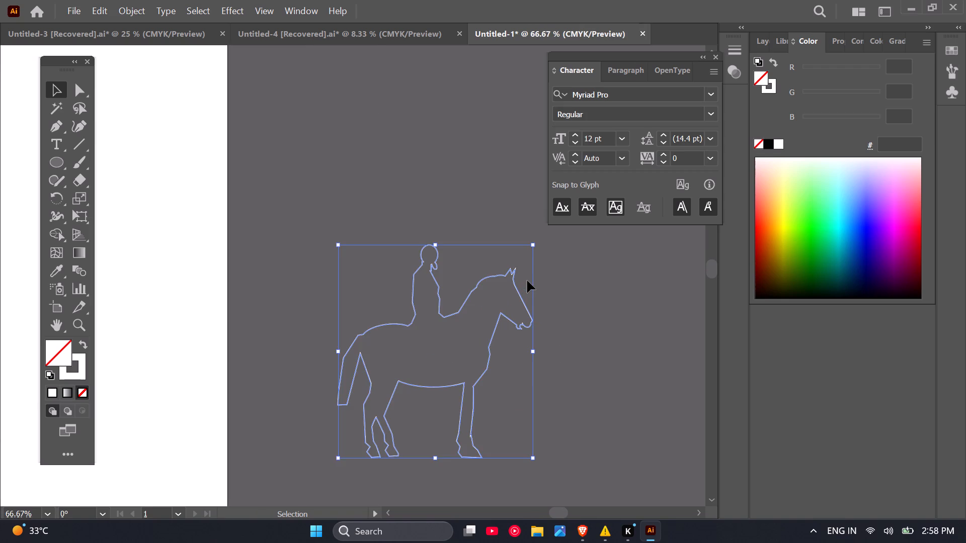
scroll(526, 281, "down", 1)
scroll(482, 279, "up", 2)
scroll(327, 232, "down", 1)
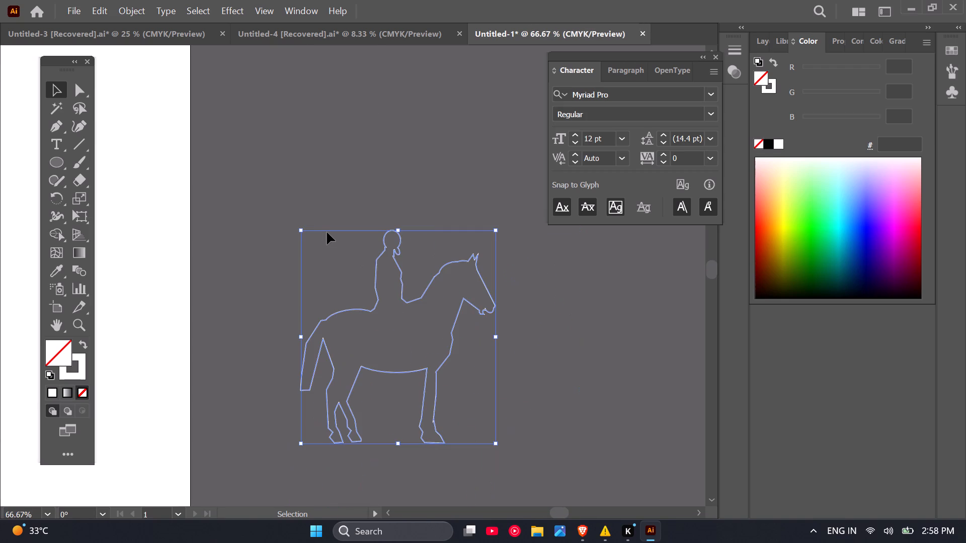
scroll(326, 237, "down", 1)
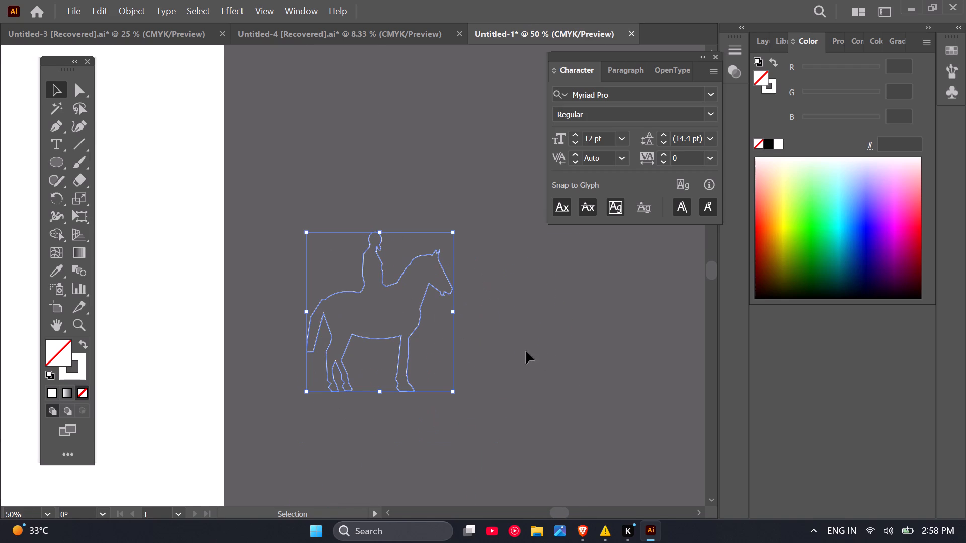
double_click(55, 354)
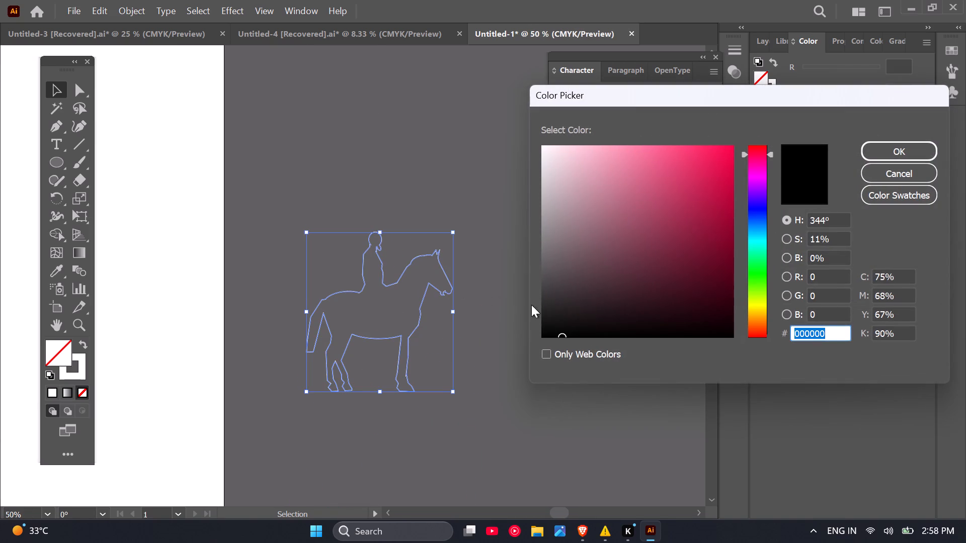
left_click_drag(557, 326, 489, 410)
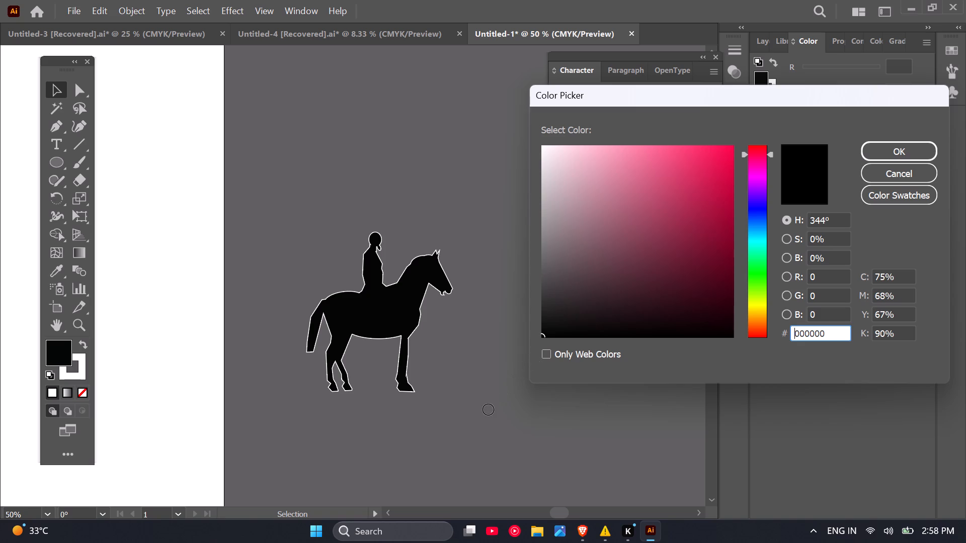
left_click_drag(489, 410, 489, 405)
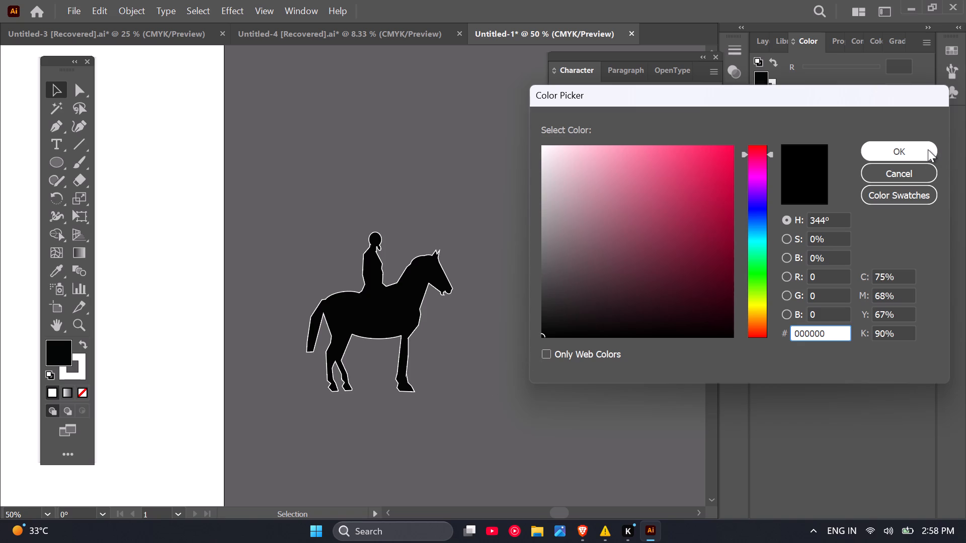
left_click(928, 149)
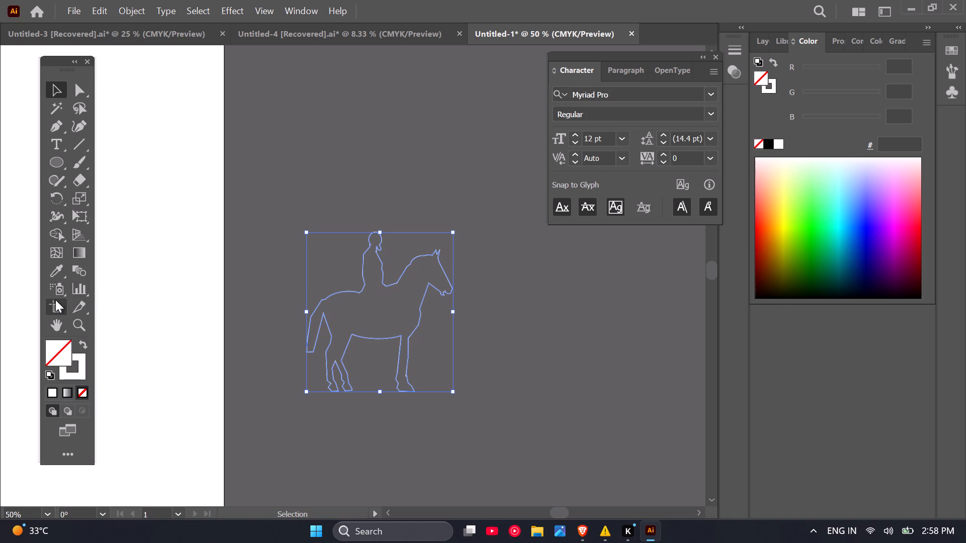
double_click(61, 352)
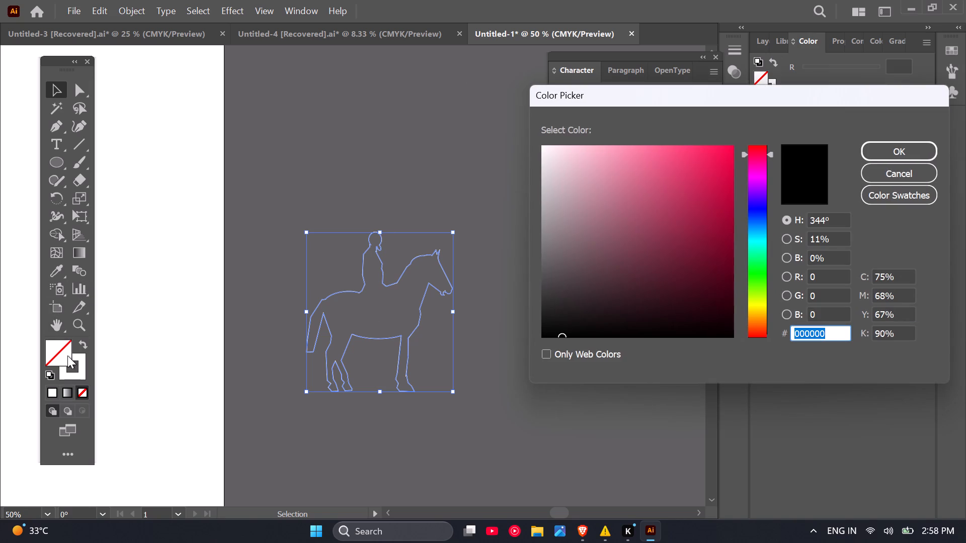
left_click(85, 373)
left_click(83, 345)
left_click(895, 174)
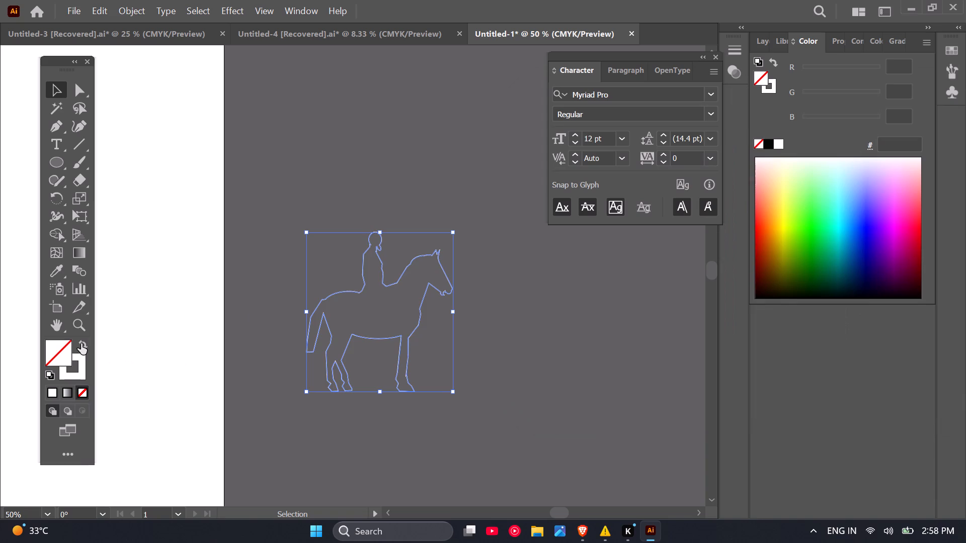
Swap the outline's fill and stroke so the silhouette has a white fill and no stroke.
left_click(81, 343)
left_click(346, 133)
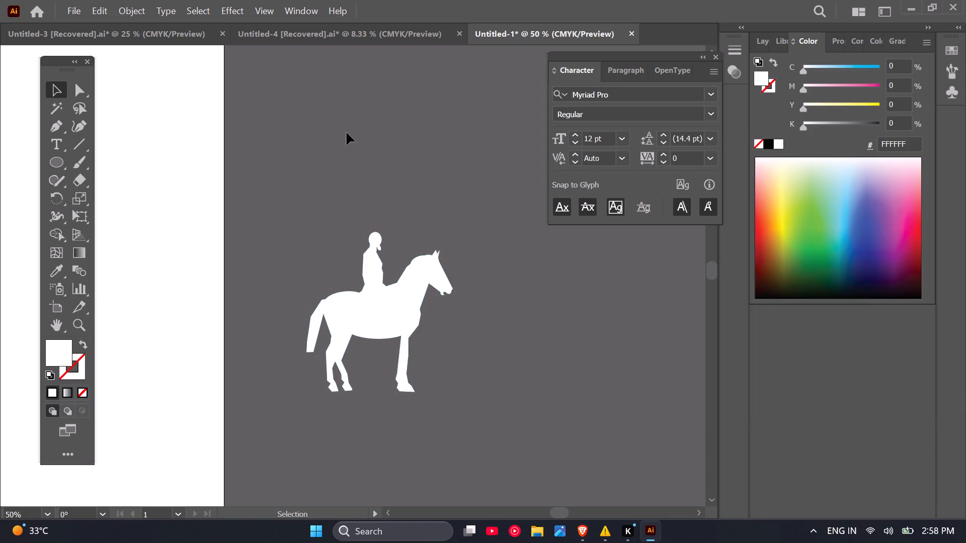
Examine the white horse-and-rider silhouette up close and in relation to the artboard.
scroll(343, 262, "down", 1)
scroll(343, 292, "up", 3)
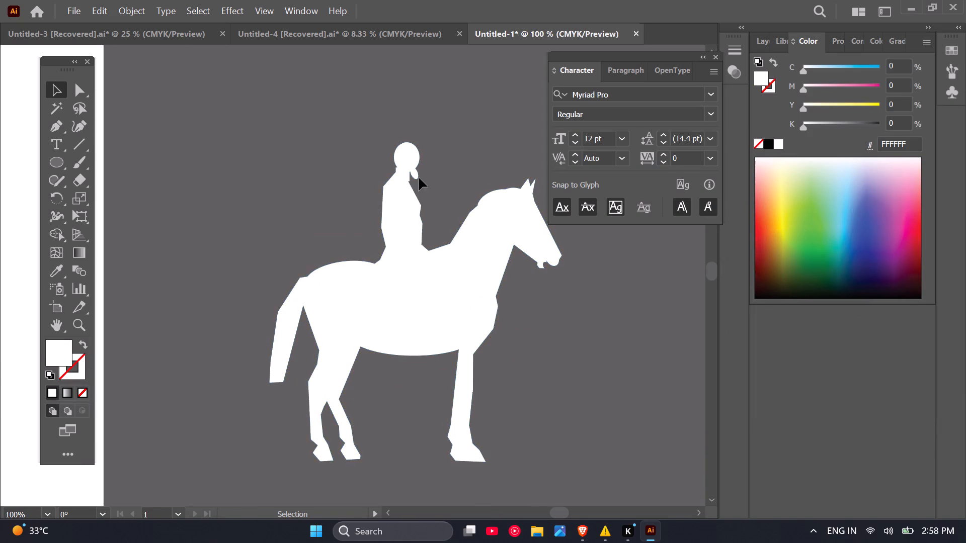
scroll(419, 176, "up", 2)
scroll(315, 168, "down", 3)
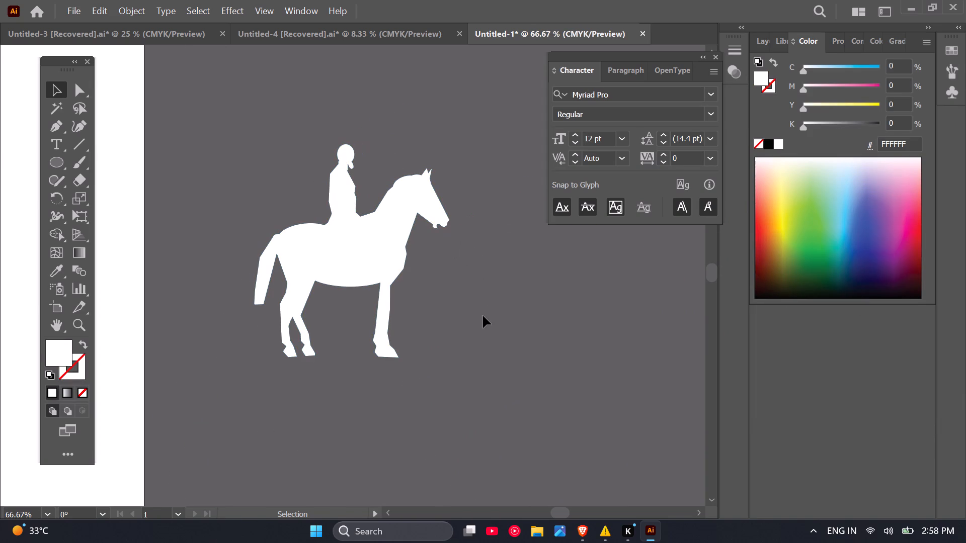
scroll(483, 322, "down", 4)
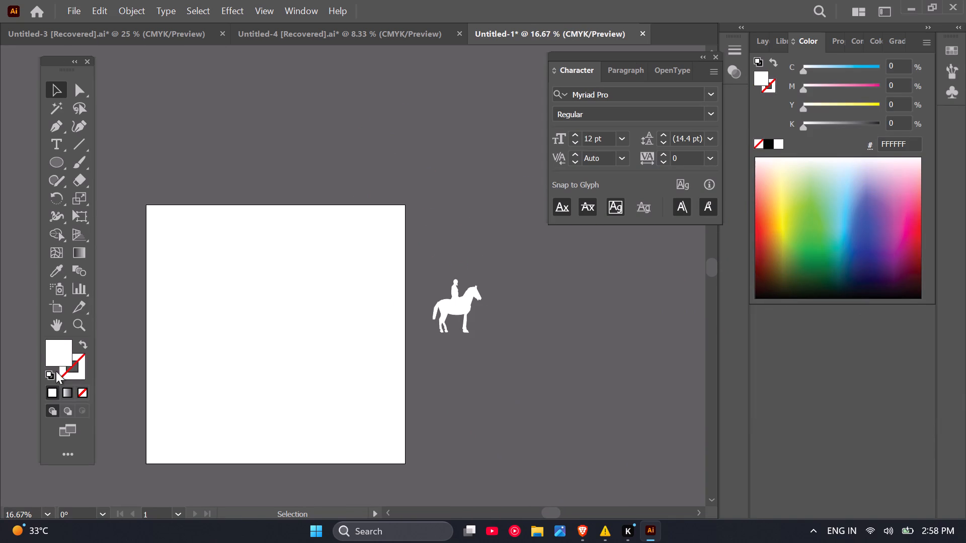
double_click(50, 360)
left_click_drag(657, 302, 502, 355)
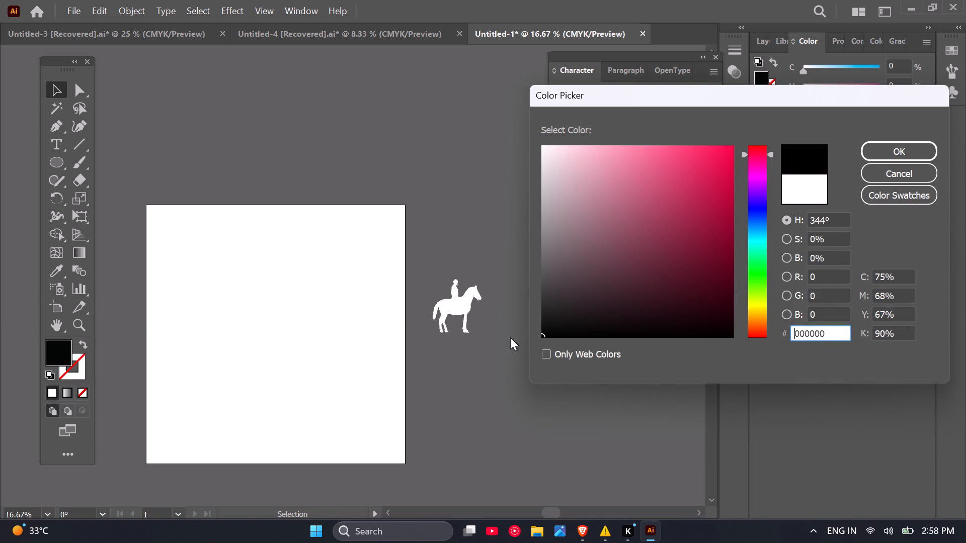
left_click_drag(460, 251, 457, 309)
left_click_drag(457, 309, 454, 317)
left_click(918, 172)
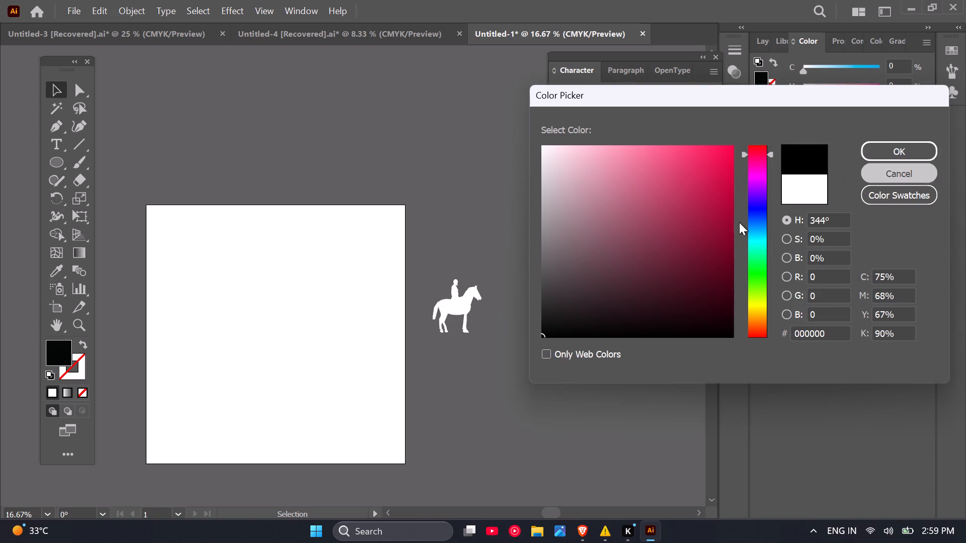
Select the horse-and-rider silhouette beside the artboard and fill it with black (000000).
left_click_drag(479, 231, 432, 339)
double_click(56, 340)
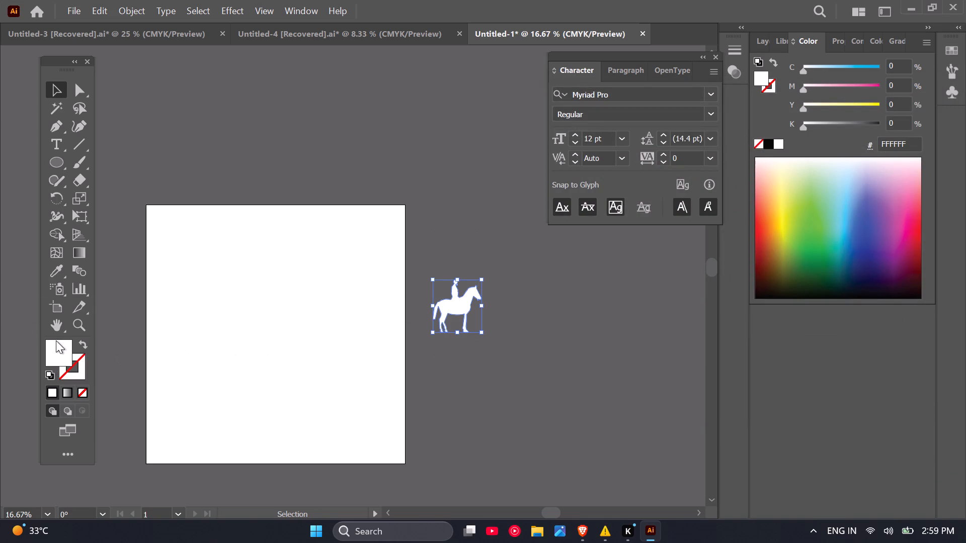
left_click_drag(609, 289, 476, 343)
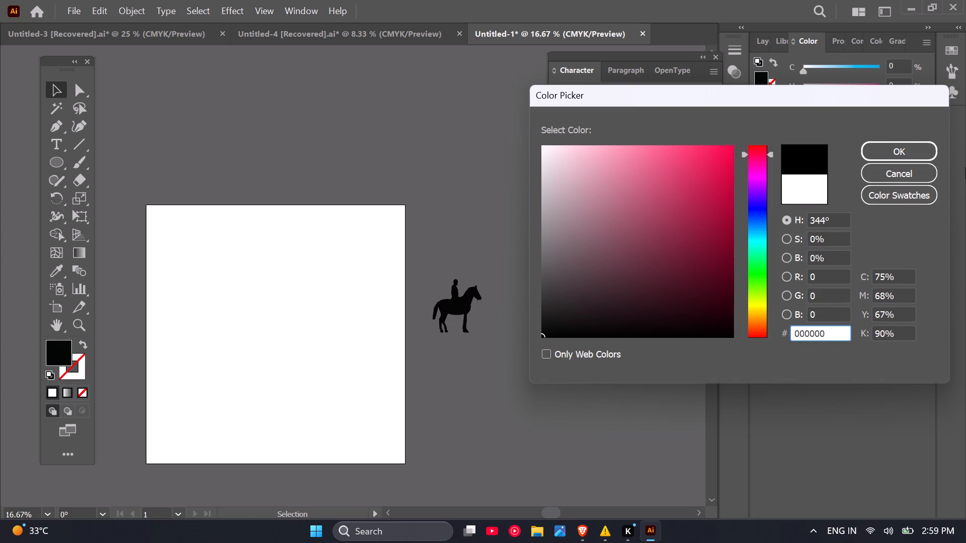
left_click(938, 155)
left_click(930, 152)
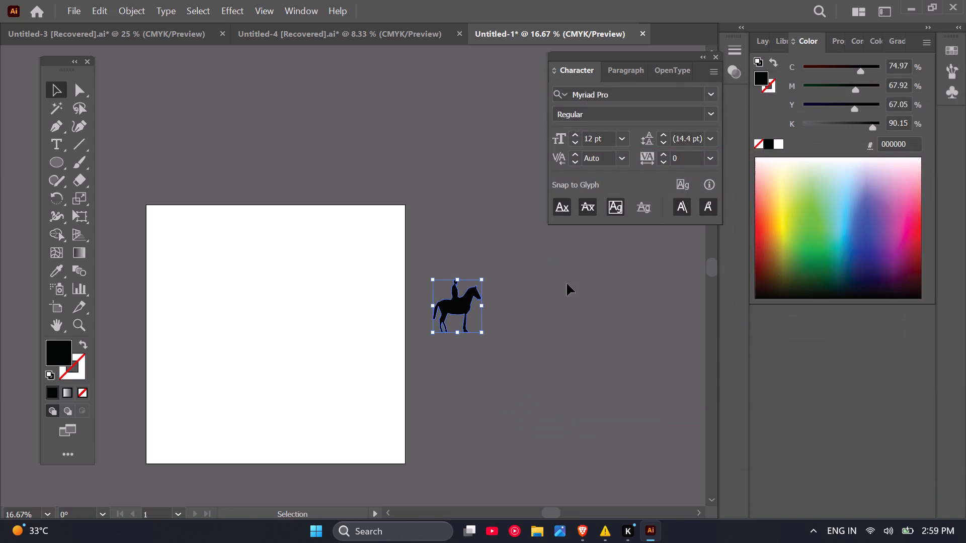
Place the black silhouette on the artboard, enlarged to about half the artboard's width and roughly centred horizontally in its upper part.
left_click_drag(464, 307, 272, 303)
left_click_drag(288, 330, 320, 359)
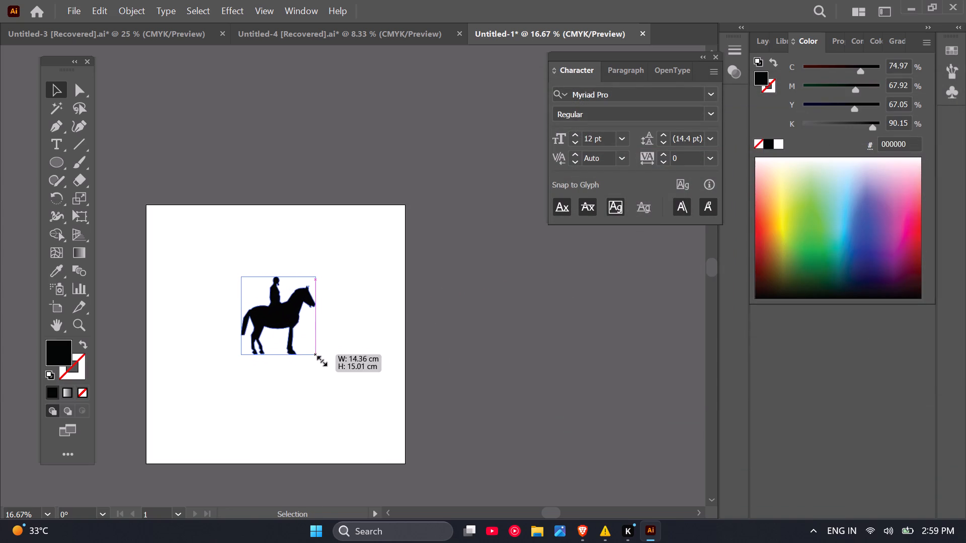
left_click_drag(320, 359, 365, 405)
scroll(425, 289, "down", 2)
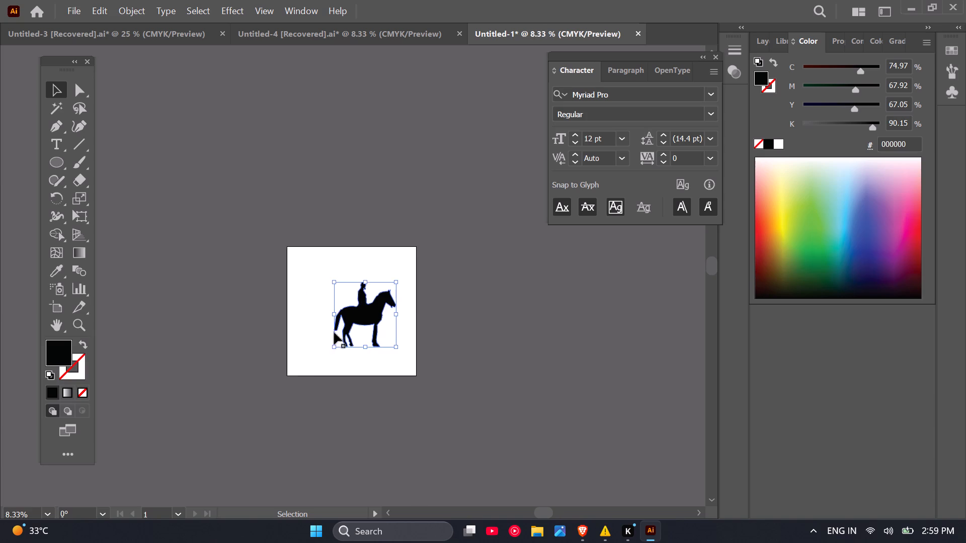
scroll(334, 332, "up", 2)
left_click_drag(401, 302, 379, 265)
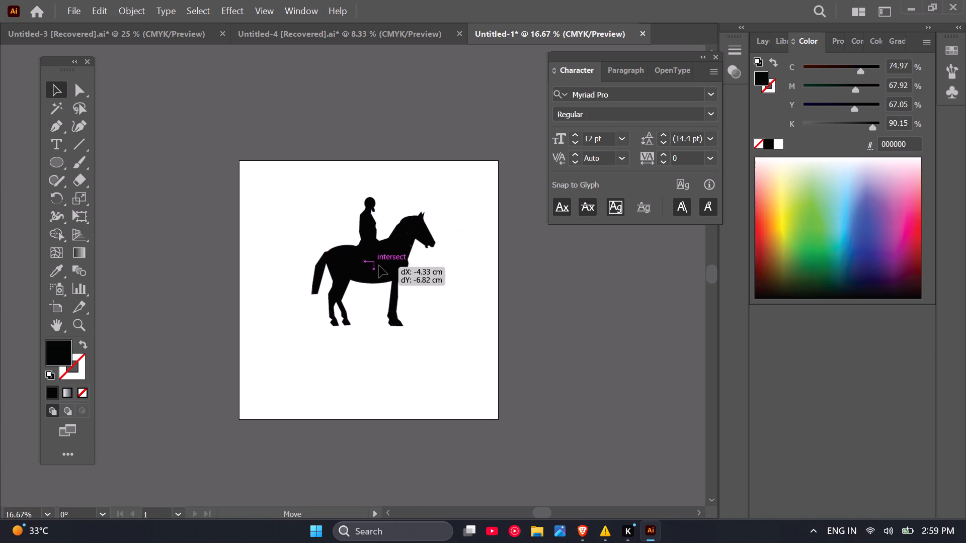
left_click_drag(379, 265, 378, 263)
left_click(550, 328)
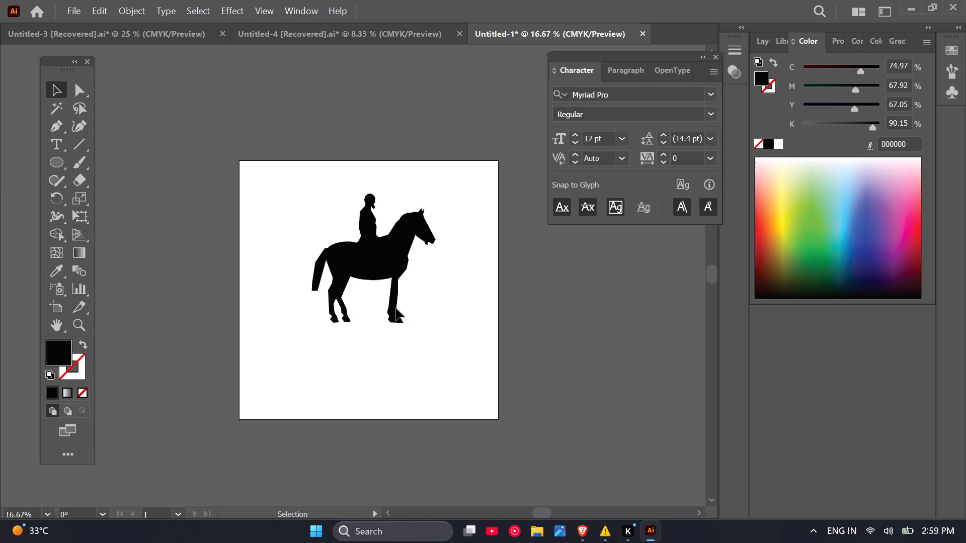
Reshape the beard under the rider's chin with Direct Selection, moving its lowest anchor point up about 0.5 cm and slightly towards the neck.
scroll(402, 295, "up", 2)
scroll(401, 295, "down", 1)
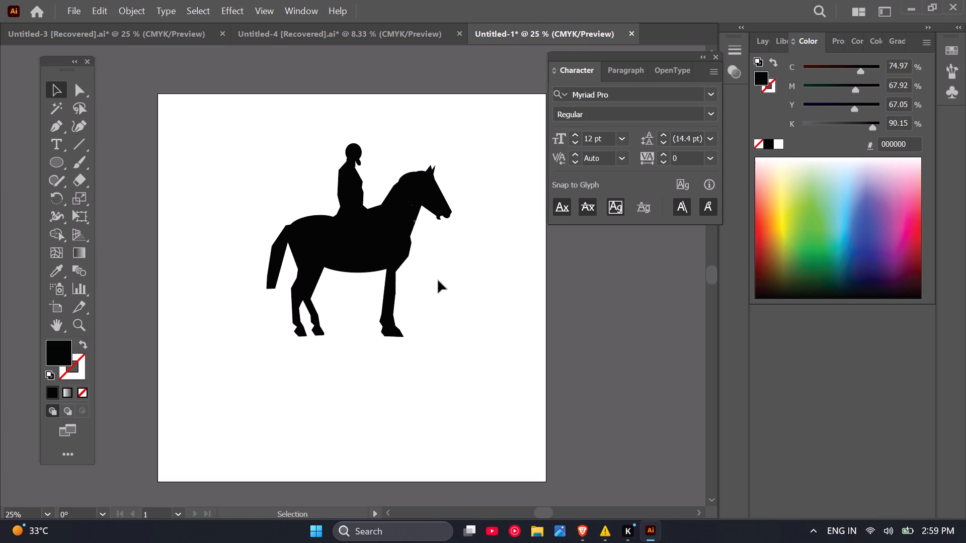
scroll(401, 281, "down", 1)
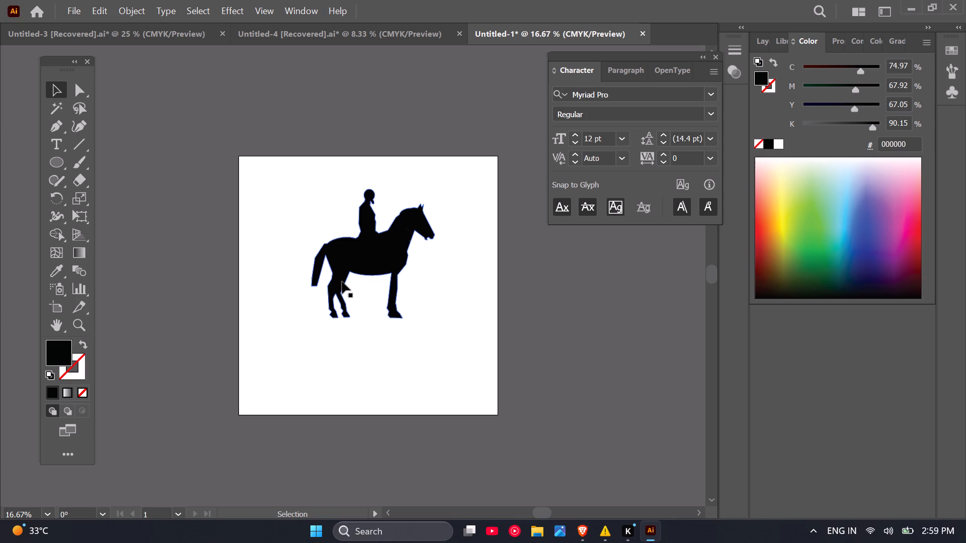
scroll(342, 282, "up", 2)
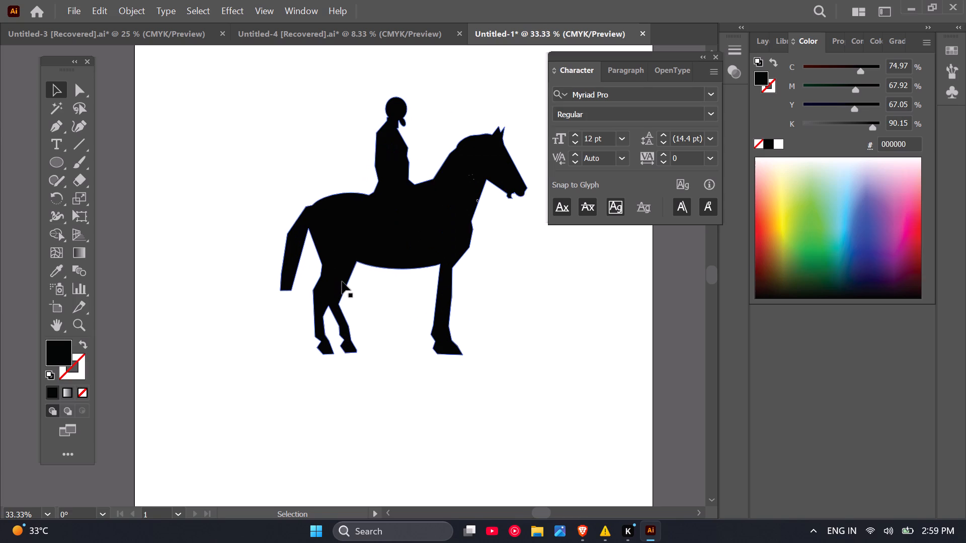
scroll(408, 105, "up", 4)
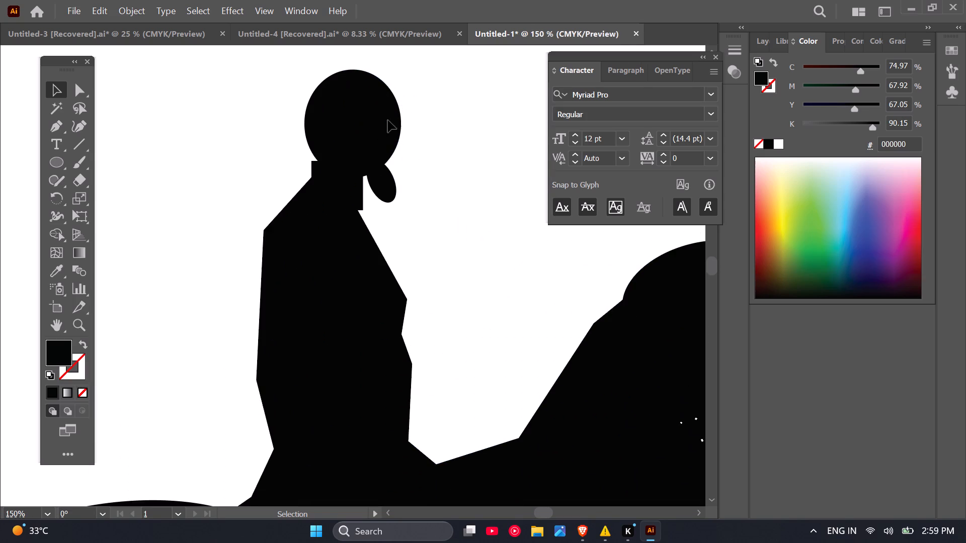
left_click(381, 152)
left_click(388, 166)
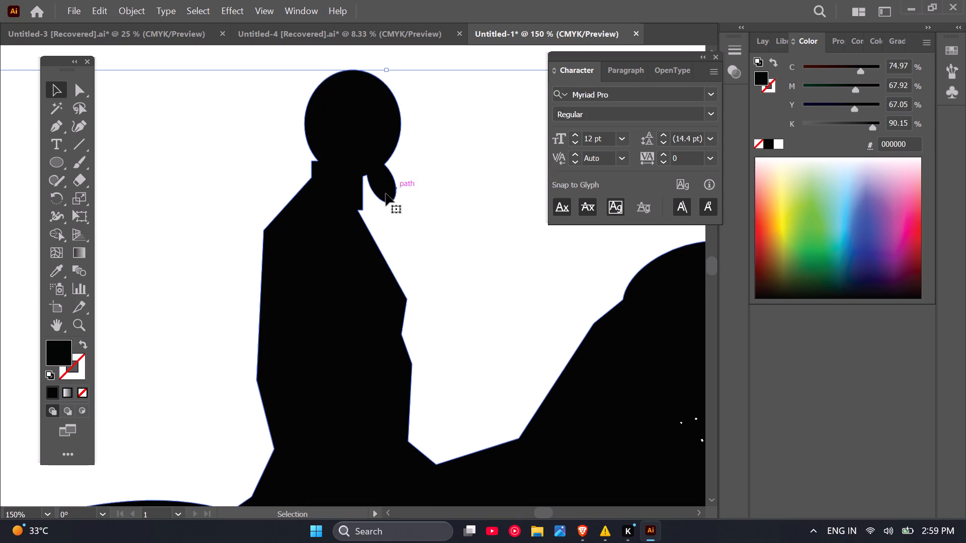
scroll(383, 197, "down", 1)
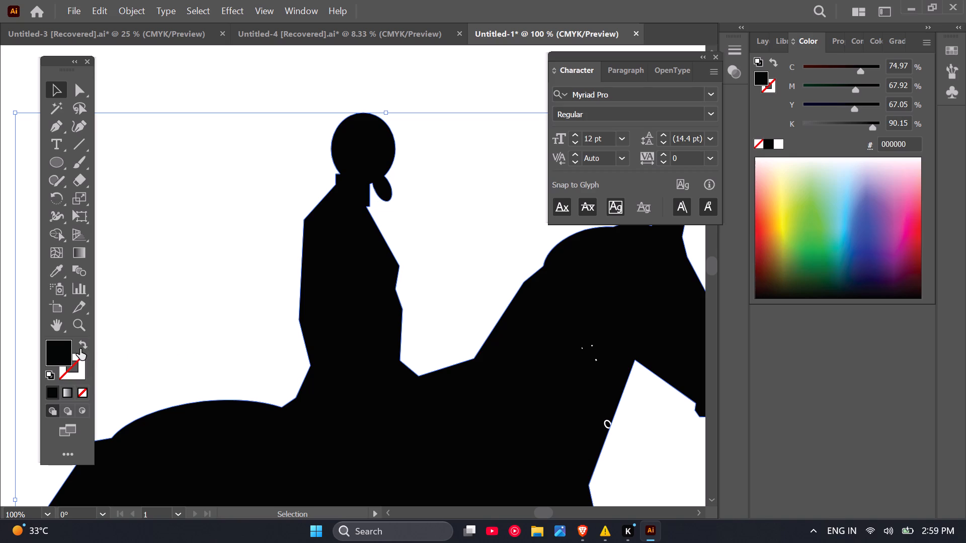
left_click(78, 92)
scroll(422, 201, "up", 2)
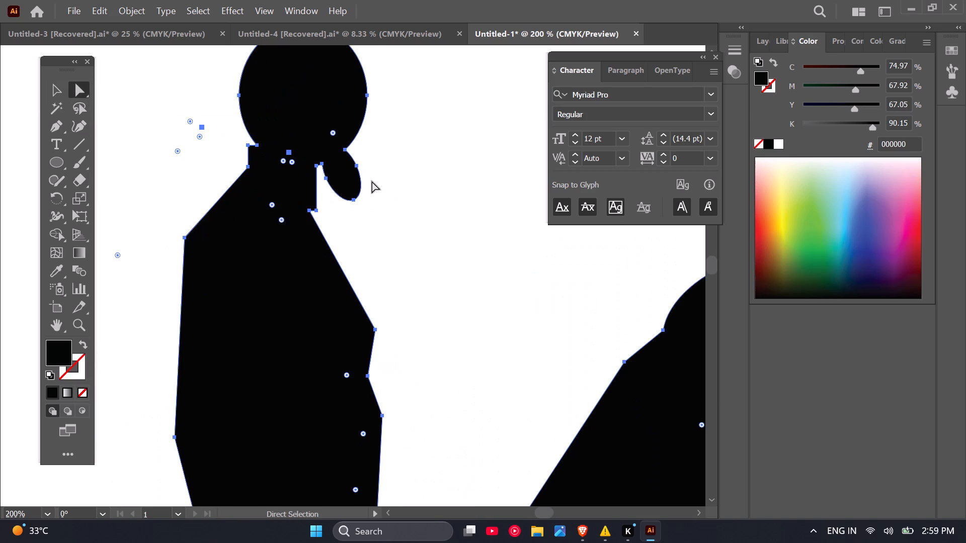
scroll(347, 176, "up", 1)
left_click_drag(360, 211, 355, 199)
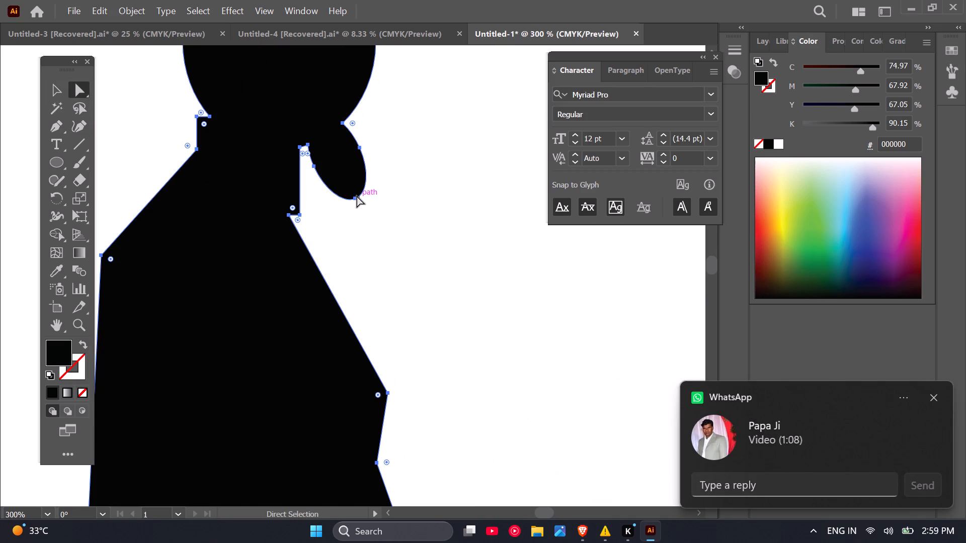
scroll(364, 211, "down", 1)
left_click(359, 204)
left_click_drag(358, 204, 357, 200)
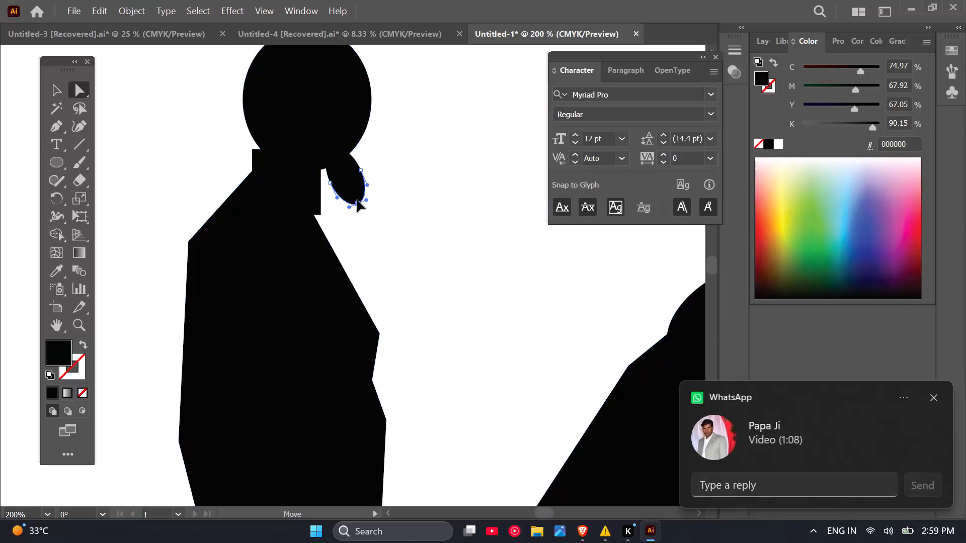
left_click_drag(357, 200, 339, 142)
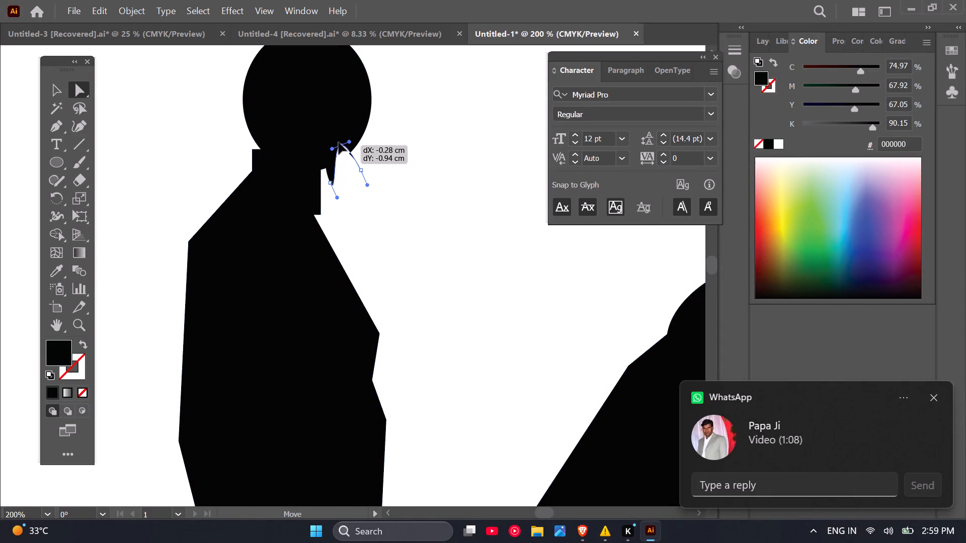
left_click_drag(339, 142, 348, 175)
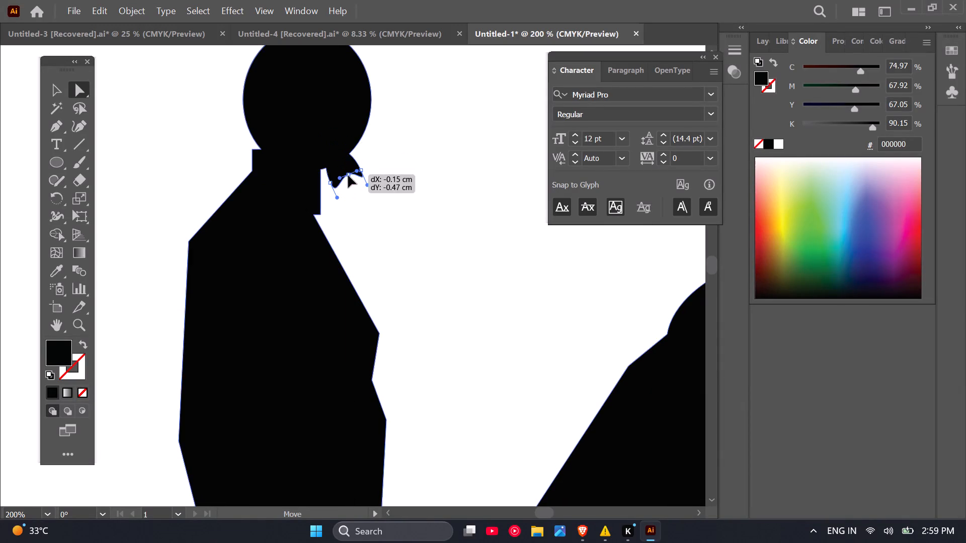
left_click_drag(348, 175, 350, 177)
Examine the reshaped beard and the neck area up close, with the silhouette deselected.
scroll(362, 171, "up", 2)
scroll(364, 201, "down", 1)
scroll(362, 154, "up", 1)
scroll(377, 197, "down", 2)
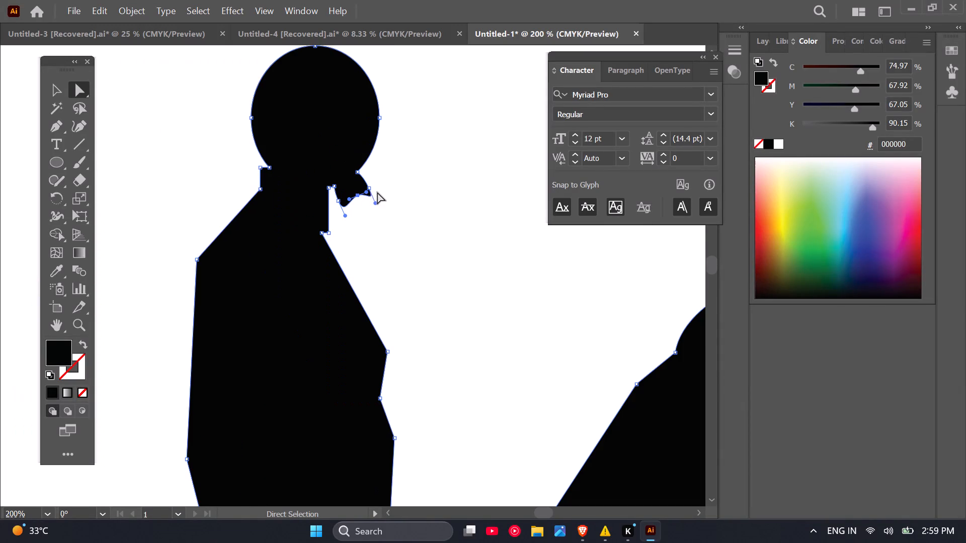
scroll(374, 159, "up", 1)
left_click_drag(386, 162, 333, 233)
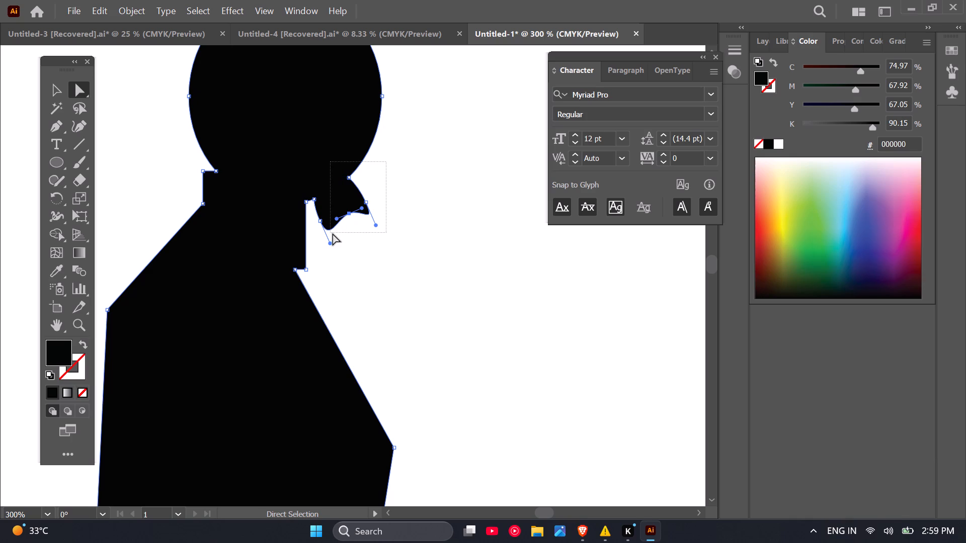
left_click_drag(333, 233, 359, 240)
left_click(385, 206)
left_click_drag(336, 253, 336, 252)
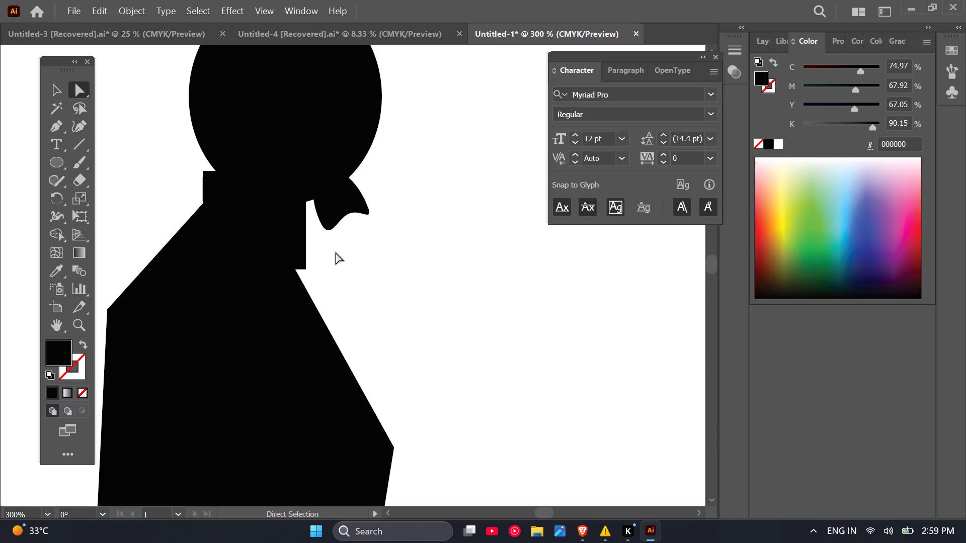
Delete the outer tip of the curled shape hanging below the rider's chin using Direct Selection.
left_click_drag(336, 252, 378, 194)
key("BackSpace")
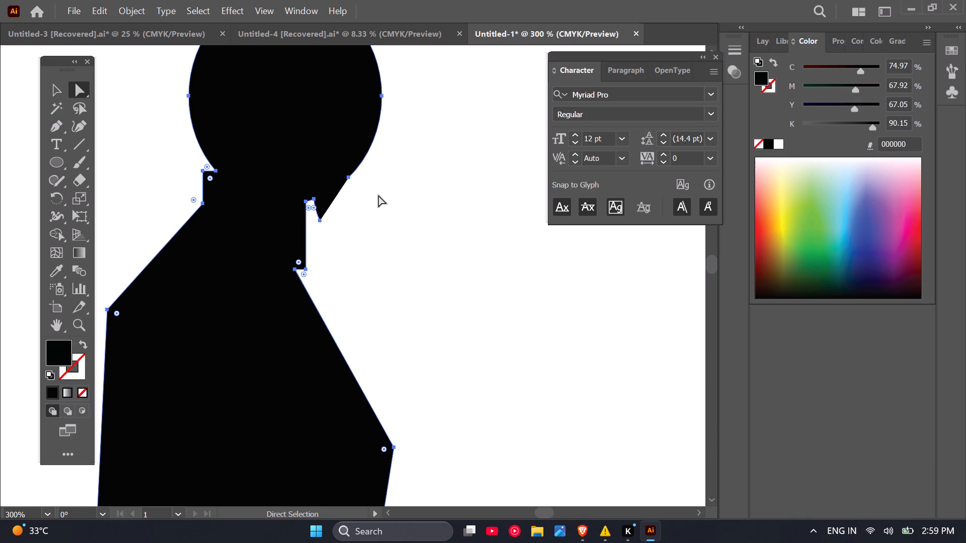
scroll(320, 228, "up", 1)
scroll(351, 216, "down", 4)
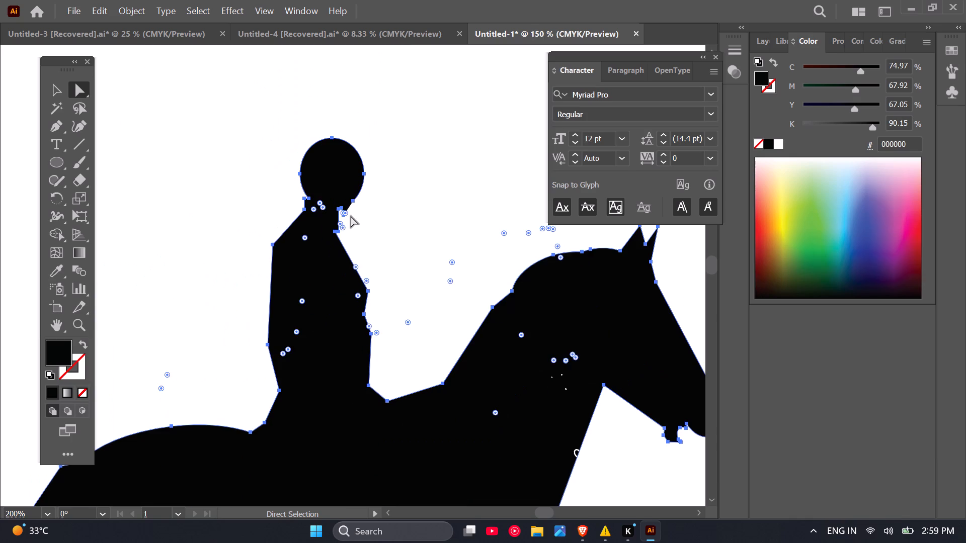
scroll(361, 205, "down", 2)
left_click(349, 72)
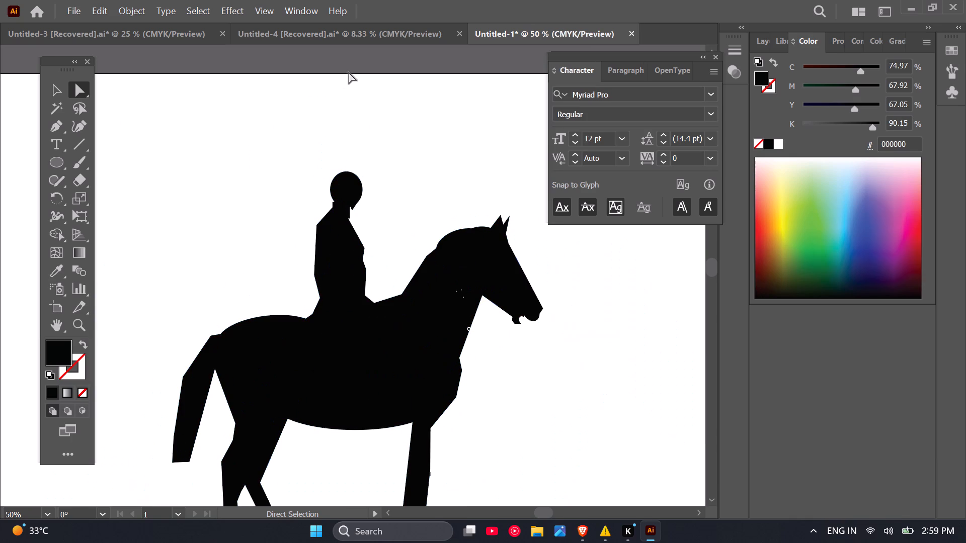
Move the anchor at the tip of the leftover spike under the rider's chin up toward the jaw to shorten it.
scroll(362, 209, "up", 4)
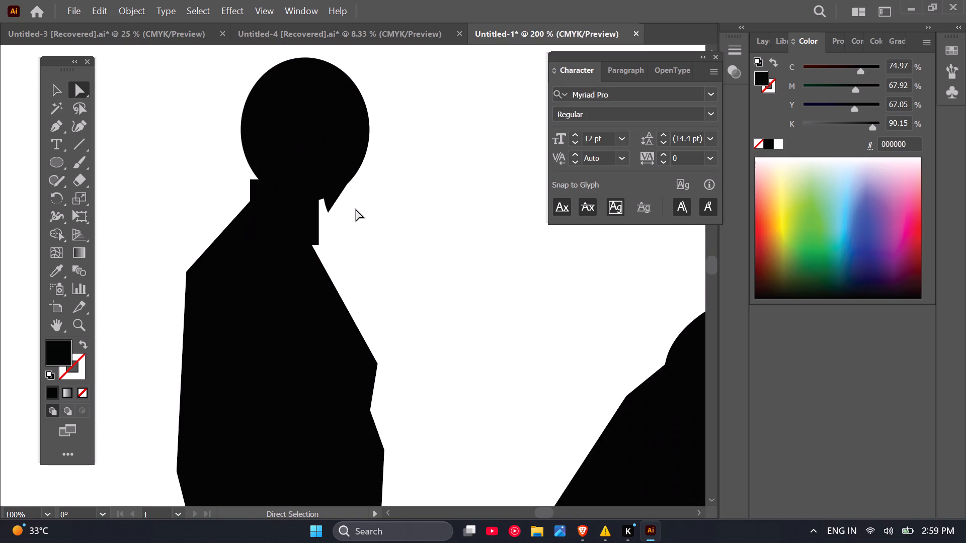
scroll(348, 200, "up", 3)
scroll(348, 200, "down", 1)
left_click_drag(348, 200, 295, 230)
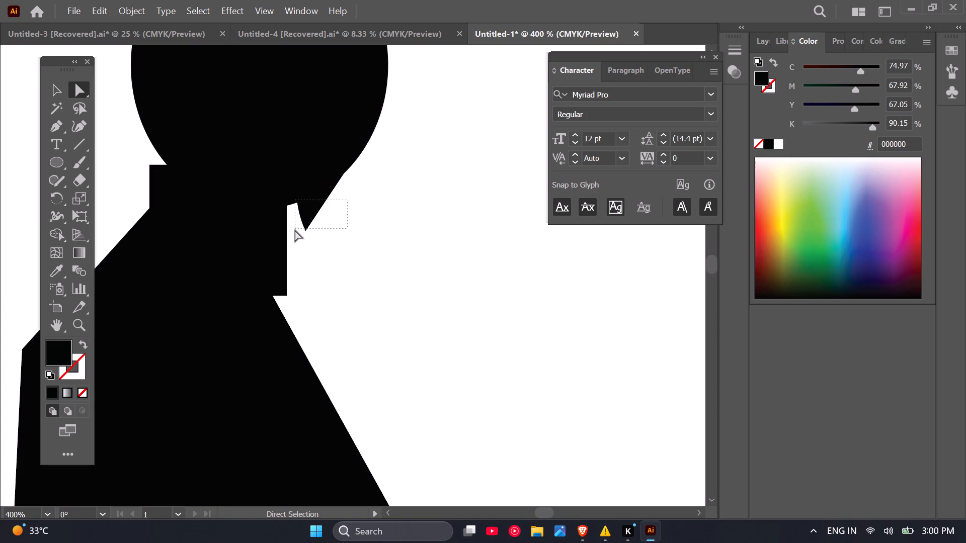
left_click_drag(295, 230, 293, 230)
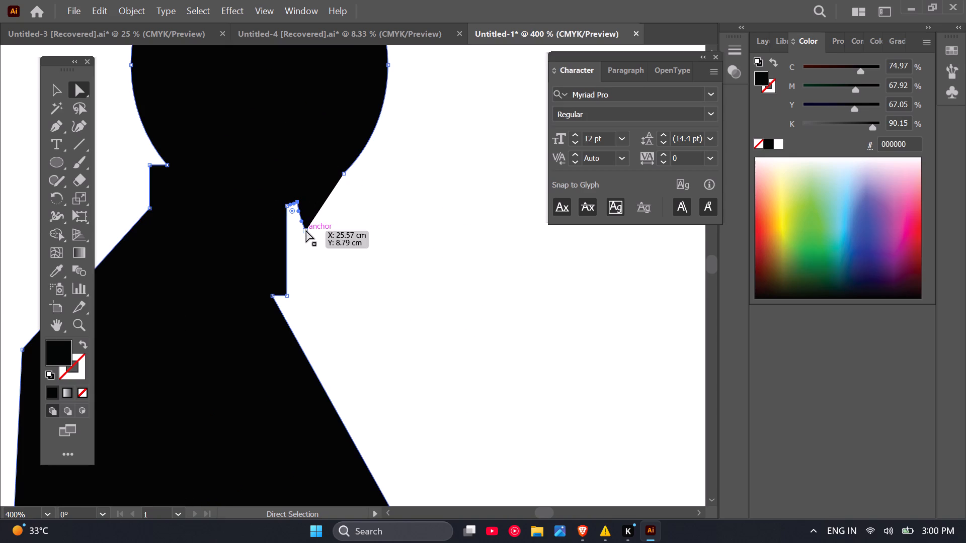
left_click(326, 232)
left_click_drag(323, 230, 298, 230)
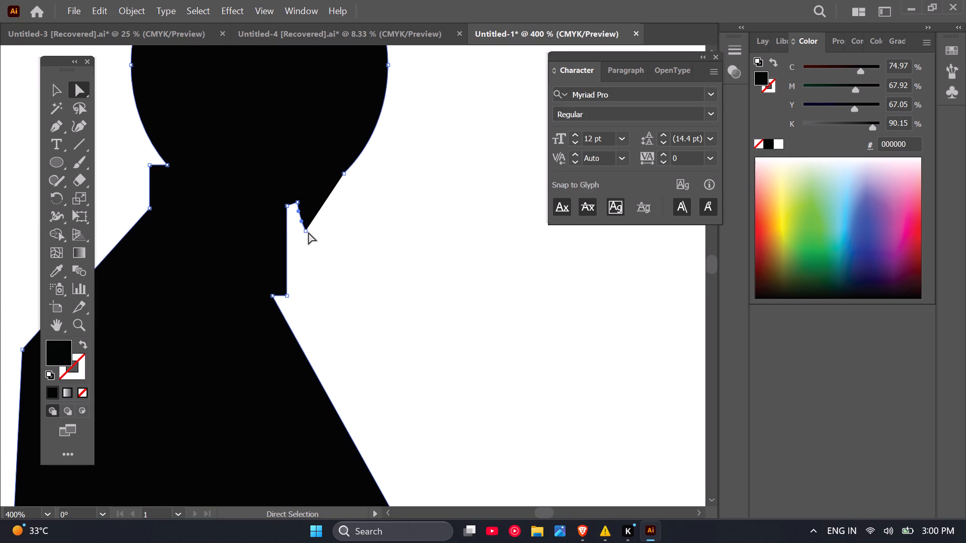
left_click_drag(306, 231, 336, 194)
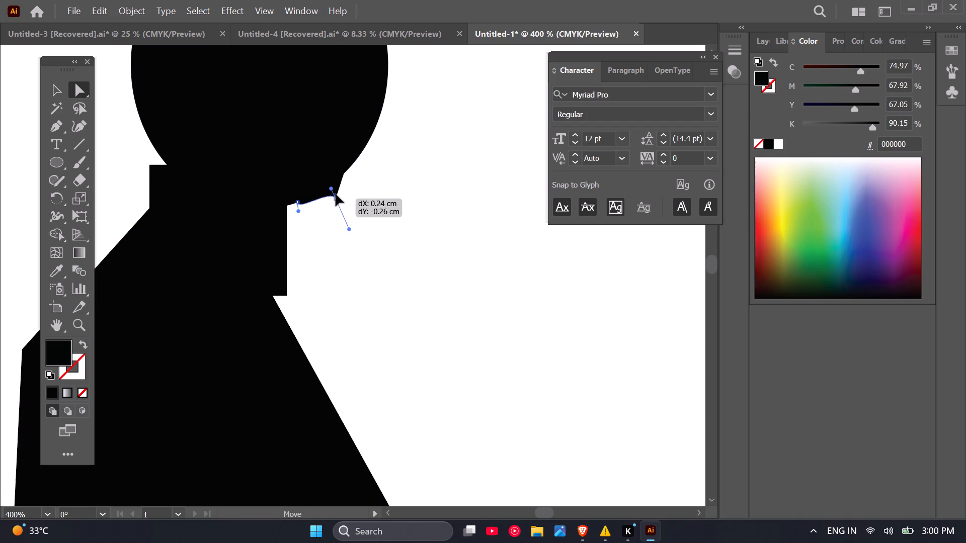
left_click_drag(336, 194, 315, 216)
scroll(330, 234, "down", 5)
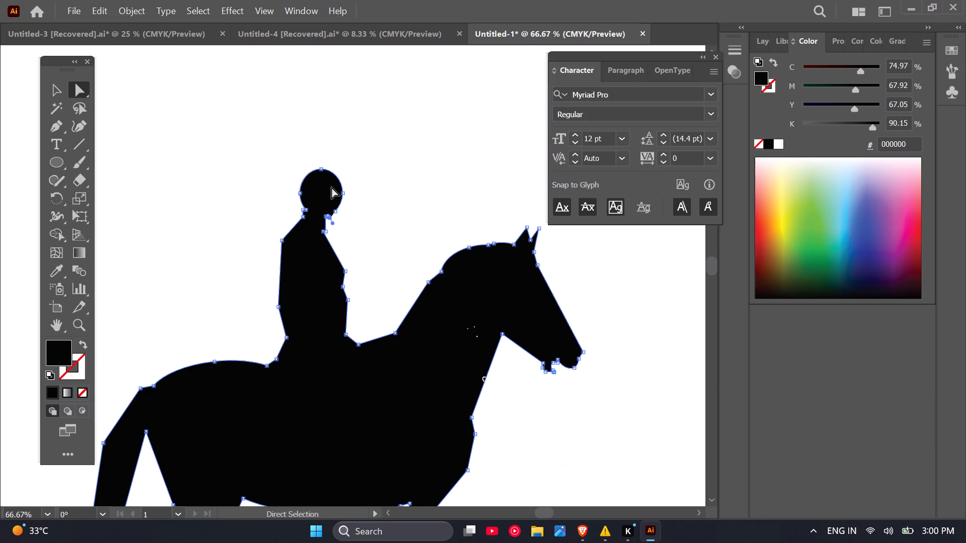
scroll(332, 187, "down", 2)
left_click(370, 100)
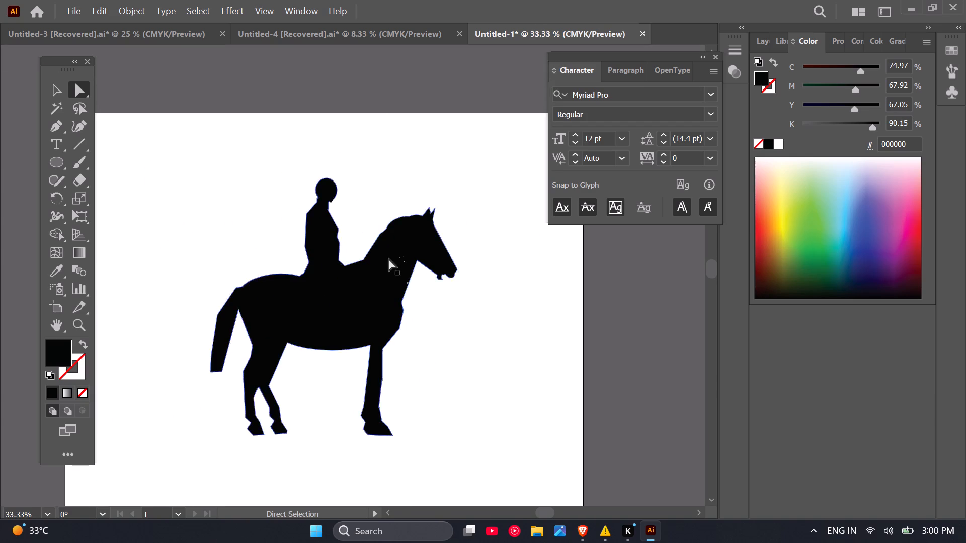
Delete the short stray line segment along the front edge of the horse's front leg.
scroll(390, 260, "down", 1)
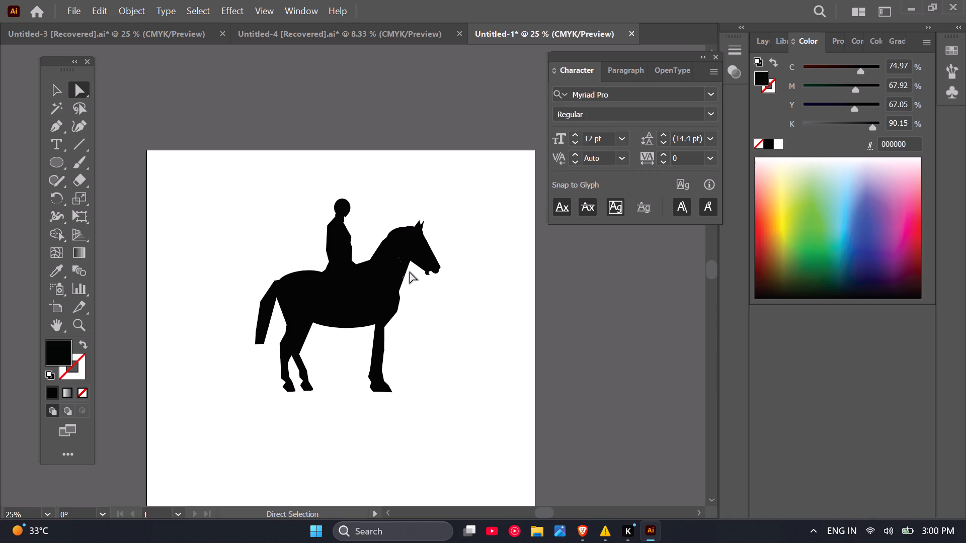
scroll(379, 397, "up", 2)
scroll(411, 367, "up", 2)
scroll(388, 372, "down", 1)
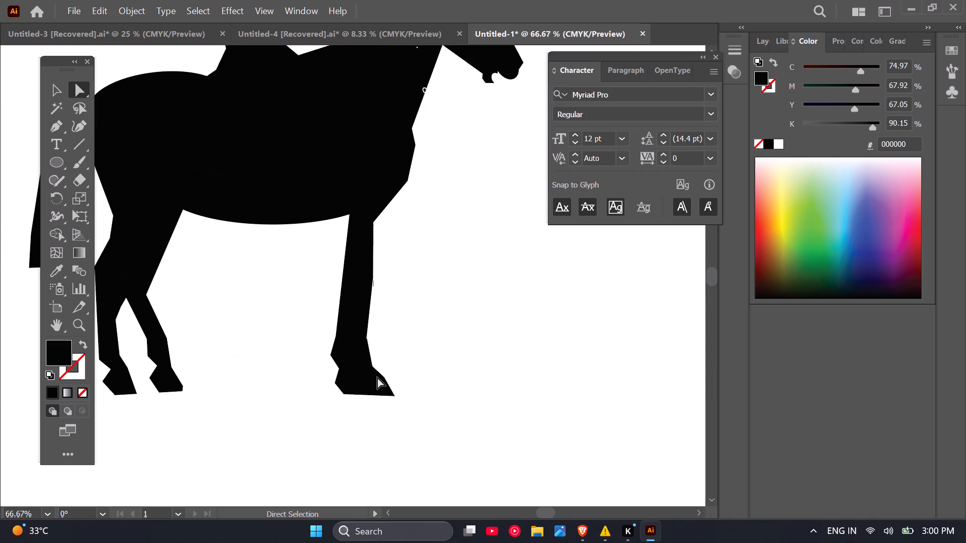
scroll(371, 378, "up", 1)
scroll(363, 356, "down", 1)
scroll(358, 279, "up", 3)
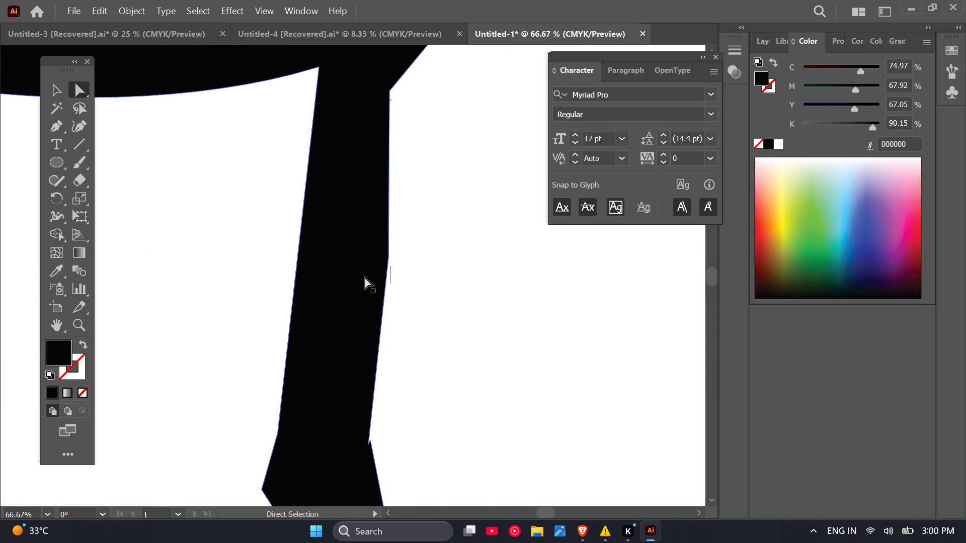
left_click_drag(433, 267, 392, 295)
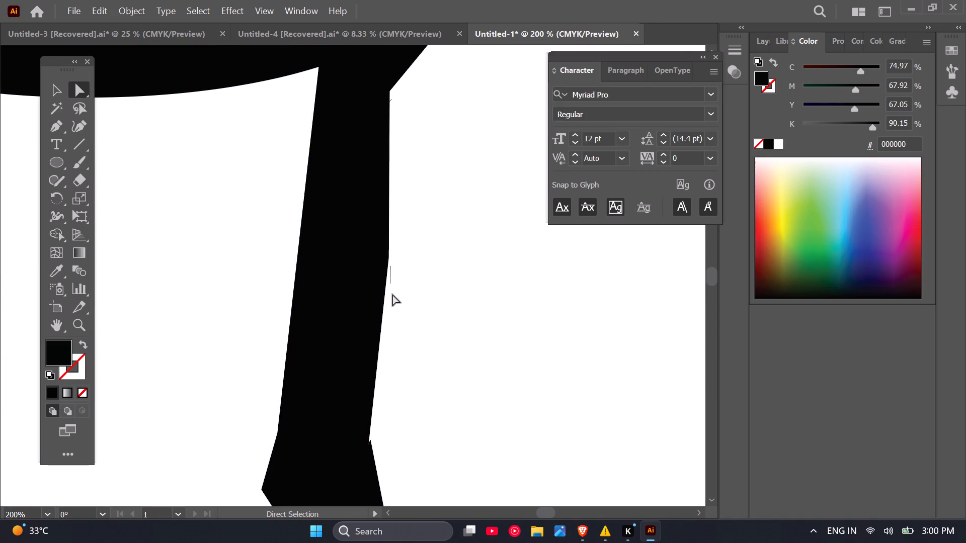
left_click(391, 281)
key("BackSpace")
scroll(406, 279, "down", 2)
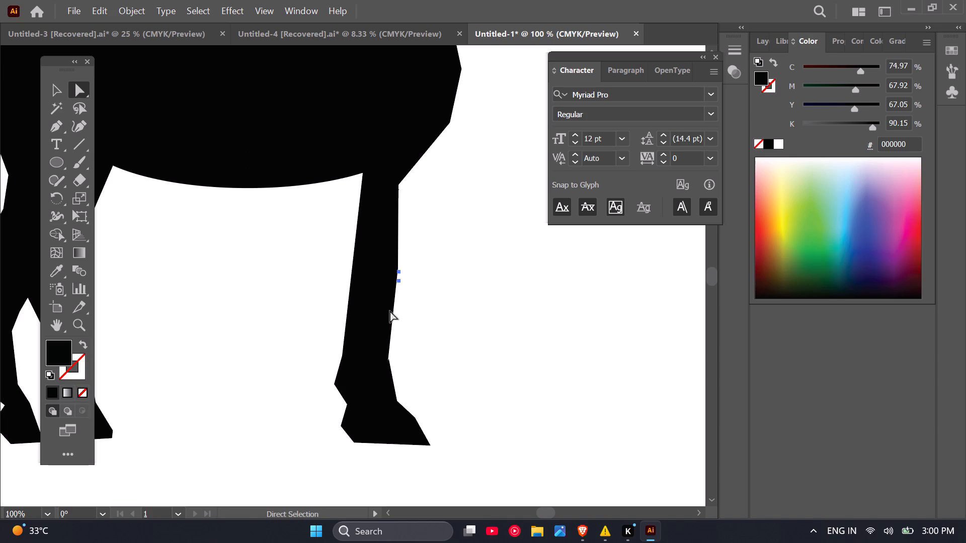
Draw a straight line through the horse's lower front leg, from just below the hoof's underside up into the shin.
scroll(363, 390, "up", 1)
scroll(445, 297, "down", 2)
scroll(414, 384, "up", 1)
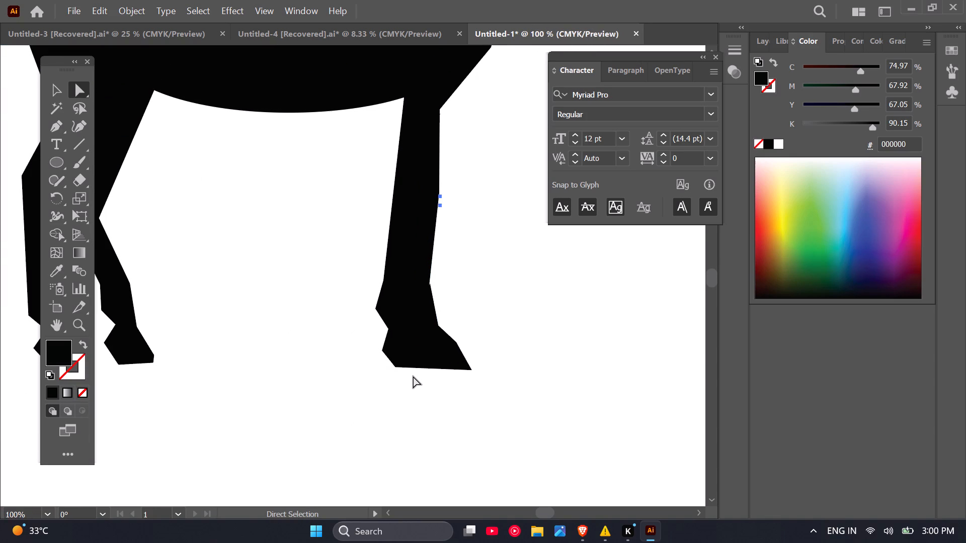
scroll(454, 344, "up", 1)
left_click(386, 360)
scroll(405, 381, "down", 1)
scroll(438, 361, "up", 2)
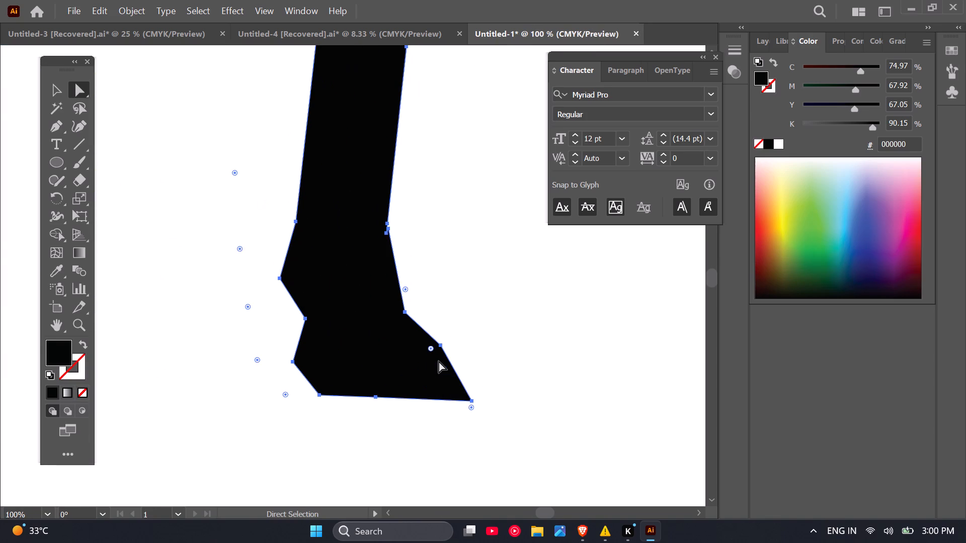
left_click(87, 150)
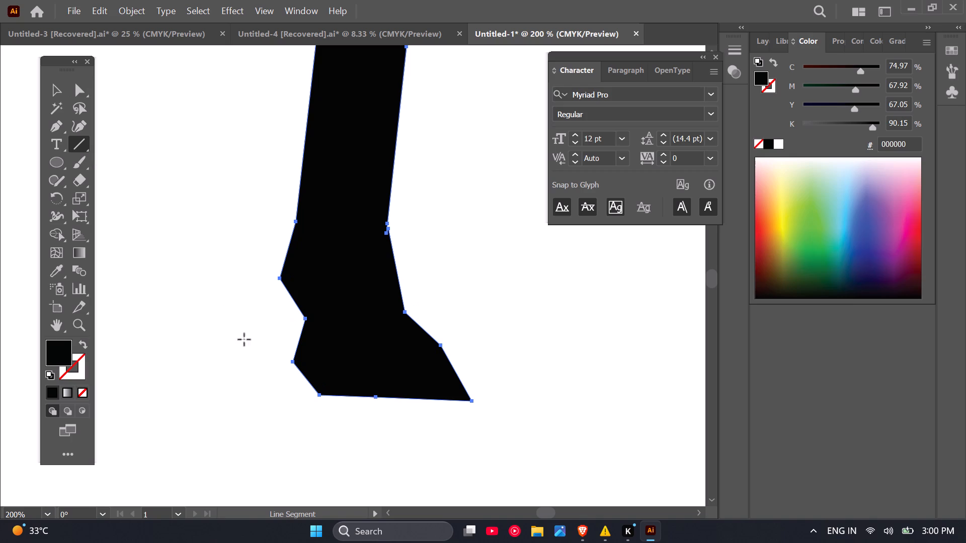
left_click(375, 412)
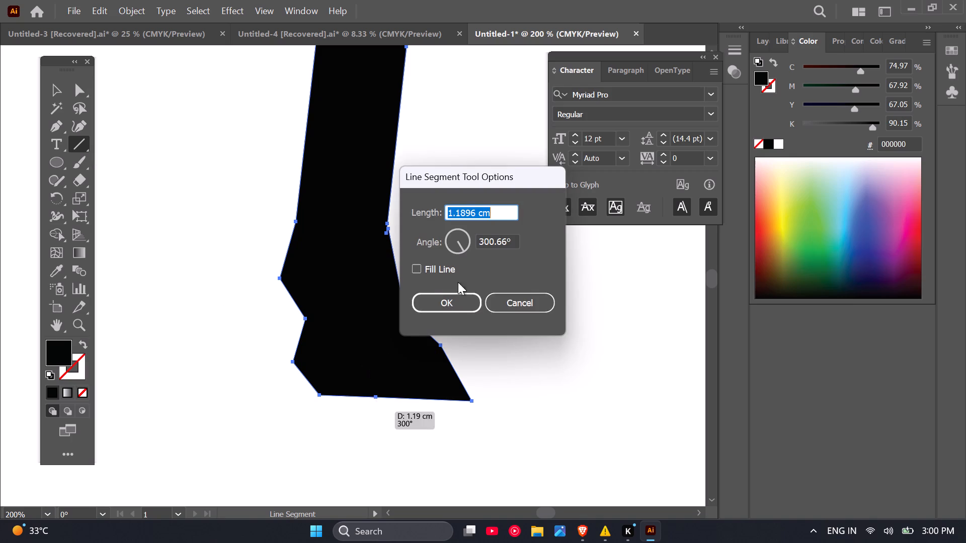
left_click(494, 302)
left_click_drag(375, 405, 374, 396)
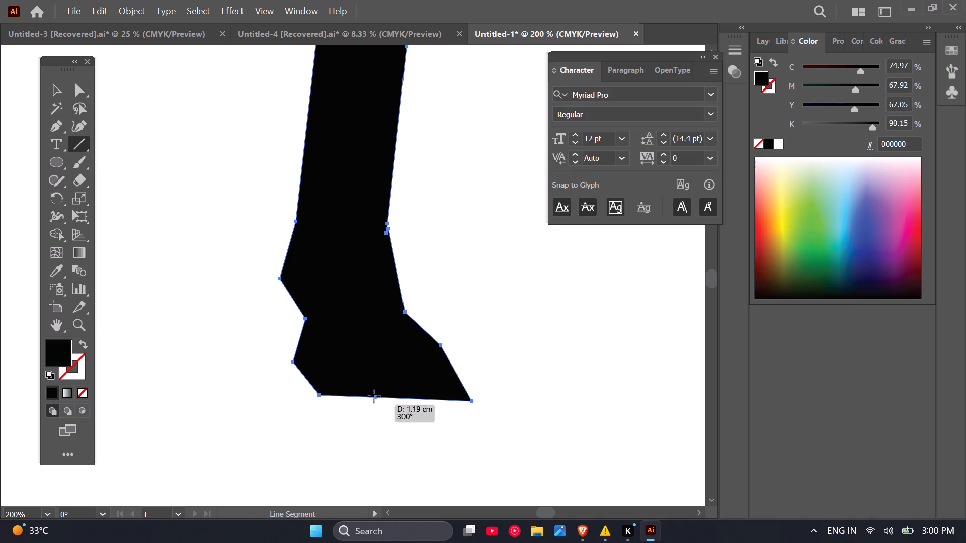
left_click_drag(374, 396, 337, 207)
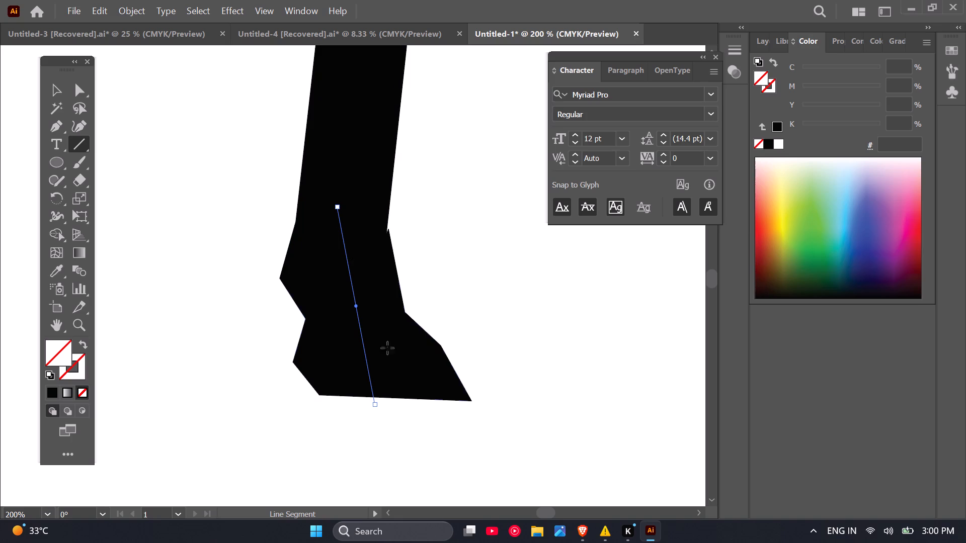
Draw a second, more slanted line from below the hoof's underside up to the top of the first line in the shin.
left_click_drag(408, 417, 351, 203)
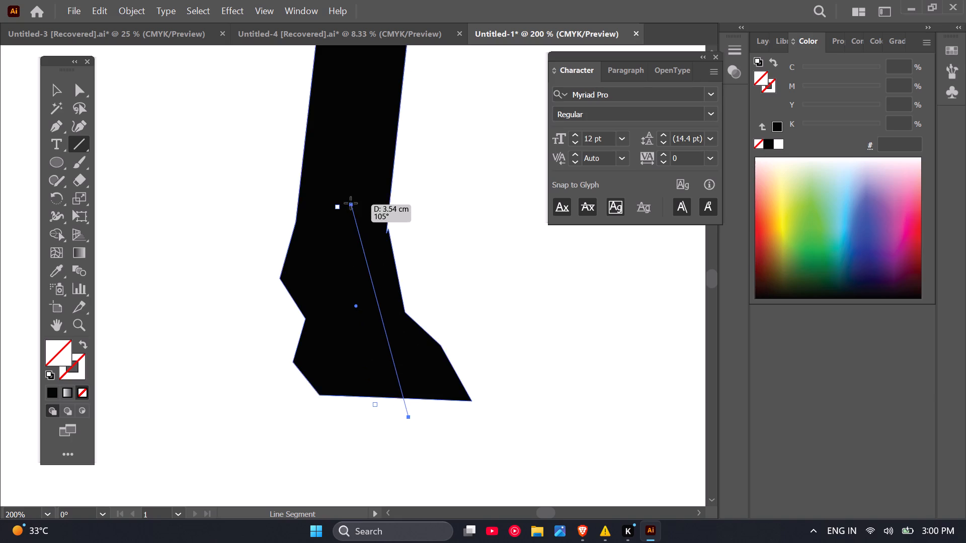
left_click_drag(351, 203, 338, 207)
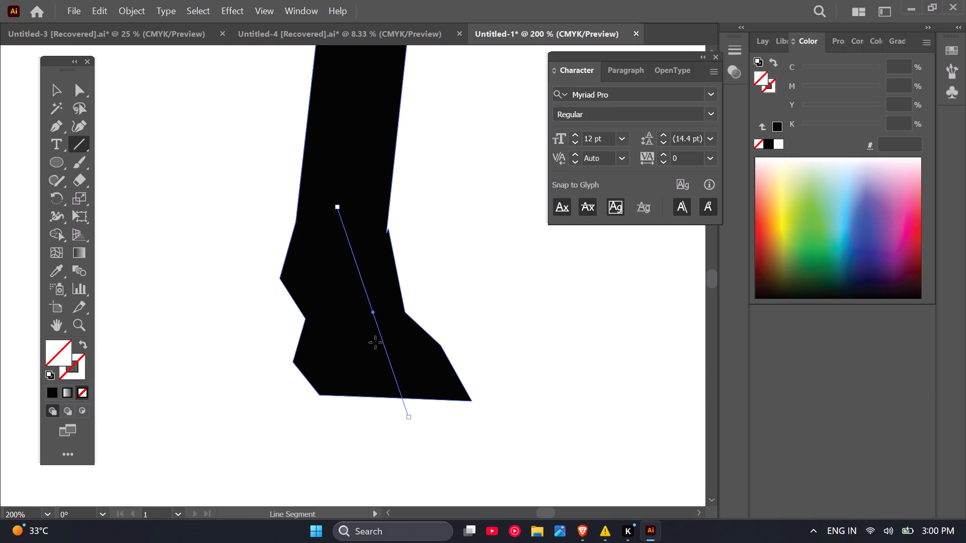
Set the stroke of the new slanted line on the lower front leg to white (FFFFFF).
scroll(338, 237, "down", 1)
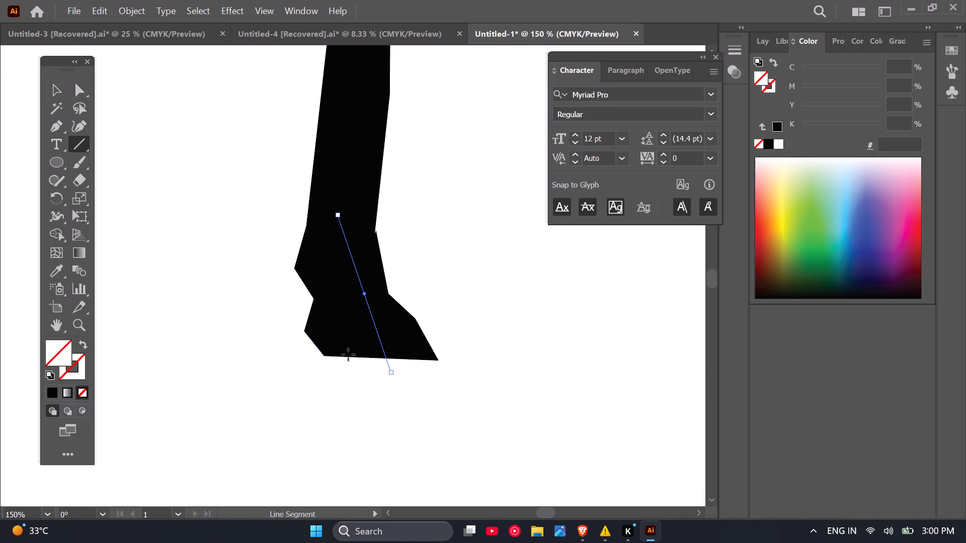
left_click(82, 346)
double_click(84, 357)
left_click_drag(563, 197, 533, 137)
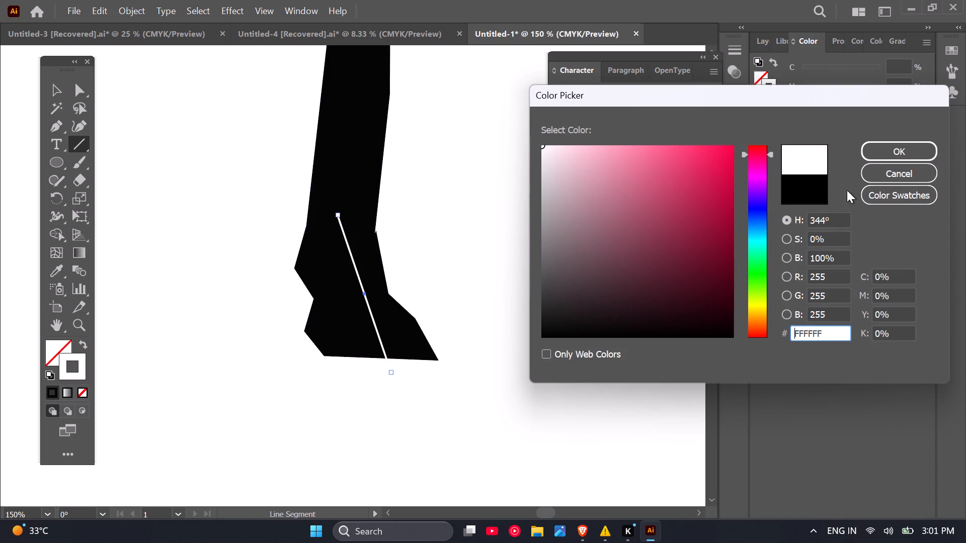
left_click(871, 154)
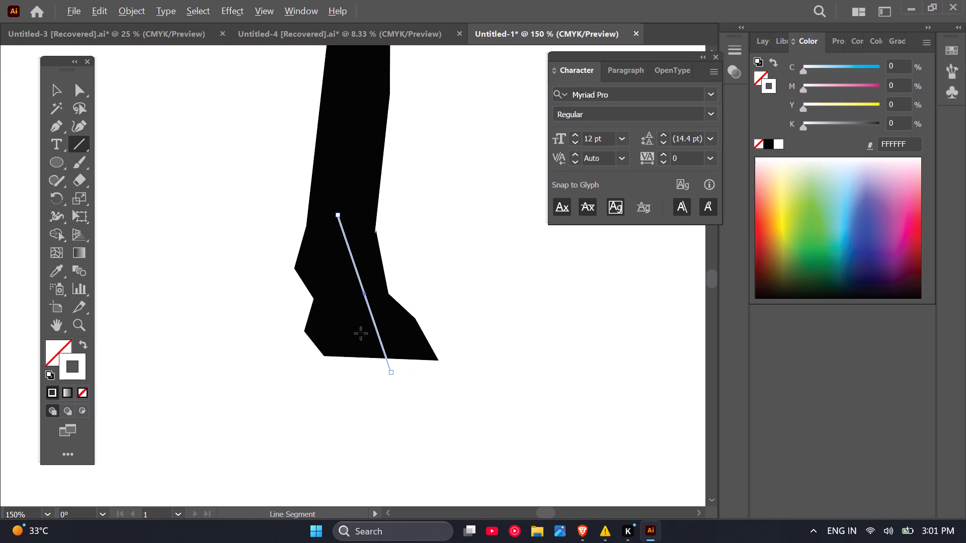
Duplicate the white line toward the back of the leg and rotate the copy so both meet at the shin in a narrow wedge.
left_click(78, 91)
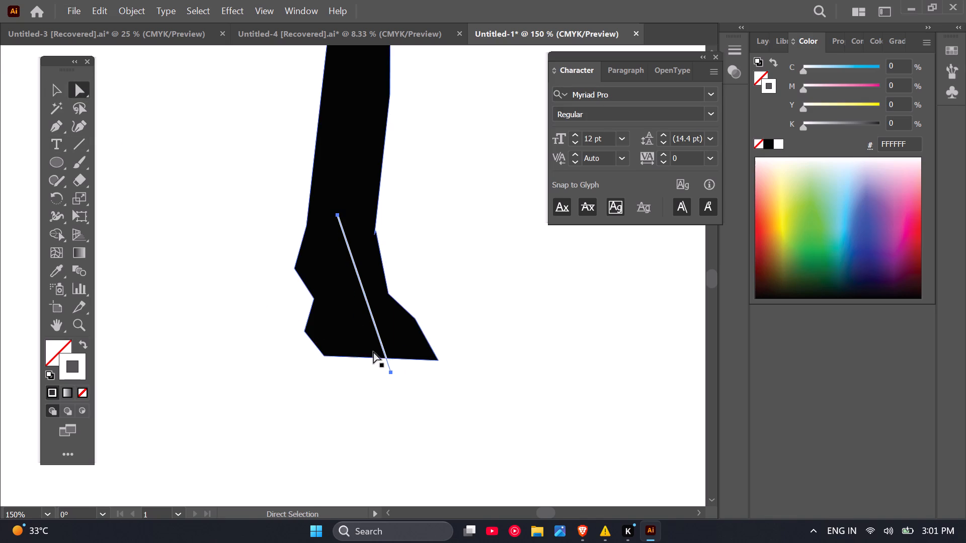
left_click_drag(389, 373, 368, 377, "alt")
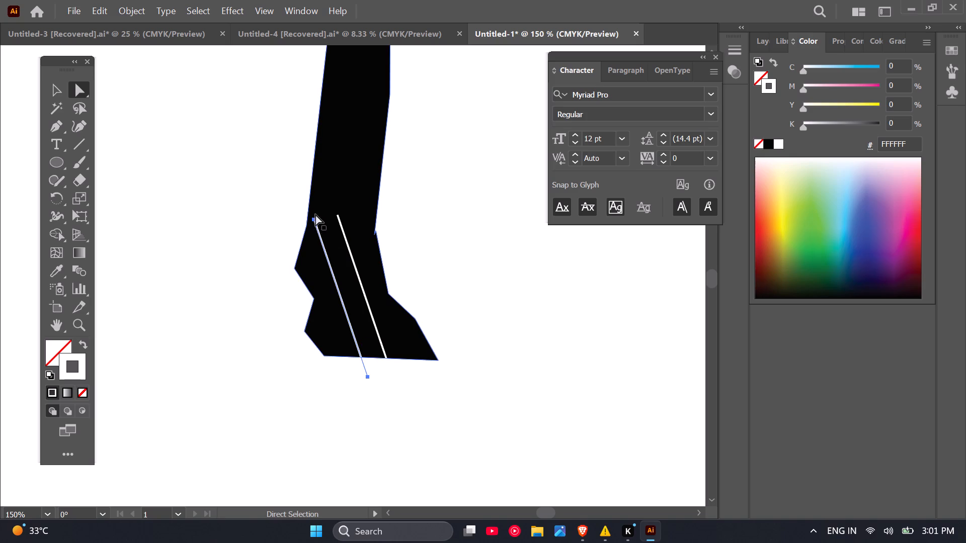
left_click(64, 84)
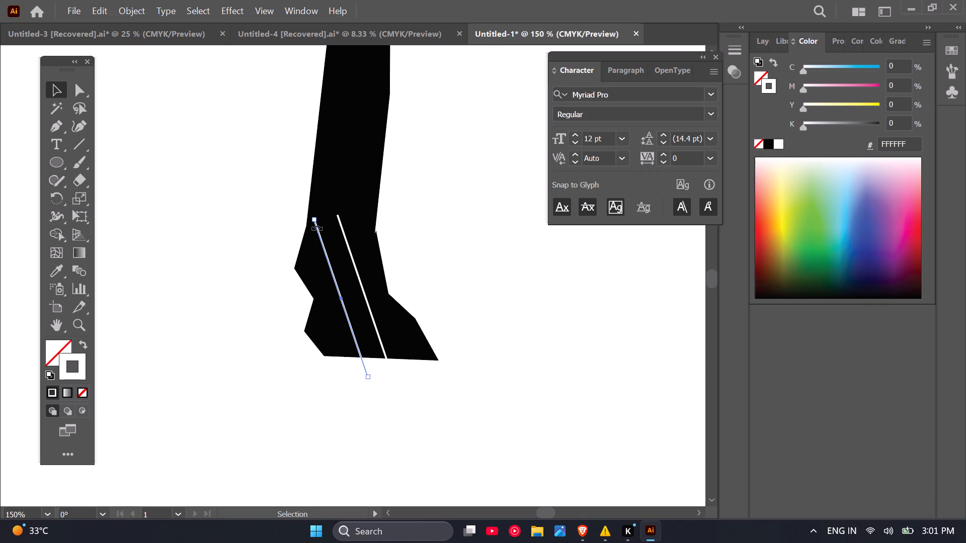
left_click_drag(317, 227, 336, 227)
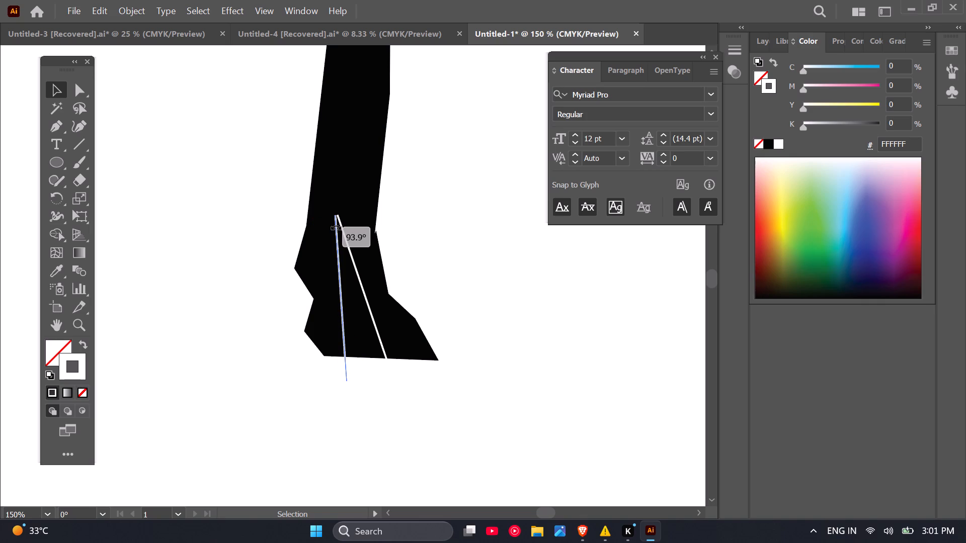
left_click_drag(336, 227, 337, 227)
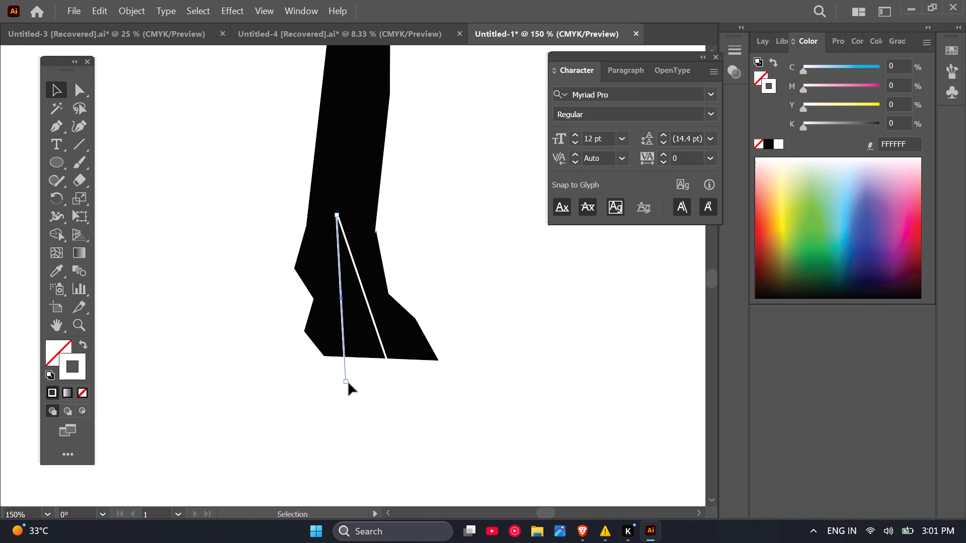
left_click_drag(347, 381, 366, 373)
Draw two short lines across the wedge's base, one rising at about 17° and one running along the hoof's underside.
scroll(365, 364, "up", 2)
scroll(365, 364, "down", 2)
scroll(396, 324, "up", 2)
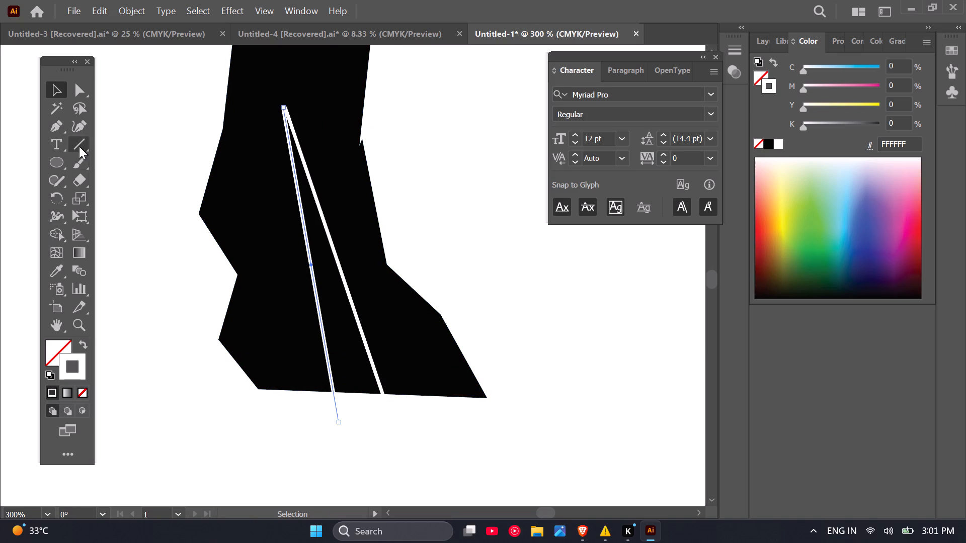
left_click(79, 140)
left_click_drag(285, 422, 415, 341)
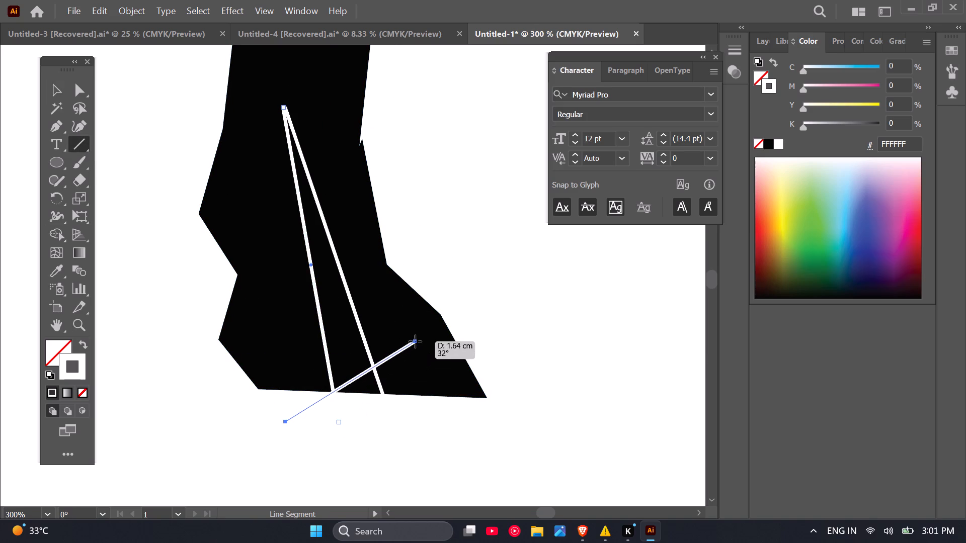
left_click_drag(415, 341, 436, 375)
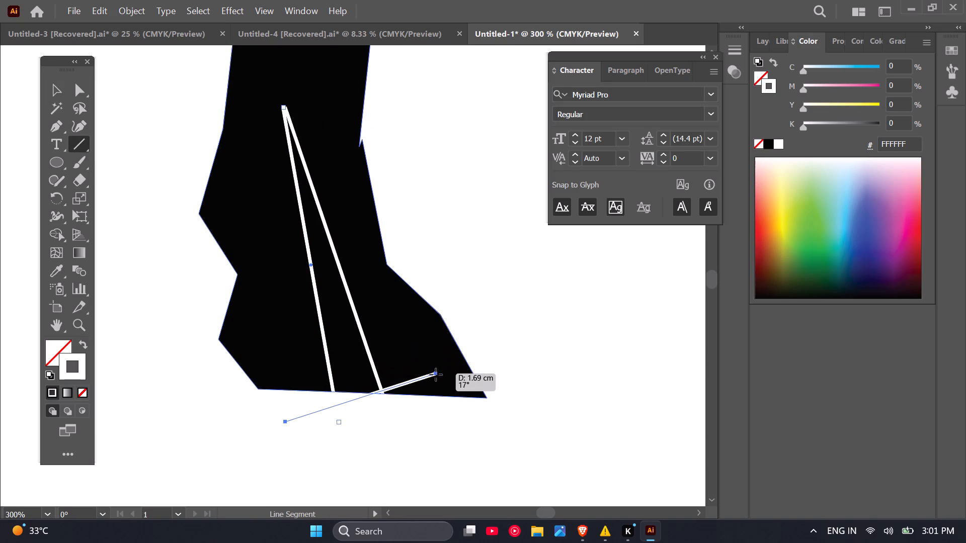
left_click_drag(436, 375, 437, 374)
left_click_drag(289, 386, 363, 394)
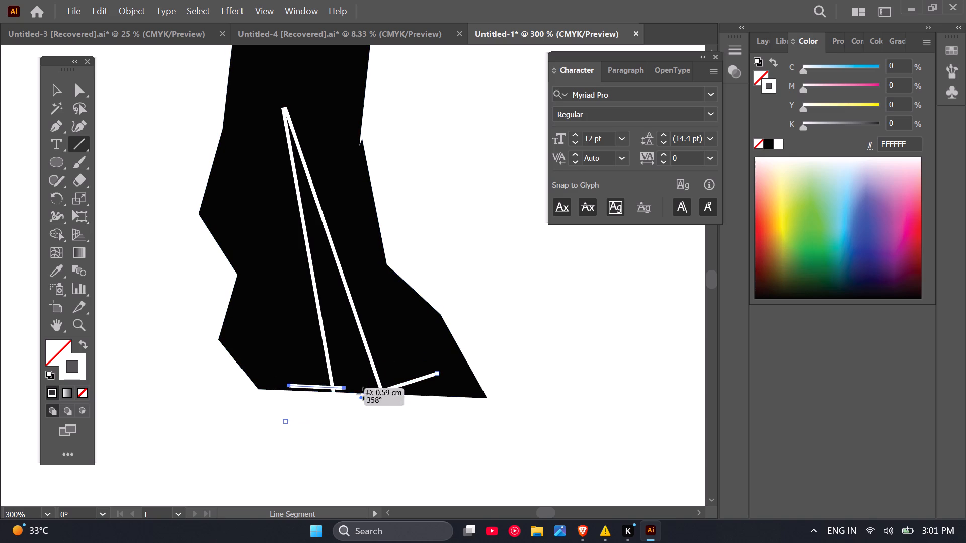
left_click_drag(363, 394, 425, 395)
Select the silhouette with all the lines and cut the wedge out of the lower front leg using Shape Builder.
scroll(367, 413, "down", 1)
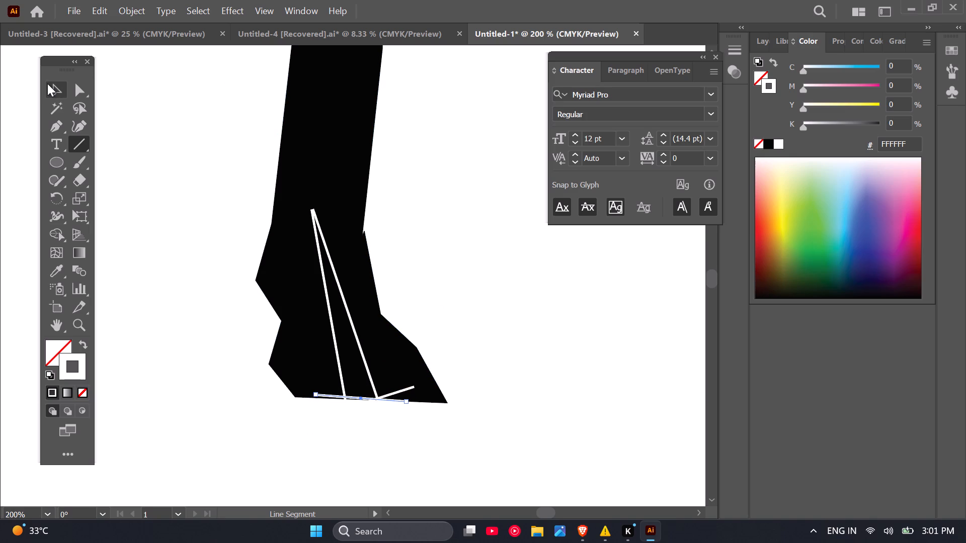
left_click(47, 83)
scroll(384, 305, "down", 5)
scroll(308, 405, "down", 2)
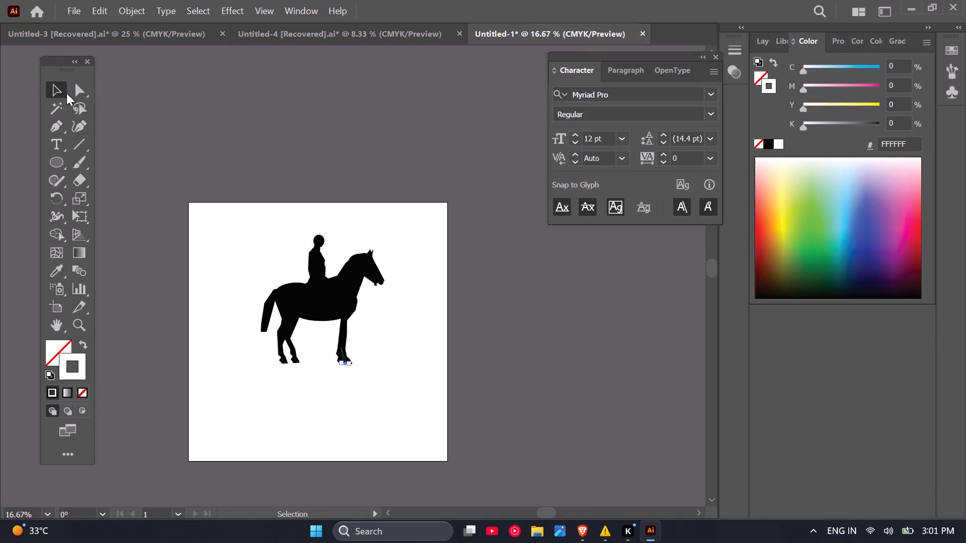
left_click_drag(266, 157, 384, 385)
left_click_drag(384, 385, 385, 385)
scroll(373, 382, "up", 3)
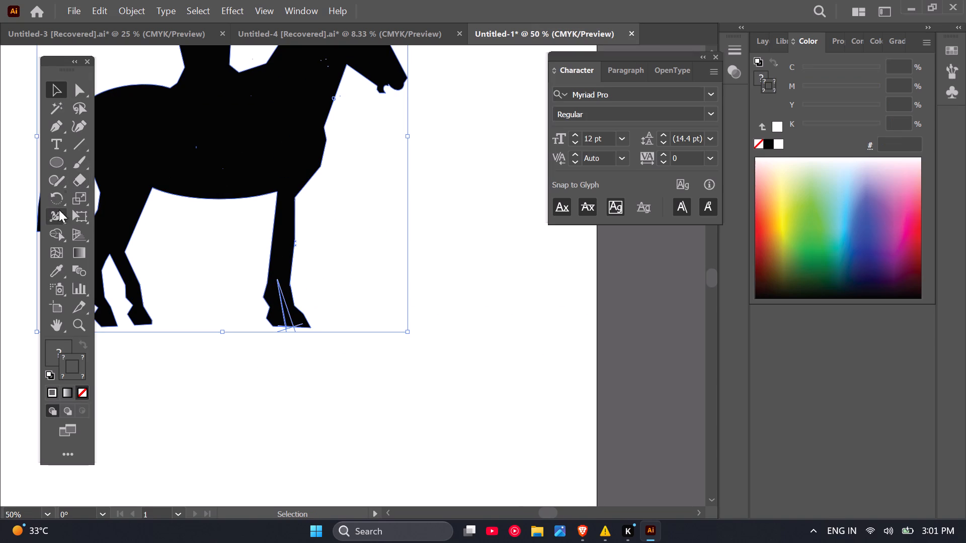
left_click(60, 231)
scroll(268, 322, "up", 2)
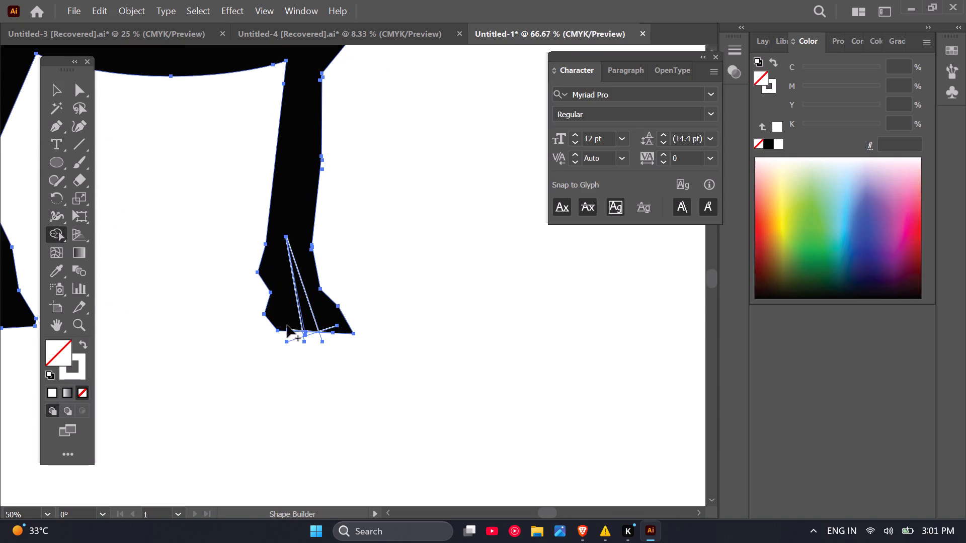
scroll(312, 323, "up", 1)
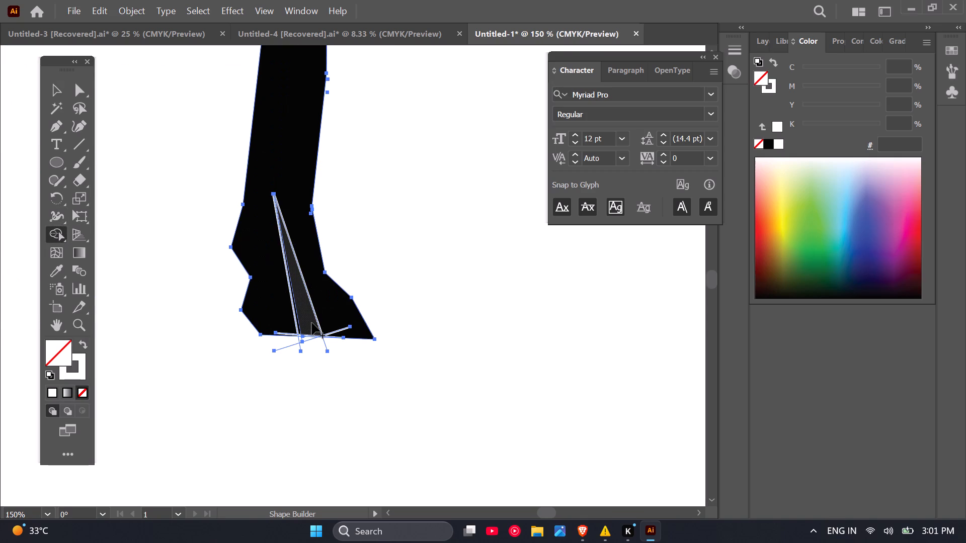
left_click(312, 323, "alt")
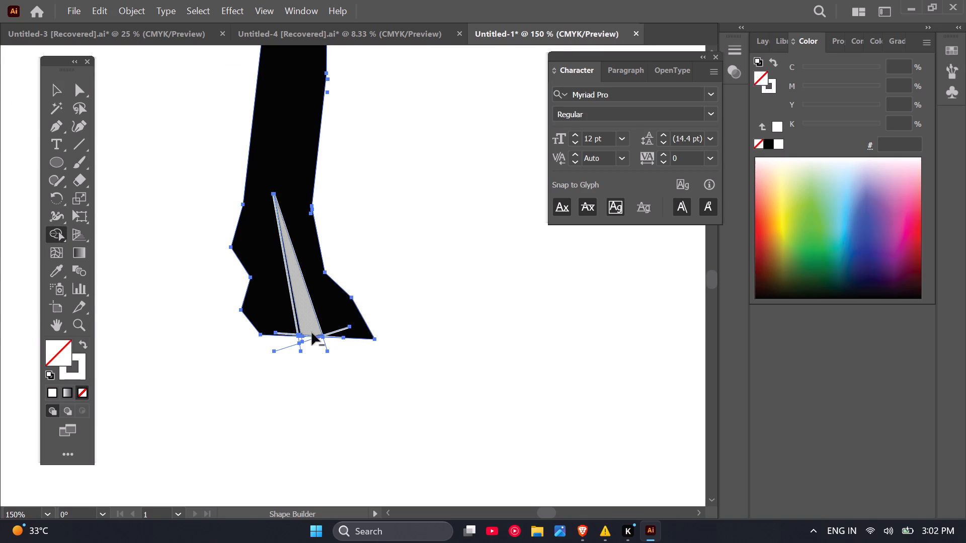
left_click(310, 334, "alt")
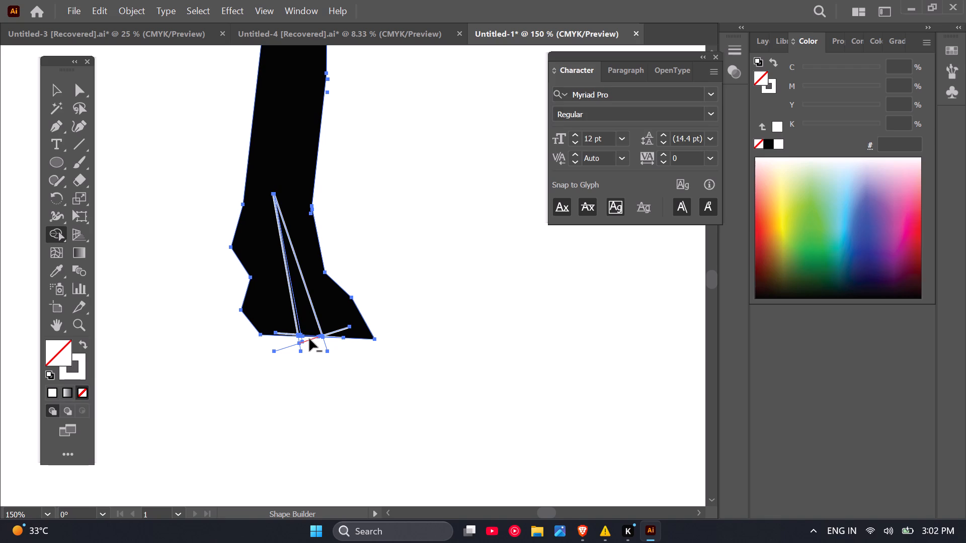
left_click(309, 331, "alt")
Delete the leftover line along the wedge's rear edge and the short slanted line crossing the hoof.
scroll(319, 368, "down", 3)
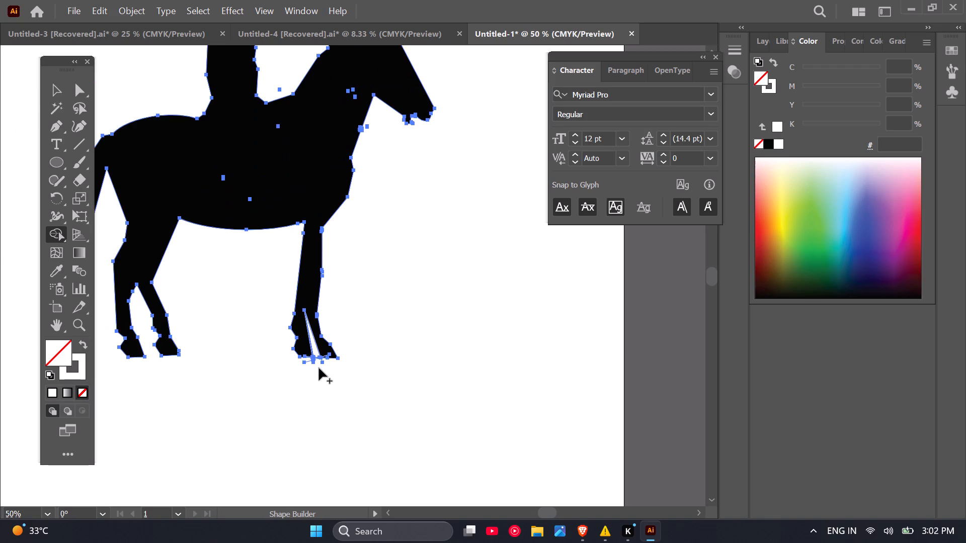
left_click(52, 94)
scroll(344, 447, "down", 1)
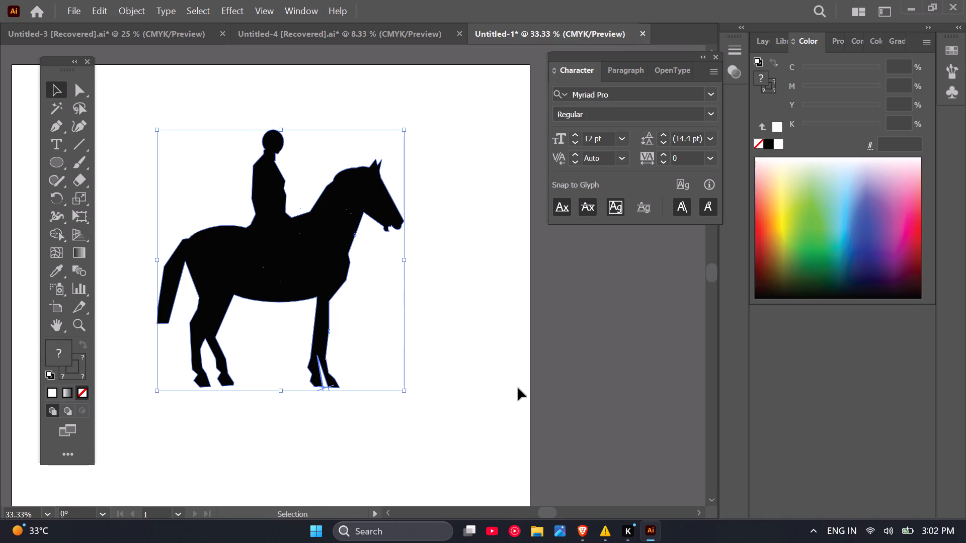
left_click(556, 377)
scroll(321, 383, "up", 5)
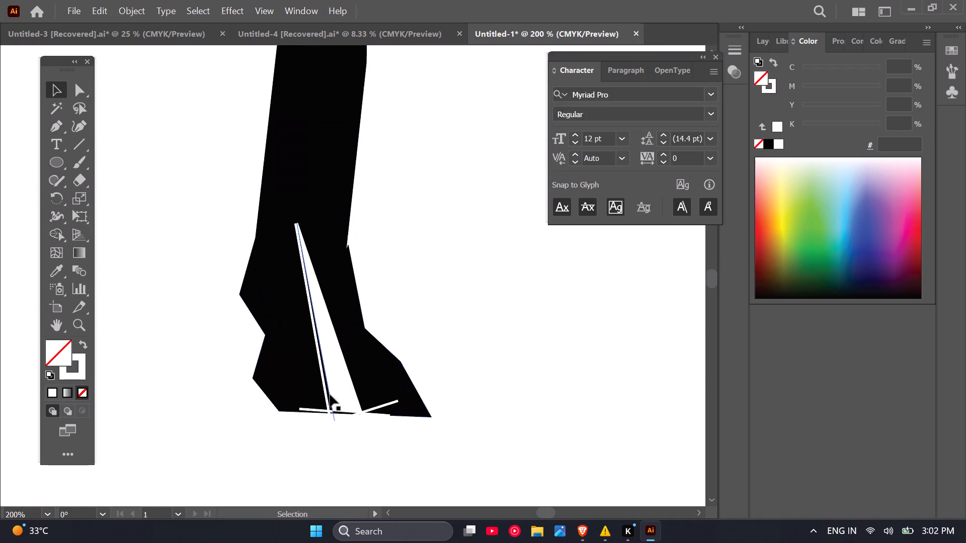
left_click(327, 396)
key("BackSpace")
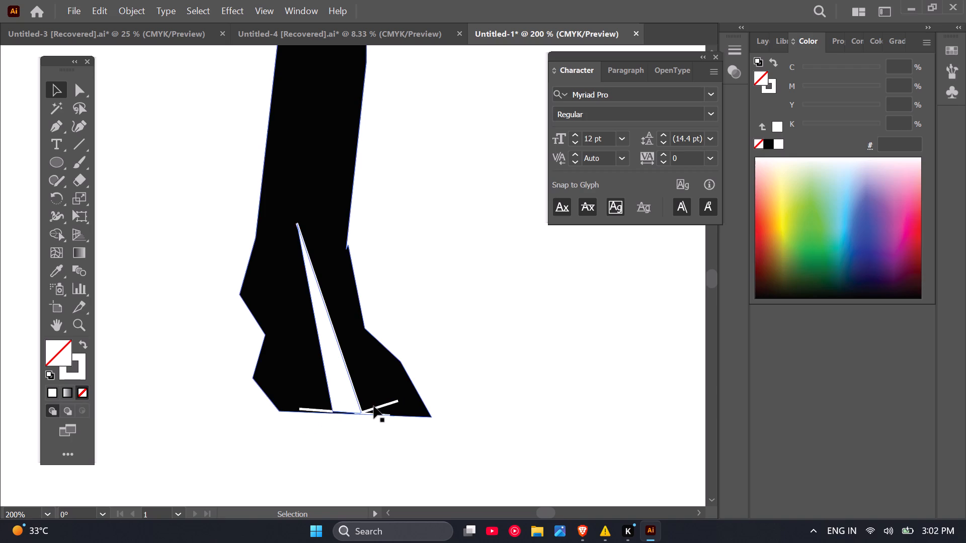
left_click(374, 409)
key("BackSpace")
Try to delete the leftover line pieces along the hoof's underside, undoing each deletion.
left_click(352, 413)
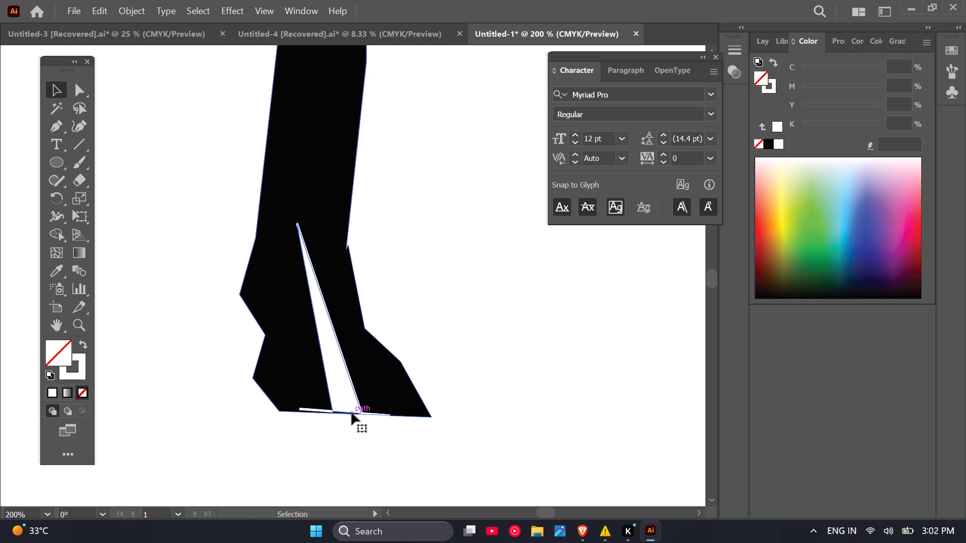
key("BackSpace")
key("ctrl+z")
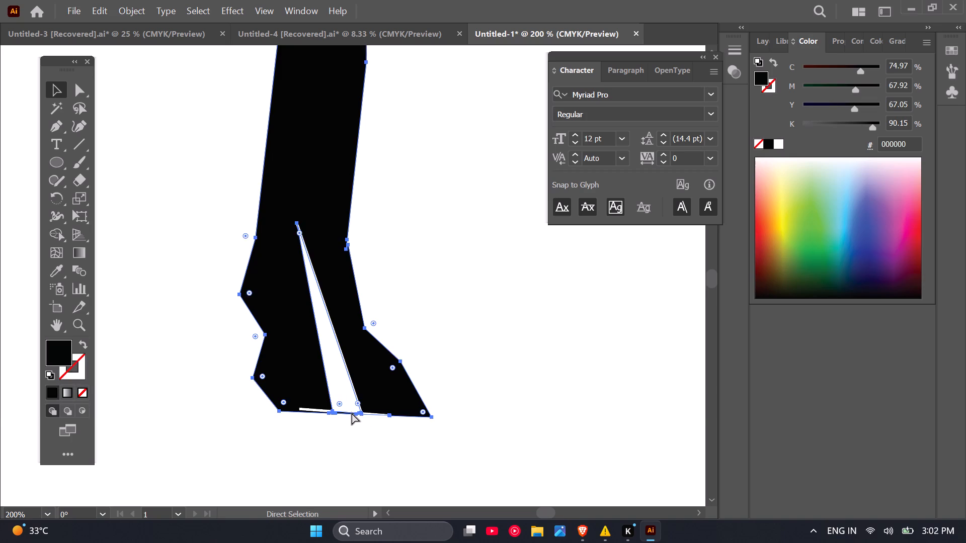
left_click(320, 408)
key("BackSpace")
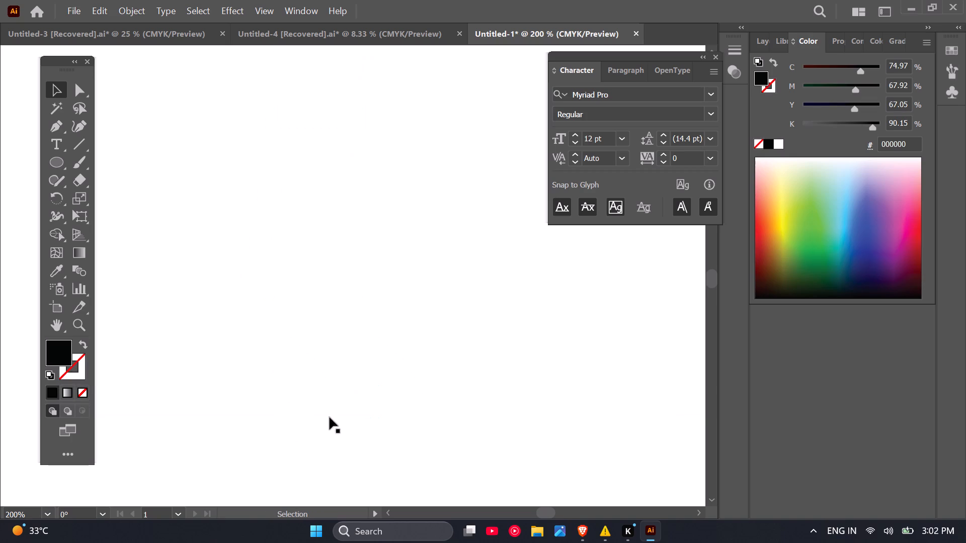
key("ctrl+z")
Delete the leftover white line along the hoof's underside at the wedge's base.
scroll(330, 417, "up", 1)
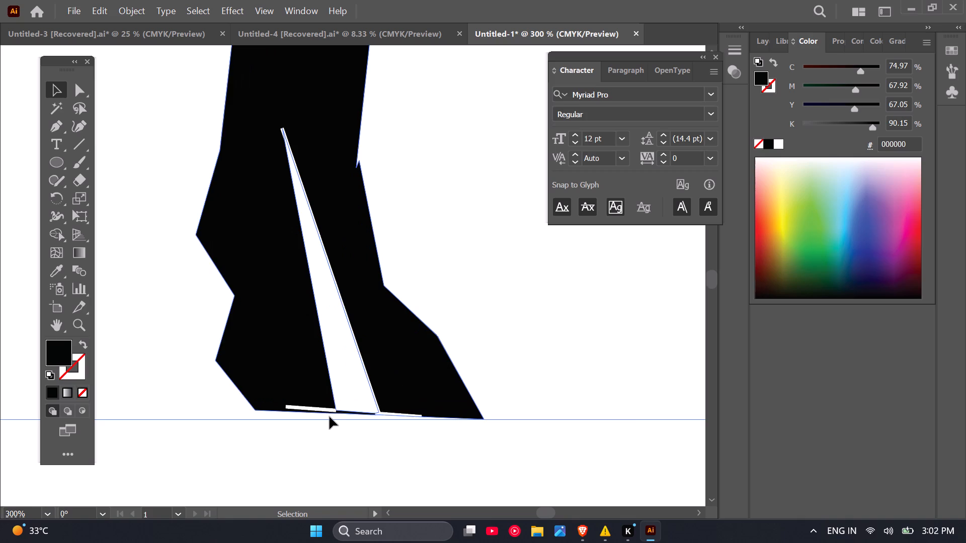
scroll(330, 417, "up", 2)
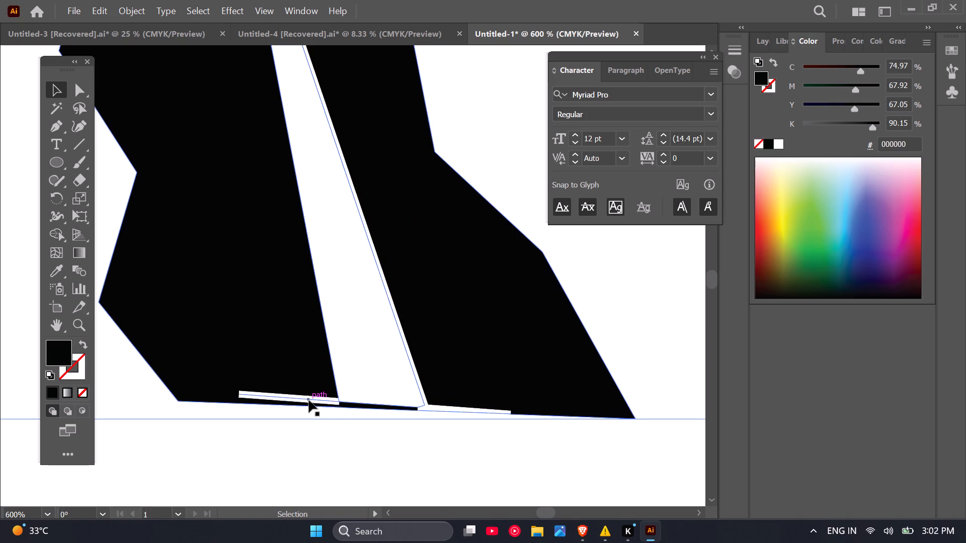
left_click(309, 400)
key("BackSpace")
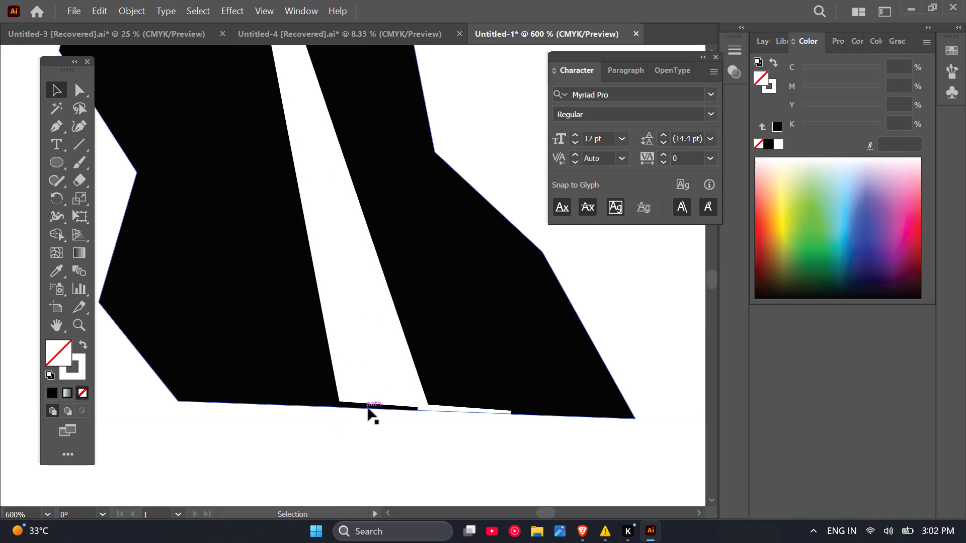
Draw a rectangle about 0.43 cm wide around the black sliver at the wedge's base and lower its top edge.
scroll(350, 421, "up", 1)
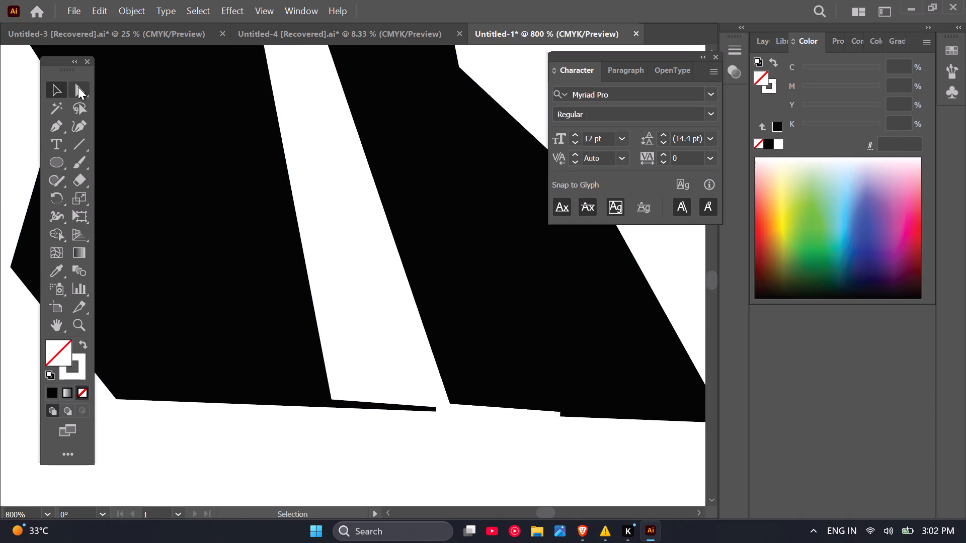
left_click(55, 164)
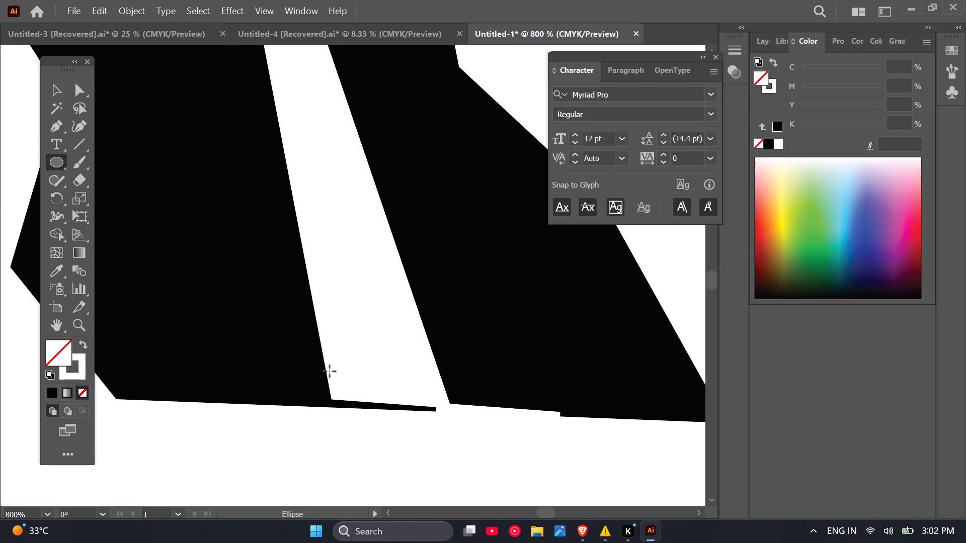
left_click_drag(58, 163, 93, 171)
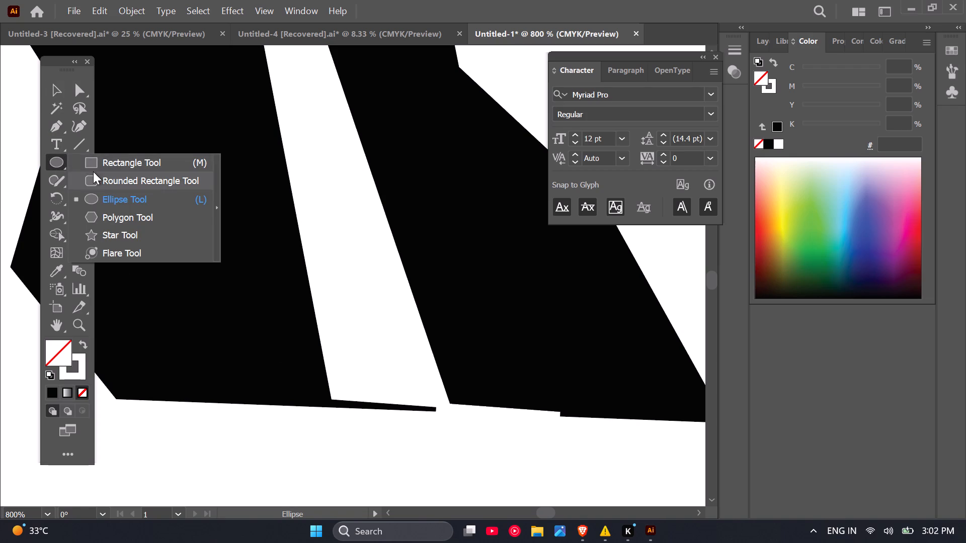
left_click_drag(93, 171, 97, 166)
left_click_drag(330, 366, 440, 458)
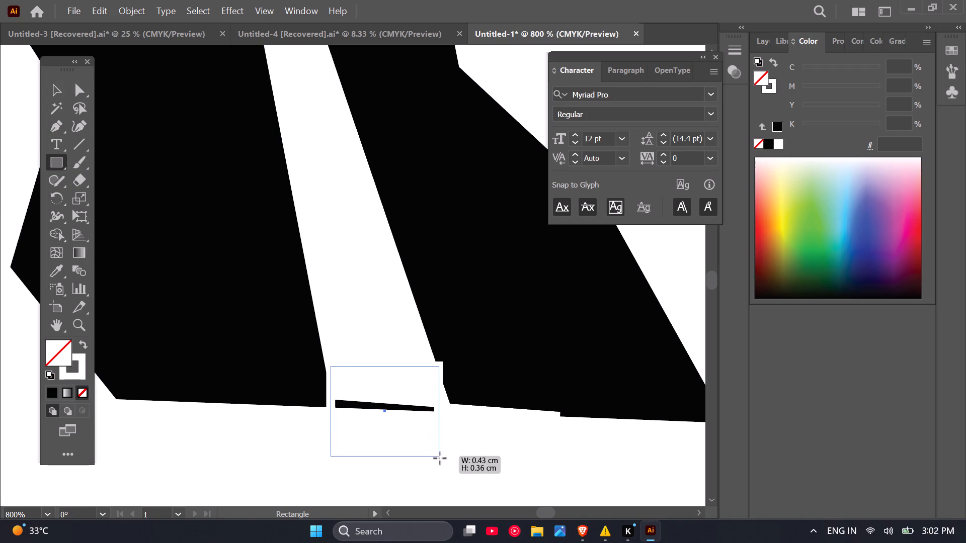
left_click_drag(440, 458, 439, 427)
left_click_drag(385, 368, 385, 393)
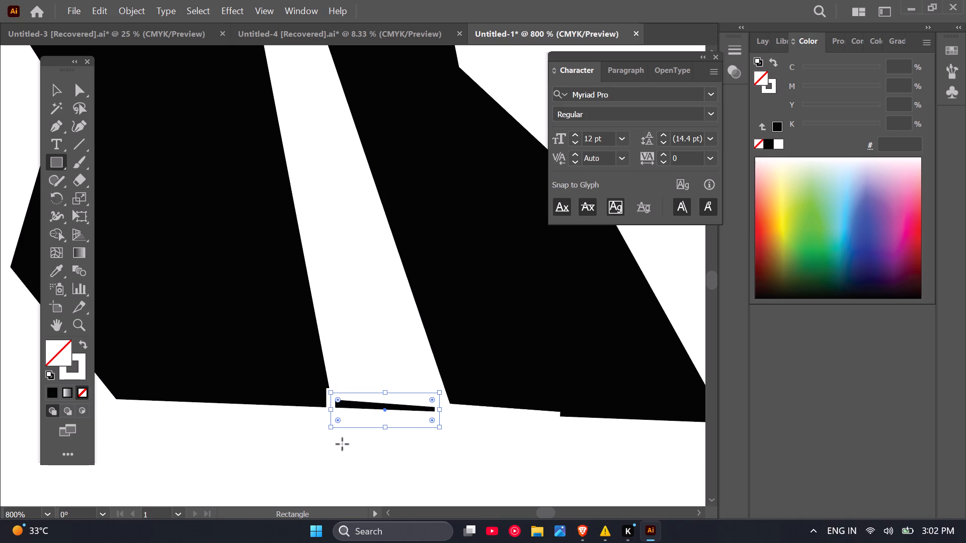
Select the silhouette together with the rectangle and remove the black sliver at the wedge's base using Shape Builder.
left_click(62, 89)
scroll(202, 360, "down", 3)
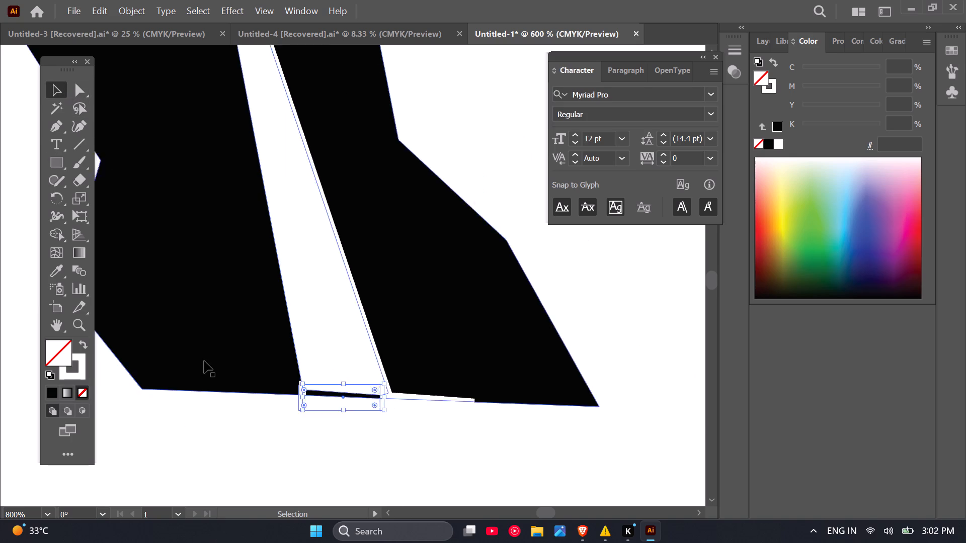
scroll(259, 319, "down", 4)
left_click(244, 244, "shift")
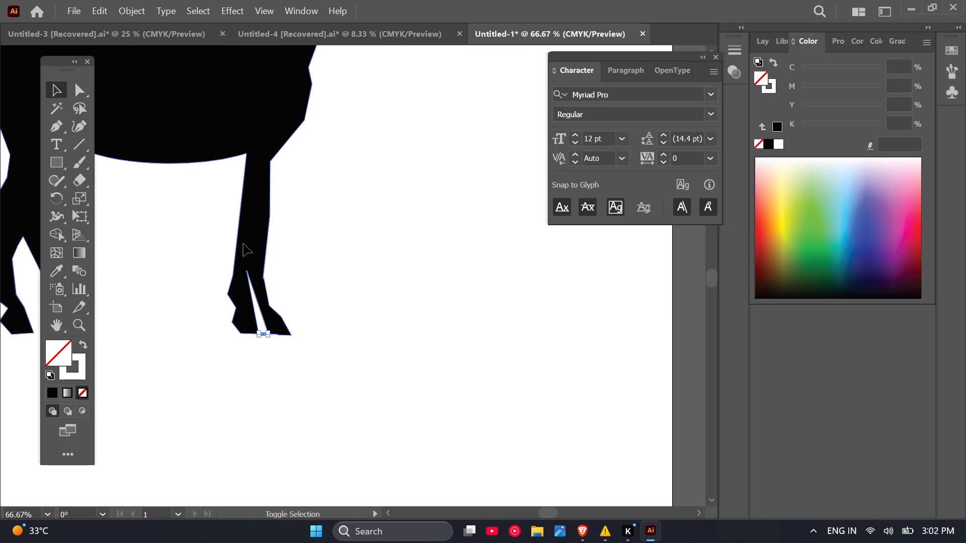
left_click(51, 232)
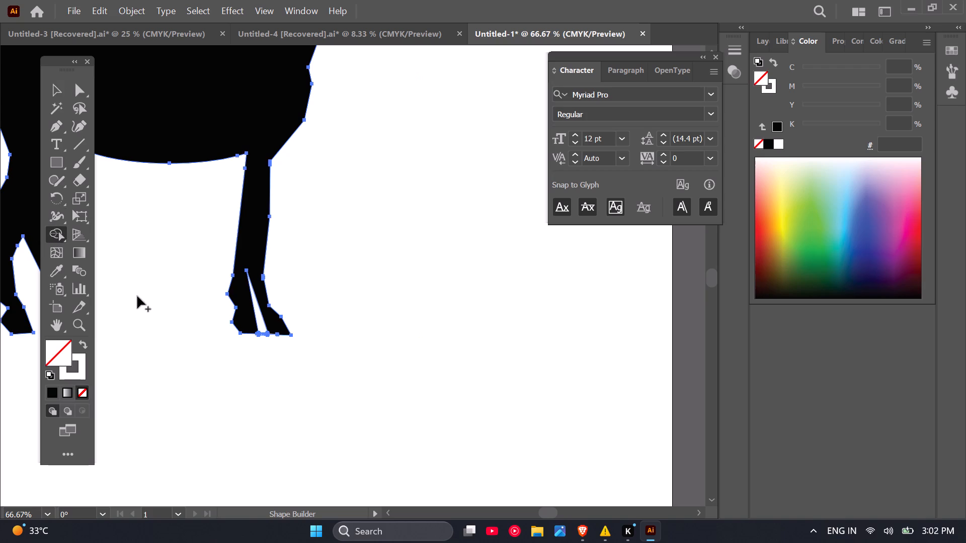
scroll(222, 325, "up", 4)
scroll(348, 364, "up", 2)
scroll(464, 362, "up", 2)
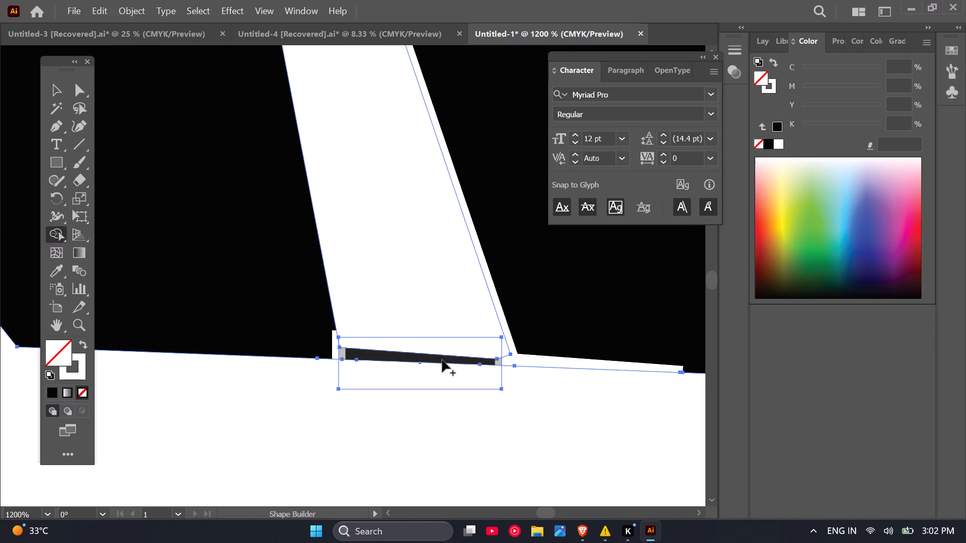
left_click(442, 360, "alt")
Take the silhouette out of the selection and delete the helper rectangle at the wedge's base.
scroll(411, 397, "down", 1)
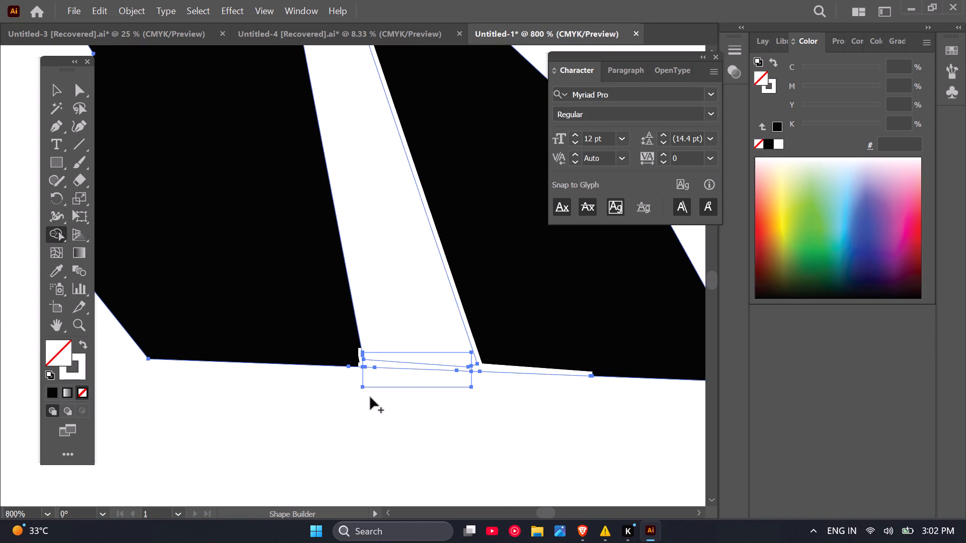
scroll(288, 379, "down", 2)
left_click(53, 85)
scroll(279, 372, "down", 1)
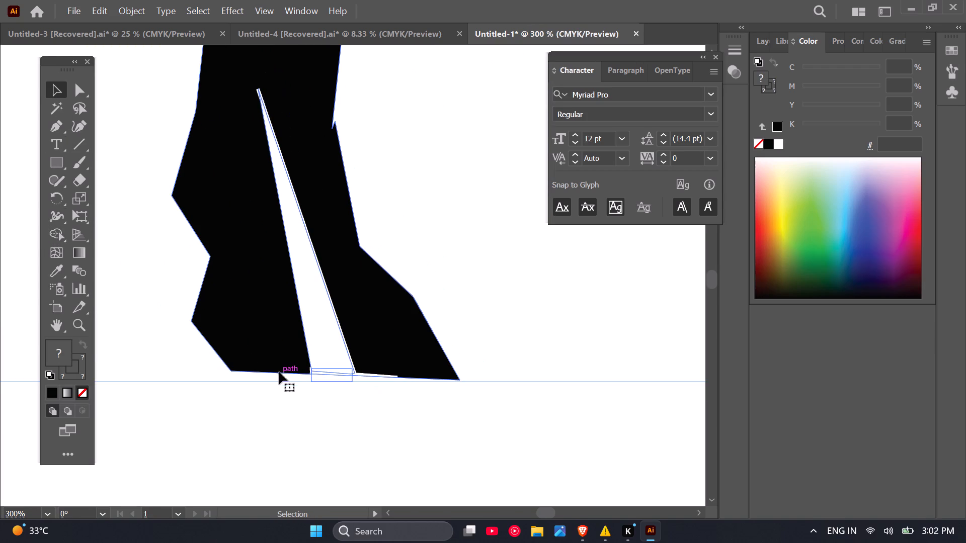
left_click(363, 290, "shift")
key("BackSpace")
Delete the small white specks inside the horse's neck.
scroll(311, 474, "down", 2)
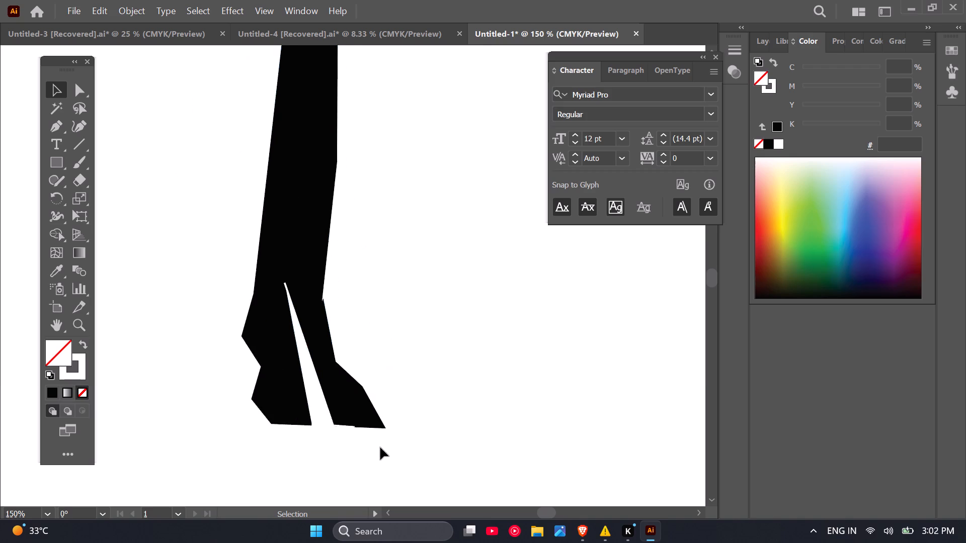
scroll(384, 446, "down", 4)
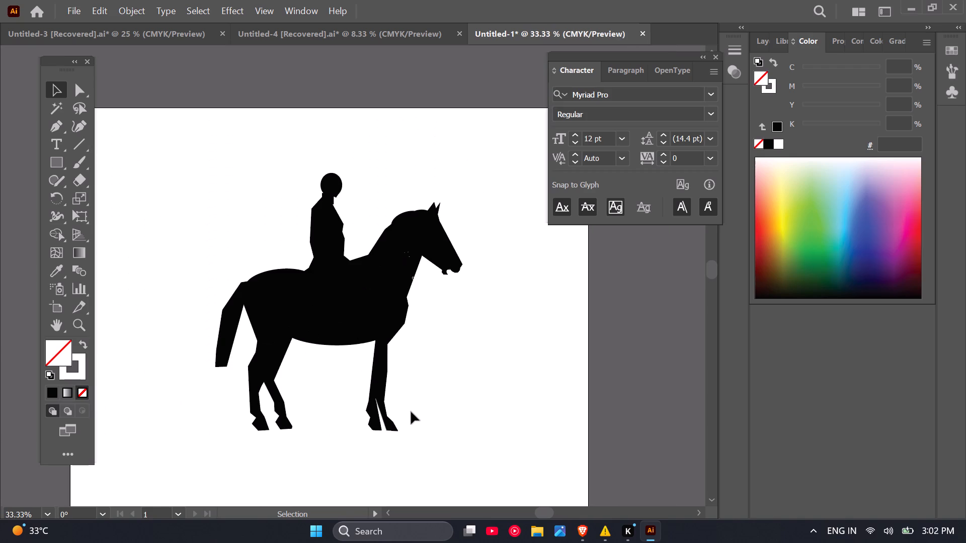
scroll(410, 413, "down", 1)
scroll(370, 303, "up", 4)
scroll(398, 312, "down", 1)
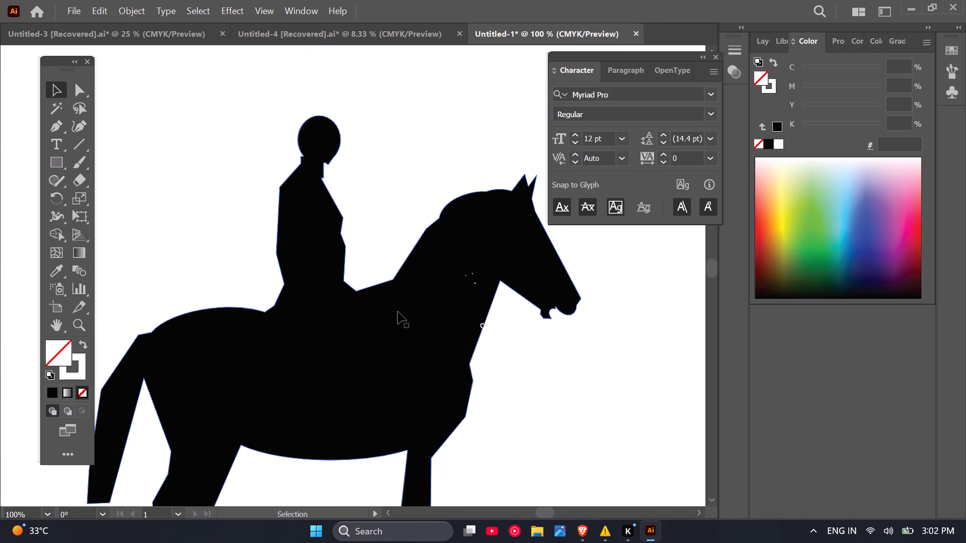
scroll(455, 316, "up", 2)
scroll(451, 316, "down", 3)
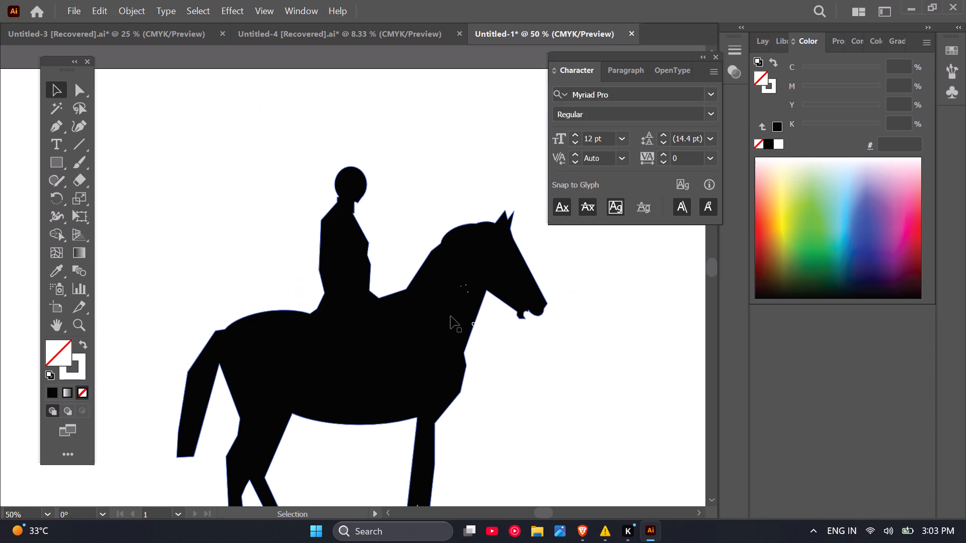
scroll(472, 292, "up", 6)
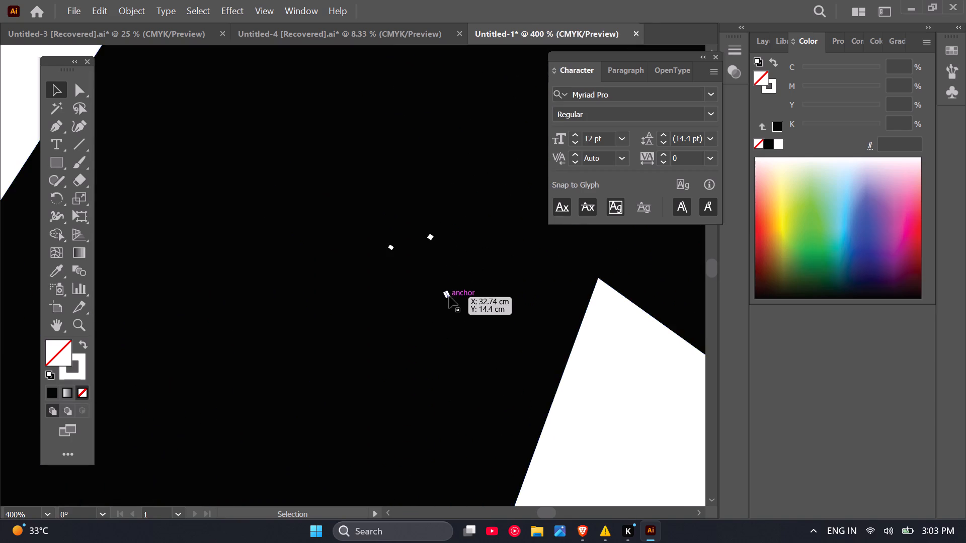
scroll(449, 296, "up", 3)
left_click(447, 272)
left_click(447, 277)
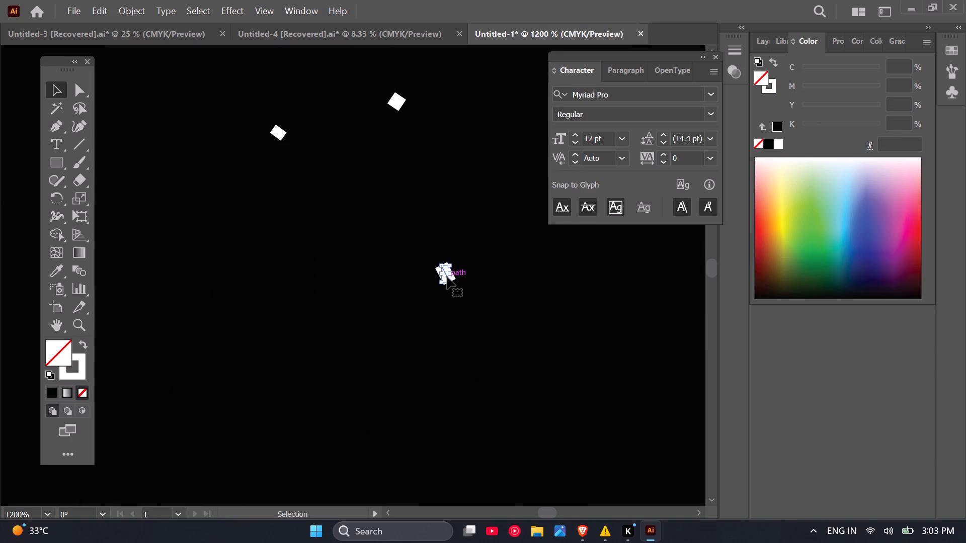
key("BackSpace")
left_click(396, 103)
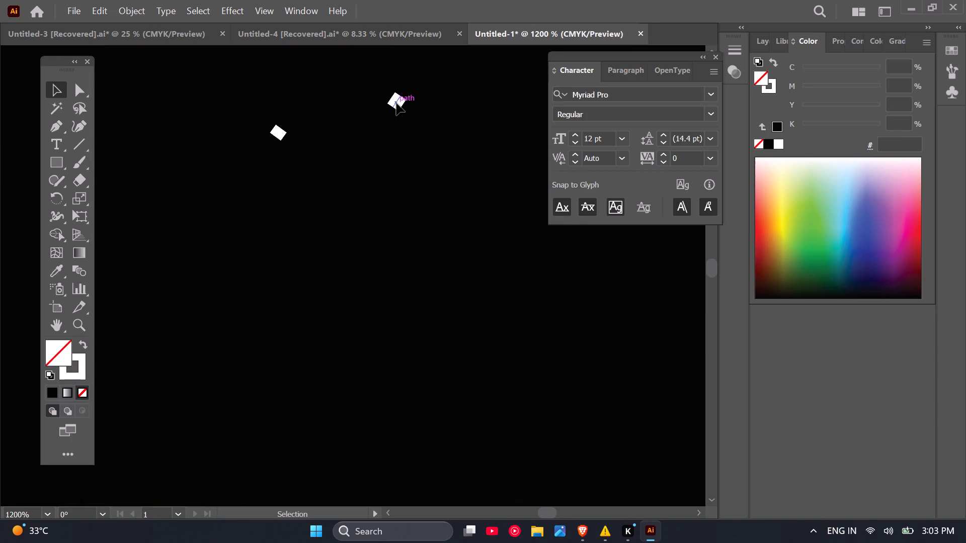
key("BackSpace")
left_click(279, 131)
key("BackSpace")
Delete the small white ring on the front edge of the horse's neck.
scroll(362, 220, "down", 2)
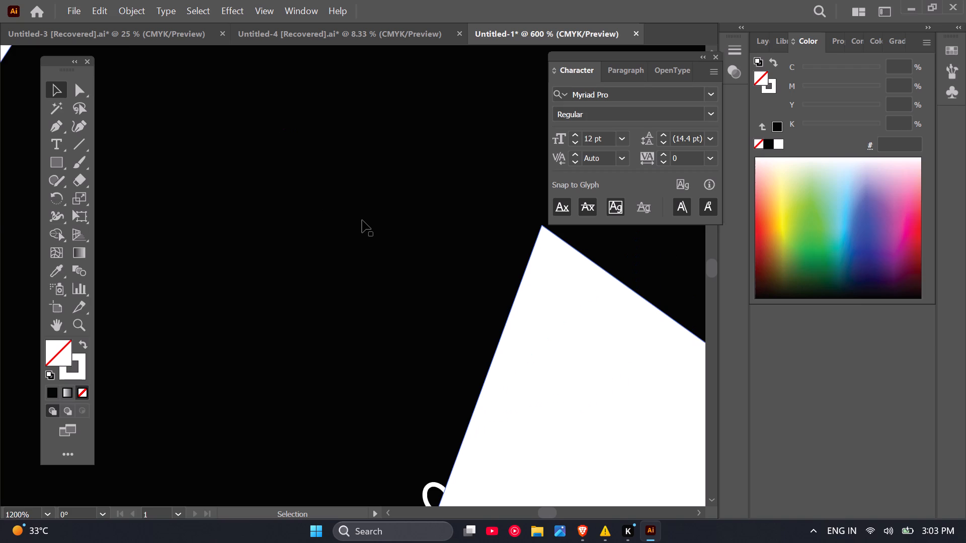
scroll(362, 220, "down", 2)
left_click(412, 426)
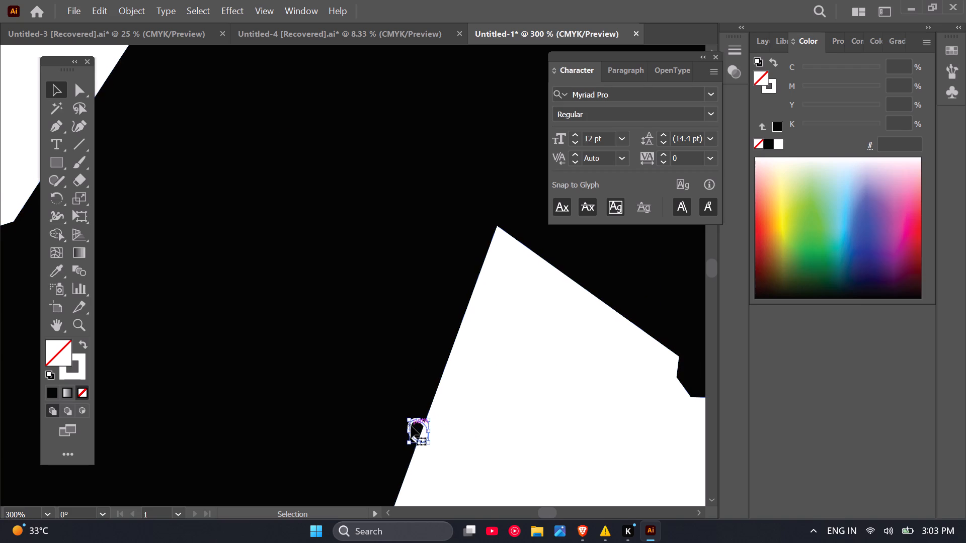
key("BackSpace")
Draw a narrow upright ellipse about 0.22 by 0.47 cm beside the notch of the horse's mouth.
scroll(482, 407, "down", 4)
scroll(540, 396, "up", 4)
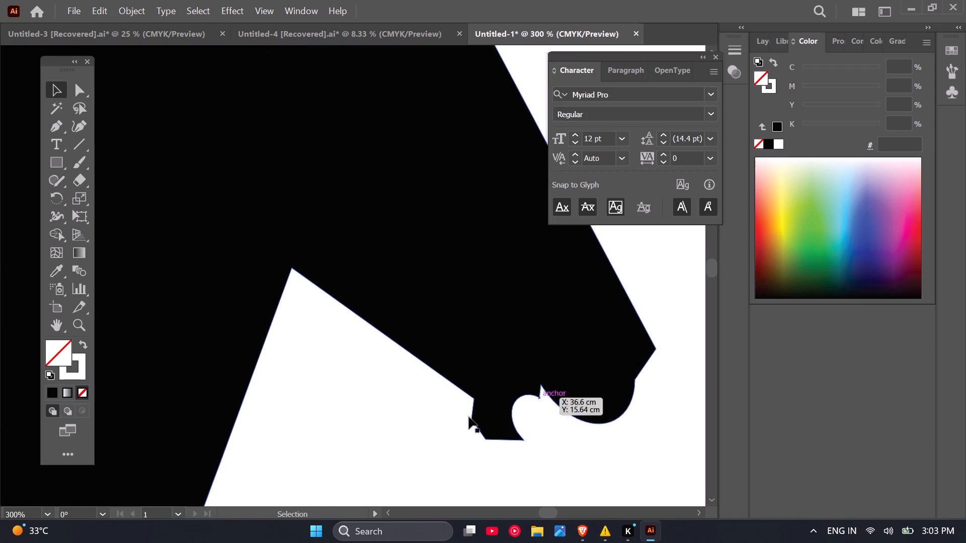
scroll(557, 408, "up", 3)
scroll(465, 392, "down", 2)
scroll(505, 400, "up", 1)
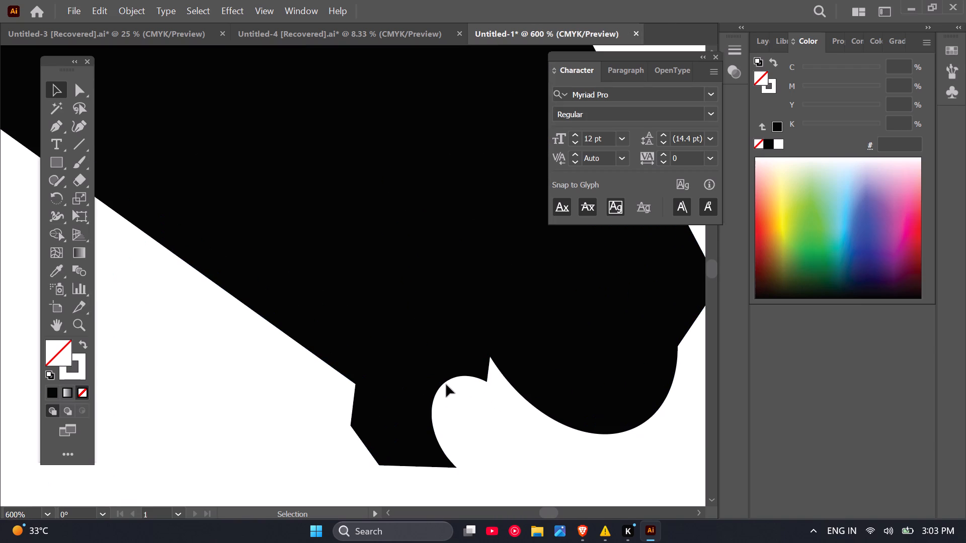
scroll(446, 385, "down", 1)
scroll(491, 390, "up", 1)
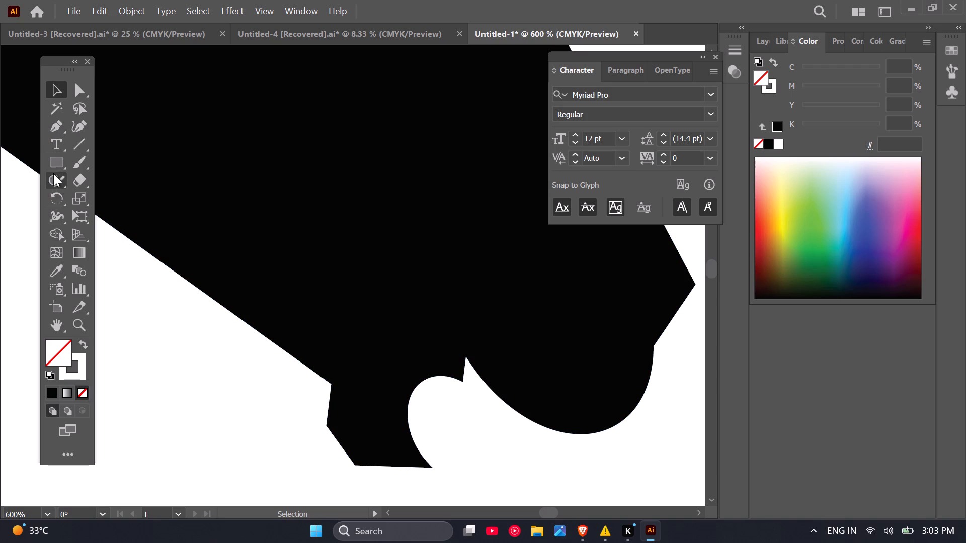
left_click_drag(53, 166, 100, 196)
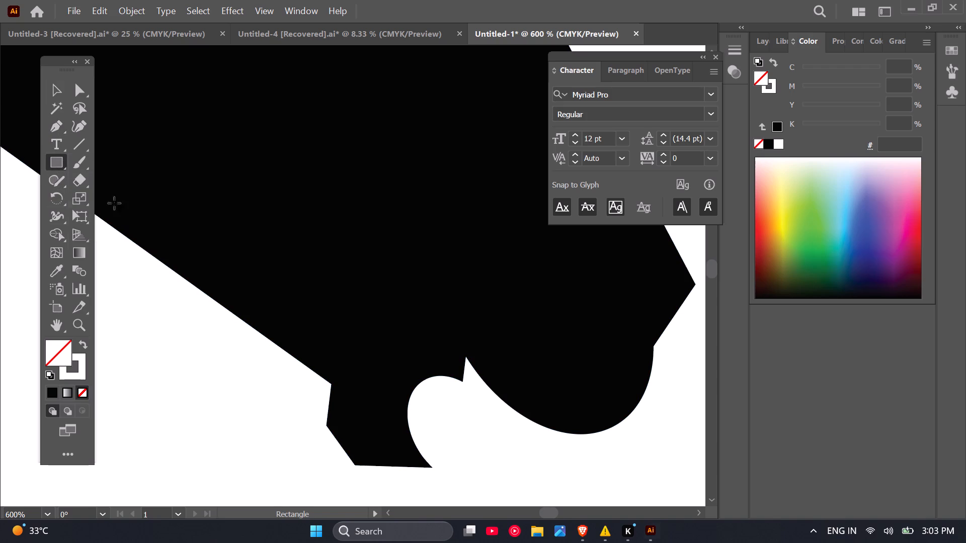
left_click_drag(364, 321, 406, 412)
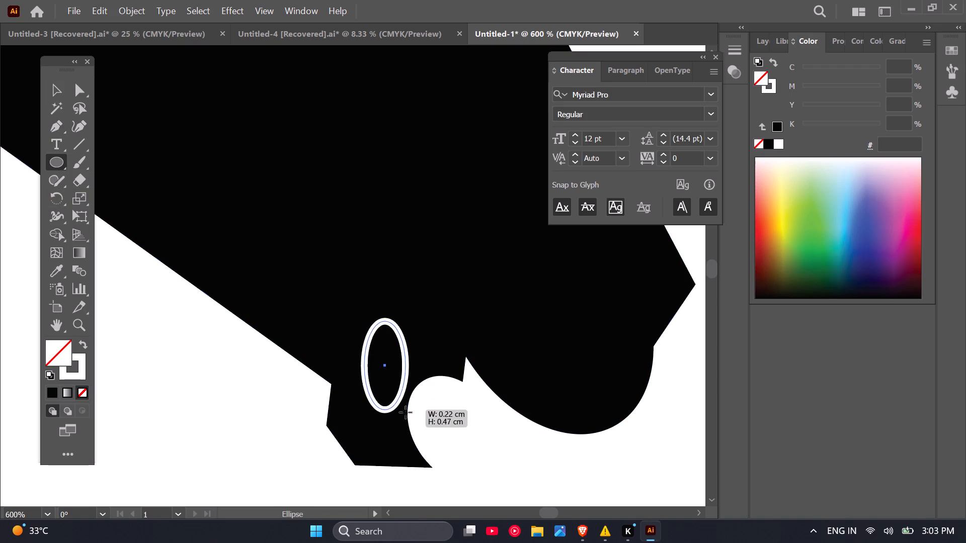
left_click_drag(406, 412, 410, 419)
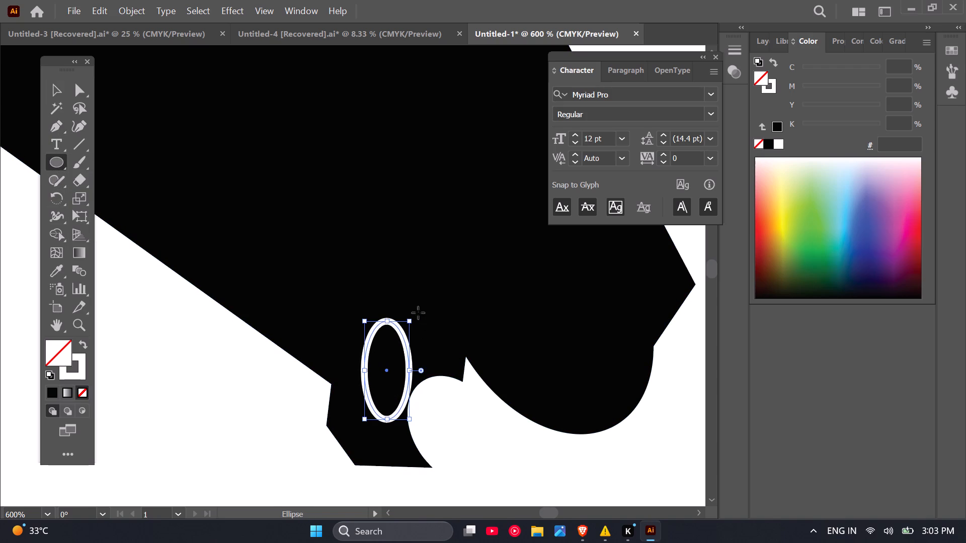
Tilt and enlarge the ellipse, then fit it over the horse's mouth notch, leaning about 16° toward the chin.
left_click_drag(414, 316, 377, 292)
left_click_drag(431, 400, 470, 406)
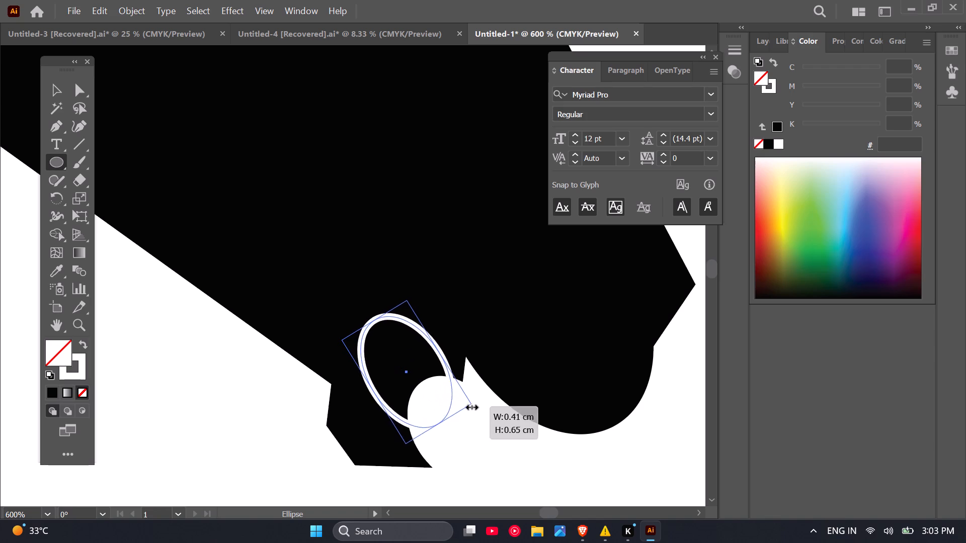
left_click_drag(470, 406, 476, 424)
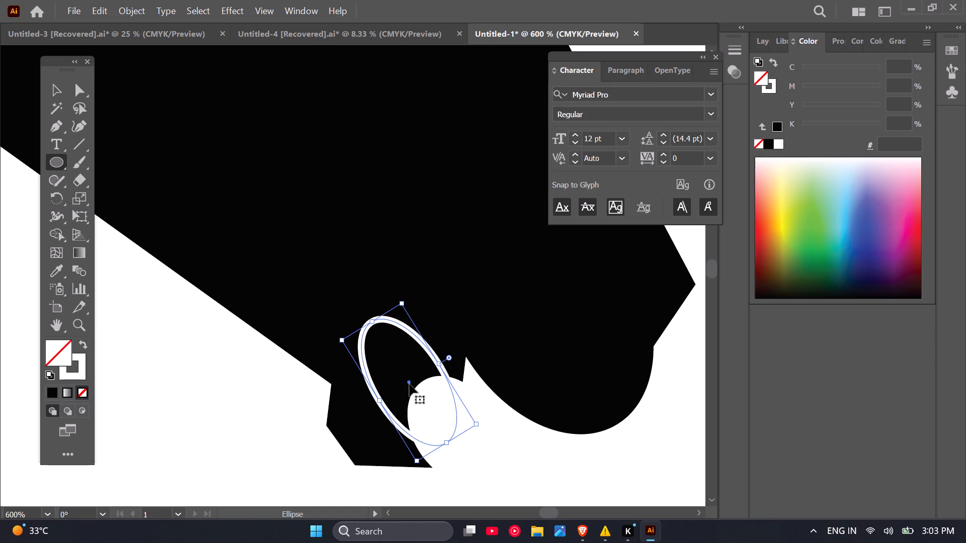
left_click_drag(410, 384, 447, 426)
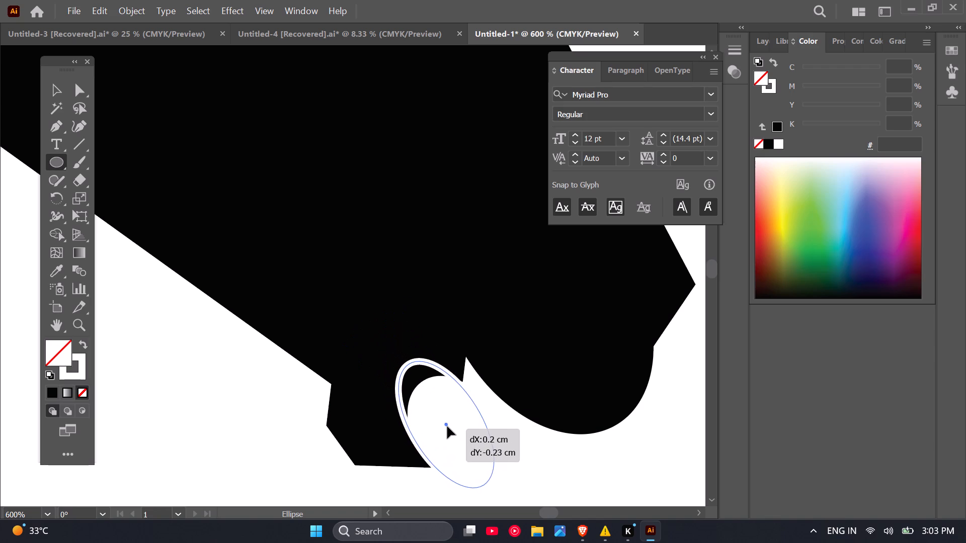
left_click_drag(447, 426, 431, 402)
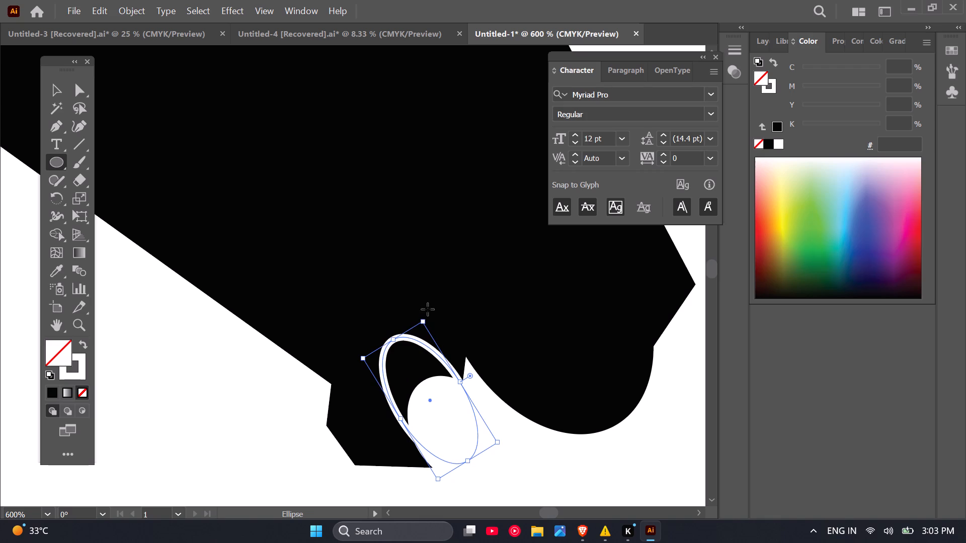
left_click_drag(429, 315, 444, 321)
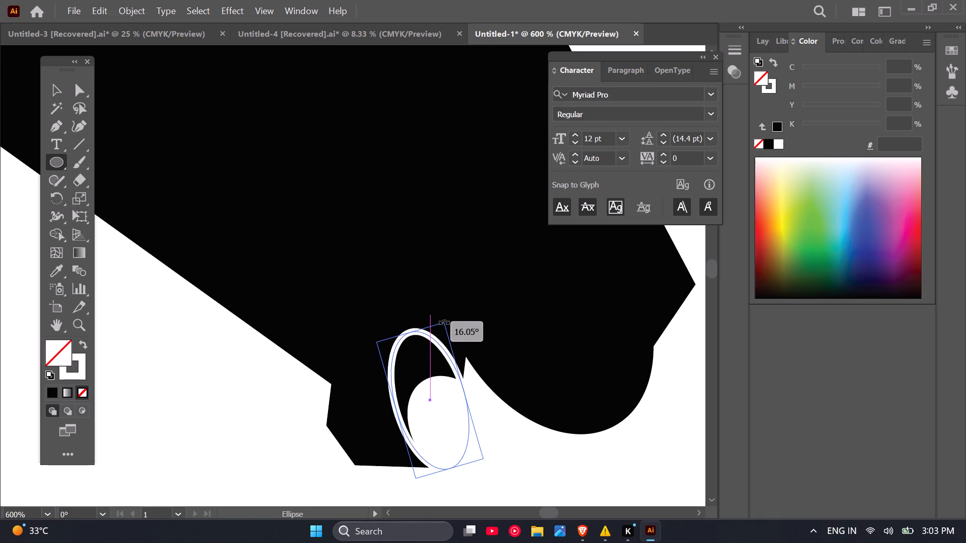
left_click_drag(444, 321, 440, 321)
Merge the mouth ellipse and its enclosed areas into the horse's body with the Shape Builder.
scroll(422, 317, "down", 3)
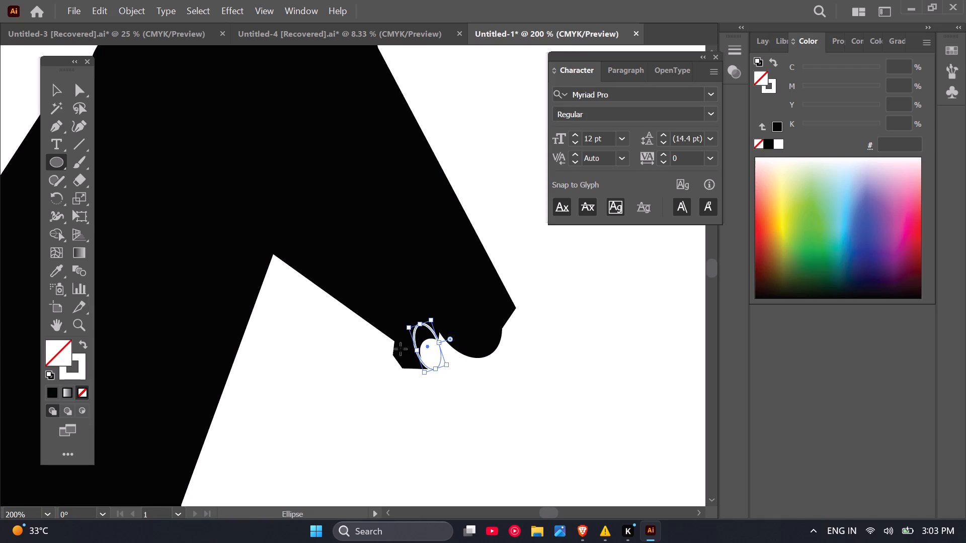
scroll(400, 349, "down", 1)
left_click(50, 90)
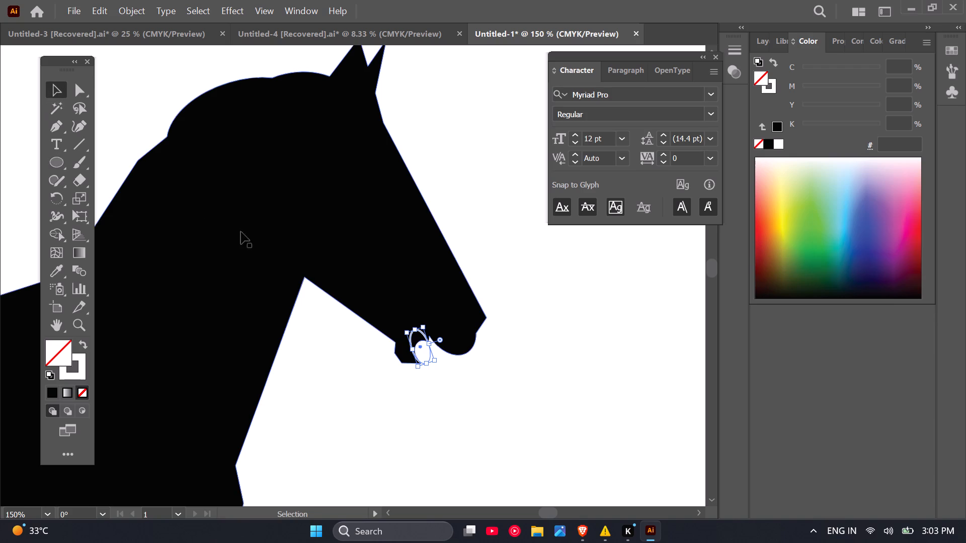
left_click(250, 235, "shift")
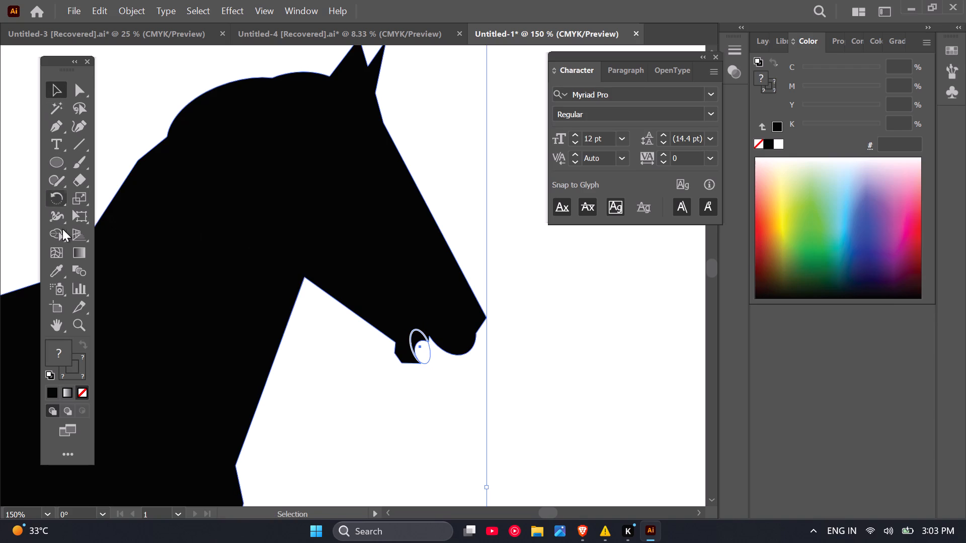
left_click(61, 234)
scroll(415, 335, "up", 2)
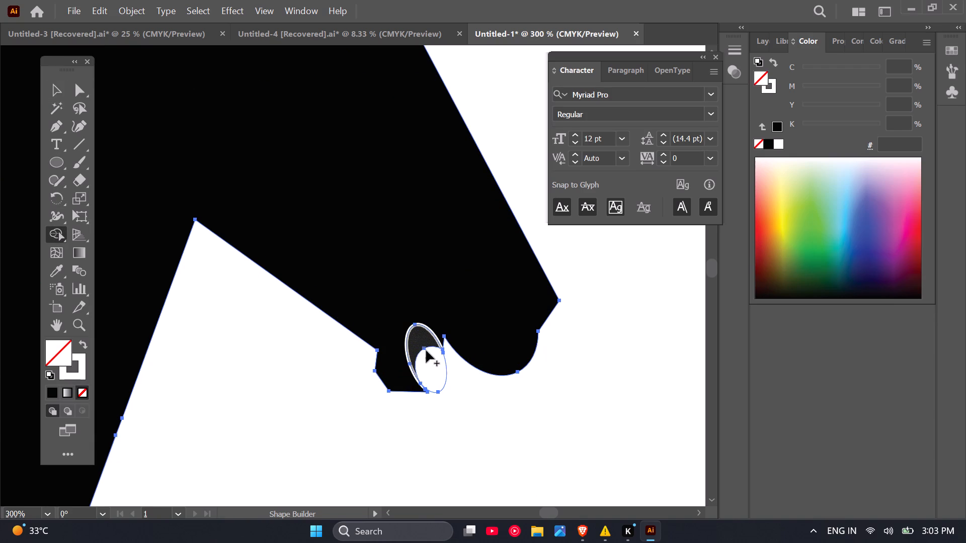
left_click_drag(432, 368, 404, 292)
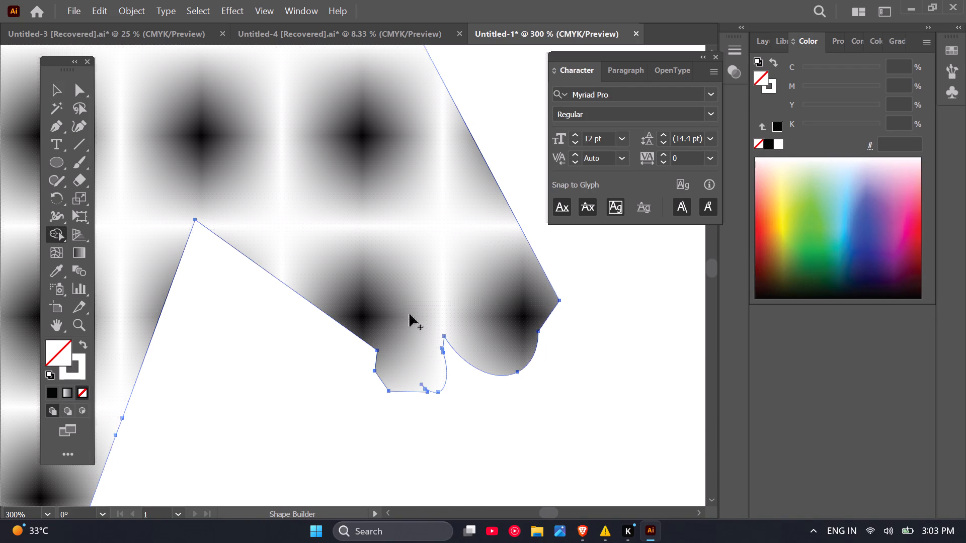
Fill the whole horse-and-rider artwork with black (#000000).
scroll(465, 373, "down", 8)
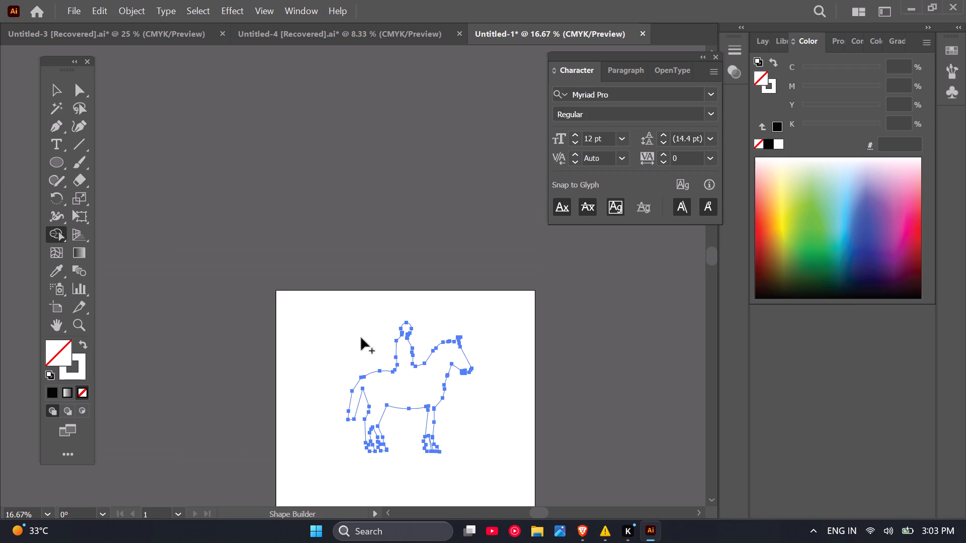
left_click(61, 93)
left_click(571, 436)
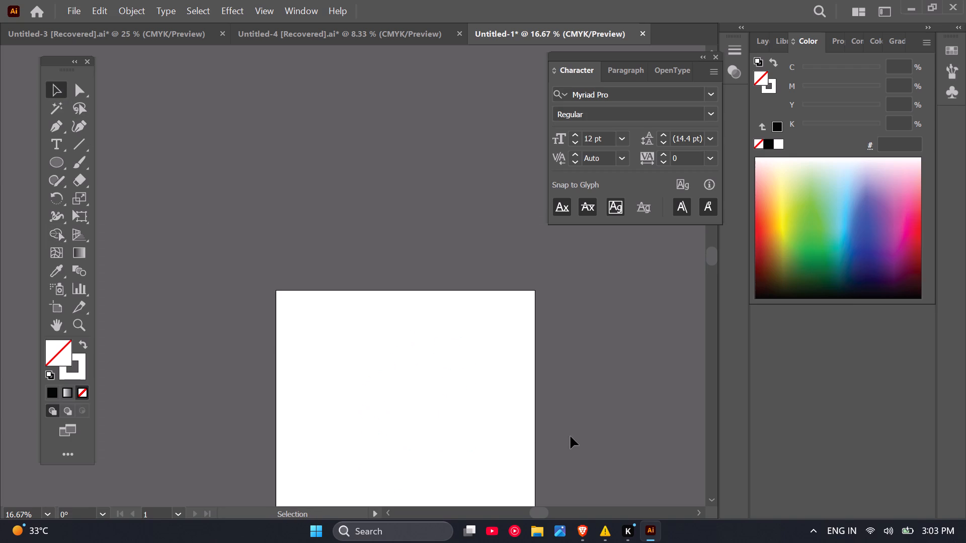
left_click_drag(424, 237, 488, 463)
left_click_drag(488, 463, 482, 459)
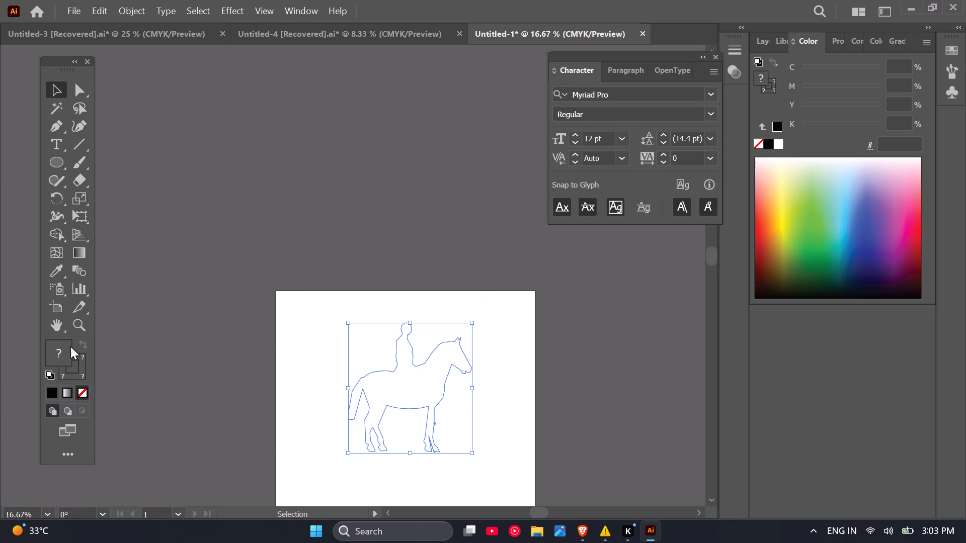
double_click(69, 352)
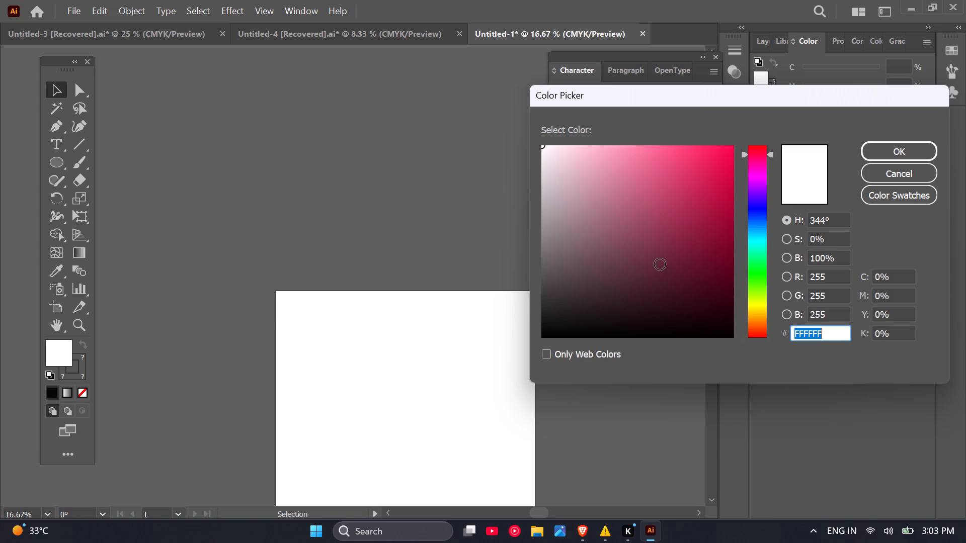
left_click_drag(709, 265, 514, 378)
left_click(898, 156)
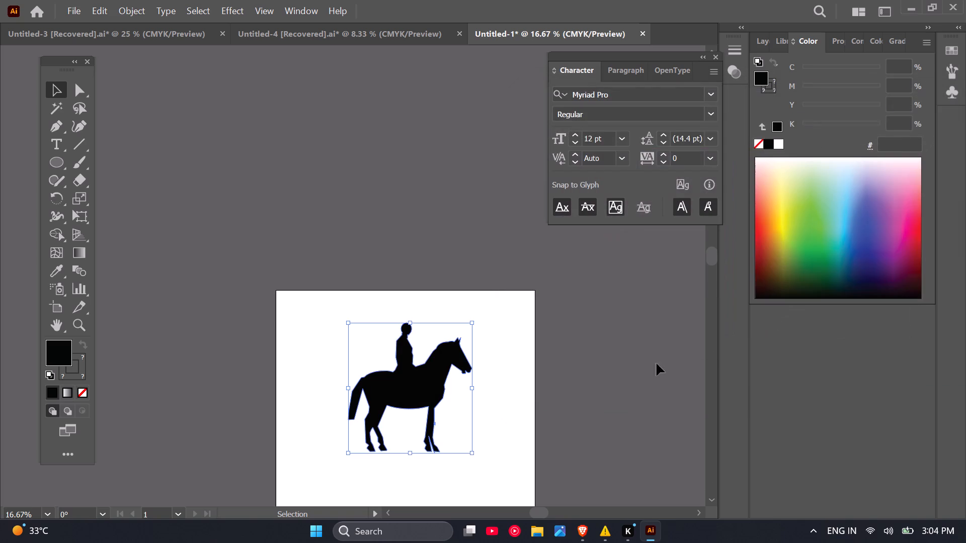
left_click(573, 392)
Delete the stray sliver paths in the gap between the horse's front hooves.
scroll(435, 340, "down", 1)
scroll(470, 424, "up", 3)
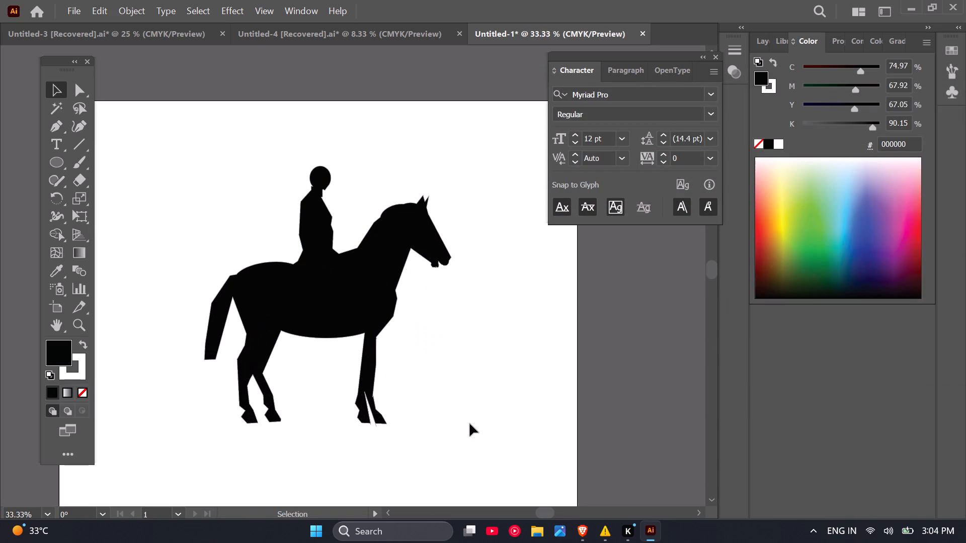
scroll(440, 450, "up", 3)
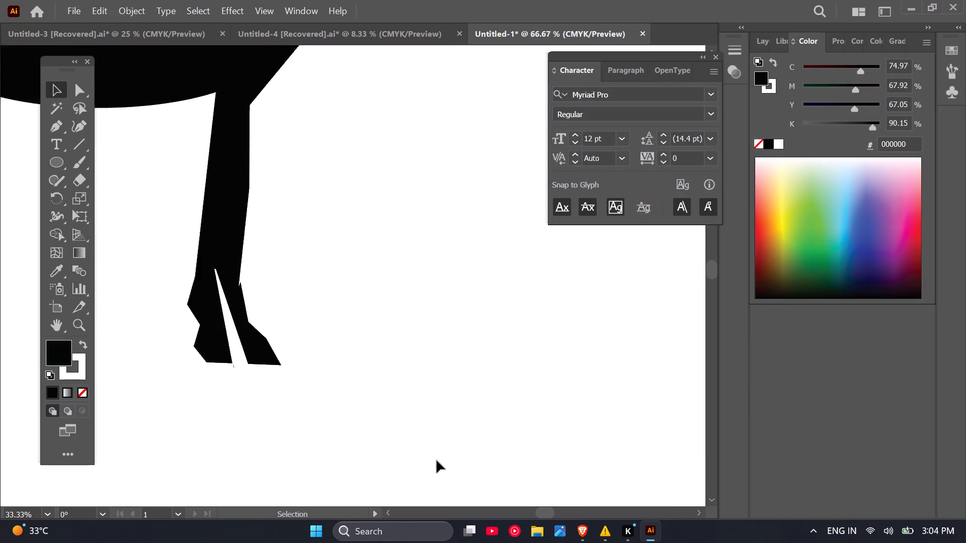
scroll(437, 461, "up", 1)
scroll(398, 227, "down", 2)
scroll(191, 320, "up", 3)
left_click_drag(398, 205, 399, 205)
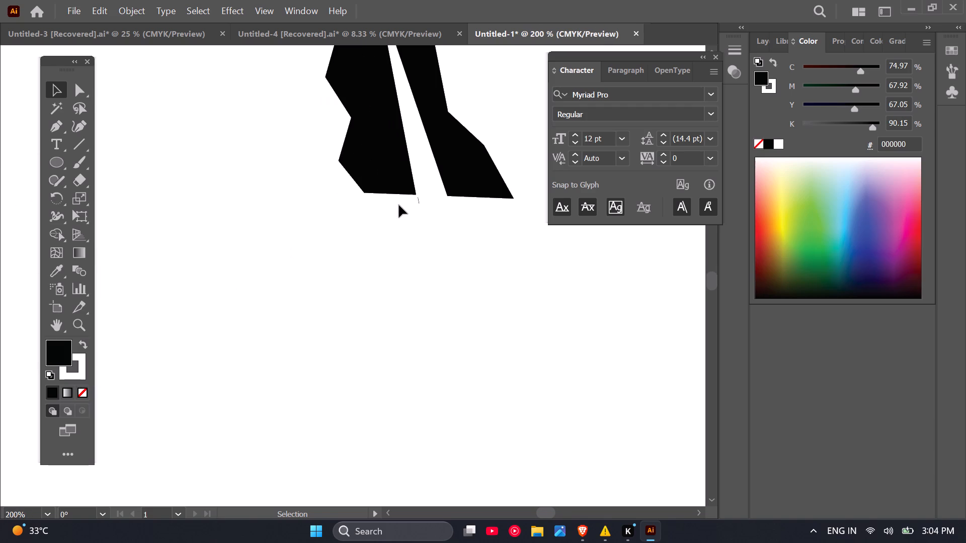
left_click_drag(399, 205, 454, 202)
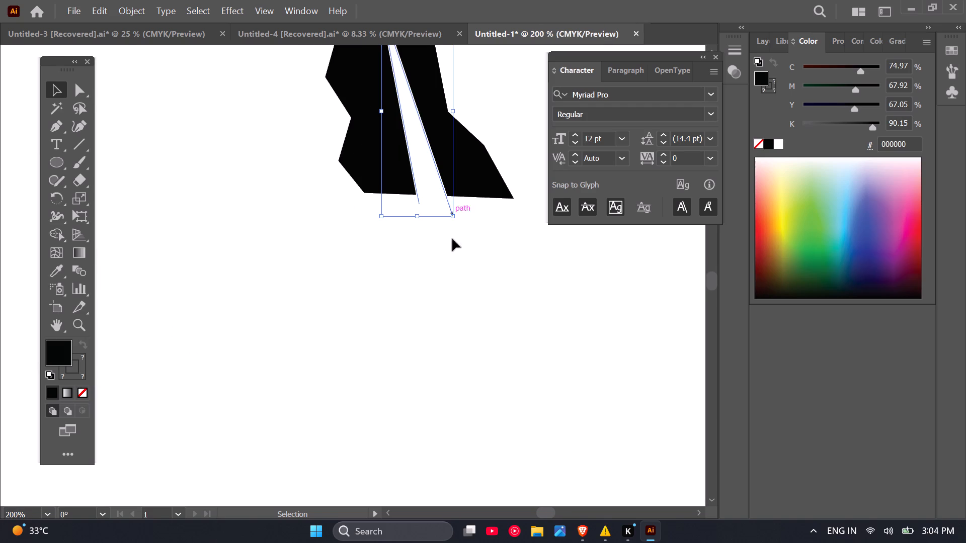
scroll(438, 315, "down", 2)
key("BackSpace")
Shift the horse-and-rider silhouette slightly down and toward the left side of the artboard.
scroll(437, 315, "down", 1)
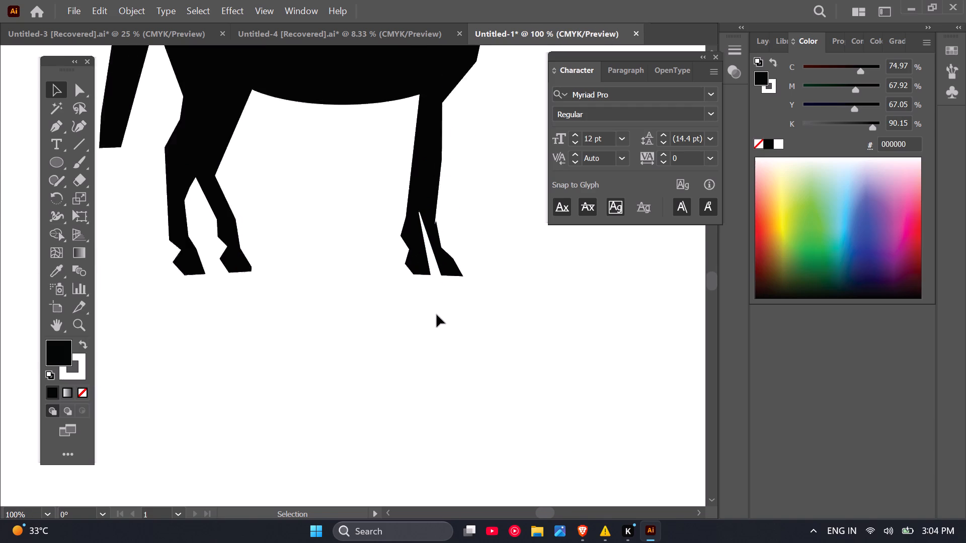
scroll(437, 315, "down", 3)
left_click_drag(493, 109, 284, 255)
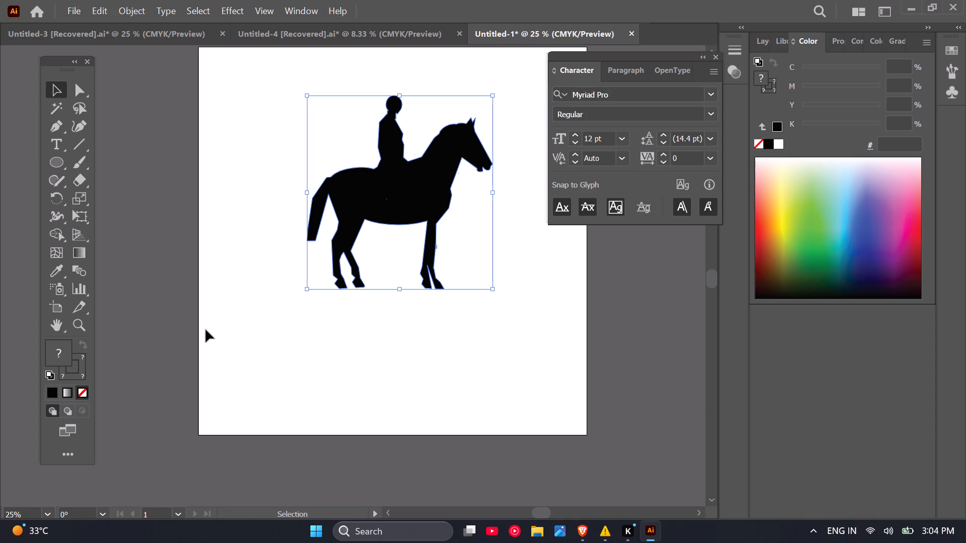
left_click(166, 295)
scroll(389, 195, "up", 2)
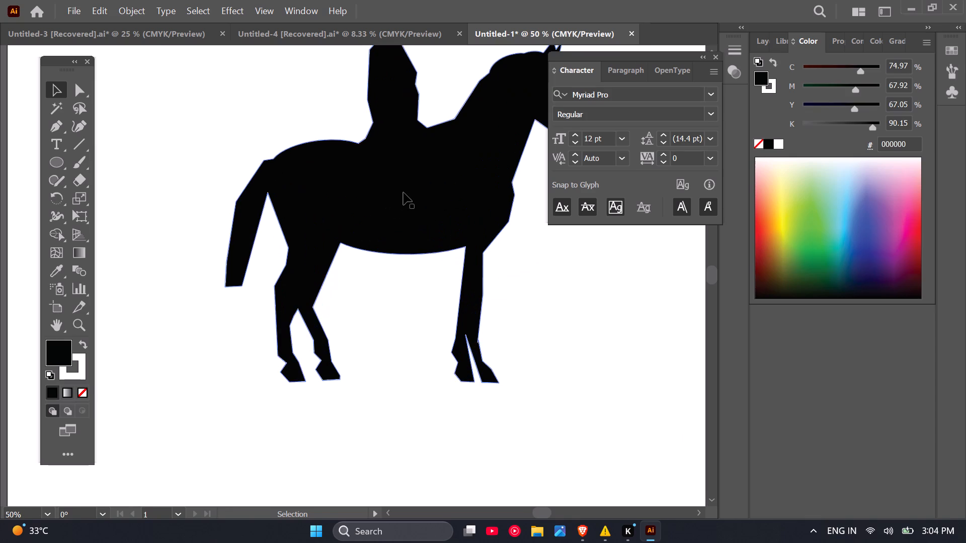
left_click_drag(404, 193, 382, 213)
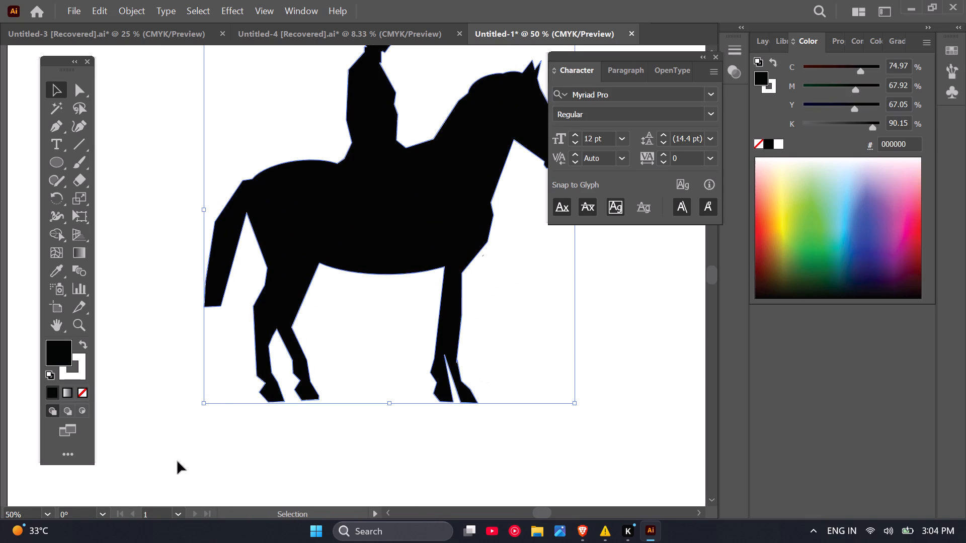
Select only the tiny stray paths lying inside the horse's body and delete them.
left_click_drag(178, 462, 413, 196)
scroll(406, 195, "up", 4)
scroll(355, 215, "up", 2)
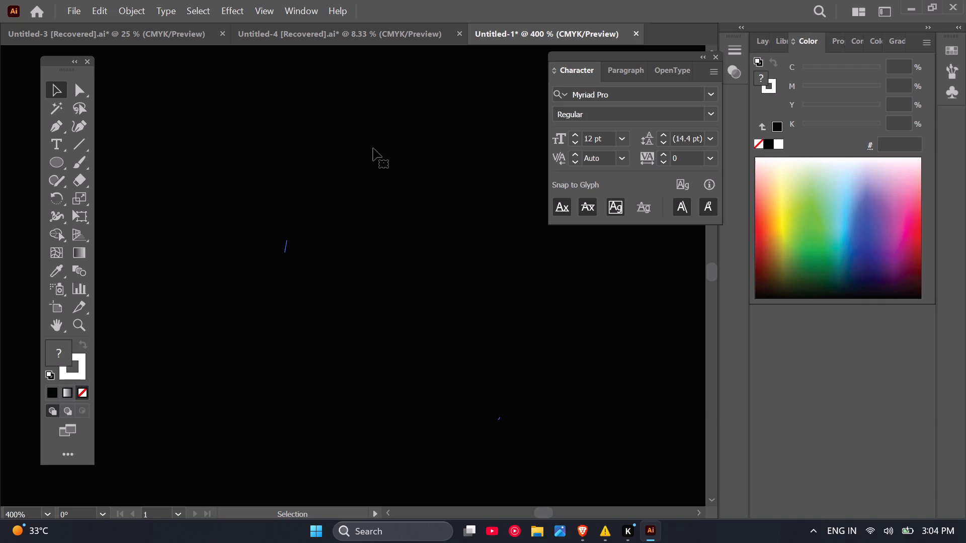
left_click(373, 148, "shift")
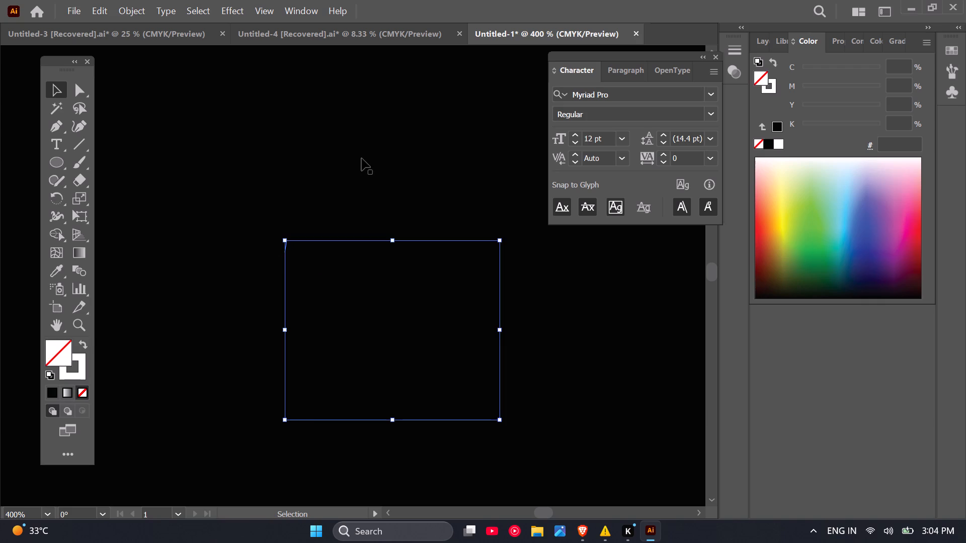
key("BackSpace")
Check the complete horse-and-rider silhouette on the artboard for leftover specks.
scroll(319, 346, "down", 9)
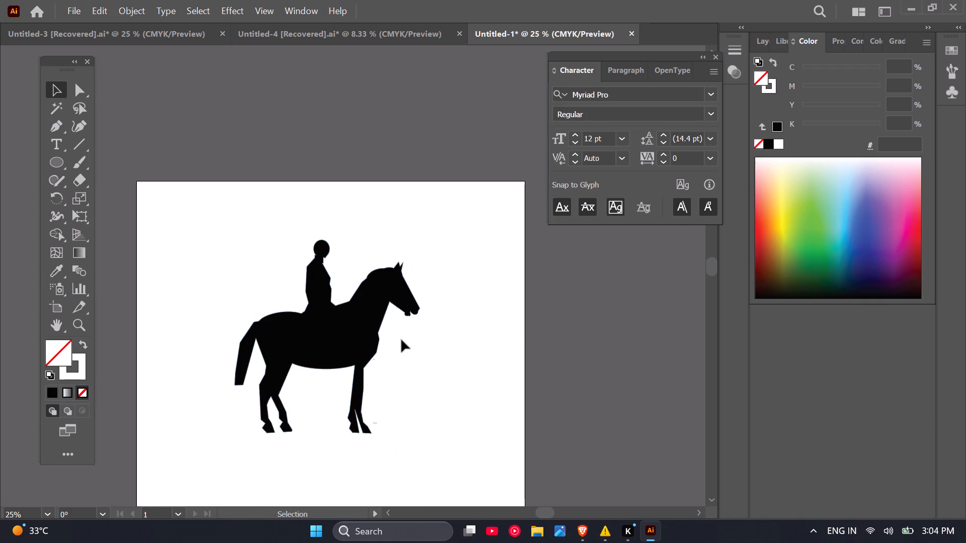
scroll(401, 340, "down", 1)
left_click(555, 362)
scroll(319, 388, "up", 1)
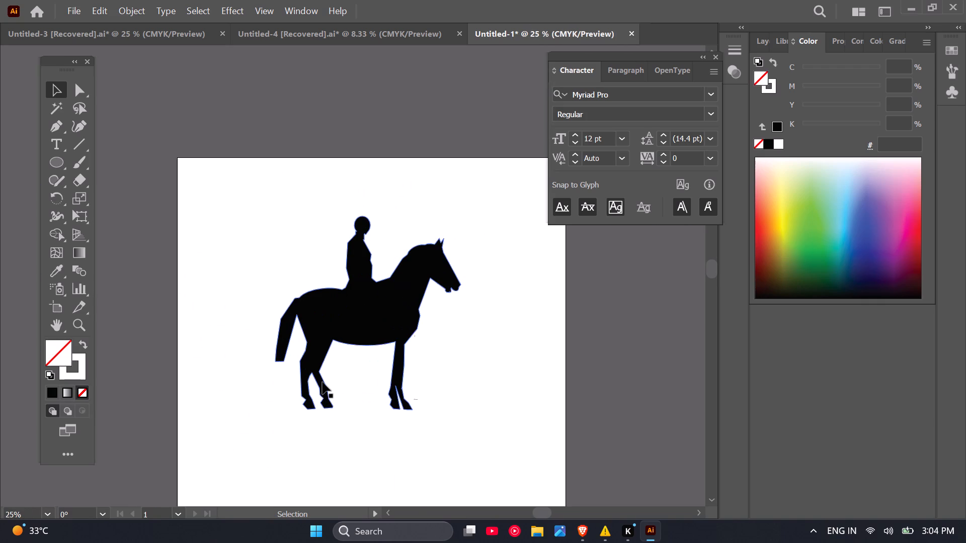
scroll(356, 350, "down", 1)
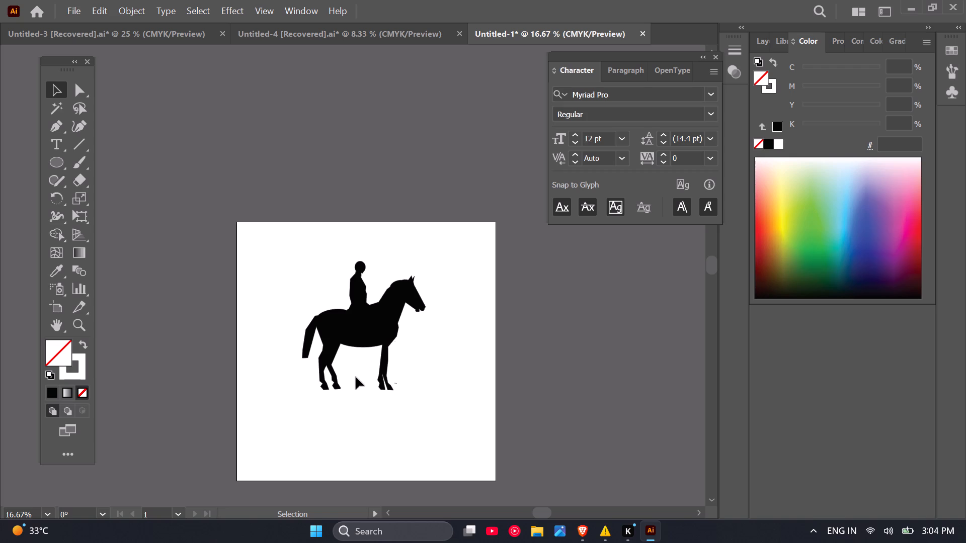
scroll(372, 384, "up", 1)
scroll(378, 305, "down", 1)
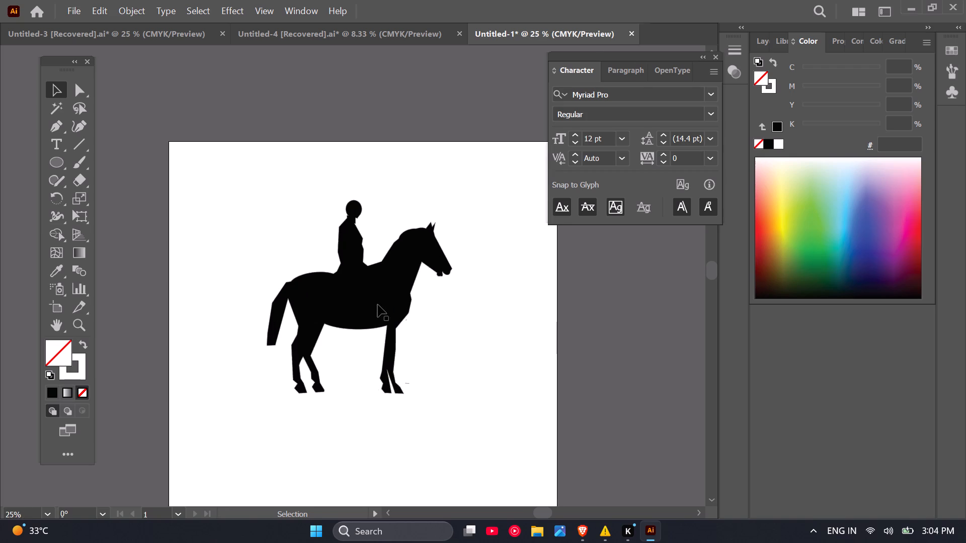
scroll(396, 366, "up", 2)
scroll(395, 360, "down", 1)
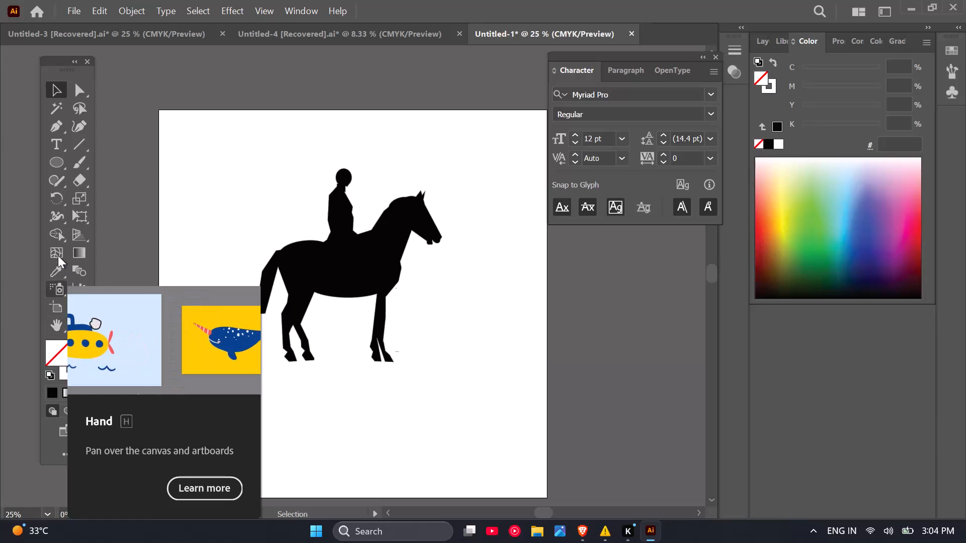
Add the text GHODA just below the horse's hind hooves.
left_click(53, 147)
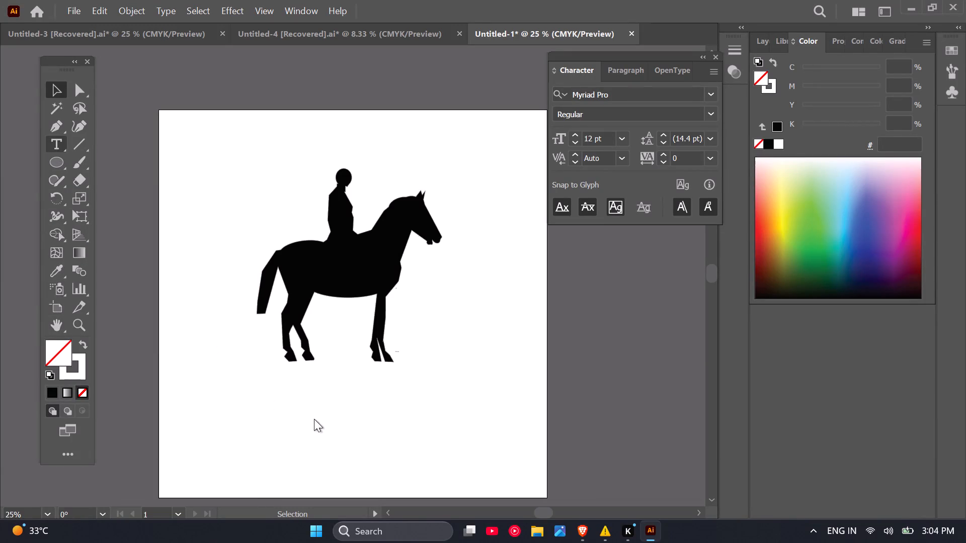
left_click(294, 380)
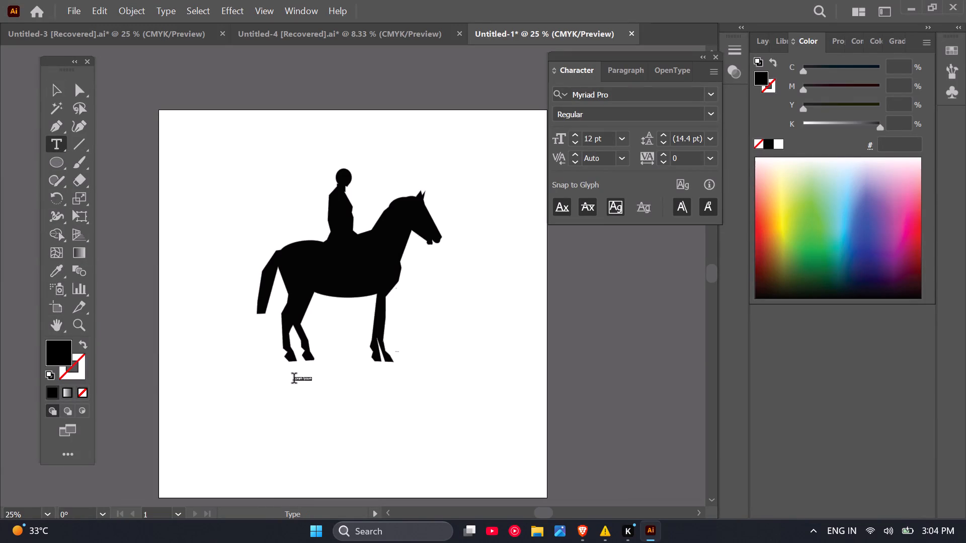
type("GHODA")
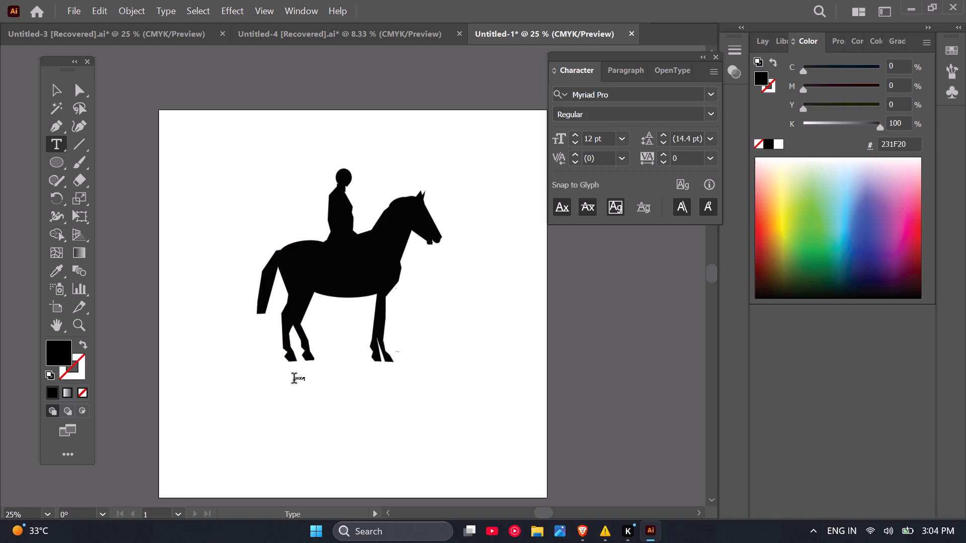
Replace the wording of the new text with YODDHA.
key("BackSpace")
key("BackSpace")
key("BackSpace")
key("BackSpace")
key("BackSpace")
type("YODDHA")
left_click(53, 90)
Enlarge the YODDHA text to about 133 pt and place it just beneath the horse's hooves.
key("ctrl+t")
scroll(310, 402, "up", 3)
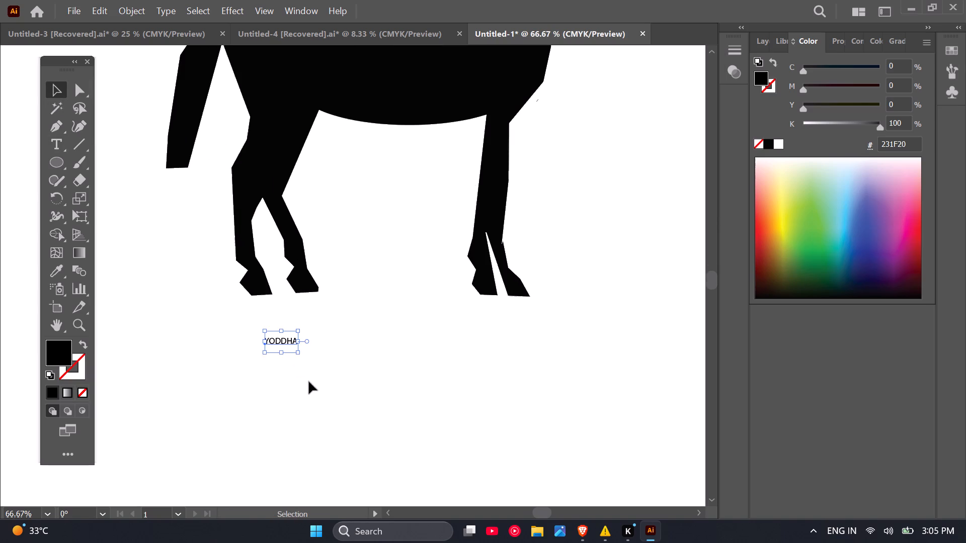
left_click_drag(297, 346, 300, 347)
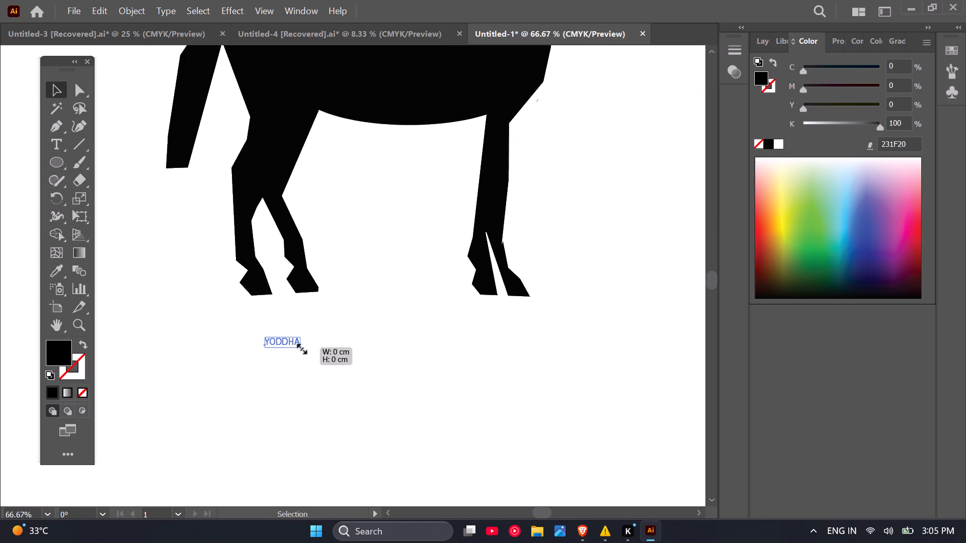
left_click_drag(300, 347, 529, 457)
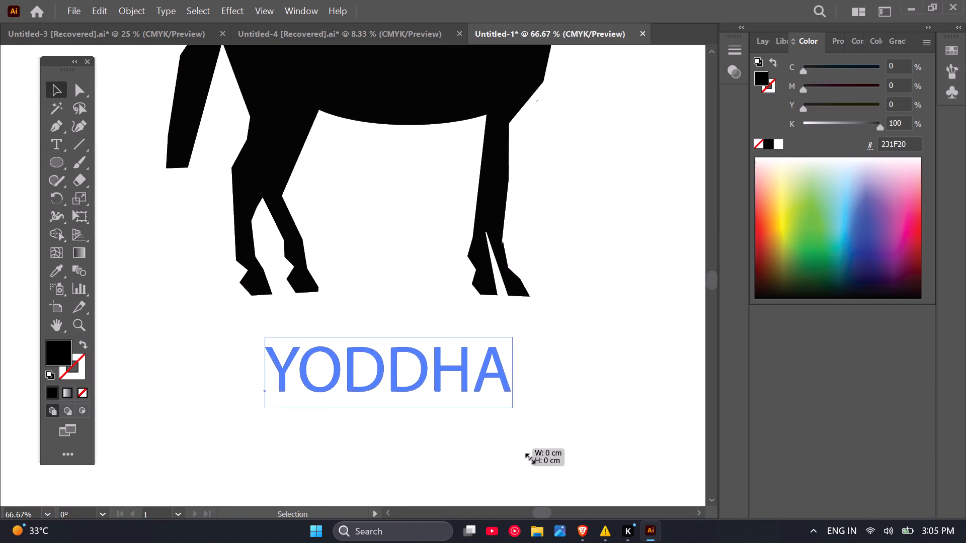
left_click_drag(529, 457, 623, 488)
scroll(546, 425, "down", 3)
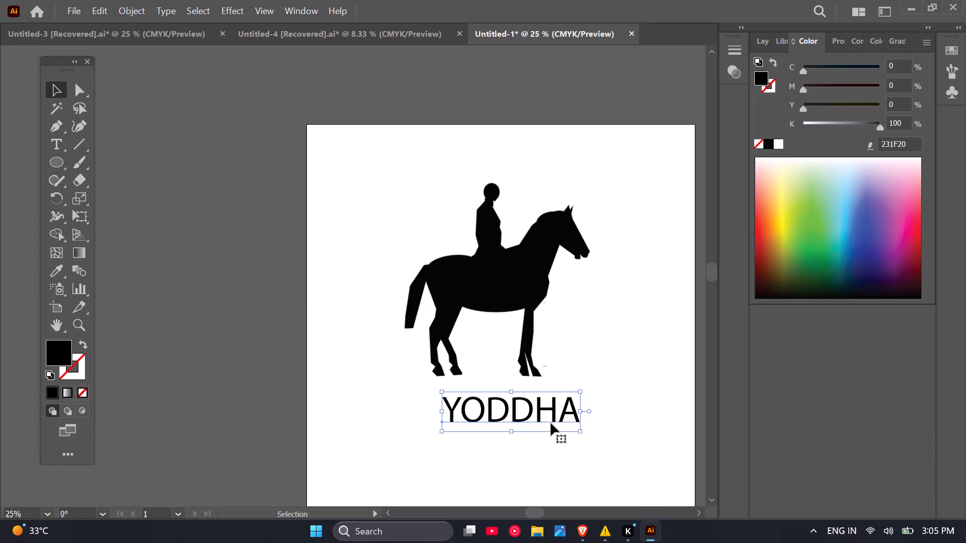
left_click_drag(540, 409, 523, 397)
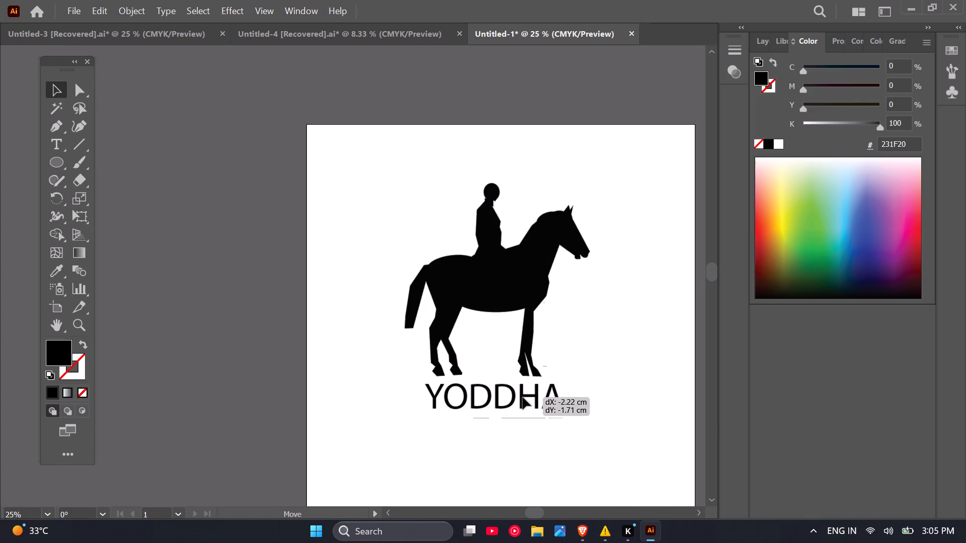
left_click_drag(523, 397, 523, 399)
scroll(440, 423, "down", 1)
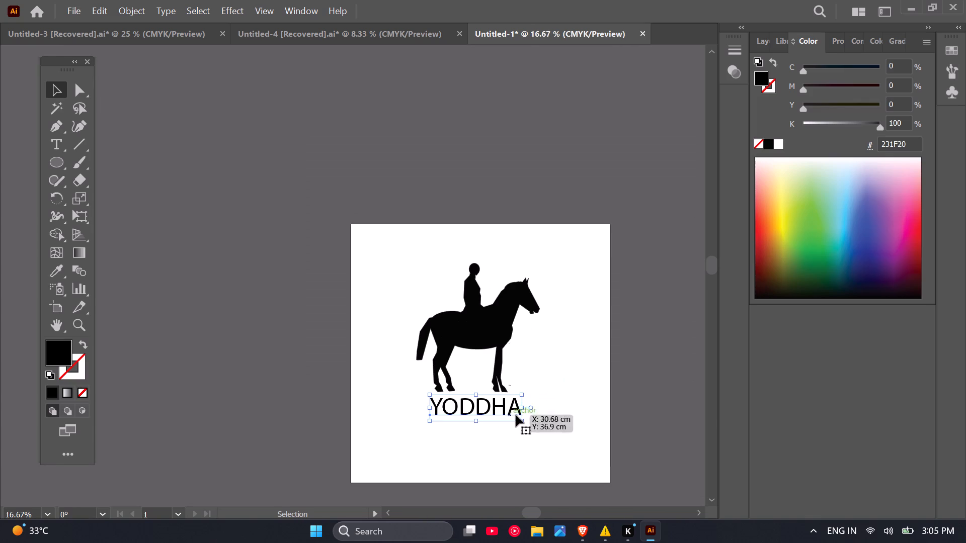
scroll(566, 455, "up", 2)
scroll(466, 298, "down", 1)
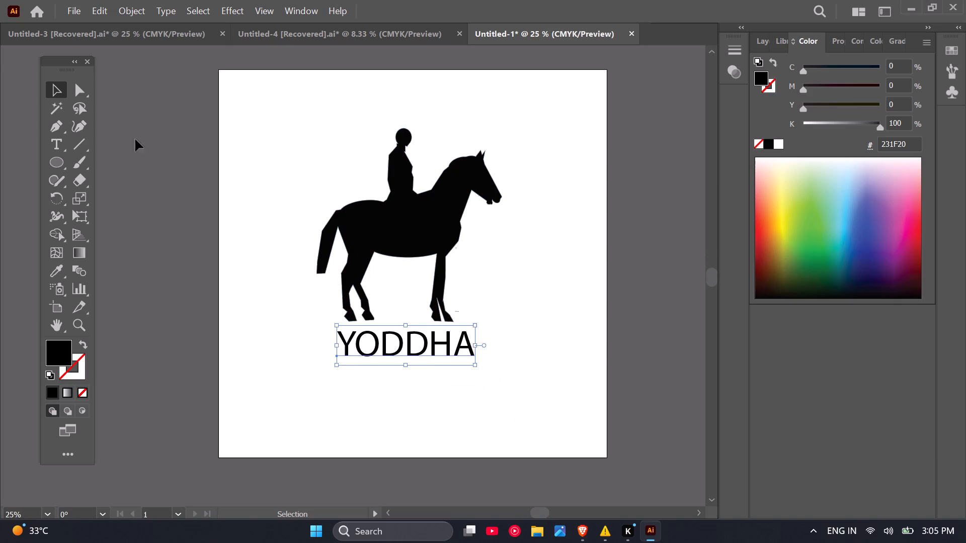
Set the YODDHA text in the Palatino Linotype font with the Bold style.
left_click(49, 85)
left_click(845, 46)
left_click(844, 46)
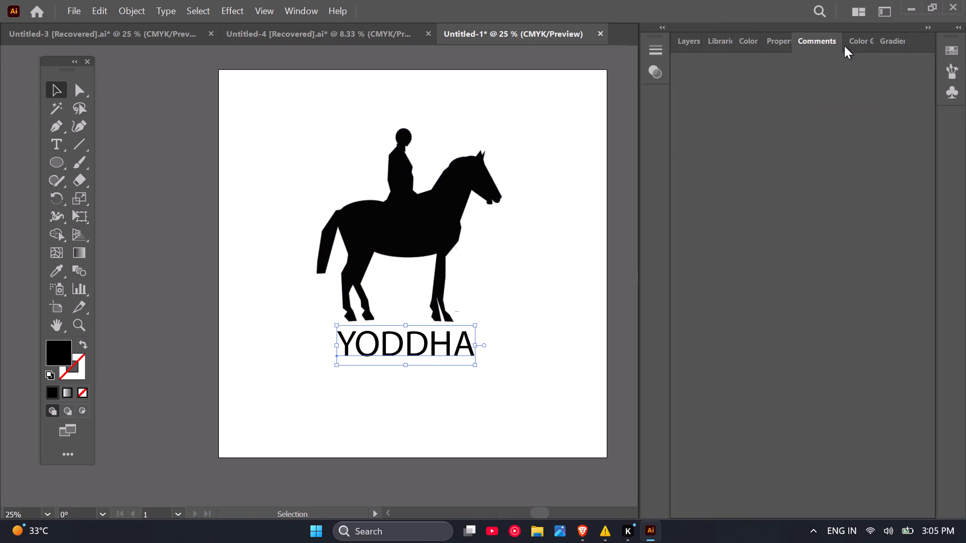
left_click(780, 40)
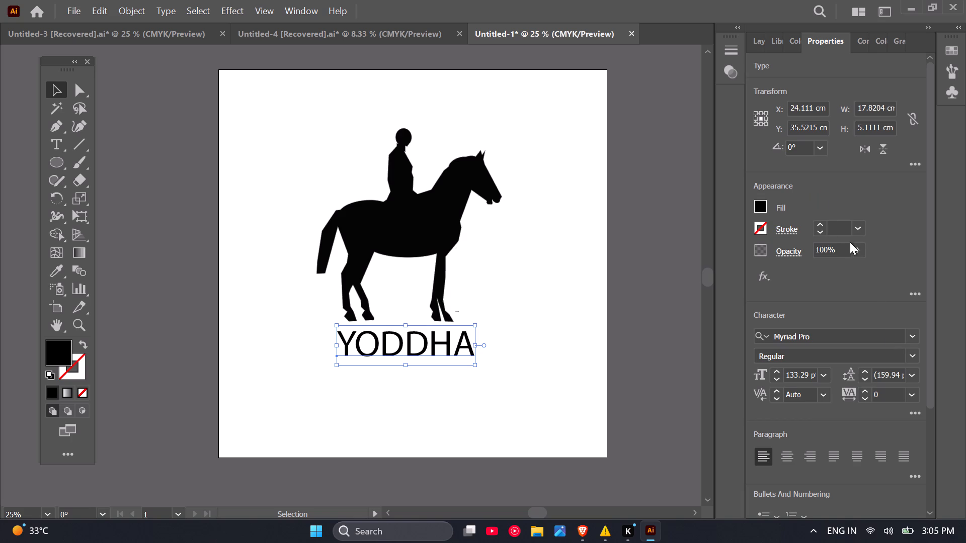
left_click(914, 338)
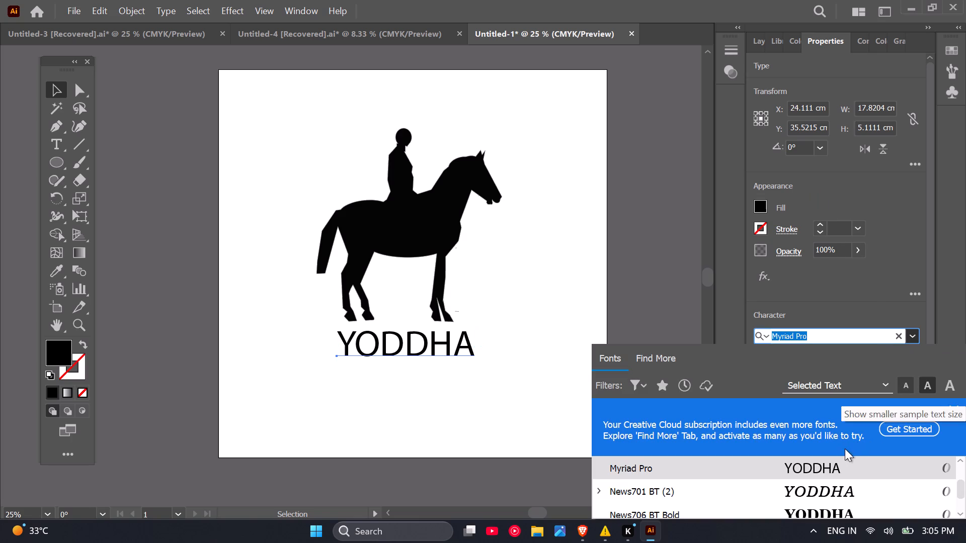
scroll(843, 450, "down", 3)
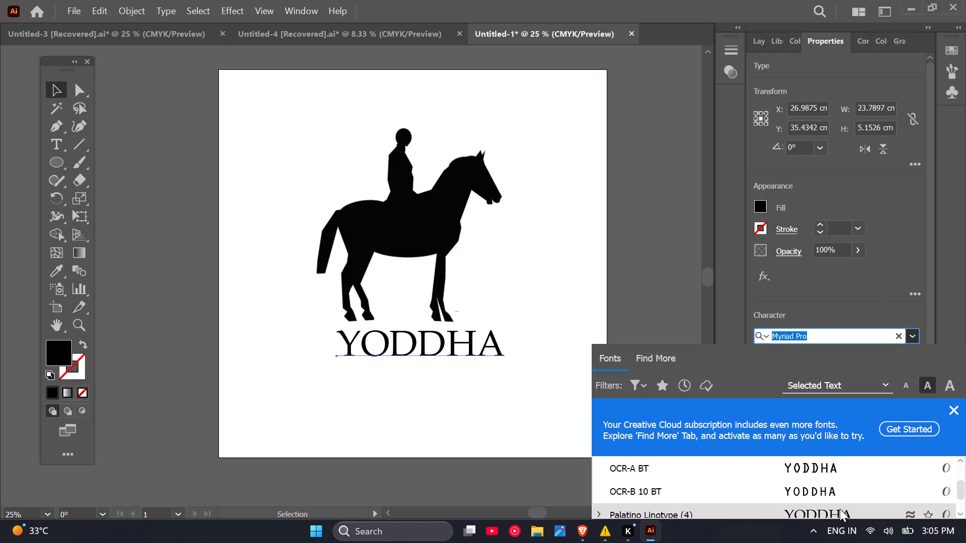
left_click(840, 509)
left_click(913, 356)
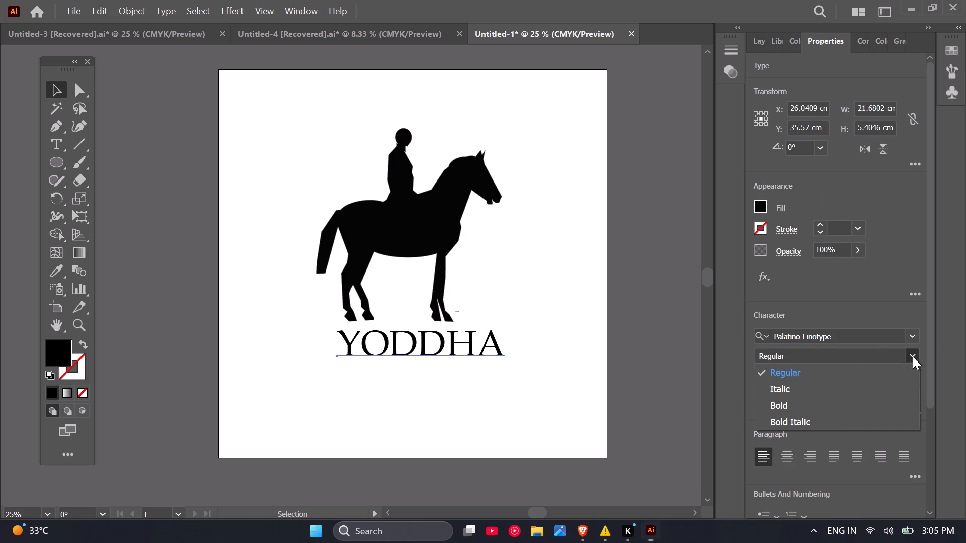
left_click(841, 403)
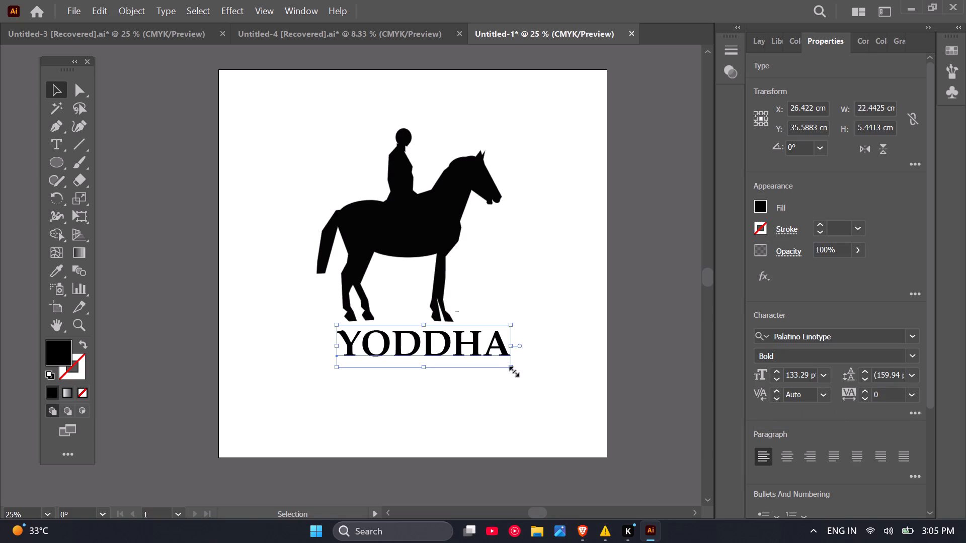
Scale the YODDHA text down to about 101 pt, roughly 17 cm wide, and deselect it.
left_click_drag(513, 370, 509, 368)
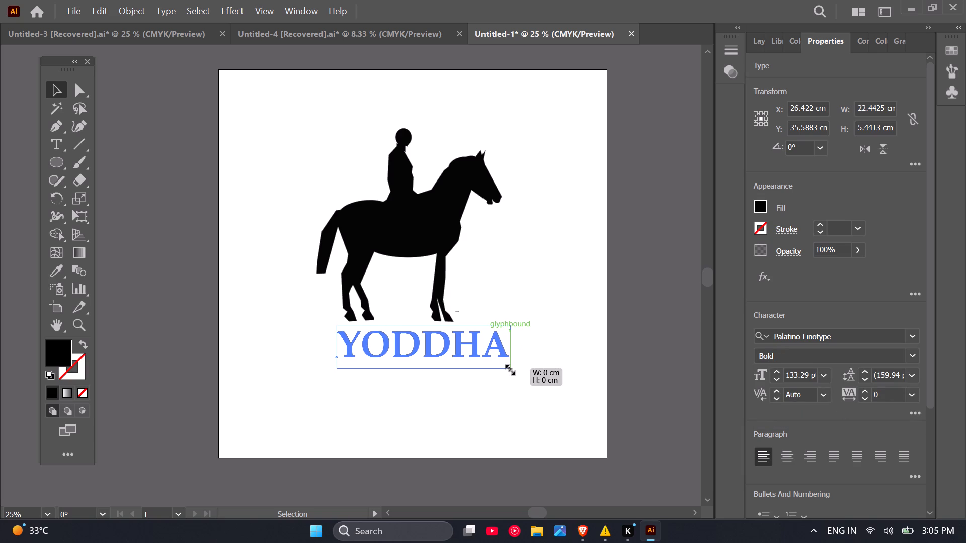
left_click_drag(509, 368, 496, 358)
left_click(655, 356)
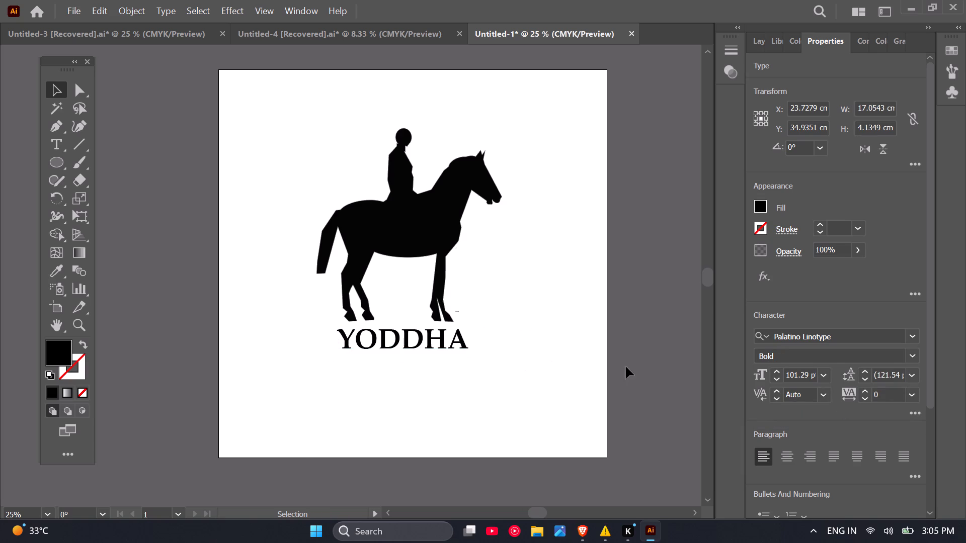
Examine the horse-and-rider logo with its YODDHA lettering at several magnifications.
scroll(363, 387, "down", 2)
scroll(379, 374, "up", 5)
scroll(382, 372, "down", 3)
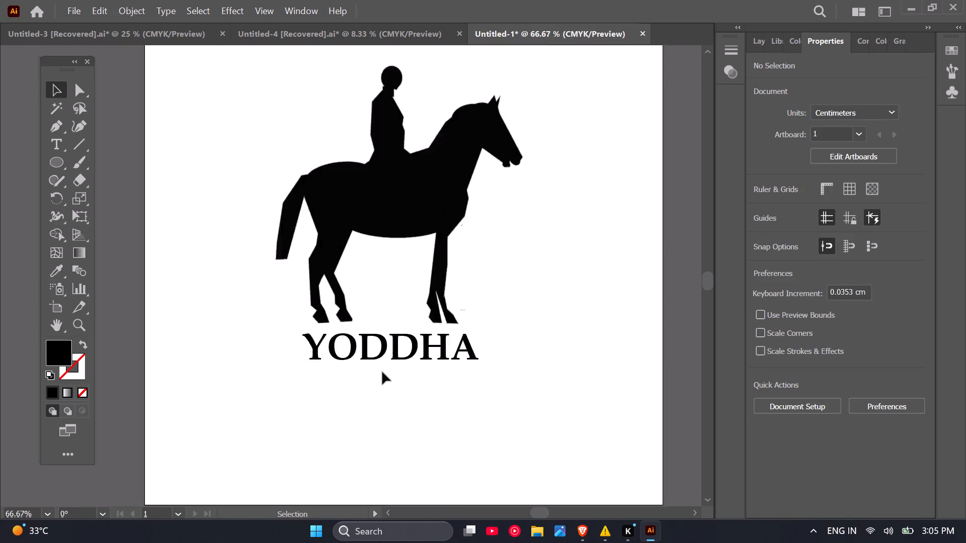
scroll(416, 363, "down", 2)
scroll(492, 374, "up", 1)
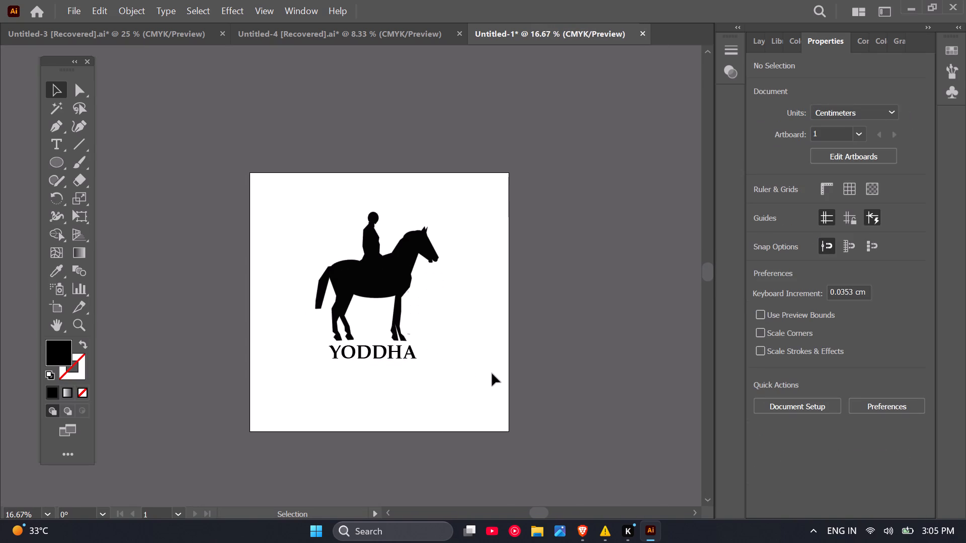
scroll(18, 1, "up", 1)
scroll(255, 311, "down", 2)
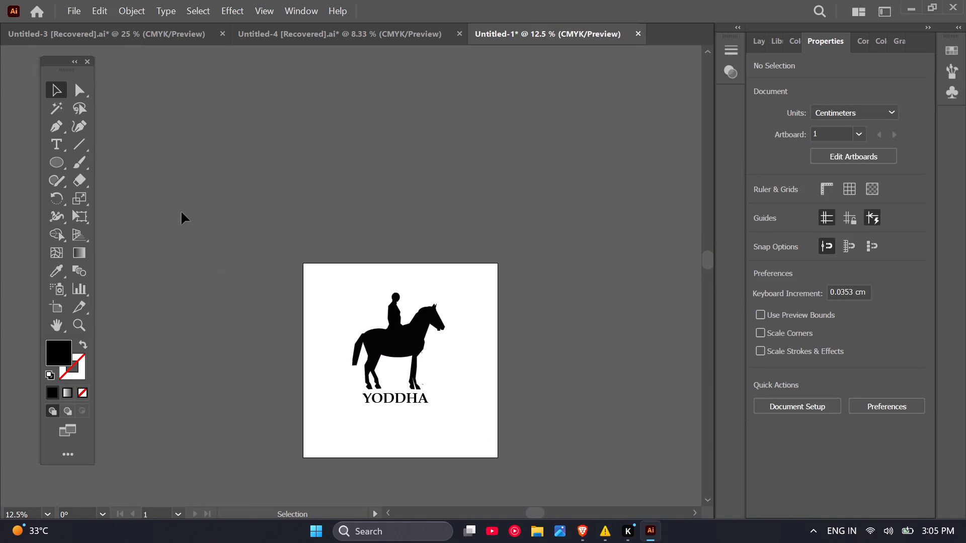
scroll(352, 367, "up", 2)
scroll(382, 295, "up", 1)
scroll(316, 267, "down", 1)
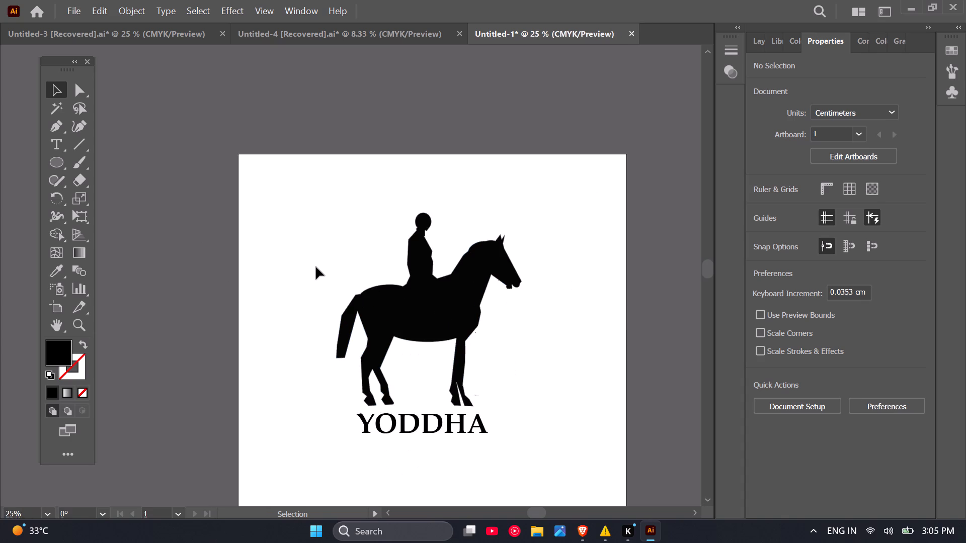
scroll(316, 267, "down", 1)
scroll(417, 378, "up", 1)
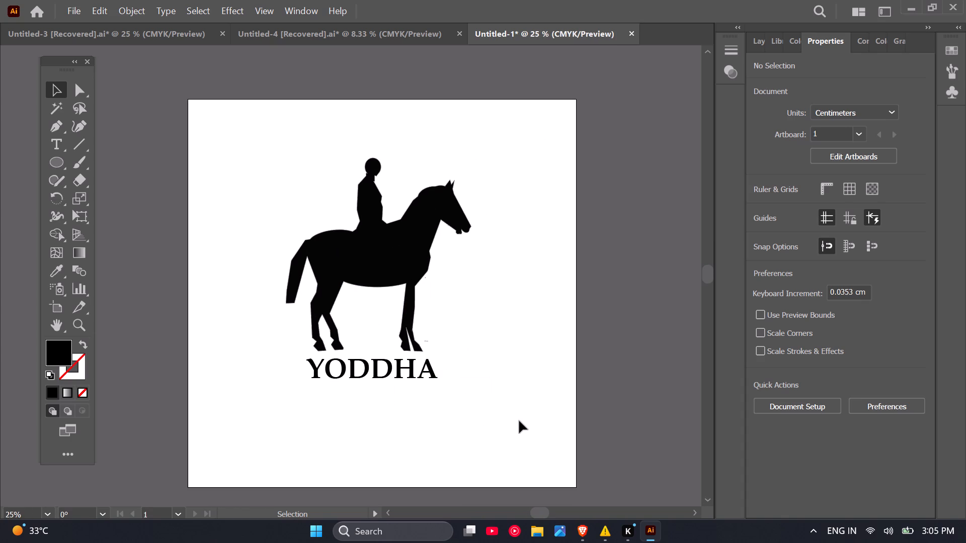
Start an Export As of the logo and choose SVG (*.SVG) as the file format.
left_click(65, 9)
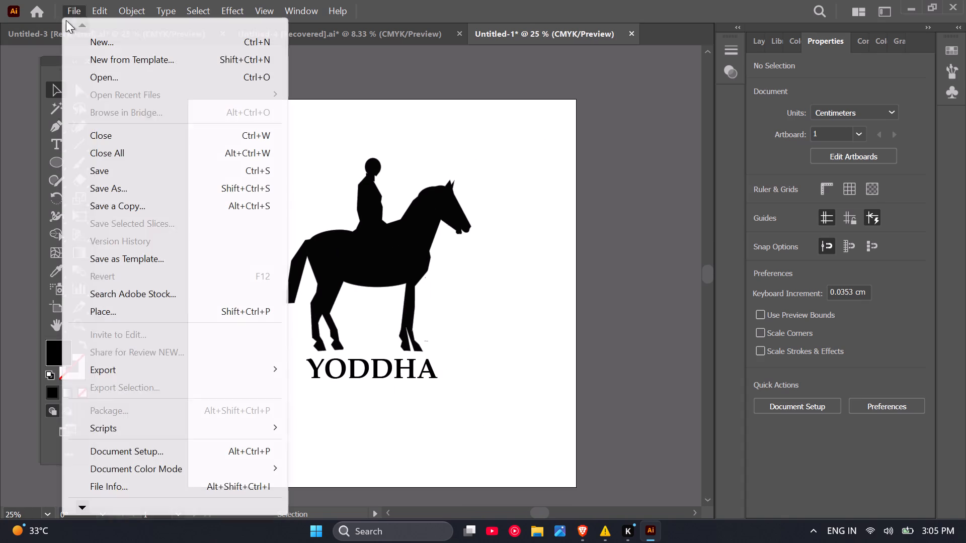
left_click(165, 372)
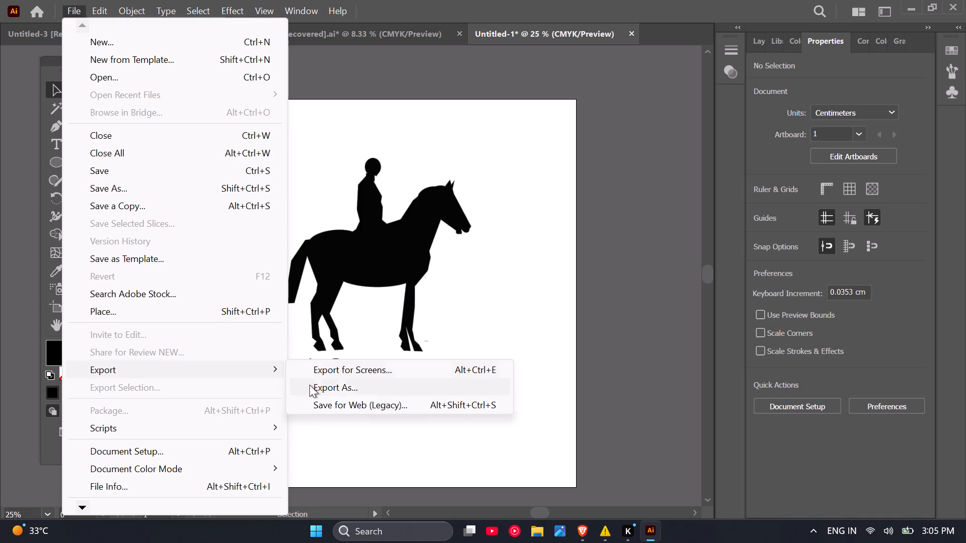
left_click(317, 390)
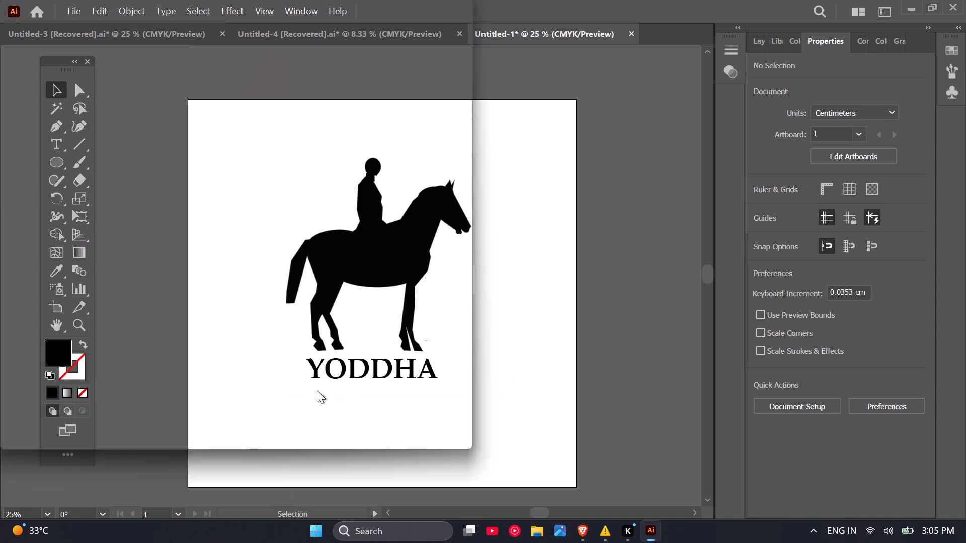
left_click(213, 270)
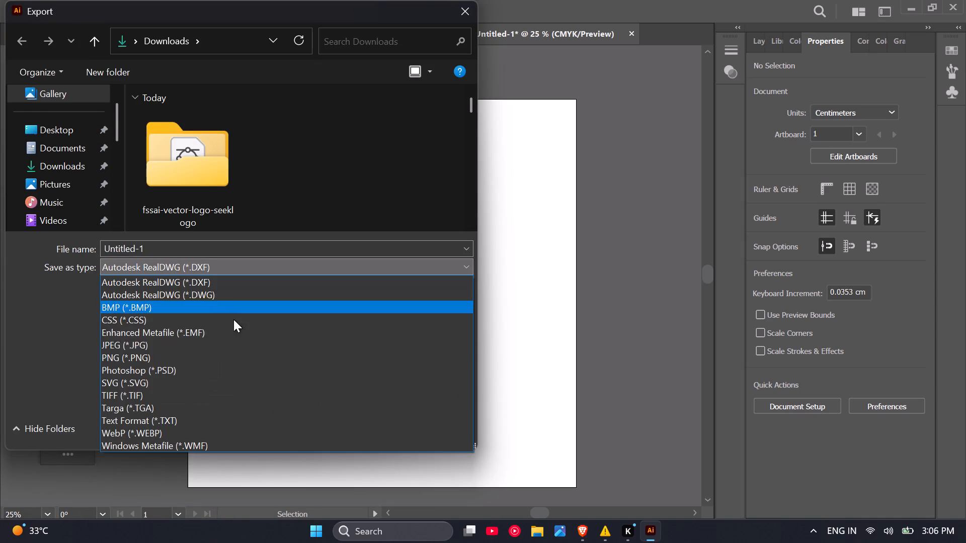
left_click(224, 381)
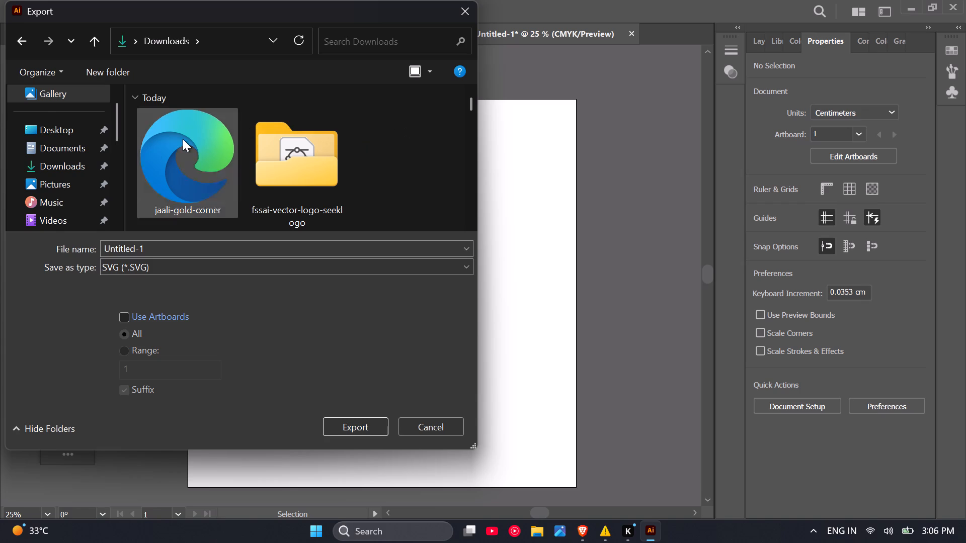
Change the export location to the Illustrator folder that contains the AI. files folder.
scroll(91, 164, "down", 1)
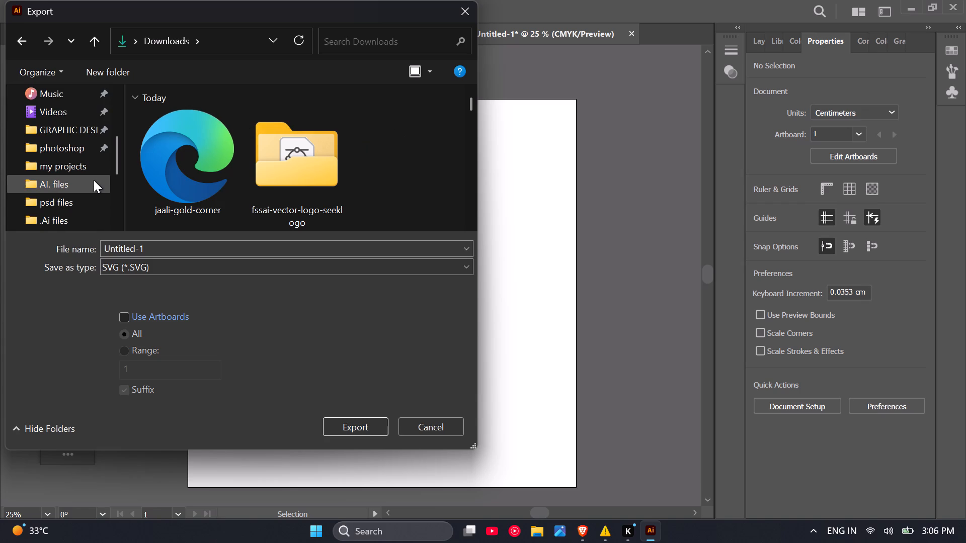
left_click(94, 180)
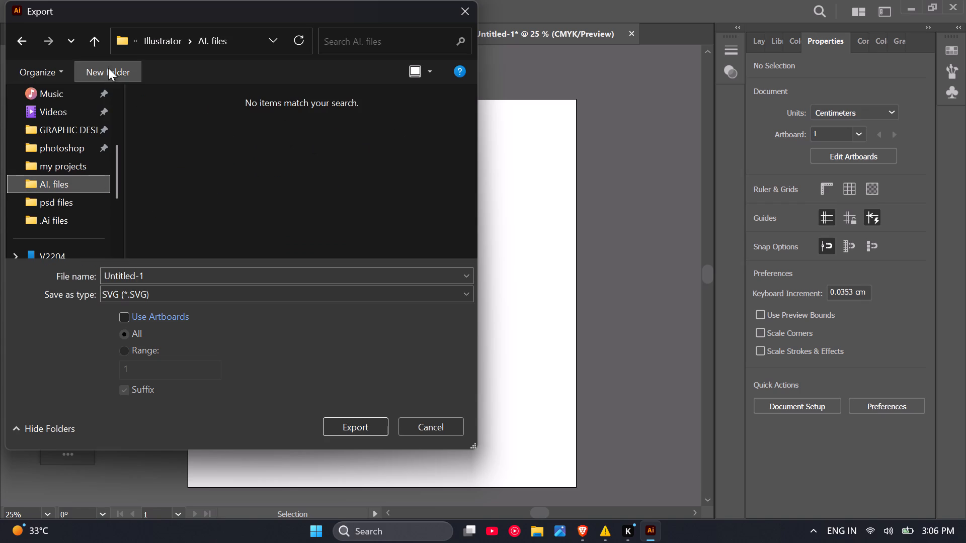
left_click(14, 41)
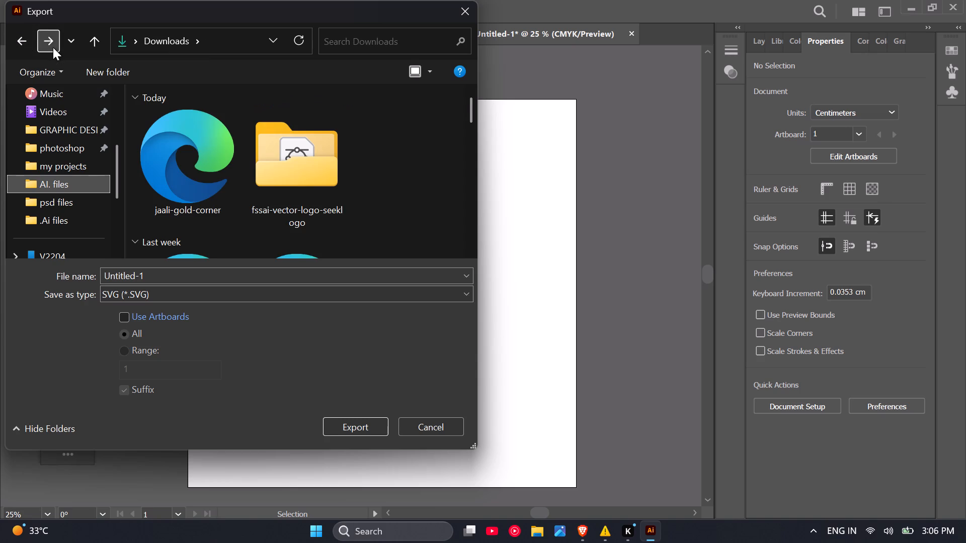
left_click(53, 47)
left_click(92, 40)
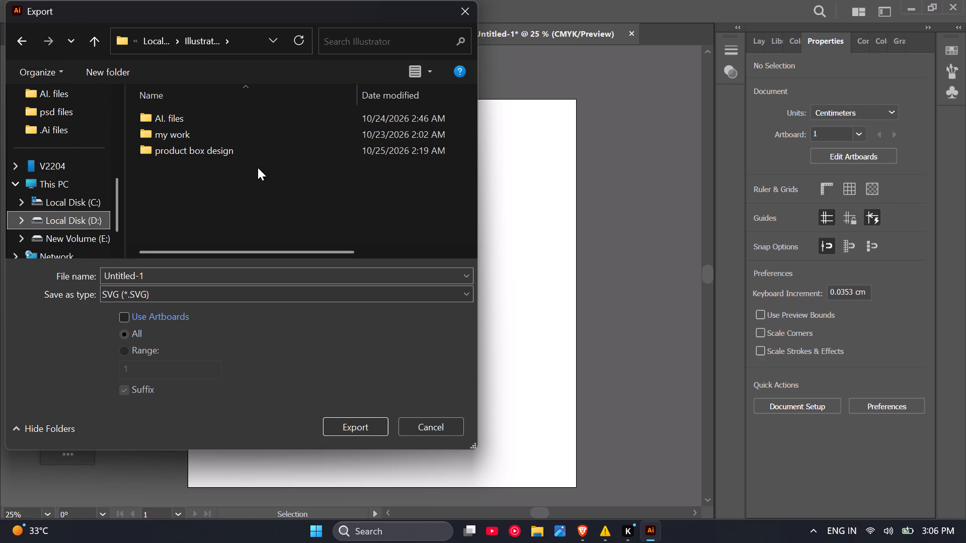
Create a new folder named LOGOS inside the Illustrator folder and open it as the export location.
right_click(267, 209)
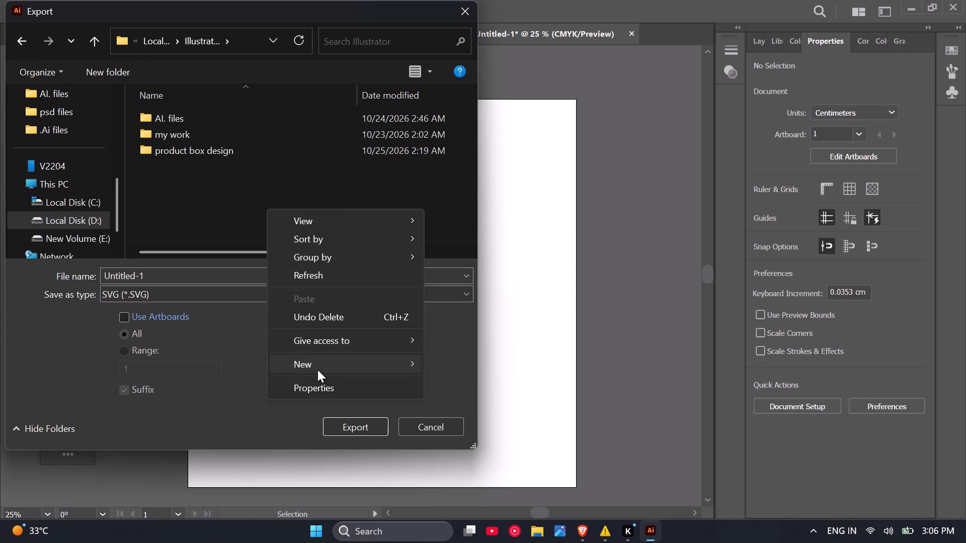
left_click(317, 370)
left_click(436, 364)
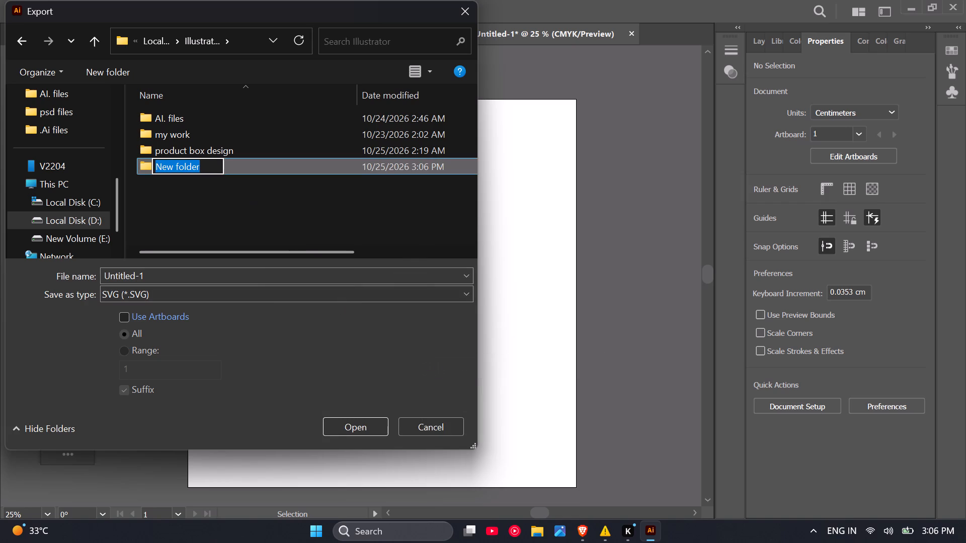
type("LOH")
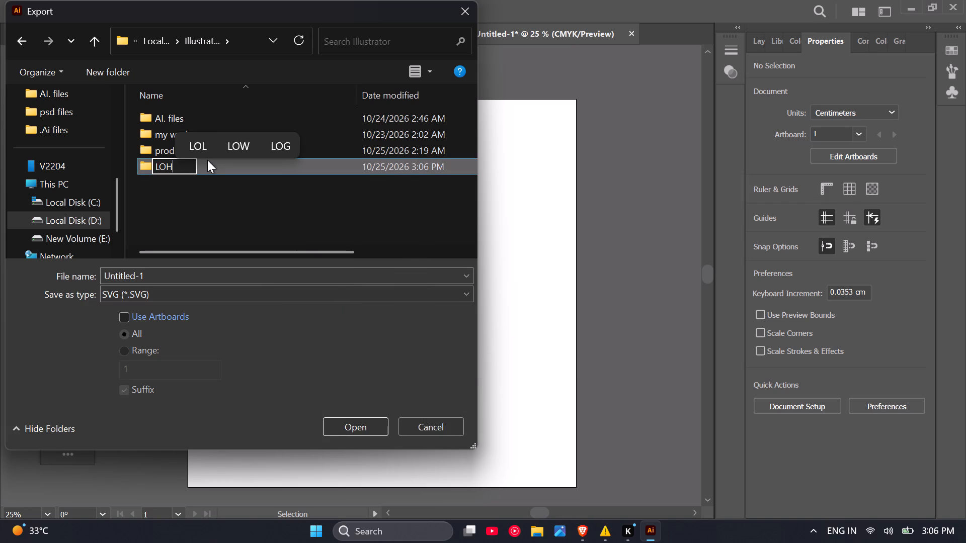
key("BackSpace")
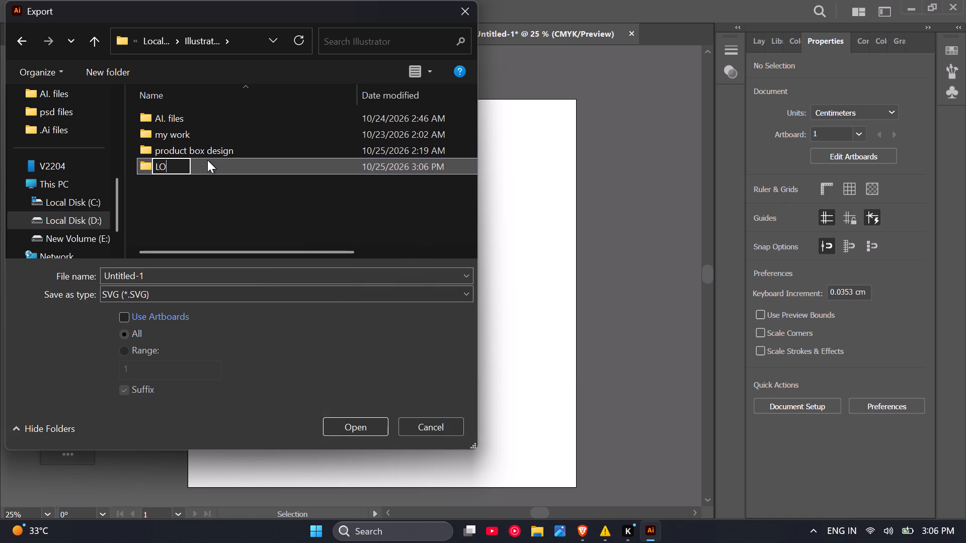
type("GOS")
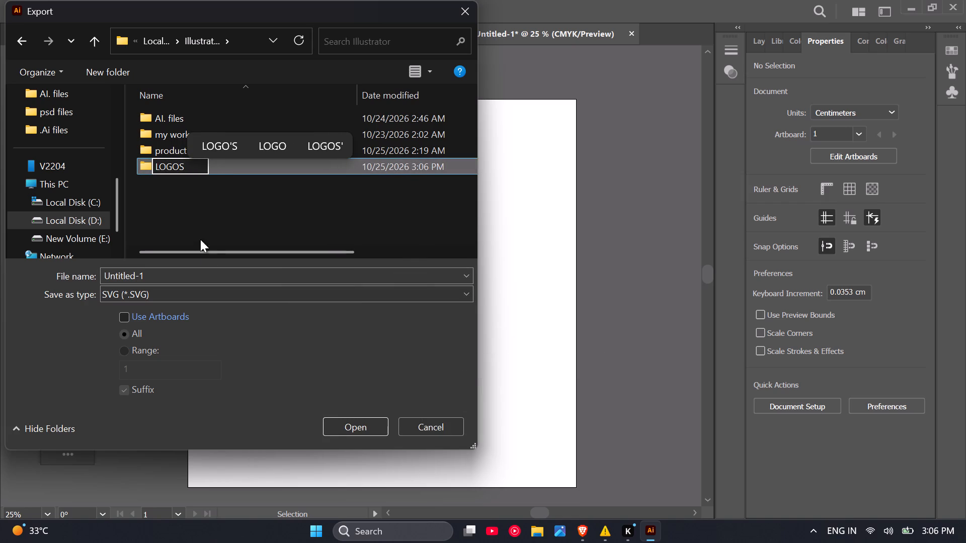
left_click(212, 217)
left_click(242, 168)
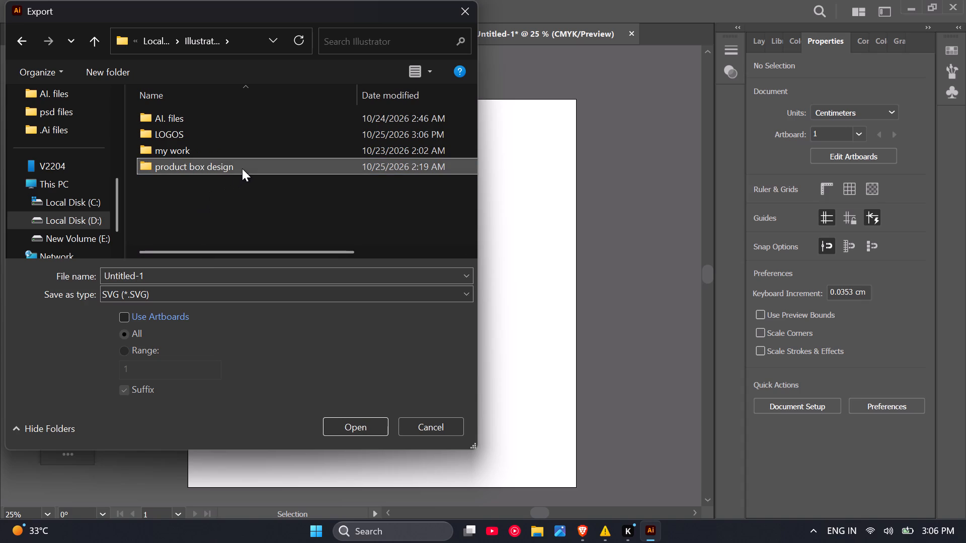
double_click(222, 126)
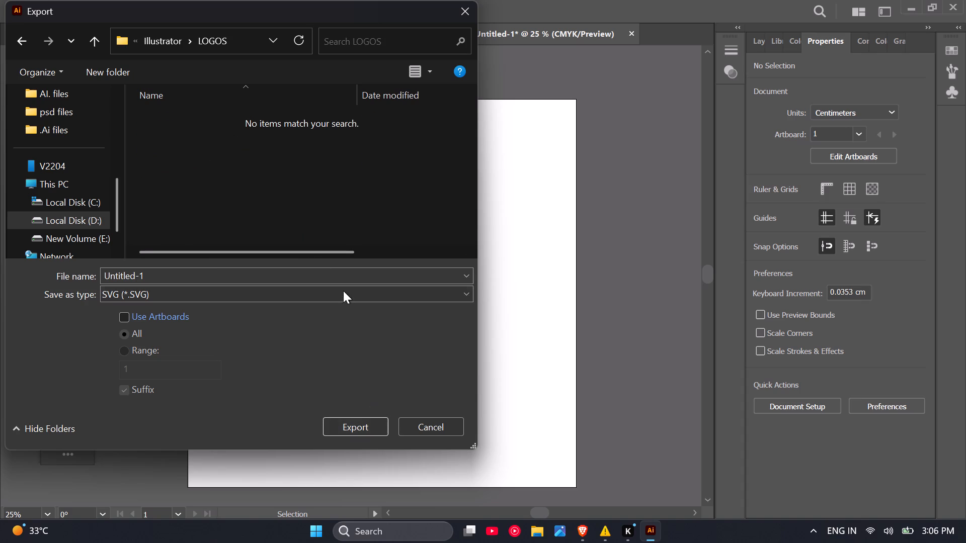
Name the file YODDHA LOGO and export it as SVG, accepting the SVG options as offered.
left_click_drag(338, 274, 173, 284)
key("g")
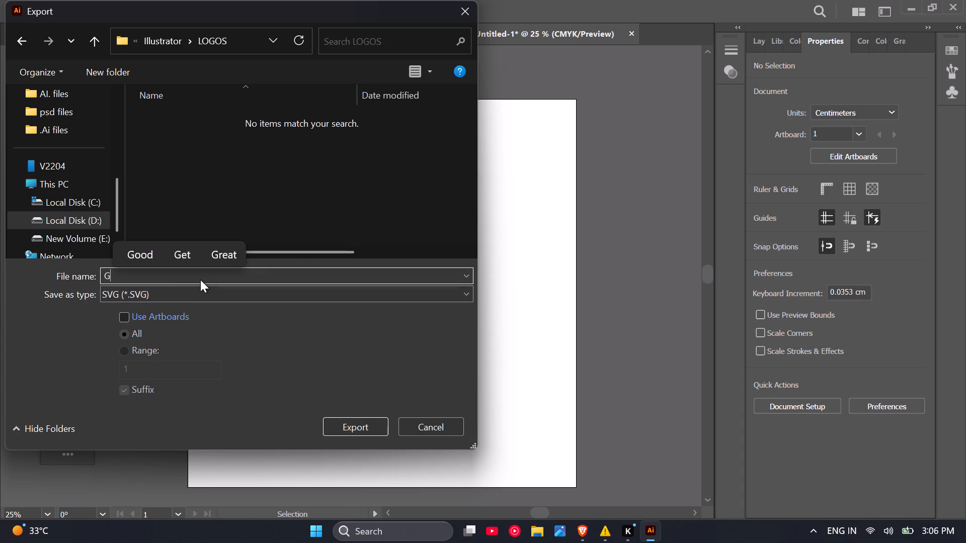
key("BackSpace")
type("YODDHA")
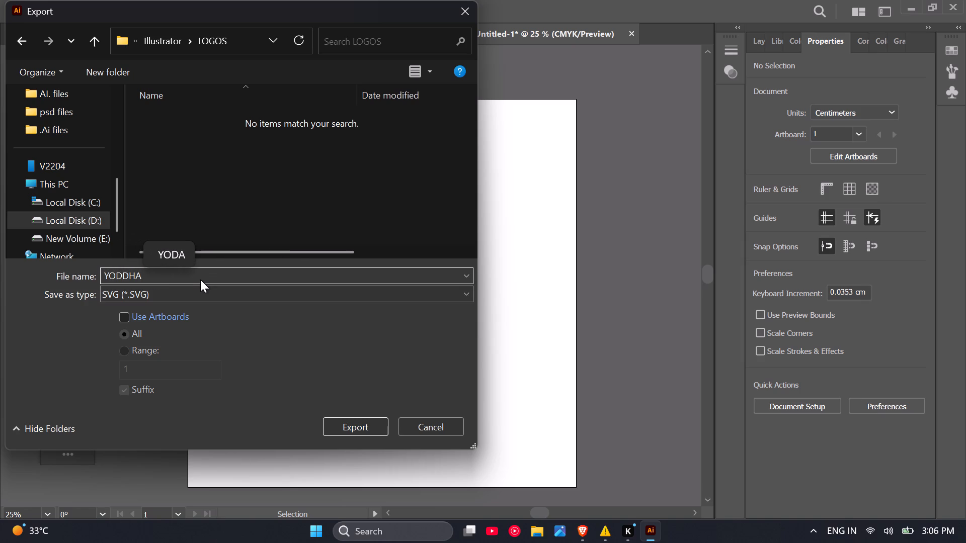
key("space")
type("LOGO")
left_click_drag(229, 303, 163, 264)
left_click(347, 427)
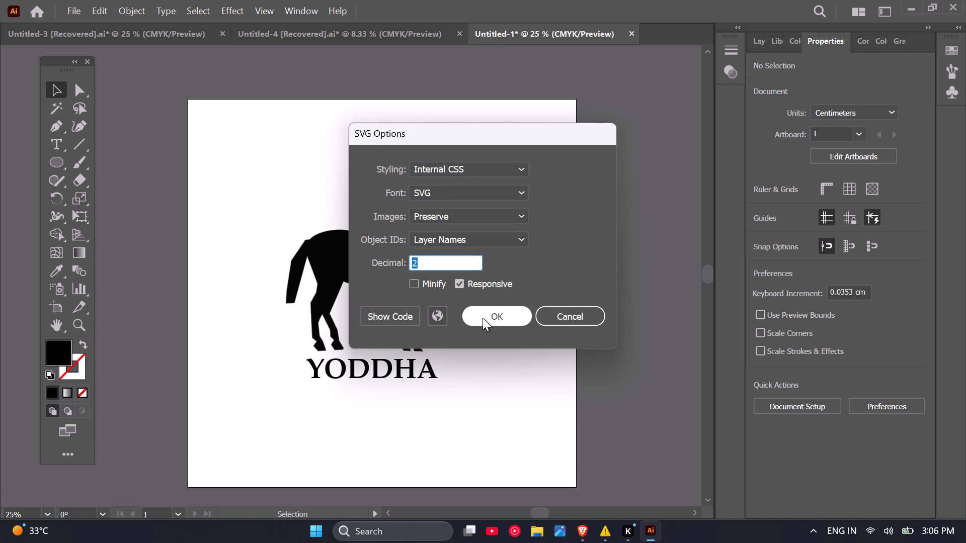
left_click(482, 318)
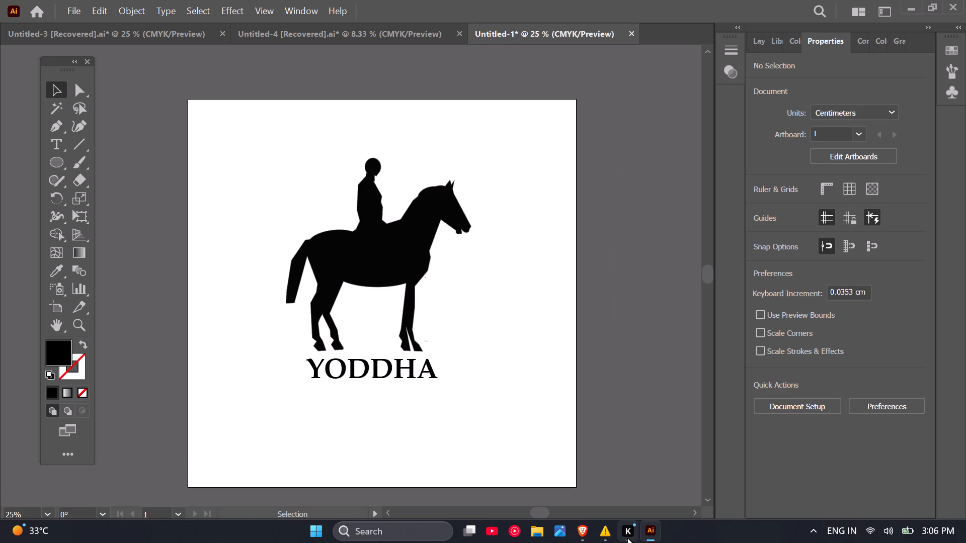
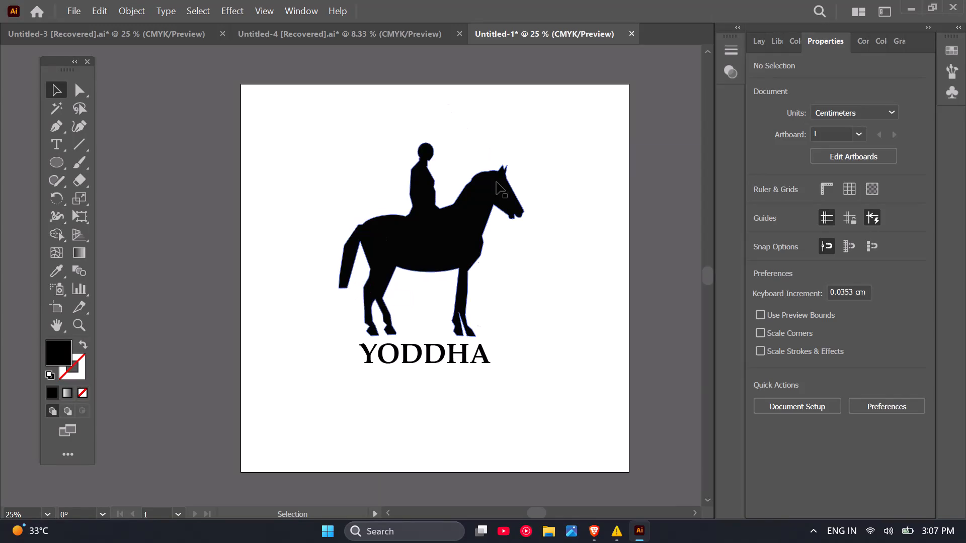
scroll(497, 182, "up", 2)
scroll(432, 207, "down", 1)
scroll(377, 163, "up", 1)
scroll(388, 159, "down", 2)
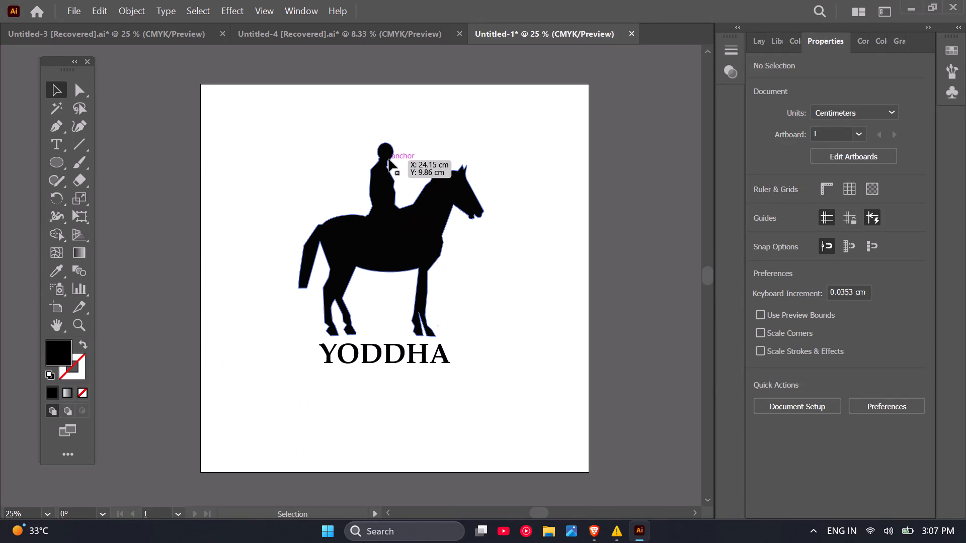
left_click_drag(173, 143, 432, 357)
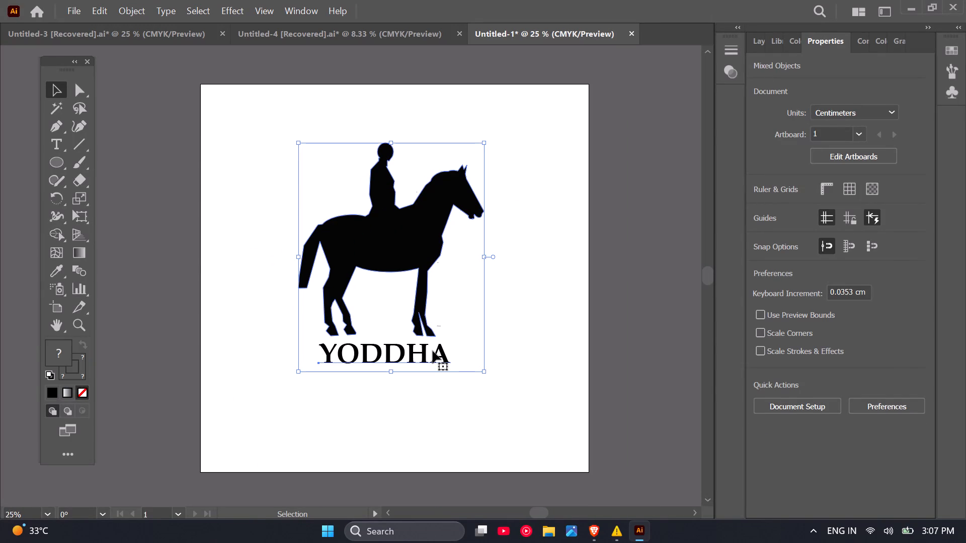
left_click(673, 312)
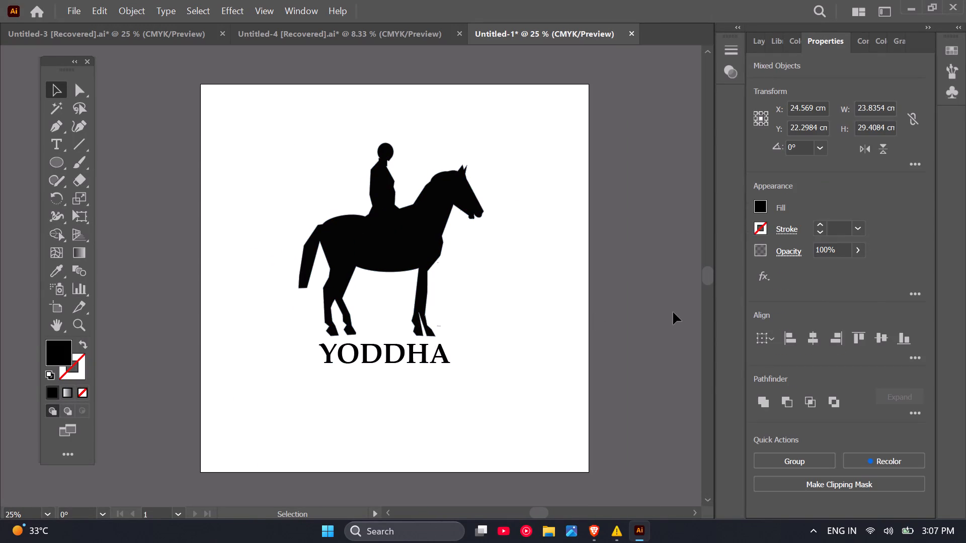
Create a new 50 x 50 cm document in CMYK Color with one artboard.
key("ctrl+n")
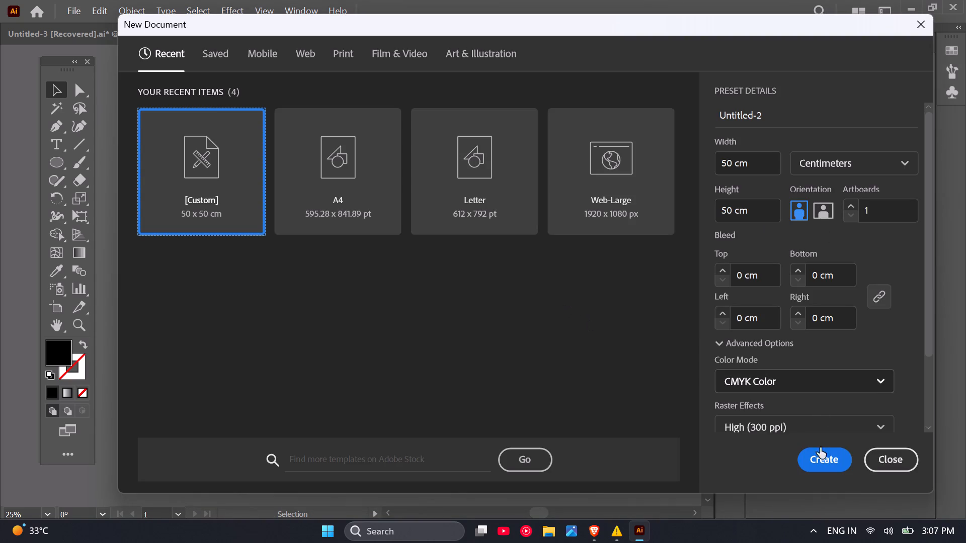
left_click(822, 454)
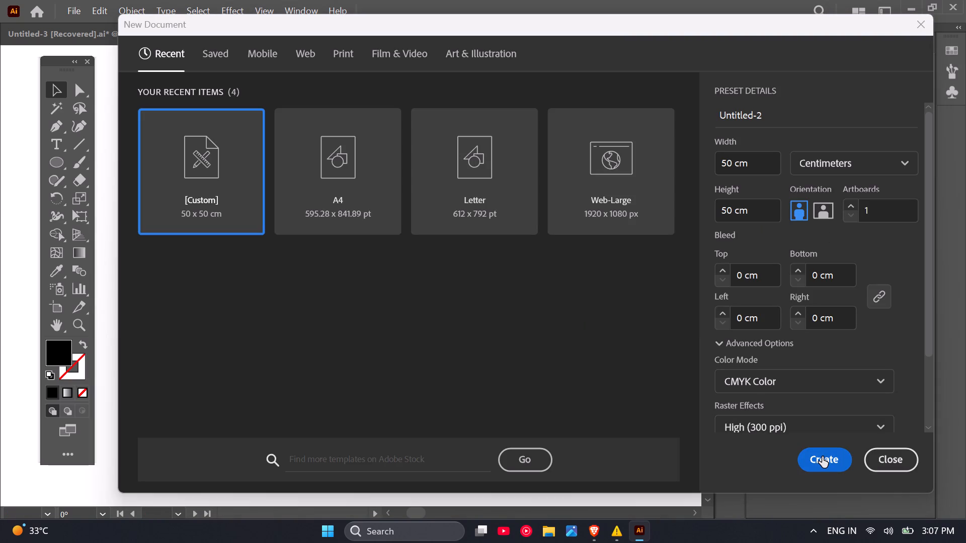
Switch to the Brave browser and look through the Pexels photo feed for a reference image for another logo.
left_click(592, 539)
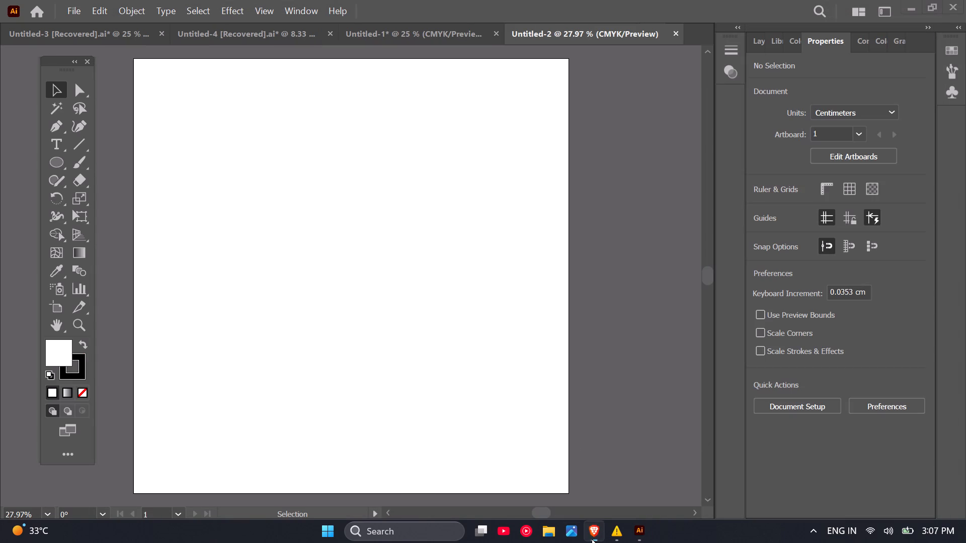
scroll(474, 288, "down", 1)
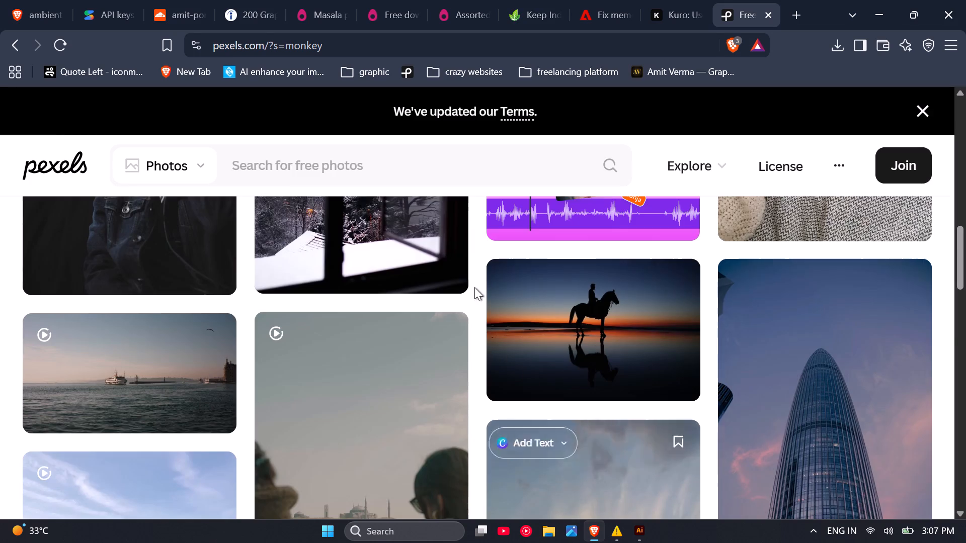
scroll(474, 287, "down", 2)
scroll(517, 285, "down", 1)
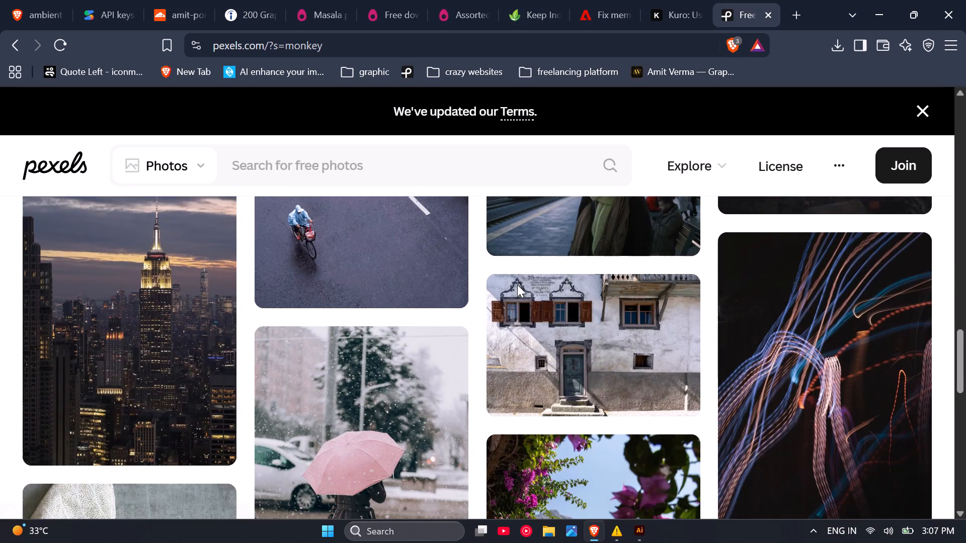
scroll(539, 246, "up", 1)
scroll(541, 246, "down", 4)
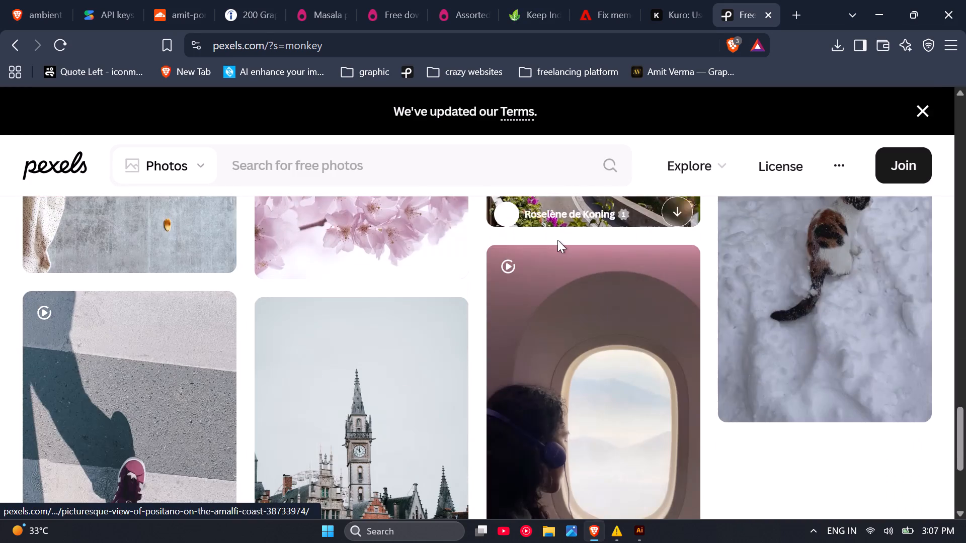
scroll(557, 240, "down", 4)
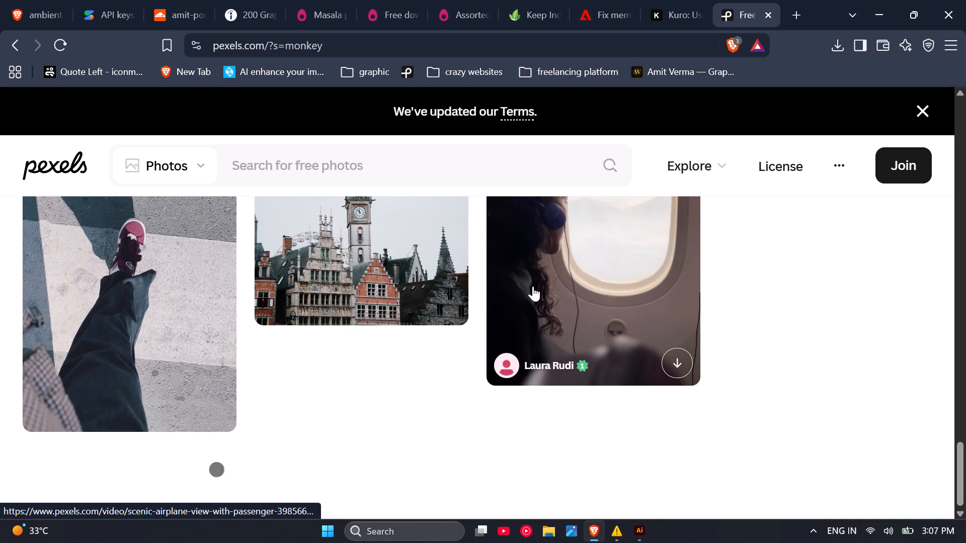
scroll(390, 307, "up", 1)
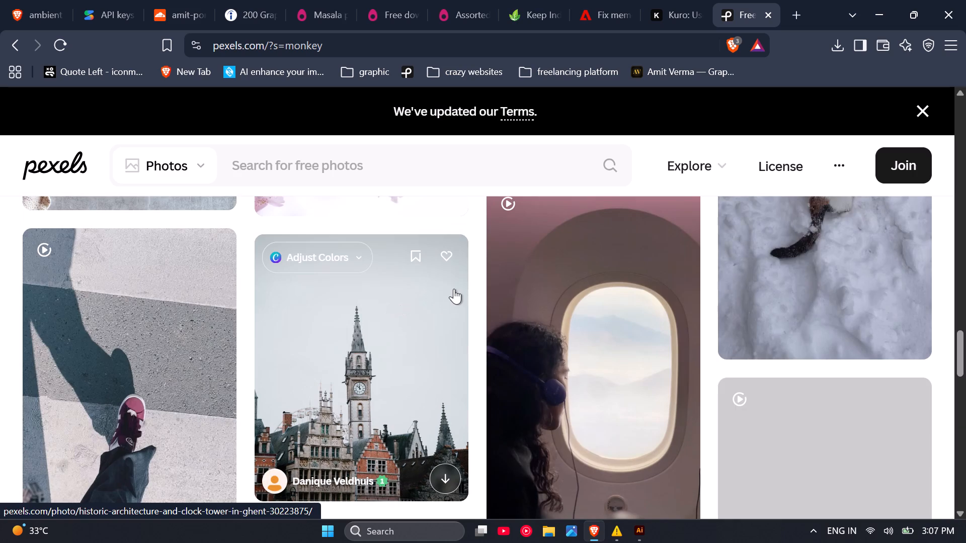
scroll(457, 287, "down", 1)
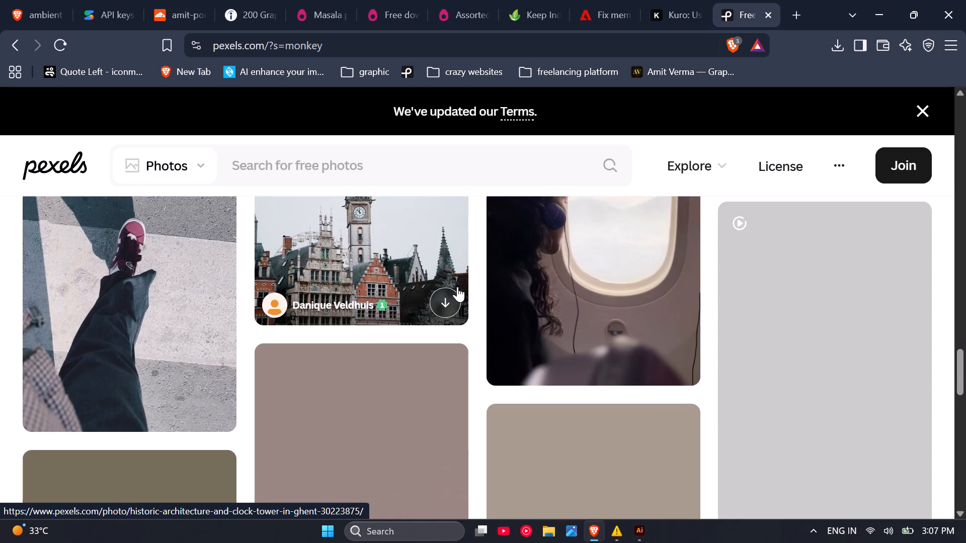
scroll(420, 284, "down", 3)
scroll(420, 284, "up", 3)
scroll(420, 284, "down", 4)
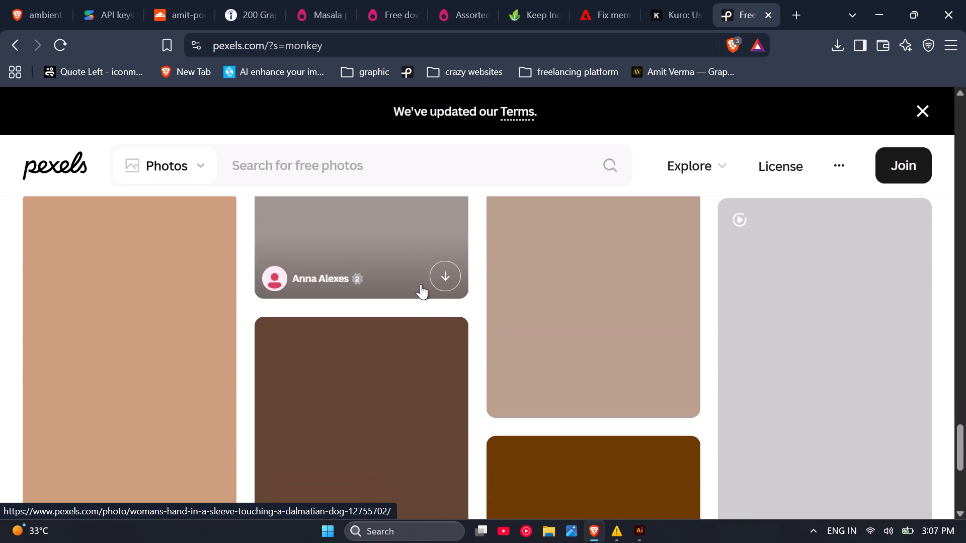
scroll(421, 284, "down", 1)
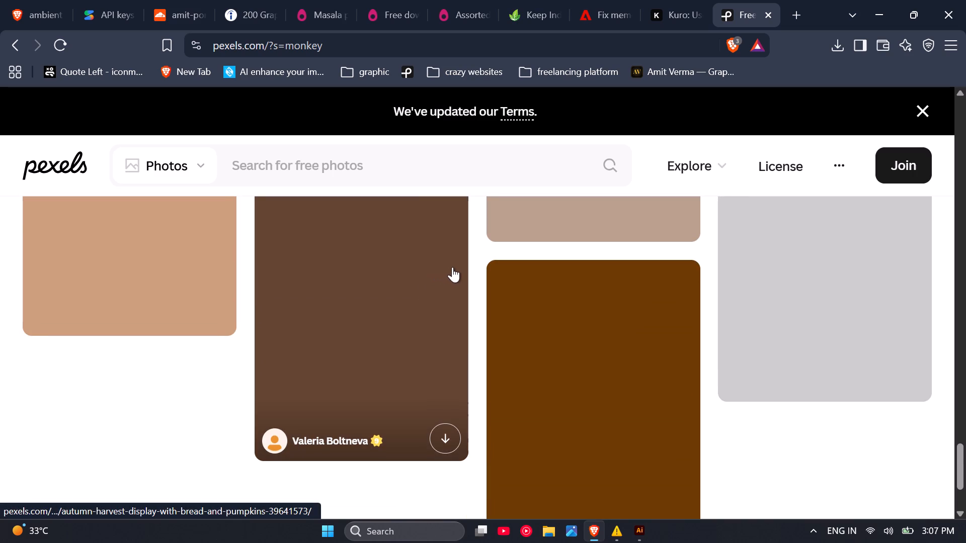
scroll(436, 201, "up", 1)
scroll(359, 226, "down", 1)
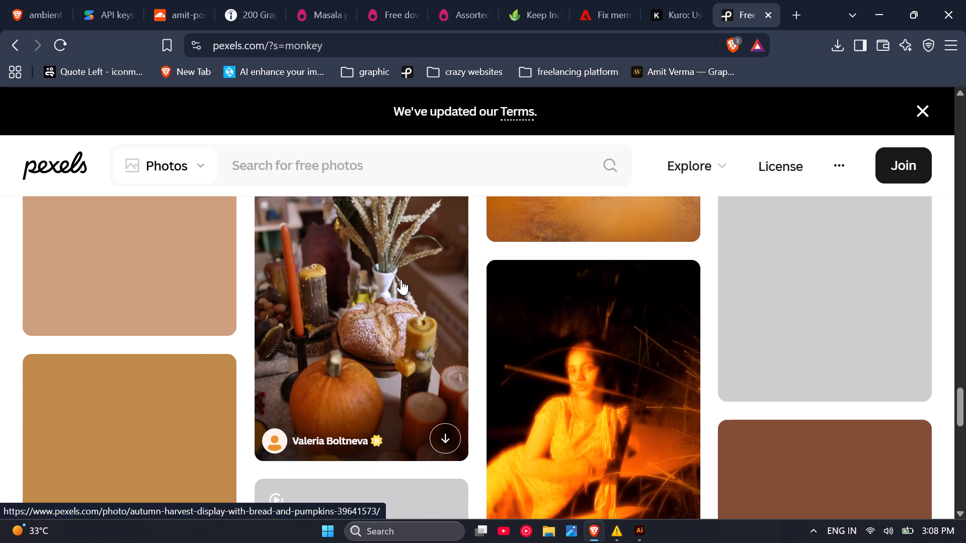
scroll(495, 293, "up", 2)
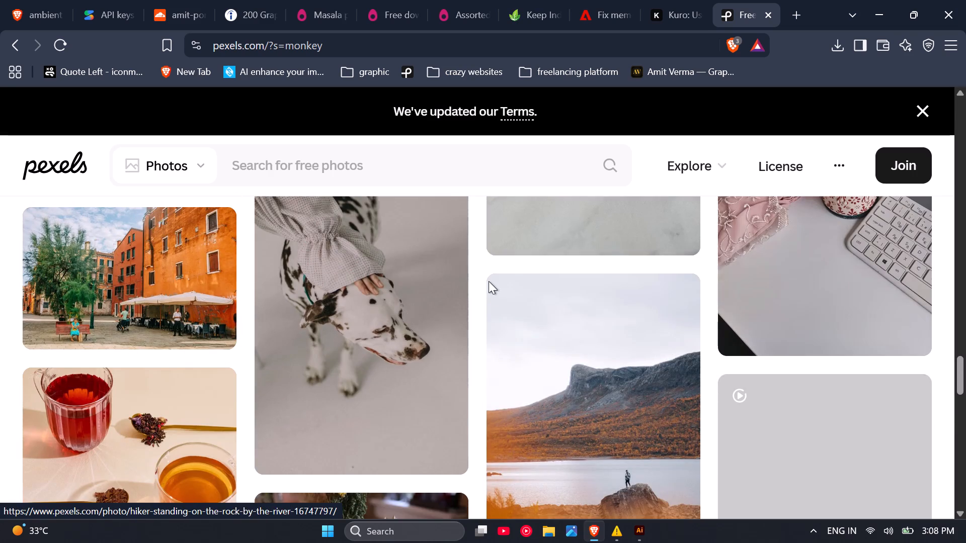
scroll(469, 287, "down", 1)
scroll(447, 295, "up", 2)
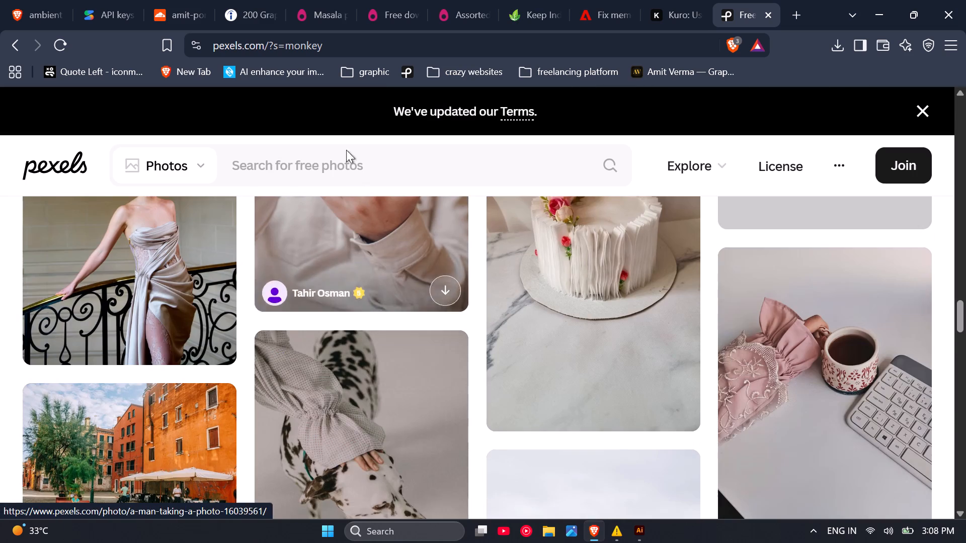
Search Pexels for photos of CYCLE.
left_click(357, 165)
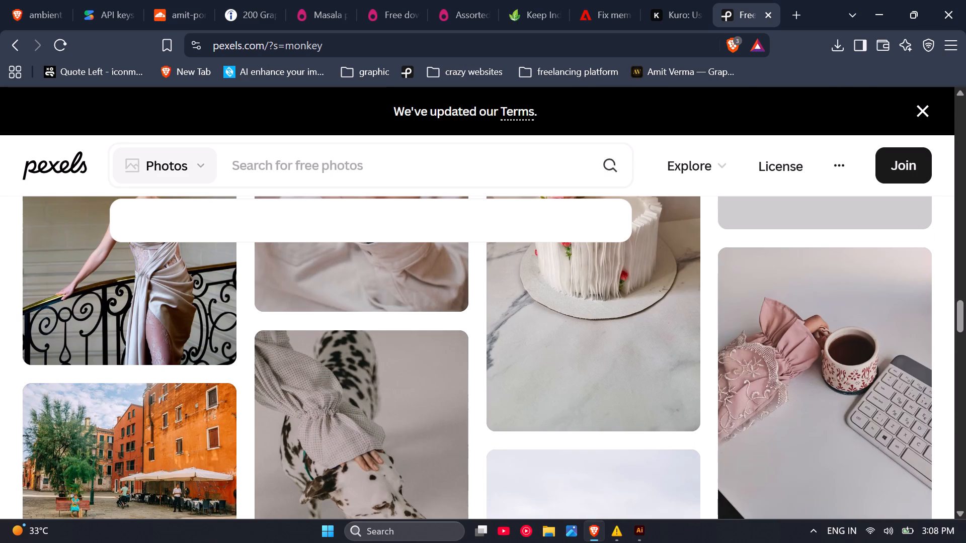
type("CYCLE")
key("Return")
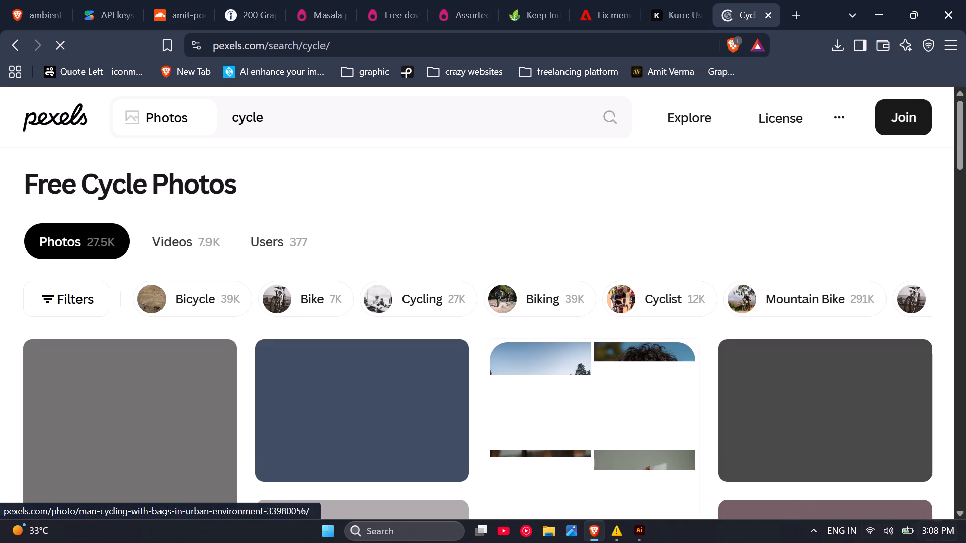
Look through the cycle photo results for a bicycle image suitable as a logo reference.
scroll(488, 253, "down", 1)
scroll(463, 266, "up", 1)
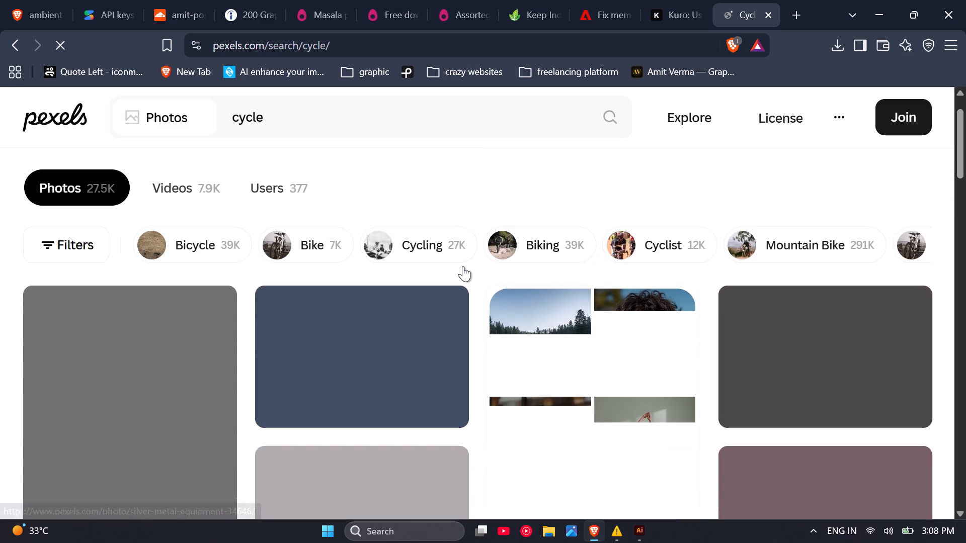
scroll(465, 270, "down", 2)
scroll(420, 284, "down", 2)
scroll(425, 282, "up", 4)
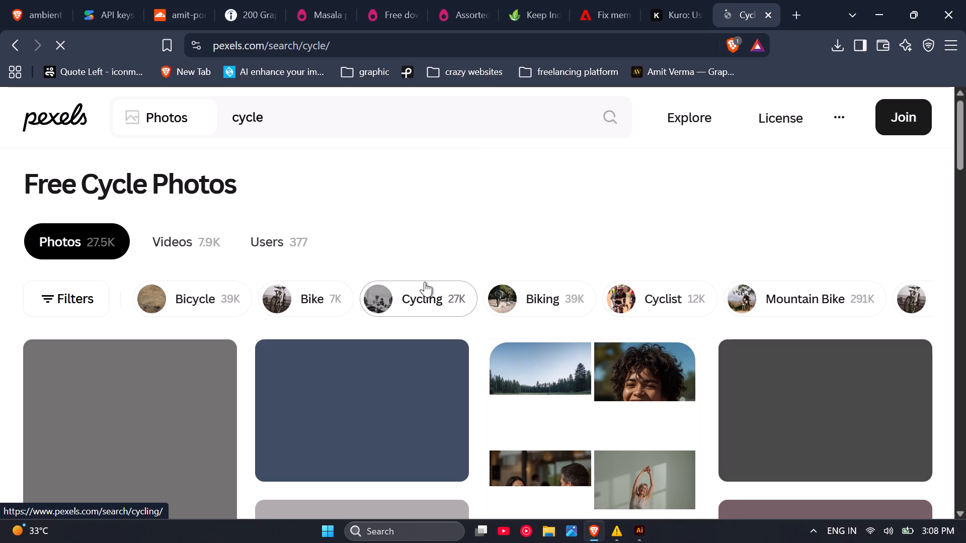
scroll(238, 350, "down", 2)
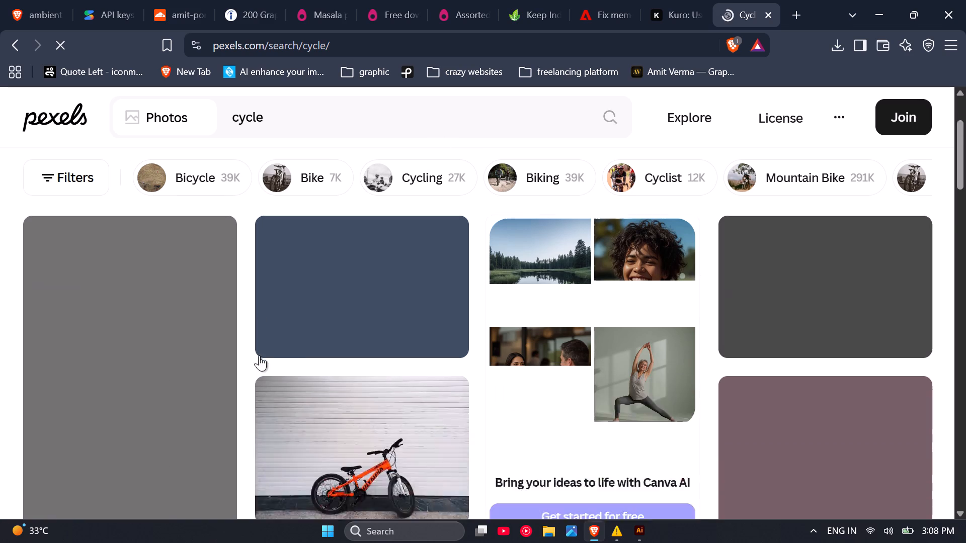
scroll(394, 274, "up", 2)
scroll(394, 274, "down", 2)
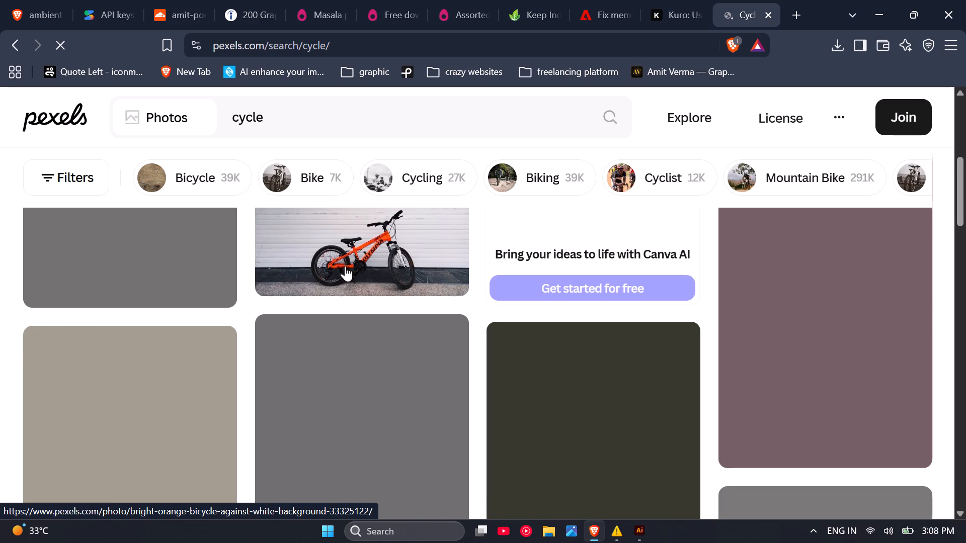
scroll(345, 266, "up", 1)
scroll(345, 266, "down", 1)
scroll(345, 266, "up", 2)
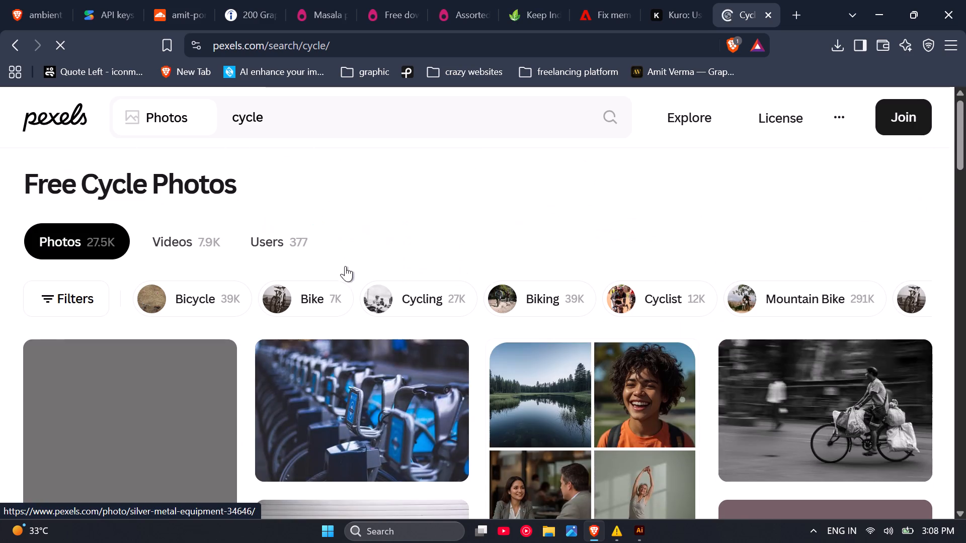
scroll(345, 266, "down", 1)
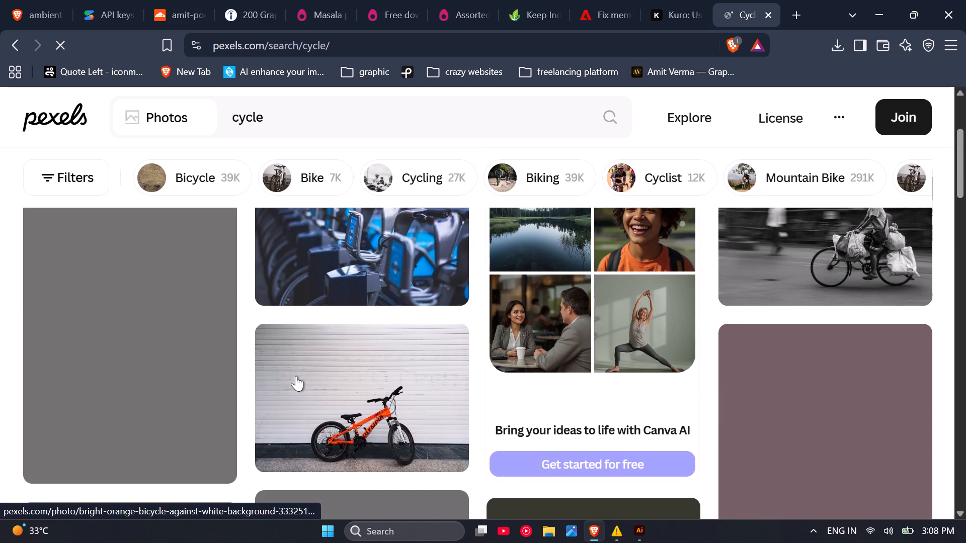
scroll(239, 359, "up", 2)
scroll(349, 343, "down", 2)
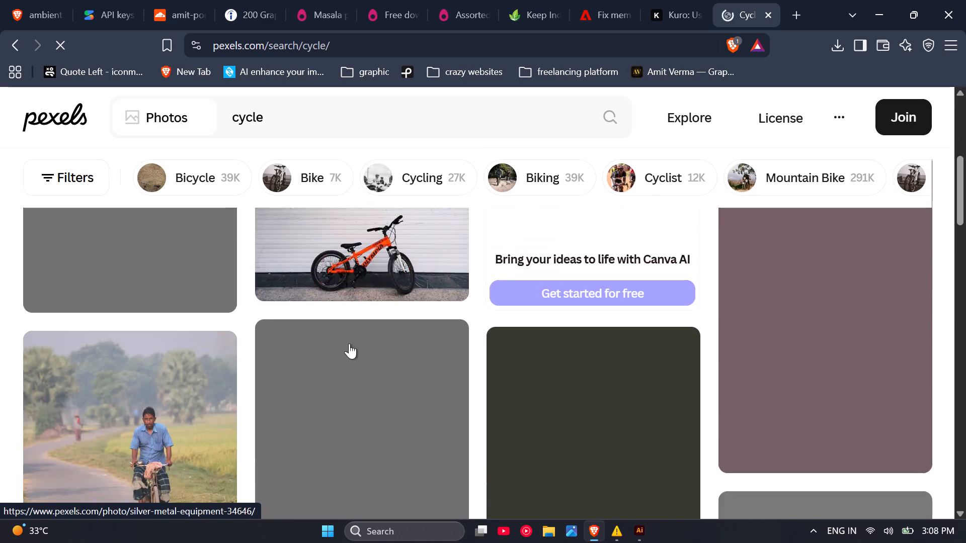
scroll(382, 355, "down", 1)
scroll(239, 330, "down", 1)
scroll(239, 330, "up", 2)
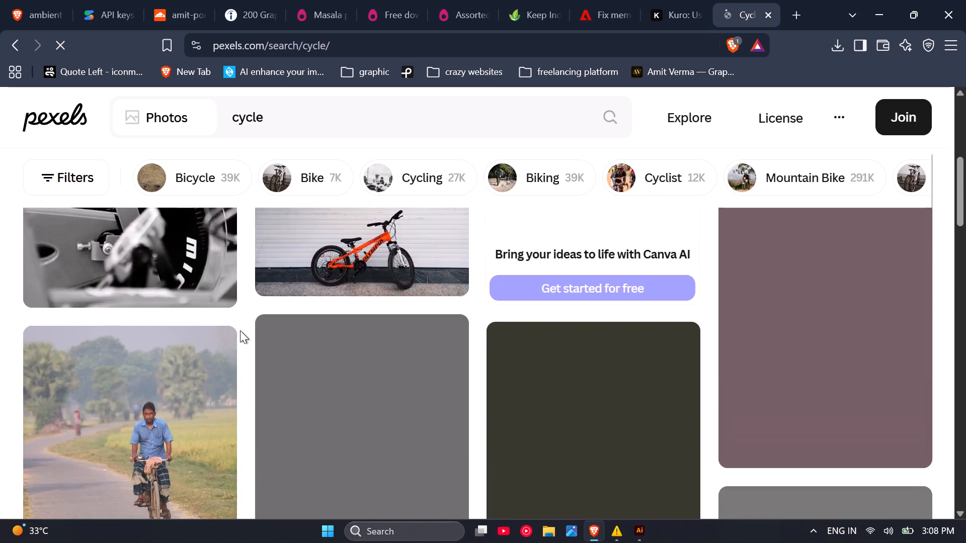
scroll(240, 330, "down", 3)
scroll(310, 341, "up", 4)
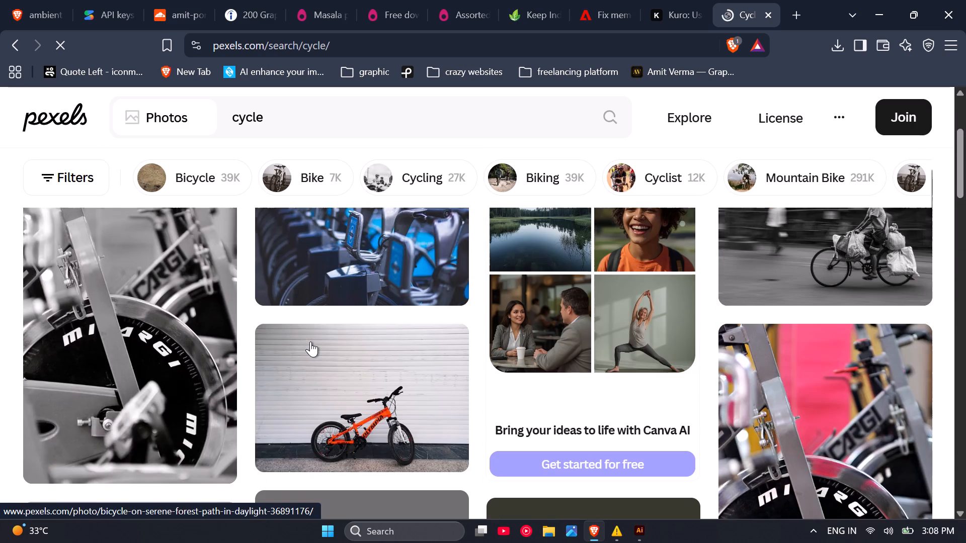
scroll(374, 338, "up", 1)
scroll(364, 342, "down", 1)
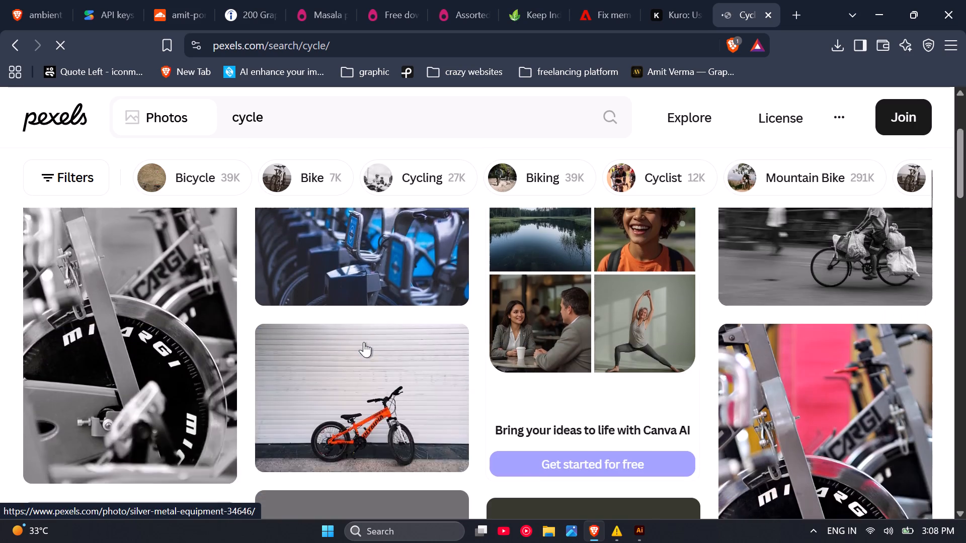
scroll(364, 342, "down", 4)
scroll(364, 342, "up", 4)
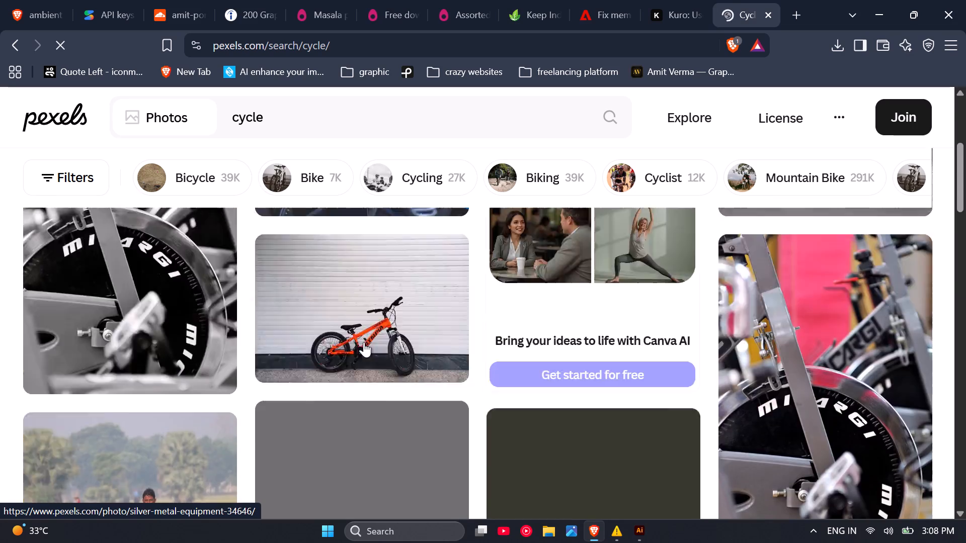
scroll(364, 342, "down", 2)
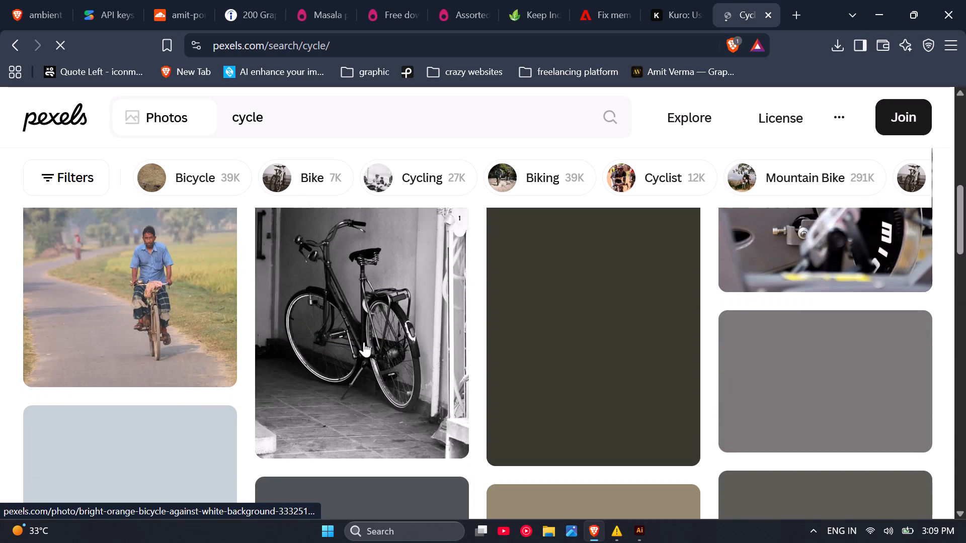
scroll(364, 342, "down", 1)
scroll(364, 342, "up", 3)
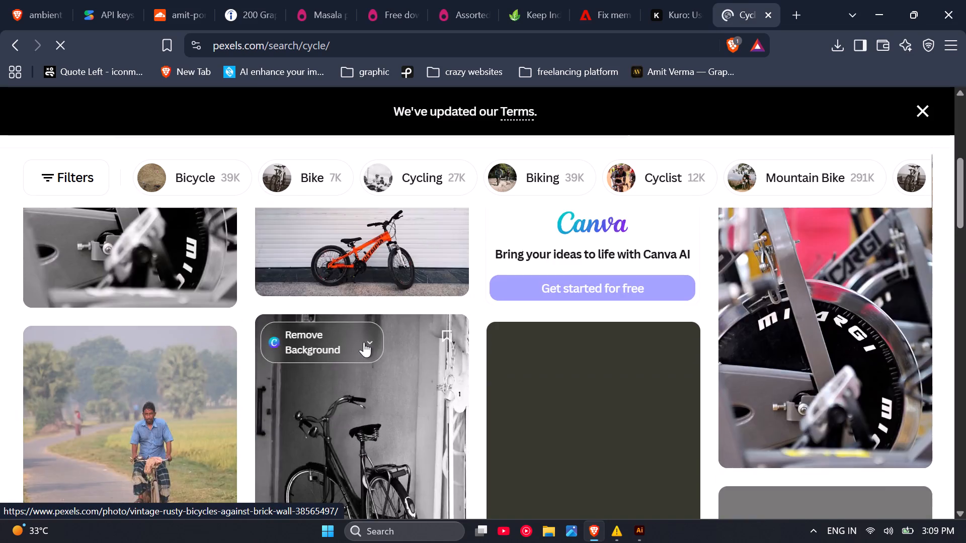
Download the photo of the orange bicycle standing against the white shutter and dismiss the thank-you popup.
left_click(364, 342)
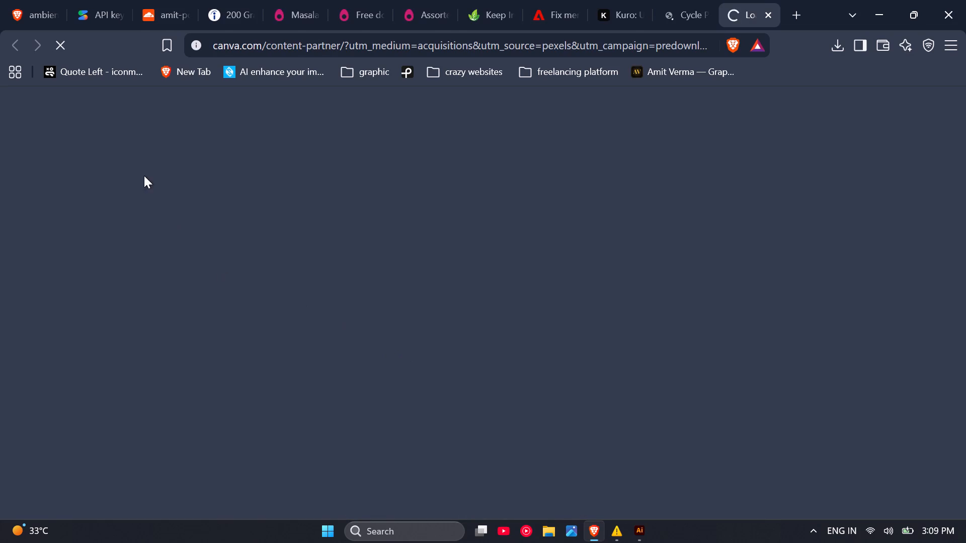
left_click(772, 13)
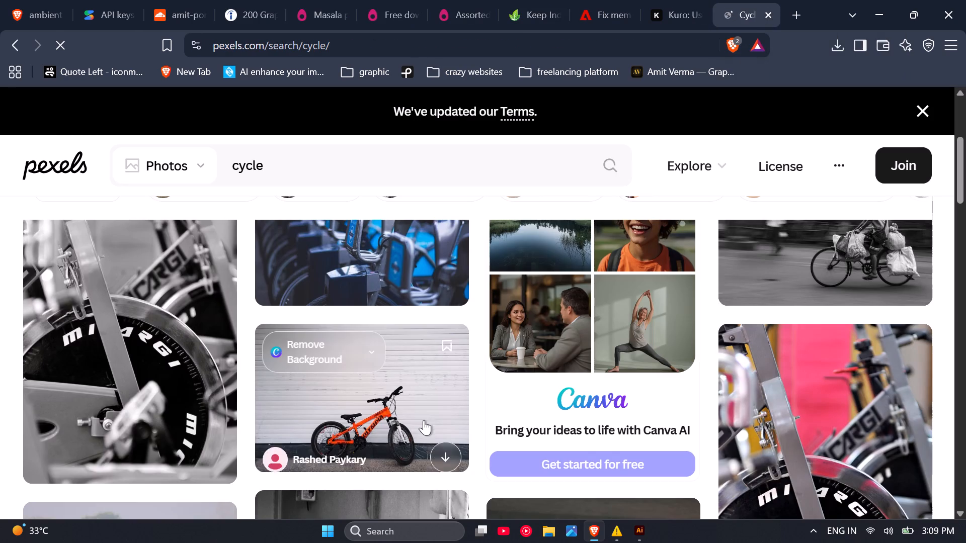
left_click(438, 441)
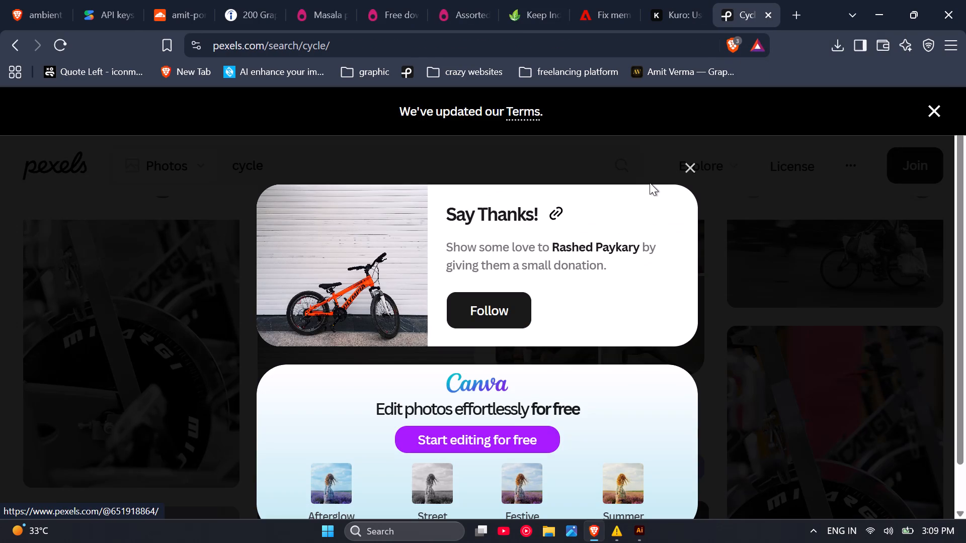
left_click(688, 165)
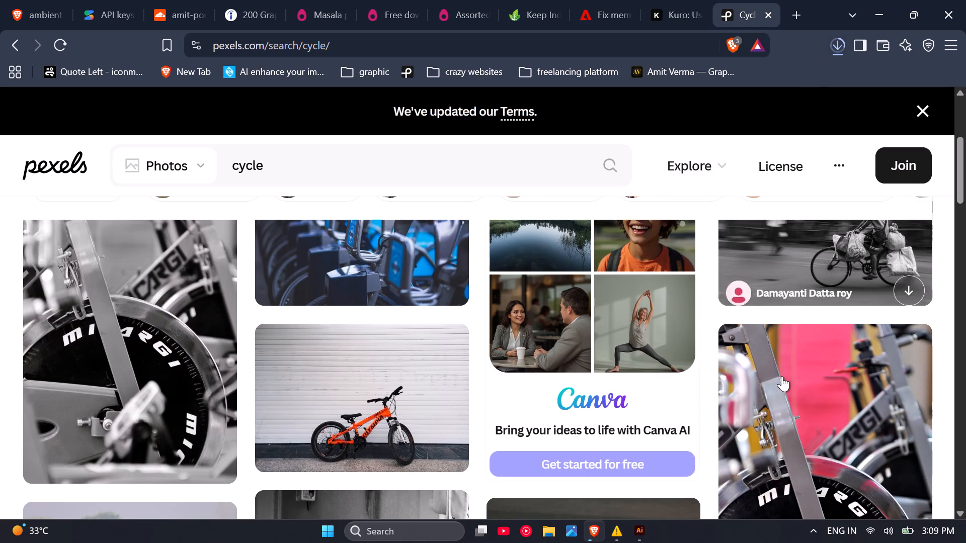
Switch to Illustrator and place pexels-peaky-33325122 from Downloads as a linked image about 32 x 22.3 cm on the artboard.
left_click(645, 535)
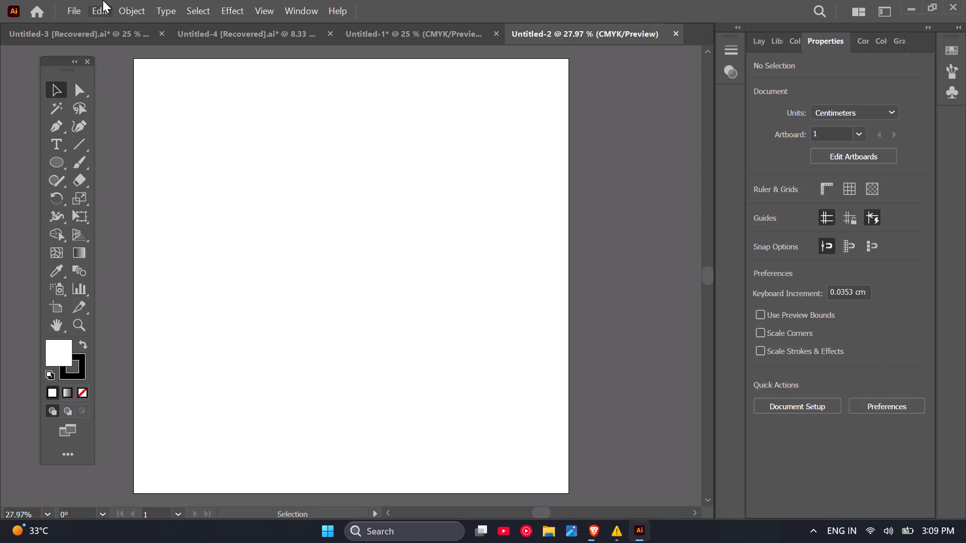
key("ctrl+shift+p")
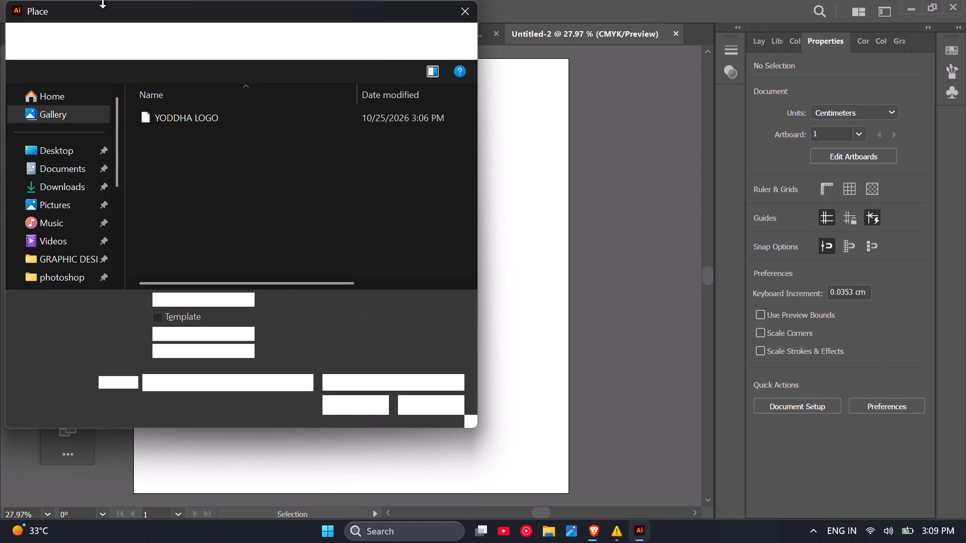
scroll(80, 125, "up", 4)
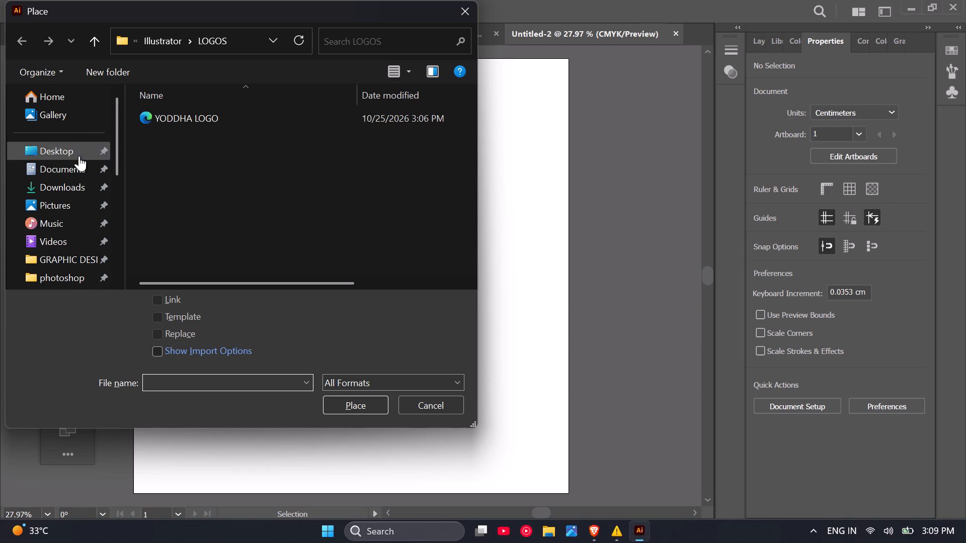
left_click(78, 182)
left_click(200, 141)
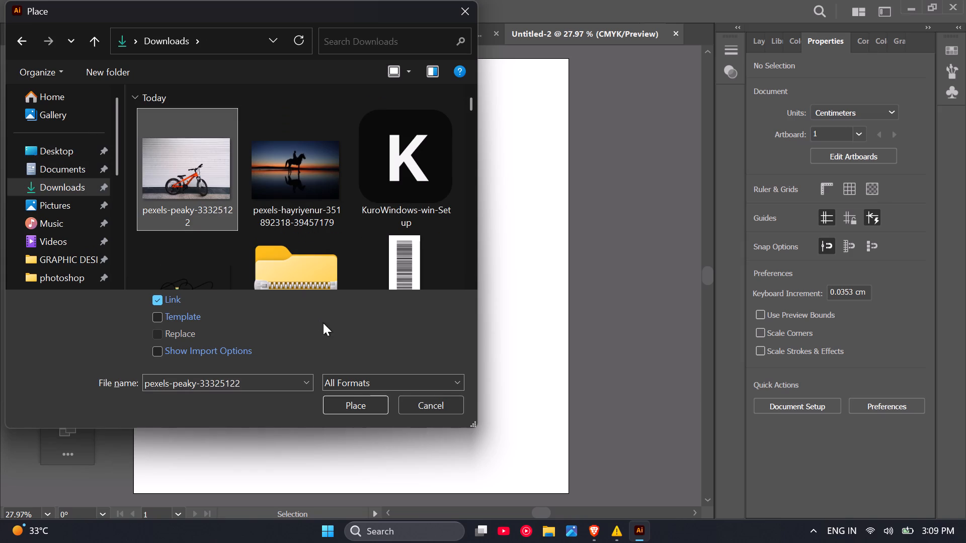
left_click(353, 400)
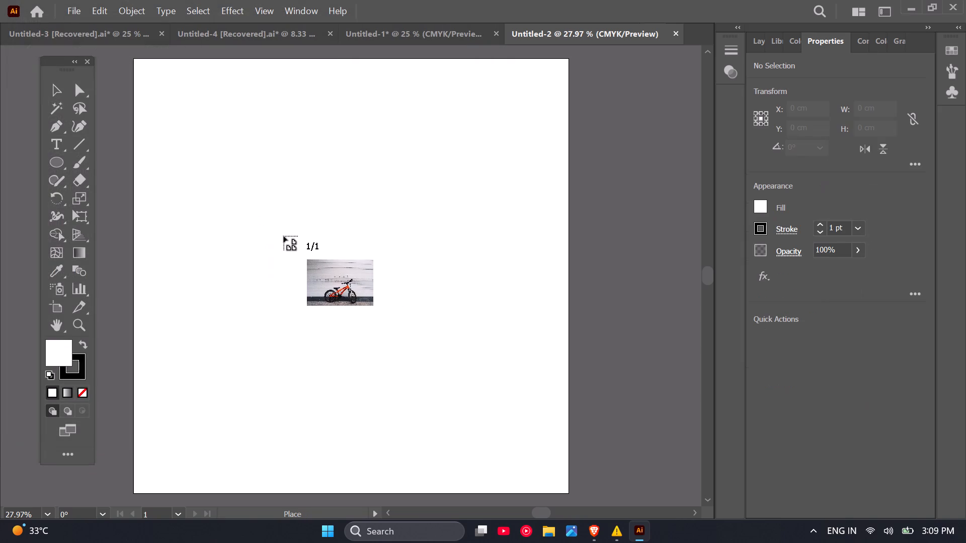
left_click_drag(216, 153, 495, 409)
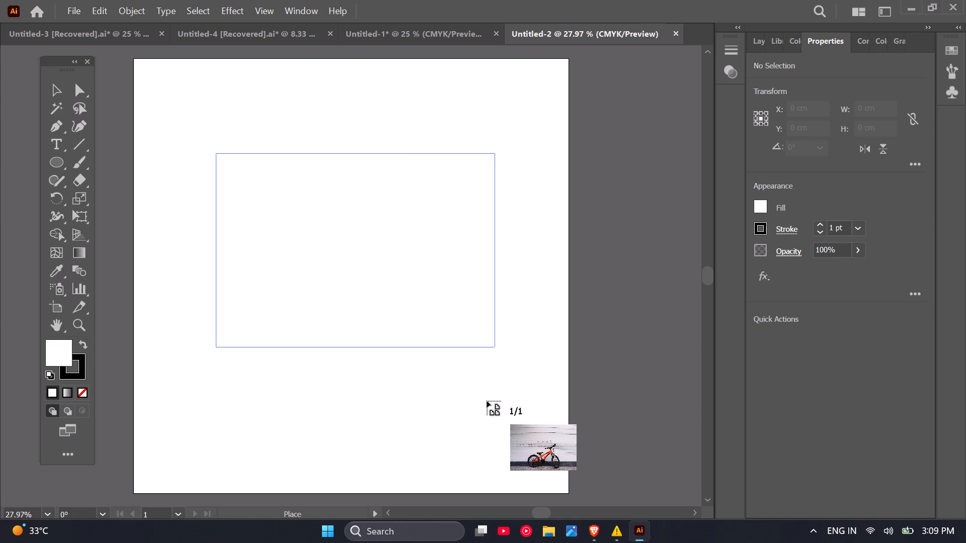
scroll(418, 301, "up", 3)
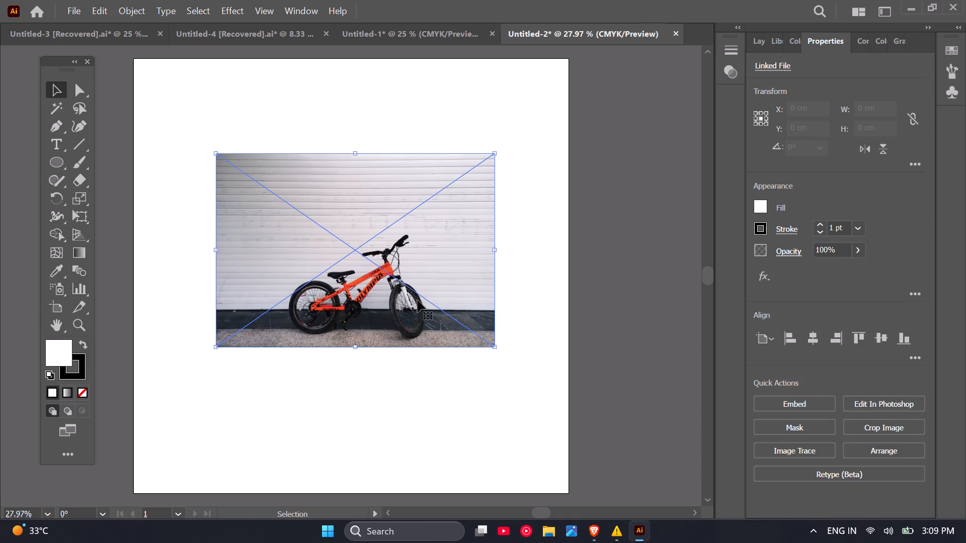
left_click(630, 284)
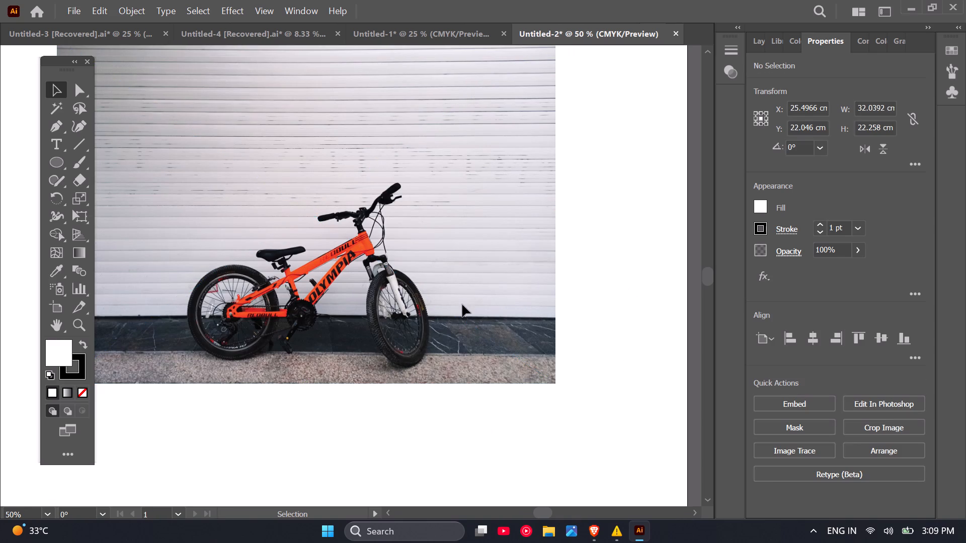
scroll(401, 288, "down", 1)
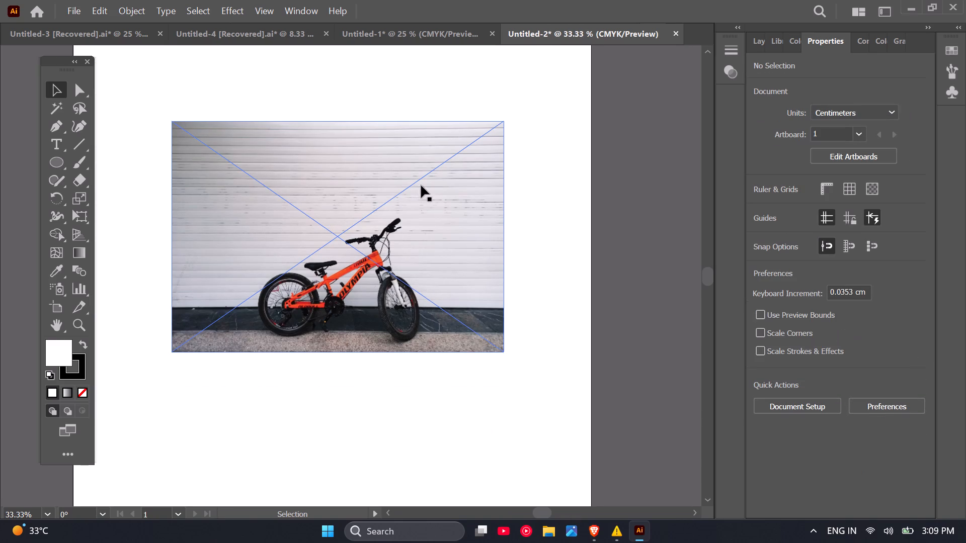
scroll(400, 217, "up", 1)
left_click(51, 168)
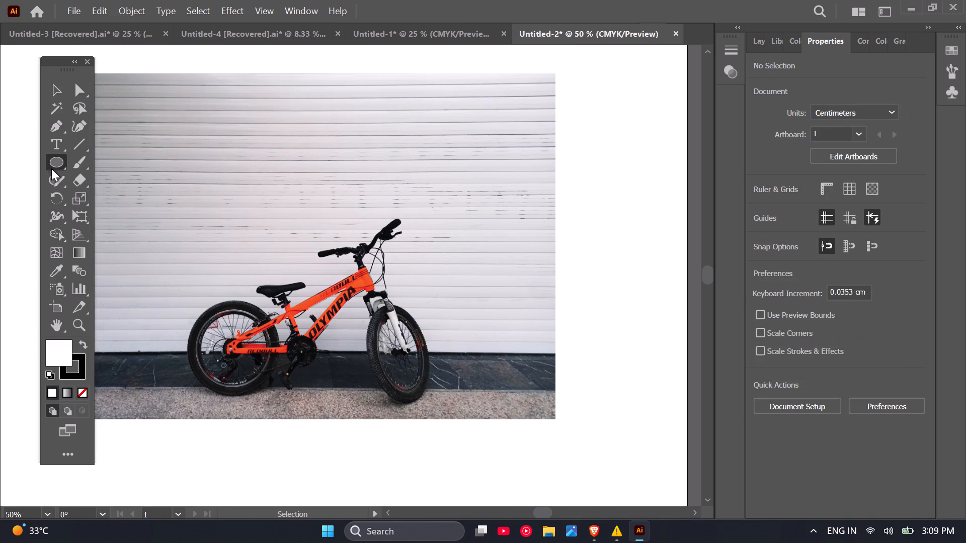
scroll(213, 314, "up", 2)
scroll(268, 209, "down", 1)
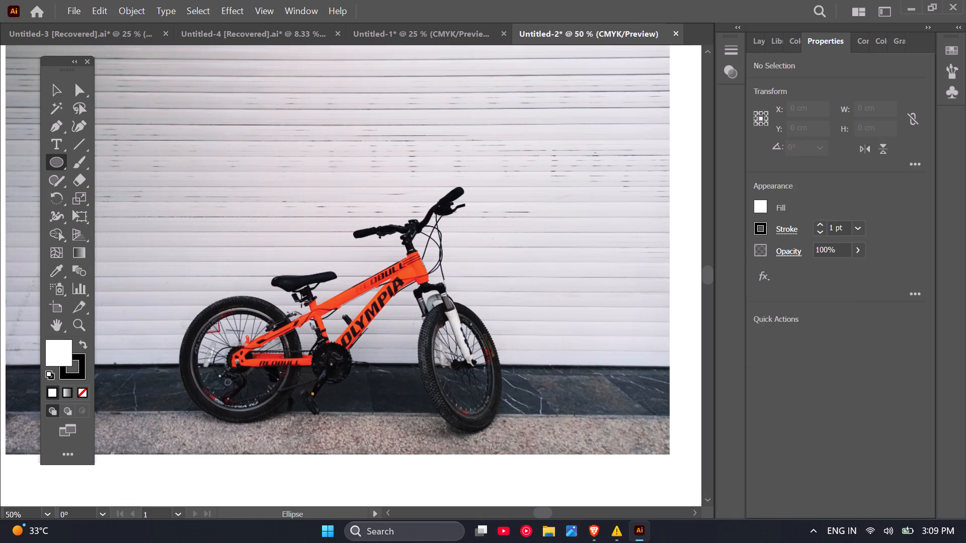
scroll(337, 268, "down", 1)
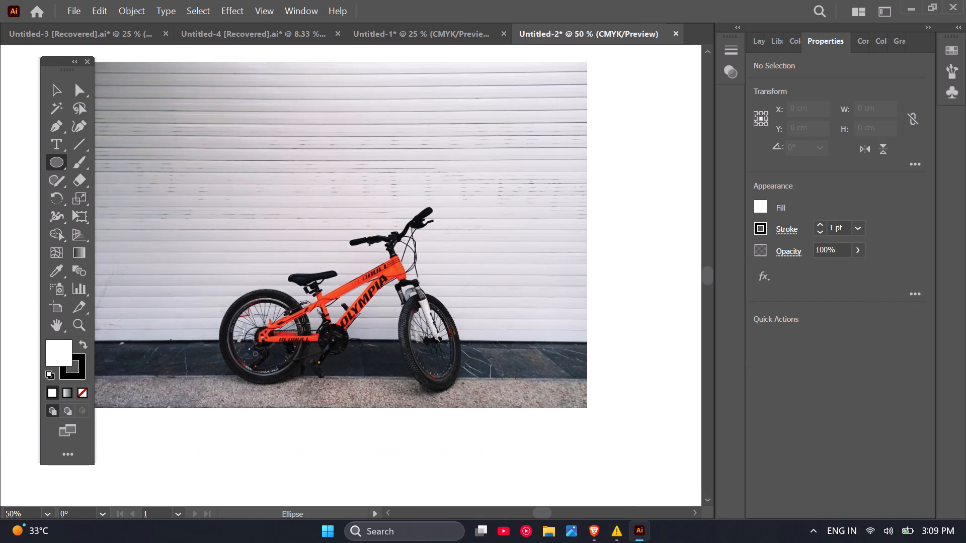
Lock the placed bicycle photo on the artboard.
left_click(53, 88)
right_click(349, 137)
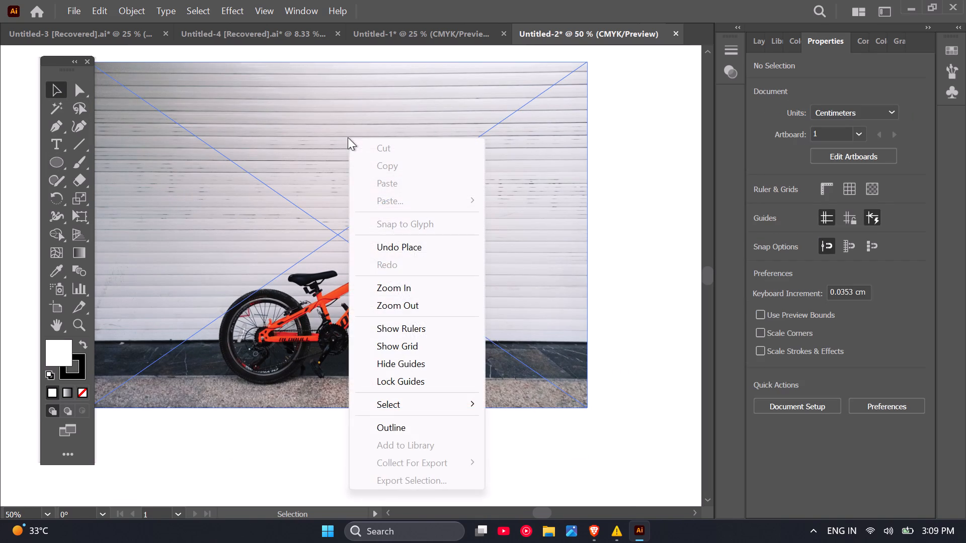
left_click(323, 137)
left_click(140, 8)
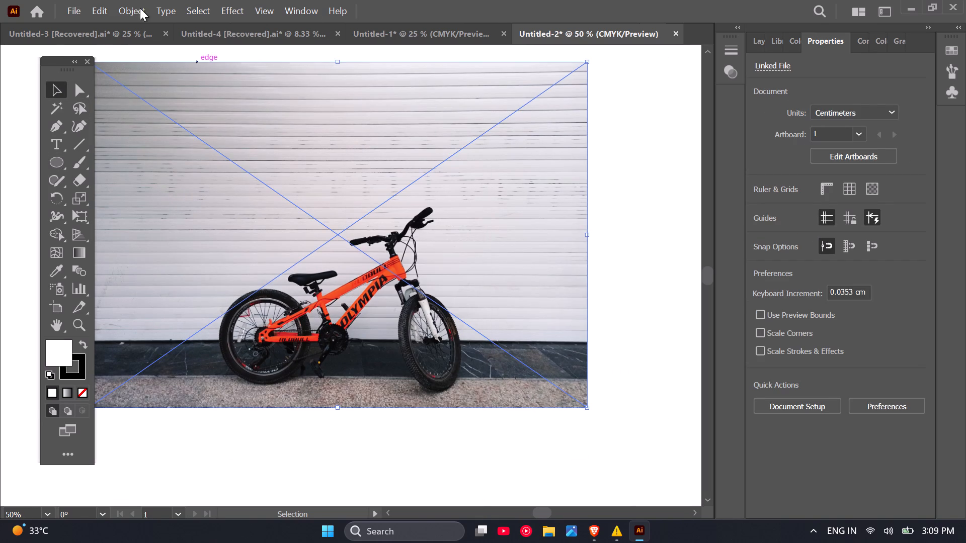
left_click(188, 155)
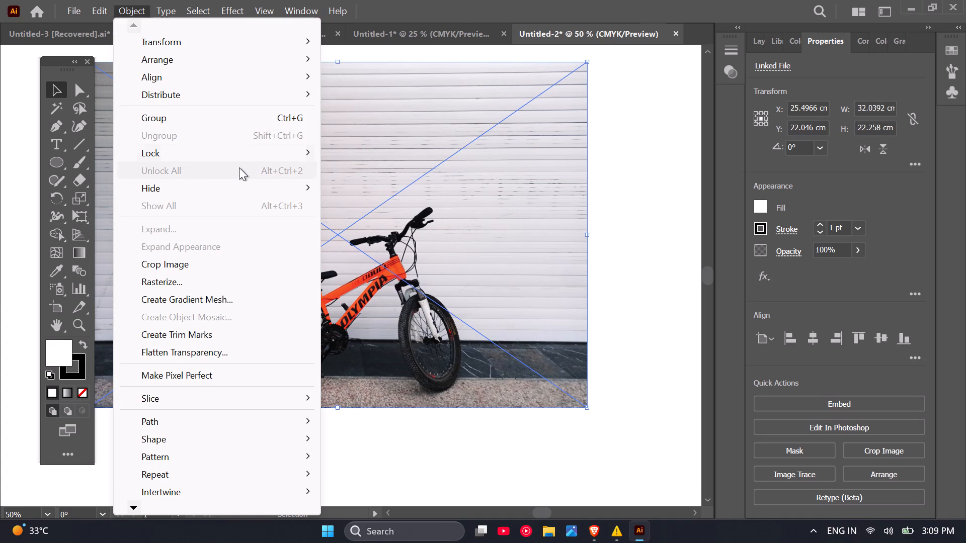
left_click(361, 152)
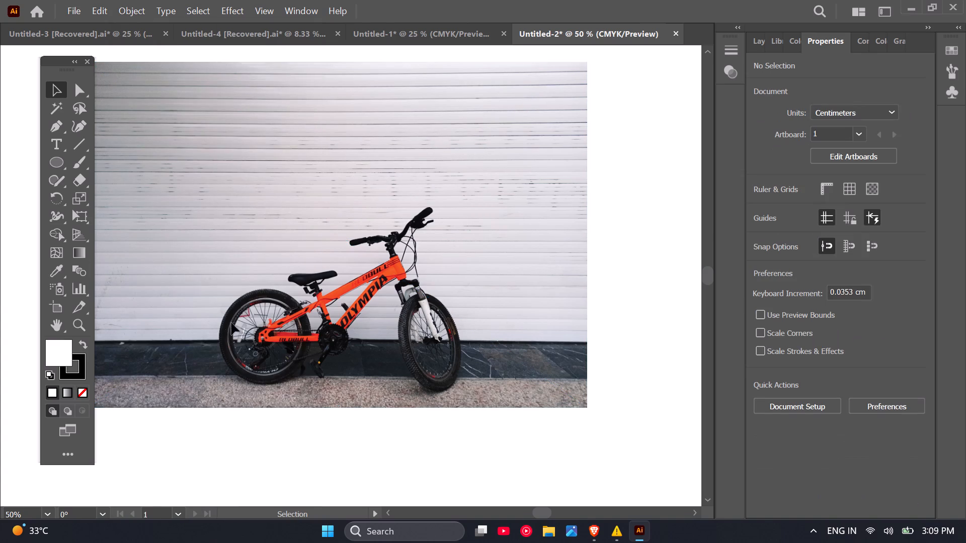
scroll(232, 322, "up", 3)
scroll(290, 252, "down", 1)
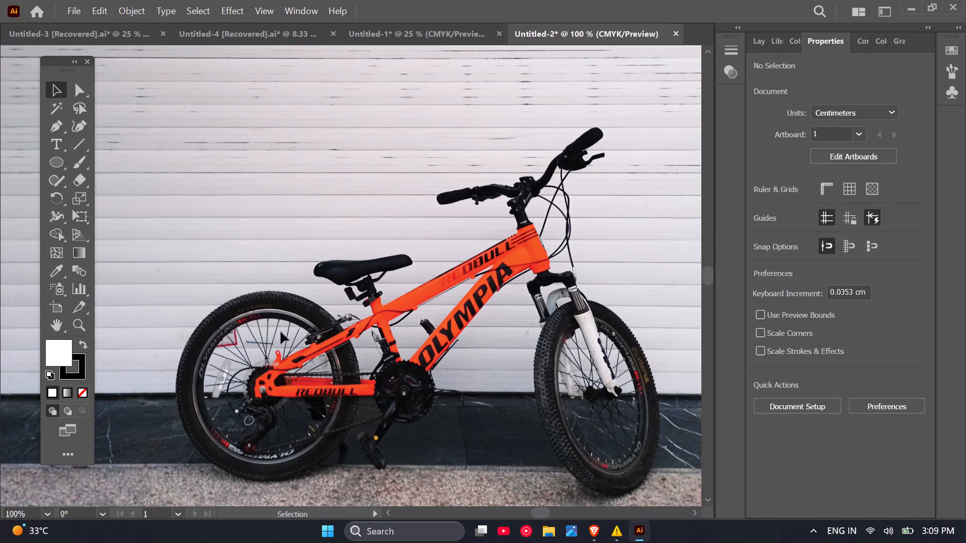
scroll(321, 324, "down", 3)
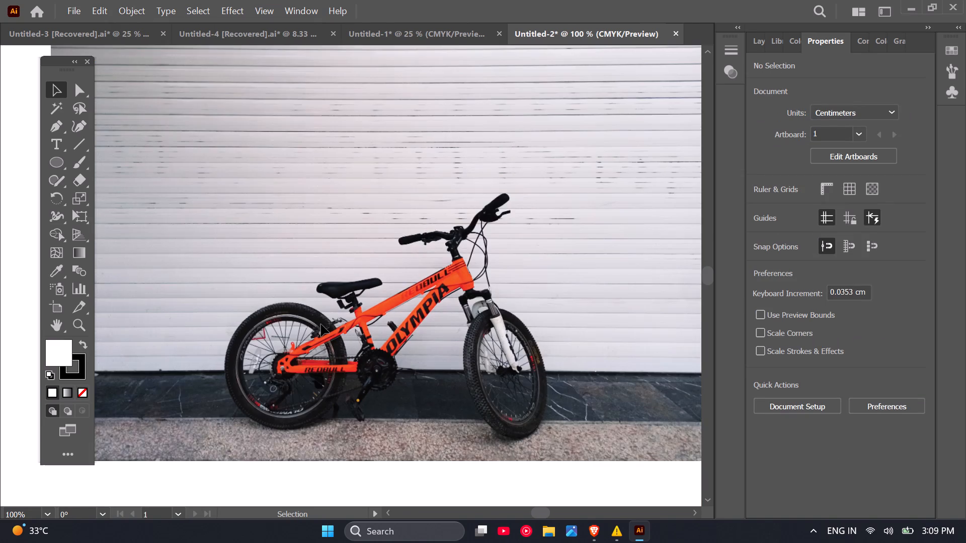
Draw a circle about 4.4 cm in diameter over the rear wheel of the bicycle.
scroll(246, 372, "up", 2)
scroll(305, 317, "up", 3)
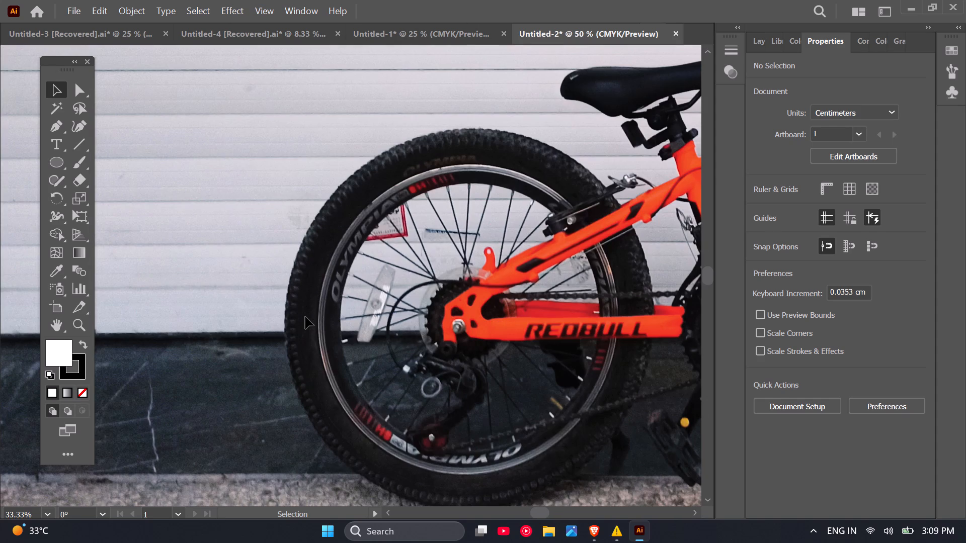
left_click_drag(53, 166, 111, 197)
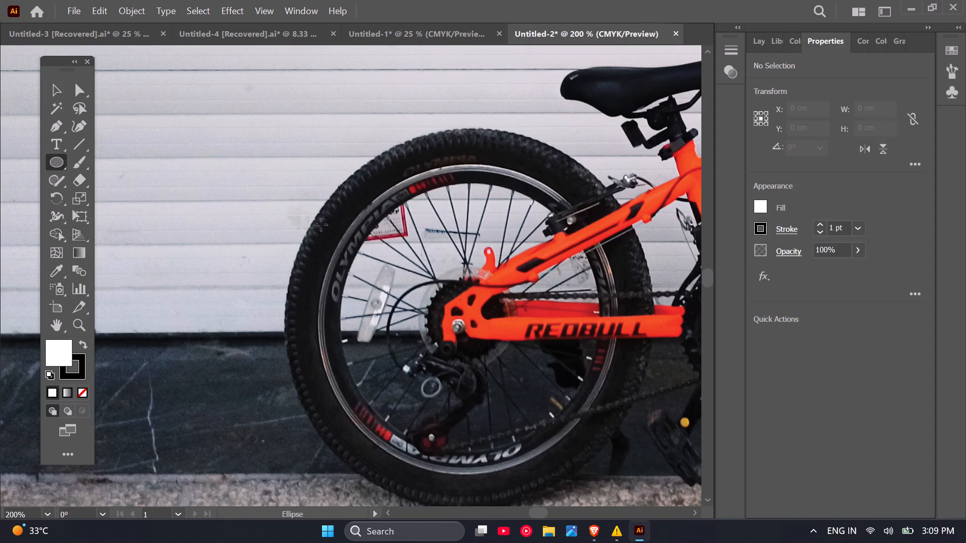
left_click_drag(358, 174, 419, 269, "shift")
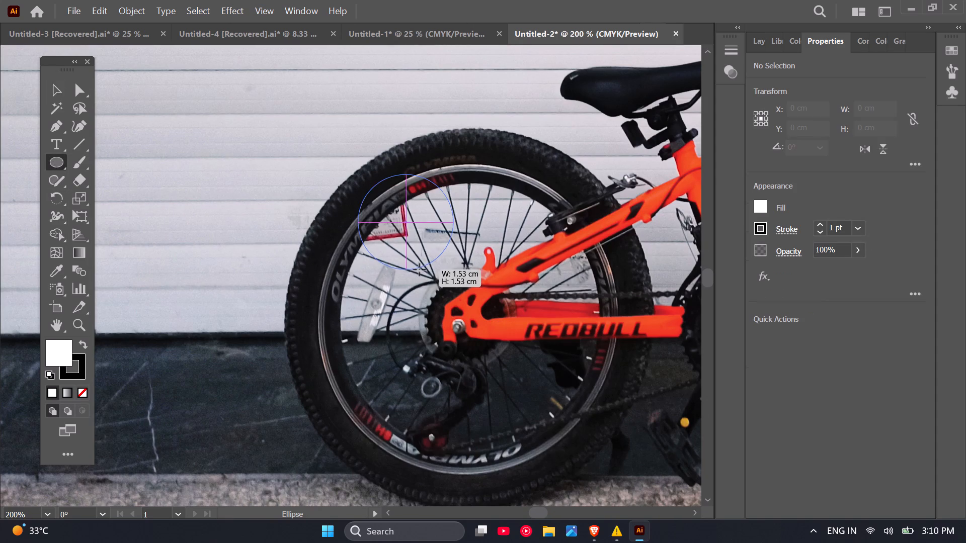
left_click_drag(419, 269, 525, 423, "shift")
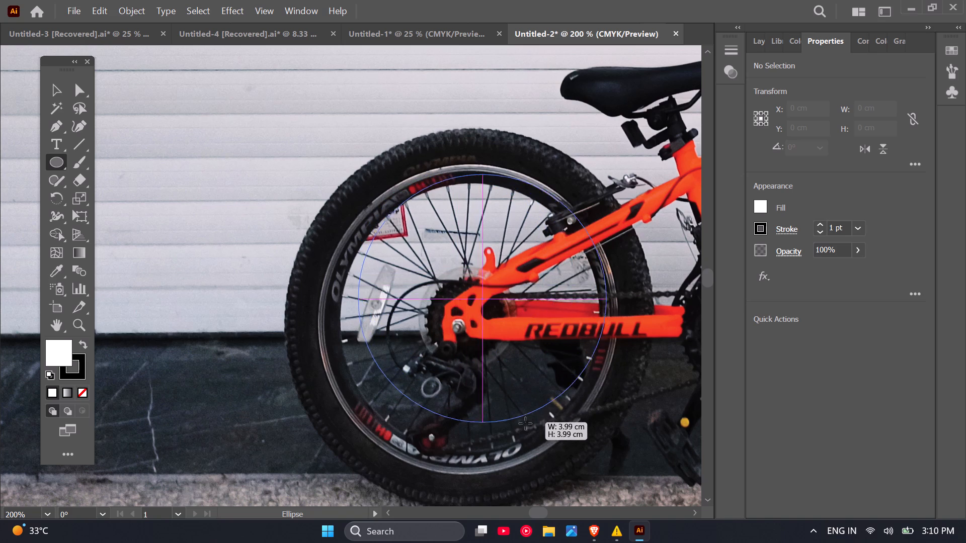
left_click_drag(525, 423, 535, 448, "shift")
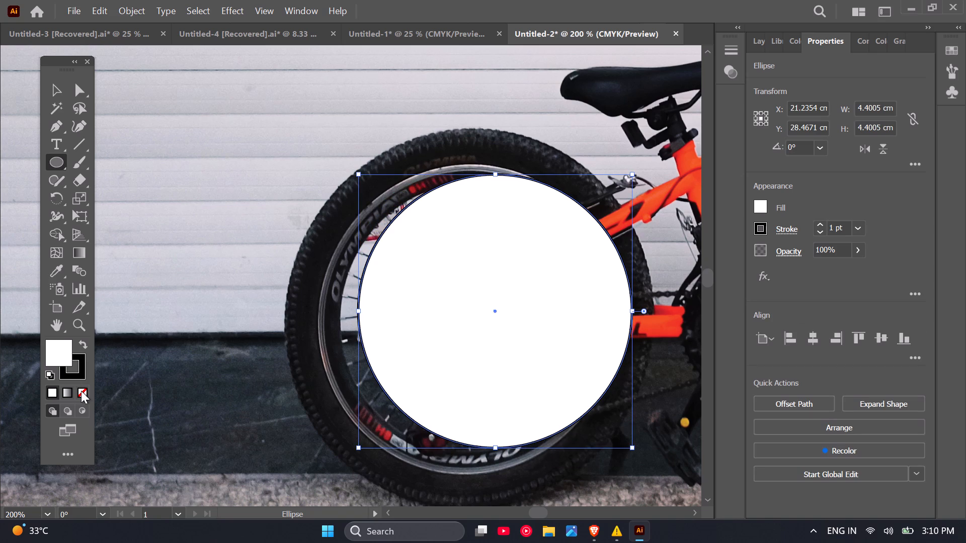
Remove the circle's fill and set its stroke to light blue C3DAF1.
left_click(82, 391)
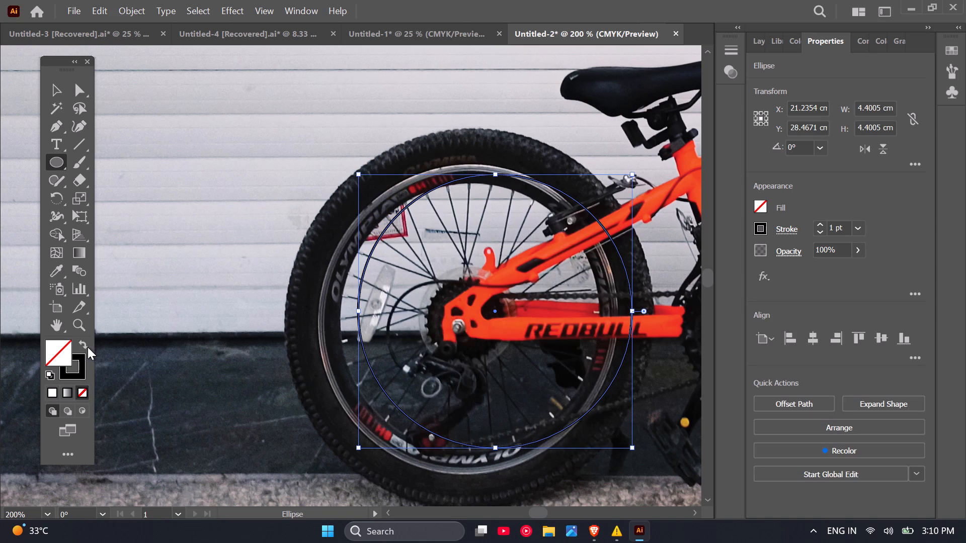
left_click(86, 345)
left_click(86, 345)
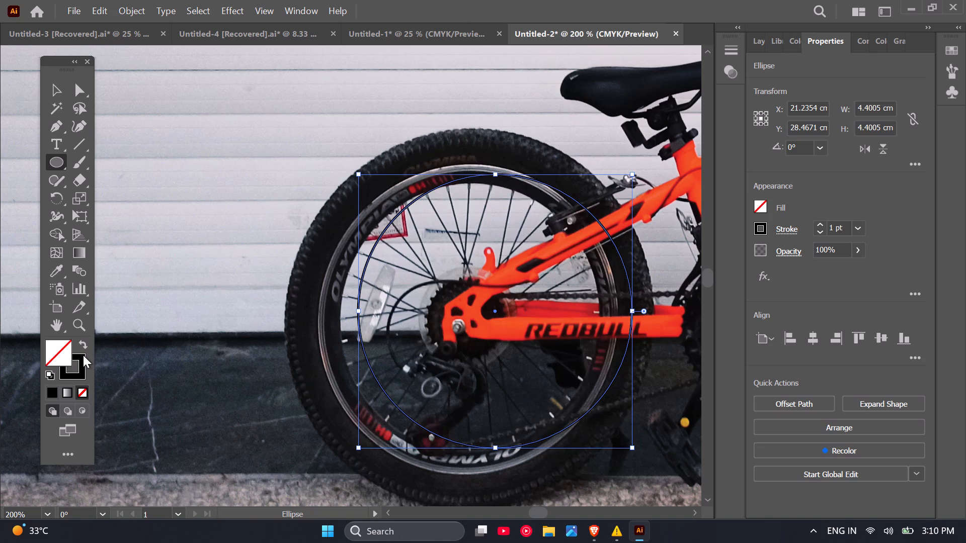
left_click(83, 355)
left_click(83, 357)
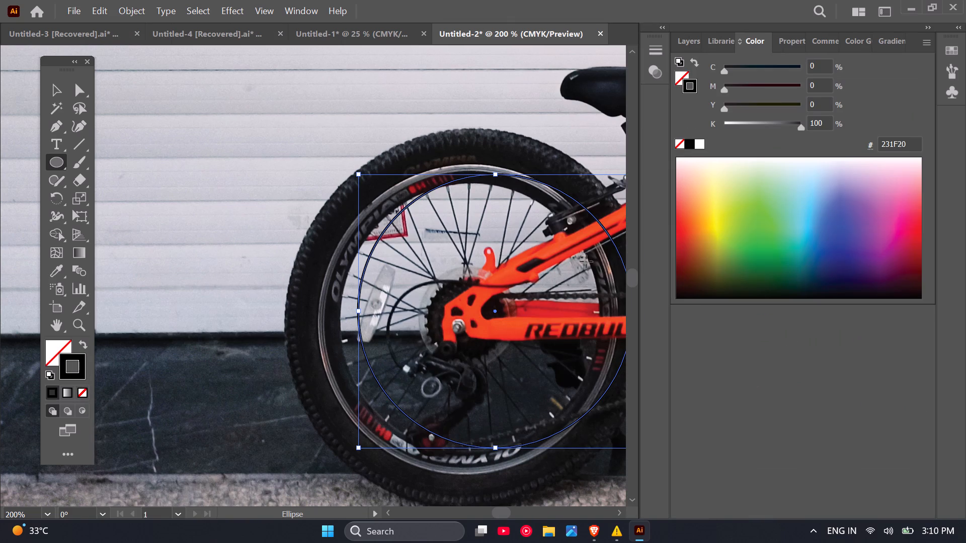
left_click(690, 267)
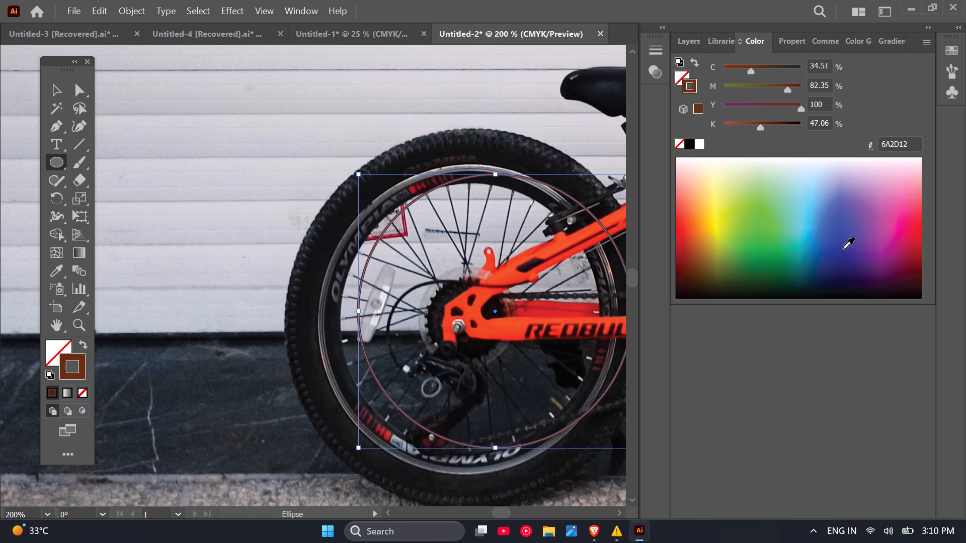
left_click(821, 173)
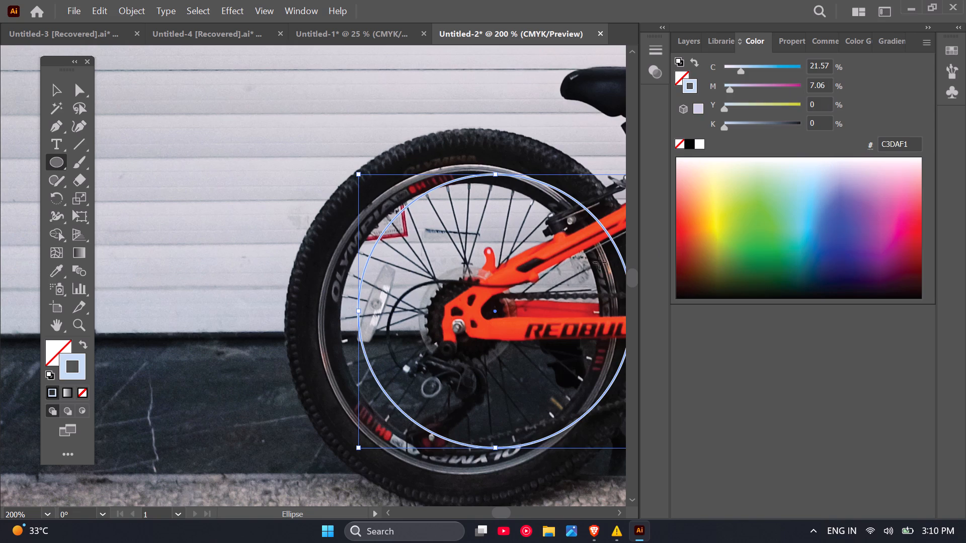
Move the circle onto the rear wheel and enlarge it slightly to fit the inner rim.
left_click(56, 91)
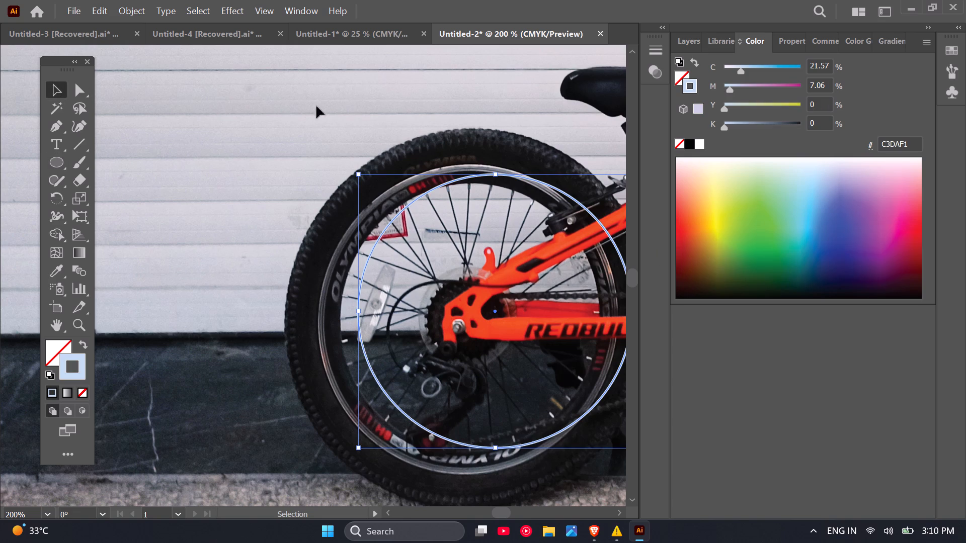
scroll(238, 209, "down", 1)
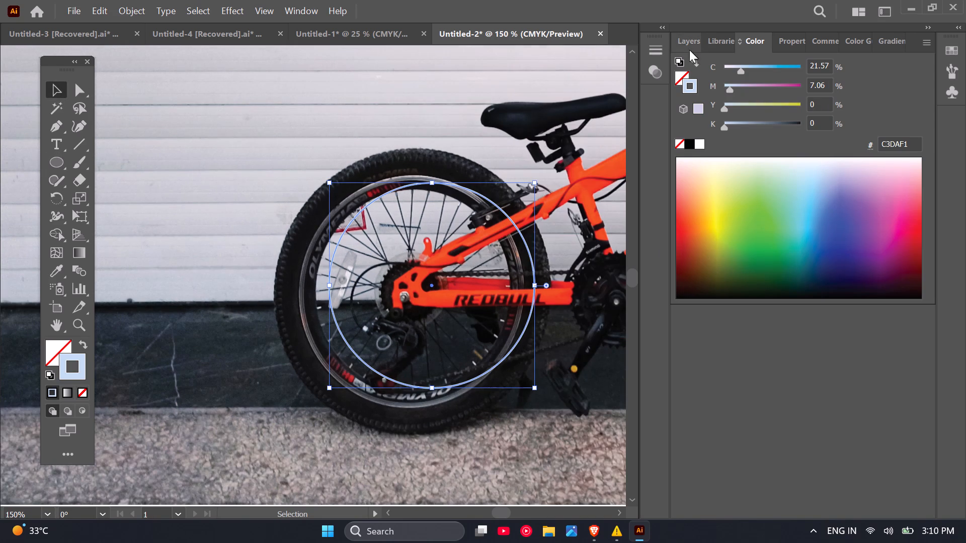
left_click(926, 25)
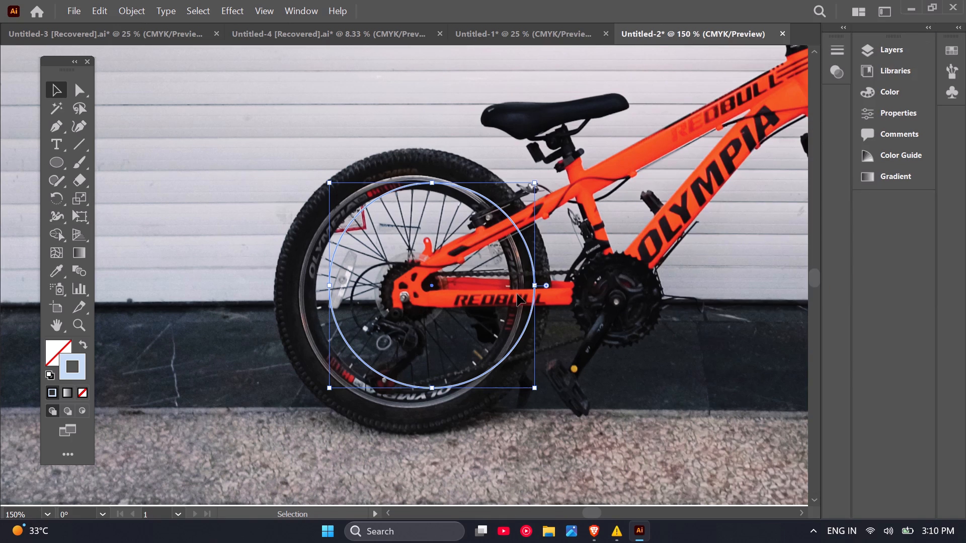
scroll(517, 294, "up", 1)
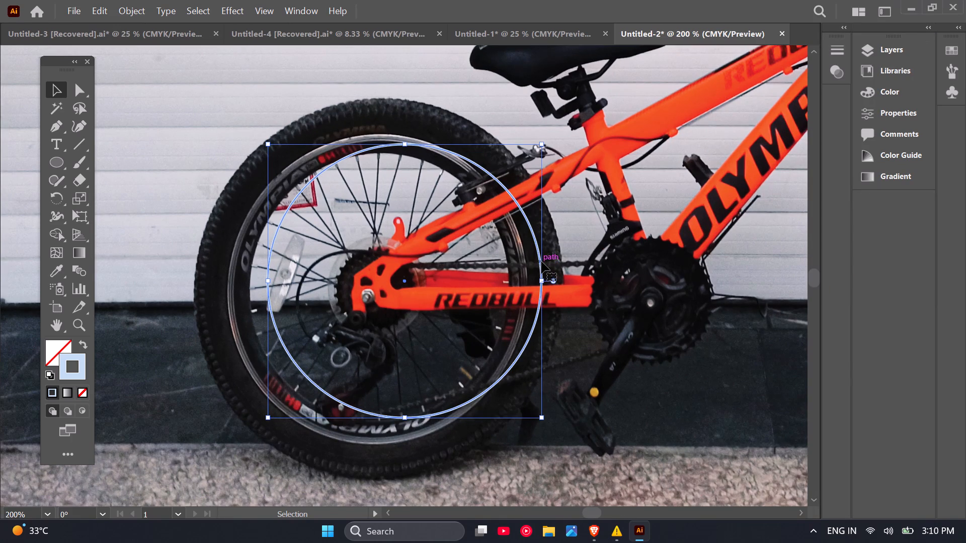
left_click_drag(541, 261, 515, 266)
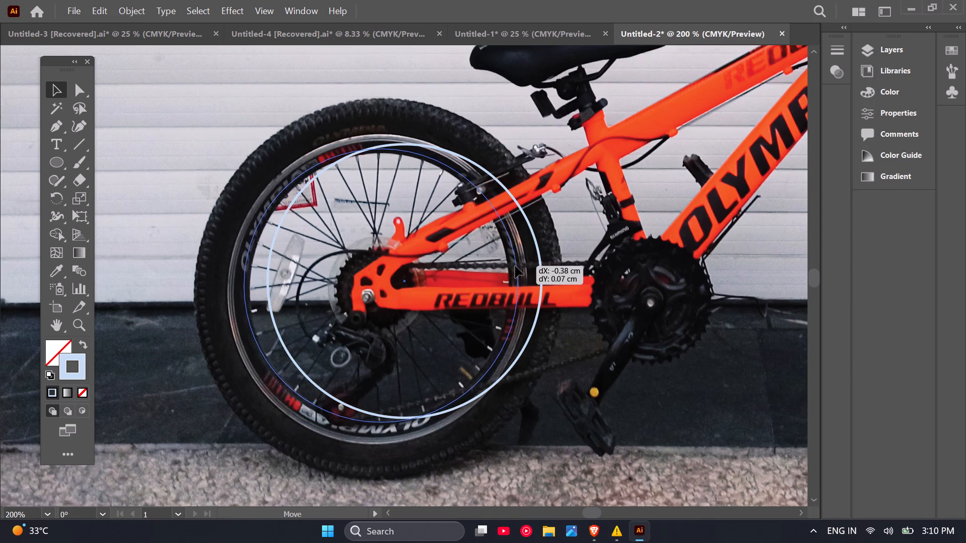
left_click_drag(515, 266, 516, 266)
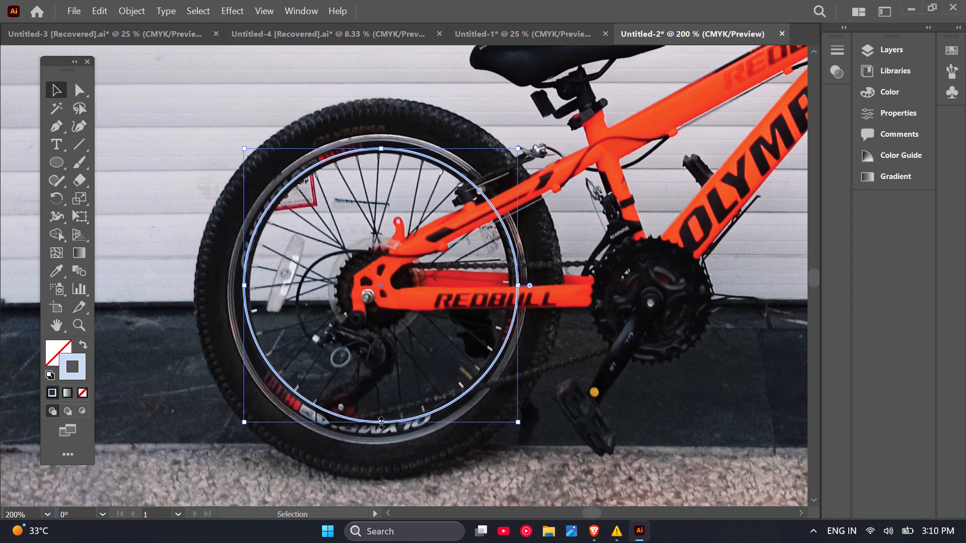
left_click_drag(380, 421, 375, 428, "shift")
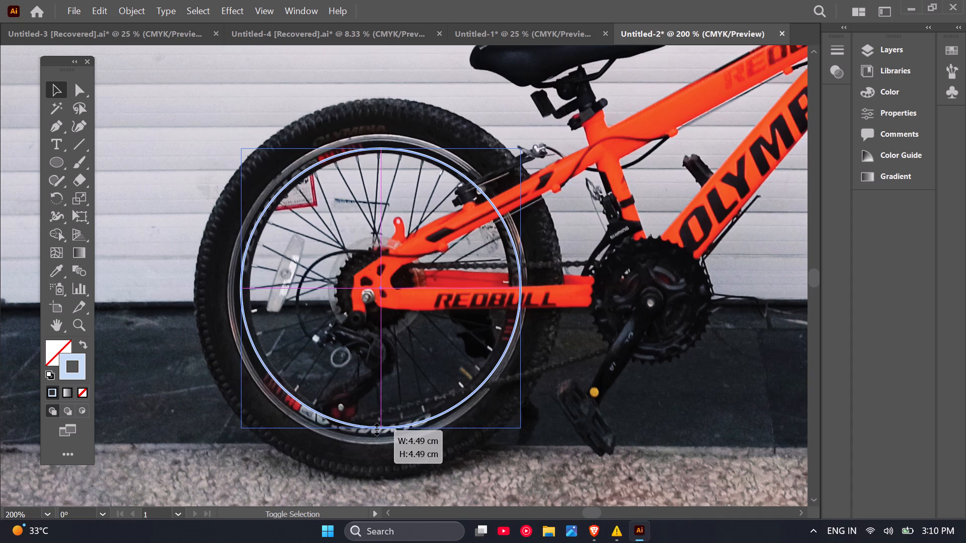
left_click_drag(375, 428, 367, 434, "shift")
left_click_drag(379, 148, 375, 141)
scroll(375, 141, "down", 1)
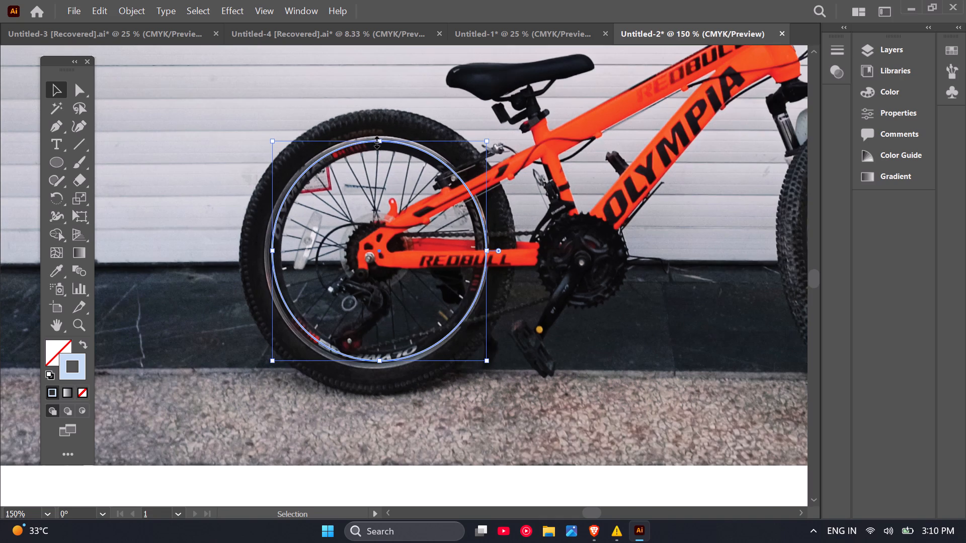
Duplicate the rim circle and enlarge the copy to about 5.9 x 6.1 cm, fitting the rear tyre's outer edge.
left_click(453, 331, "alt")
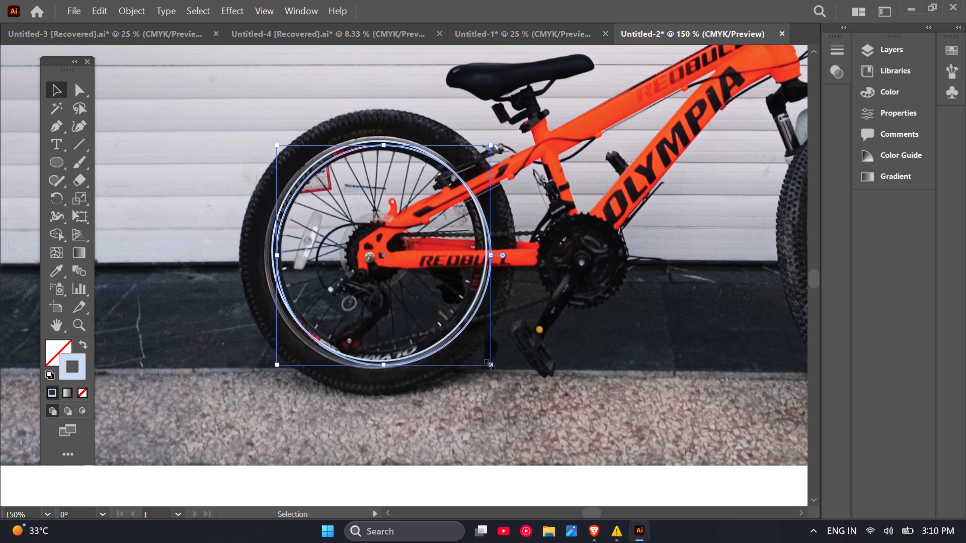
left_click_drag(488, 363, 507, 386)
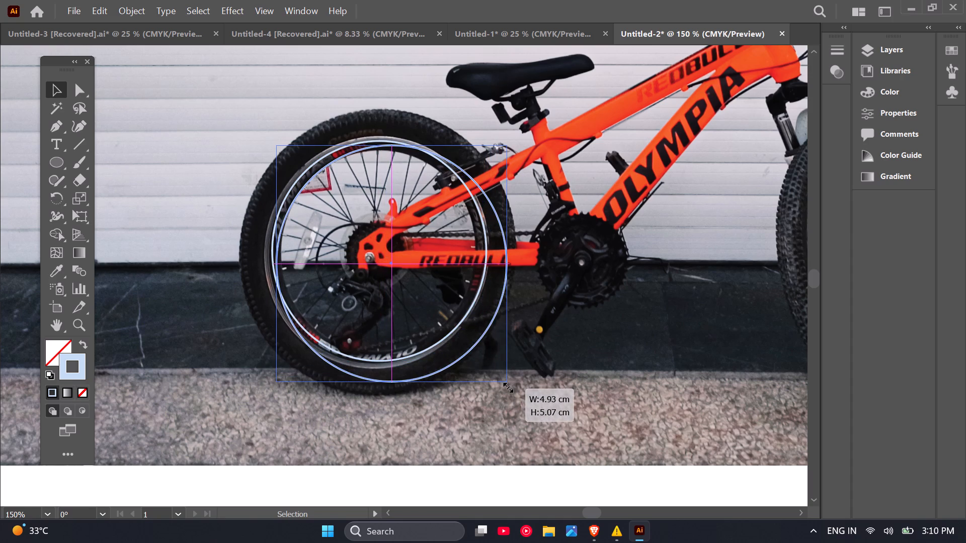
left_click_drag(507, 386, 508, 388)
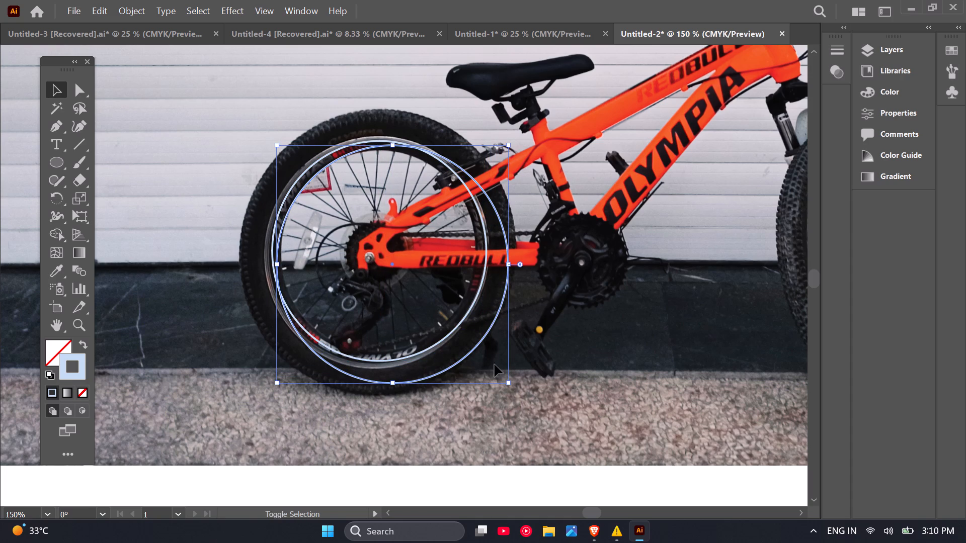
left_click_drag(275, 385, 226, 390)
left_click_drag(270, 267, 251, 268, "shift")
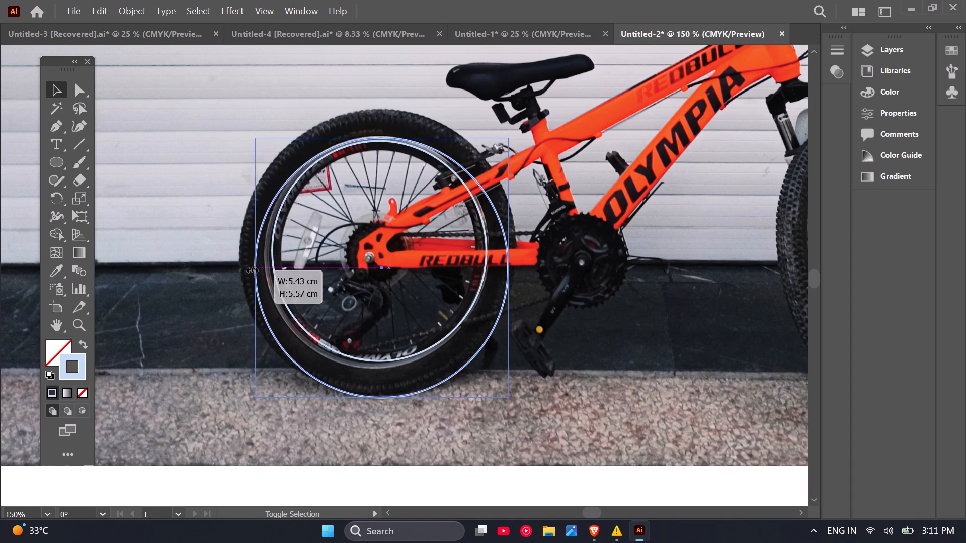
left_click_drag(251, 268, 242, 253, "shift")
left_click_drag(374, 401, 374, 394, "shift")
left_click_drag(373, 131, 374, 123)
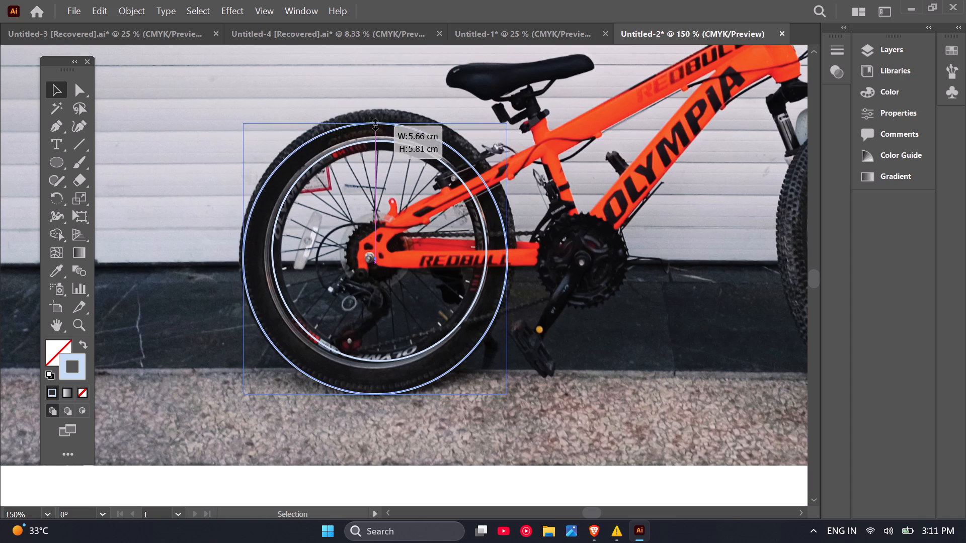
left_click_drag(374, 123, 374, 111)
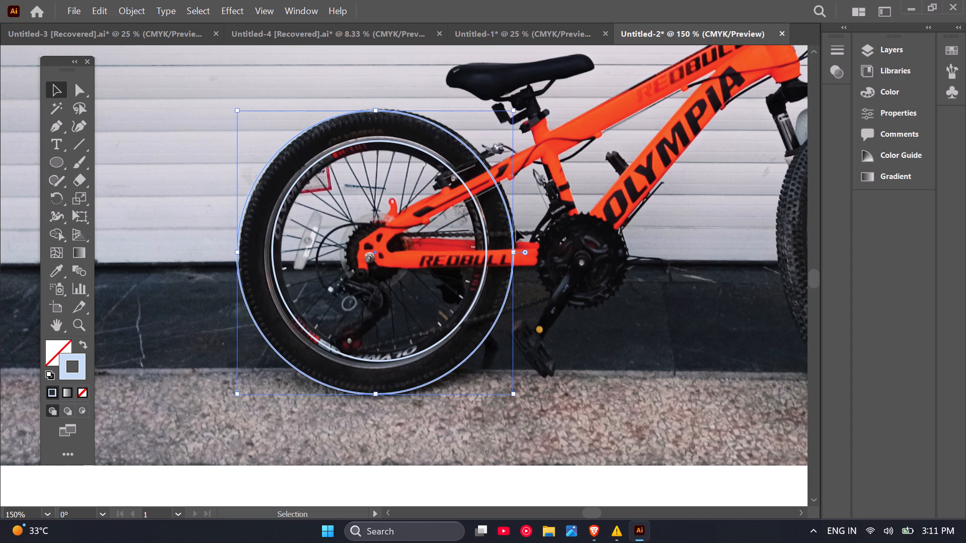
left_click(513, 250, "shift")
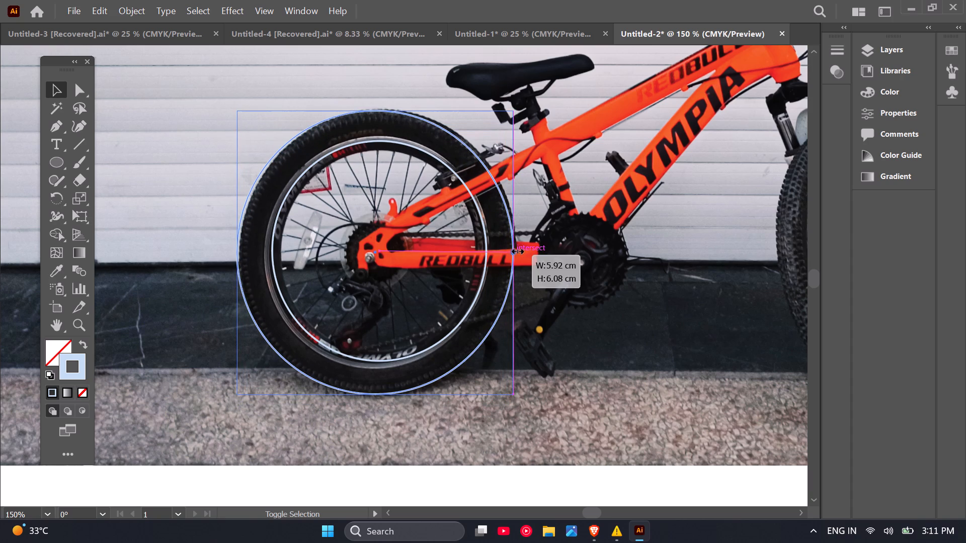
scroll(358, 298, "down", 1)
scroll(237, 250, "up", 2)
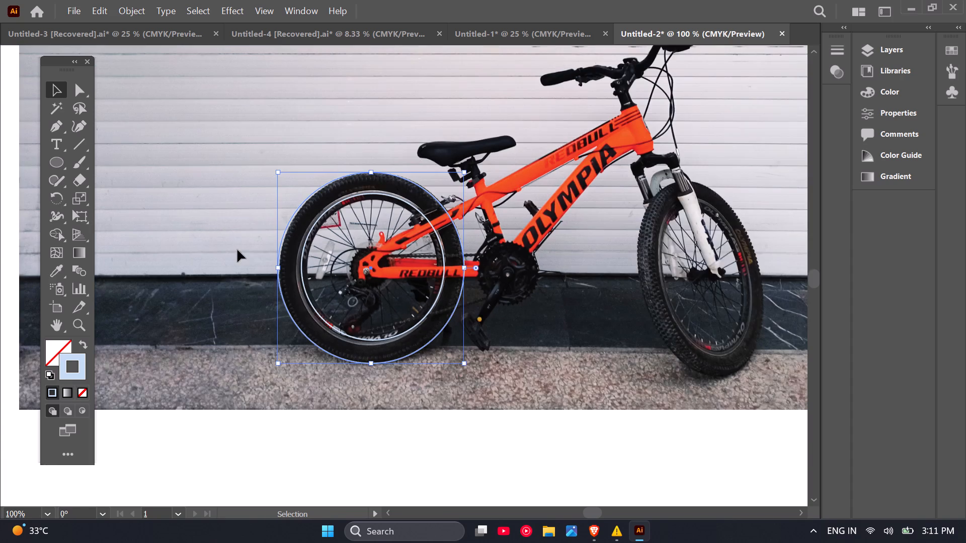
scroll(316, 280, "up", 1)
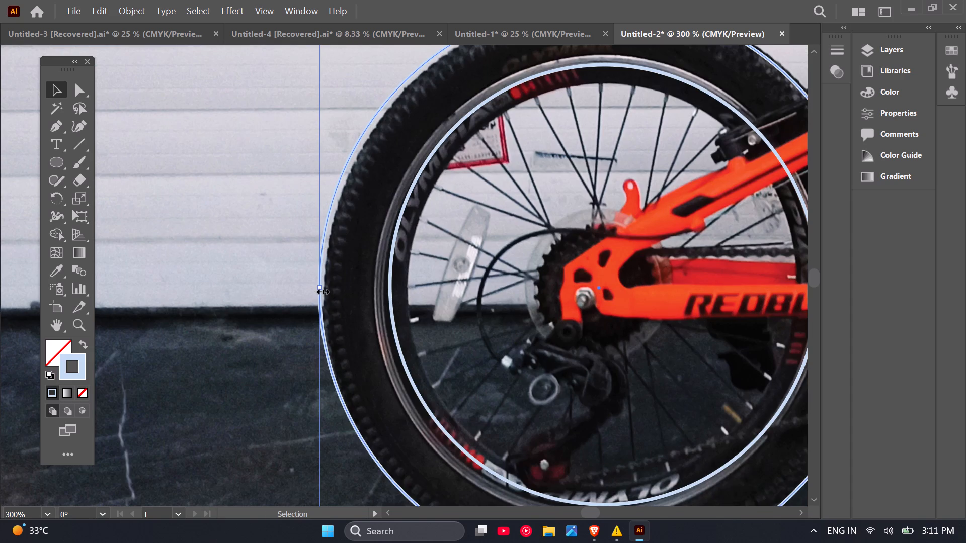
left_click(321, 288, "shift")
scroll(287, 304, "down", 2)
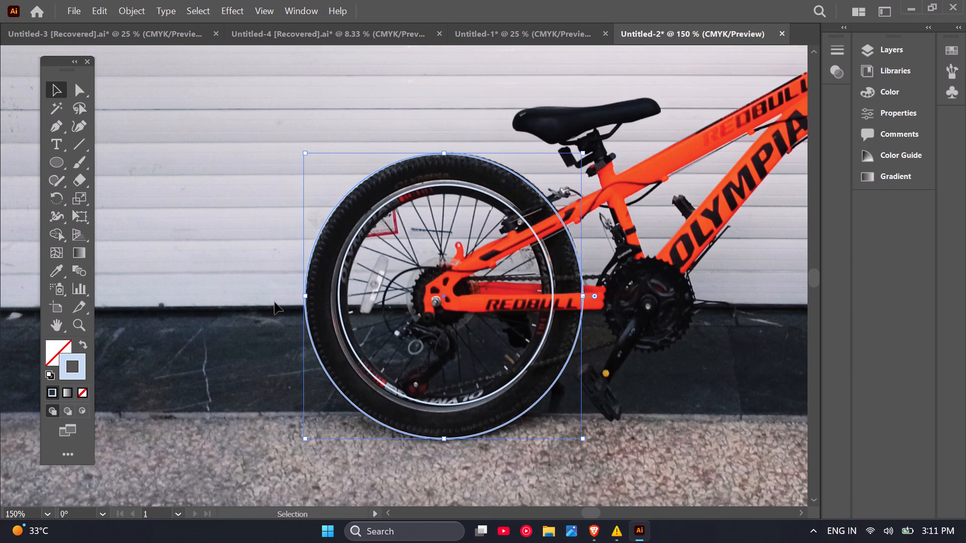
Copy the rear rim circle onto the front wheel, offset about 11.7 cm horizontally.
scroll(275, 302, "down", 2)
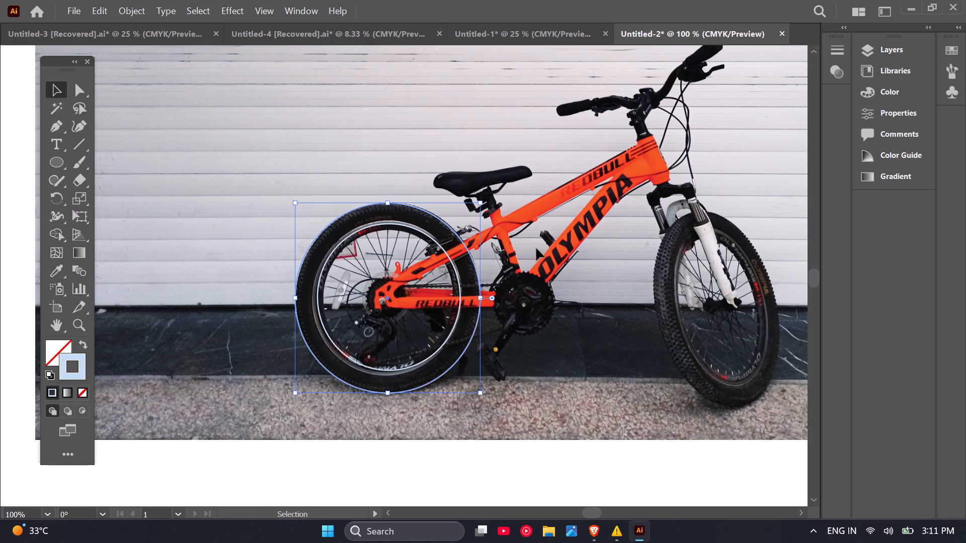
scroll(535, 248, "up", 1)
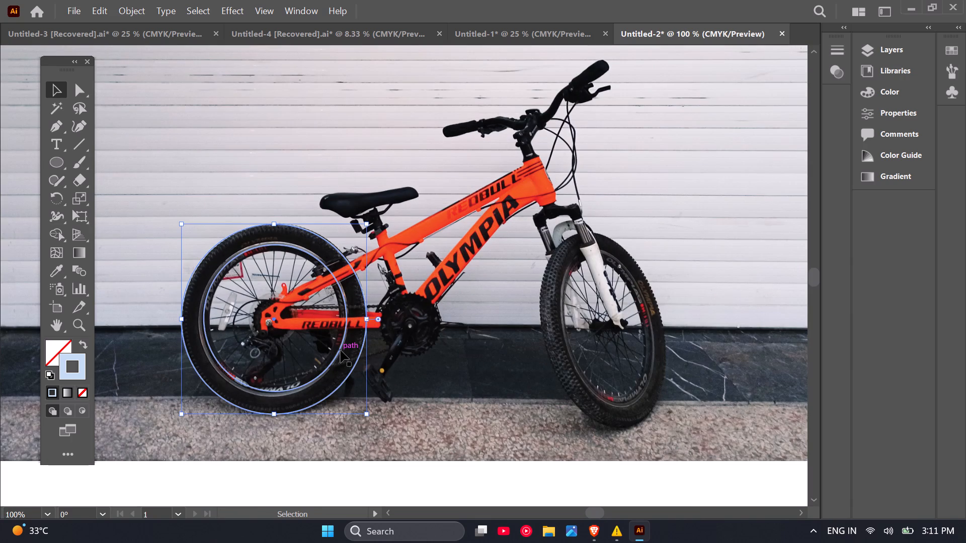
left_click_drag(341, 350, 691, 368, "alt")
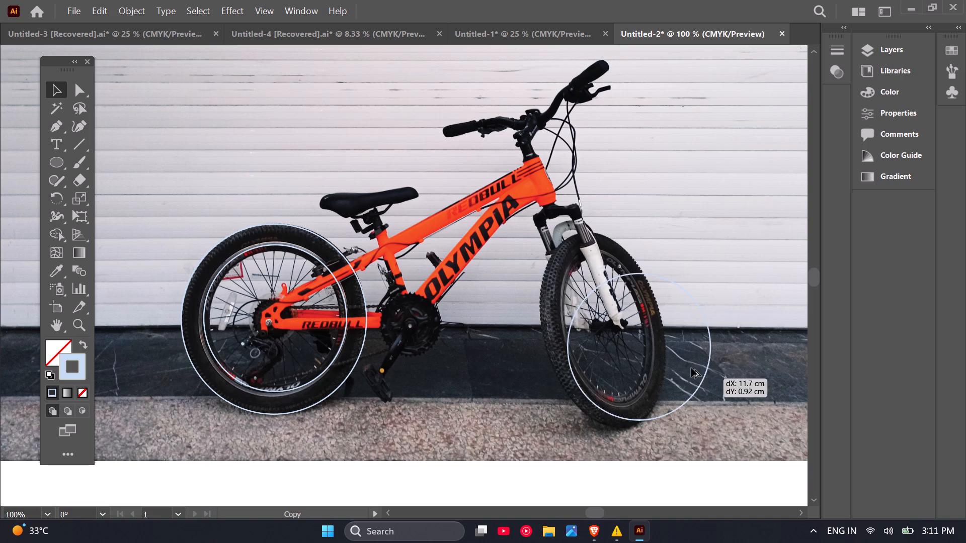
left_click_drag(691, 368, 687, 367, "alt")
Reshape the circle copied onto the front wheel into a narrow, tilted ellipse that fits the wheel's inner rim.
scroll(758, 360, "down", 1)
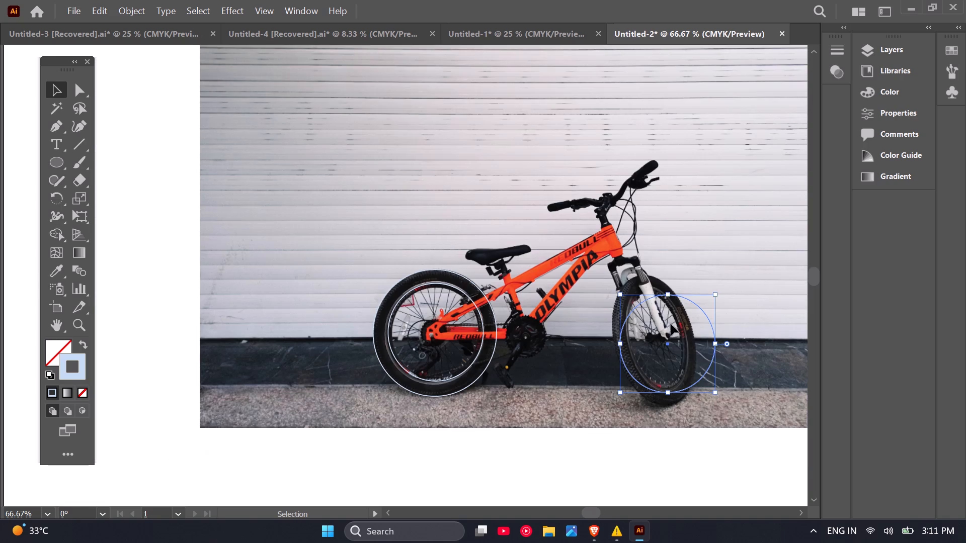
scroll(533, 305, "down", 2)
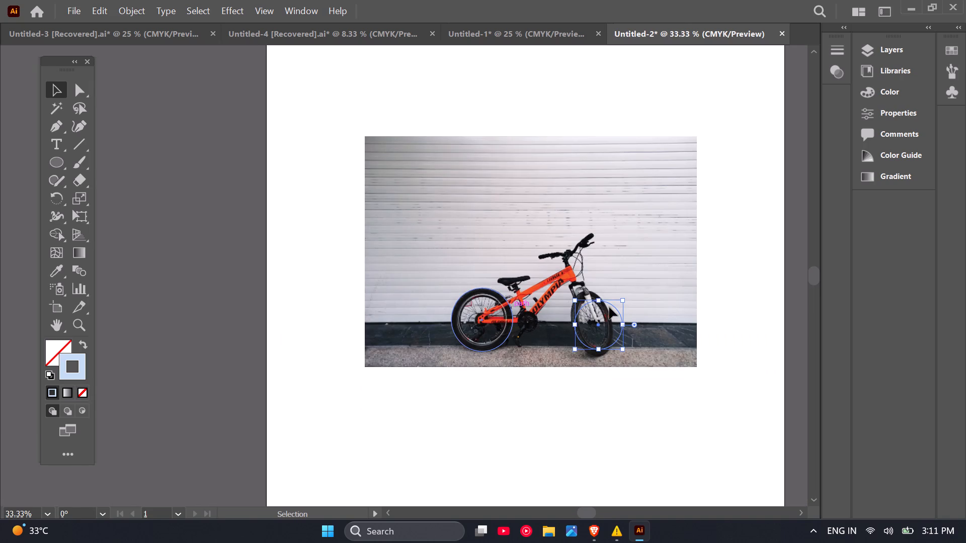
scroll(642, 306, "up", 6)
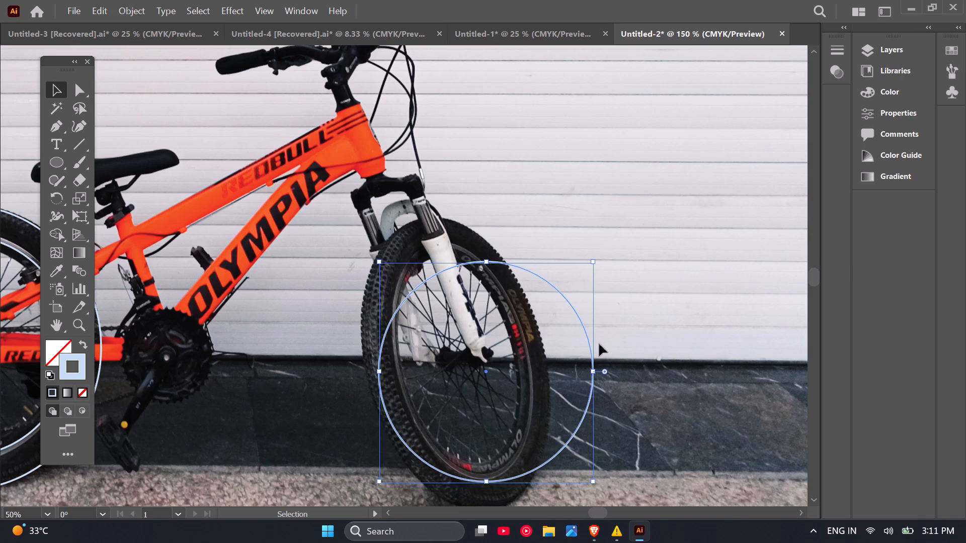
left_click_drag(591, 369, 557, 374, "alt")
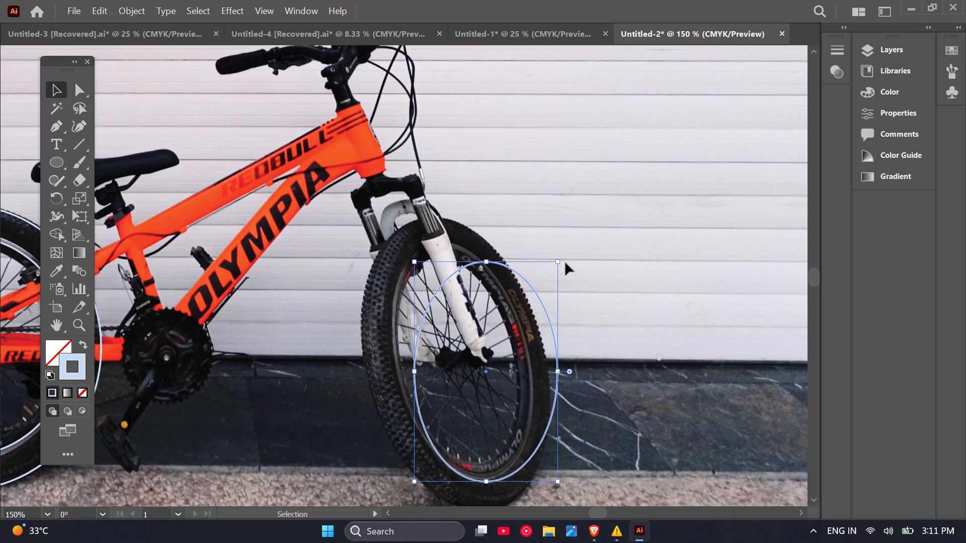
left_click_drag(565, 260, 536, 237)
left_click_drag(515, 351, 495, 338)
left_click(481, 367)
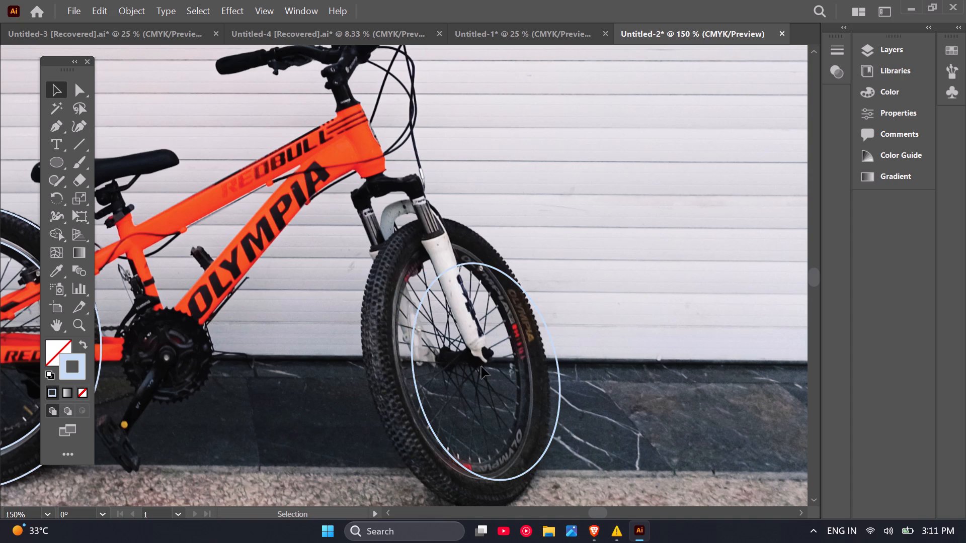
left_click(476, 262)
left_click_drag(476, 262, 462, 259)
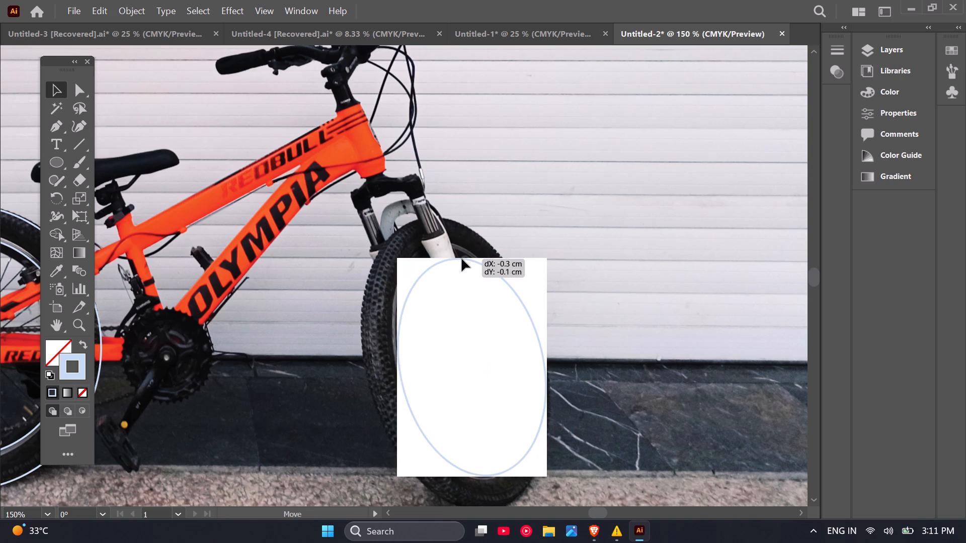
left_click_drag(462, 259, 455, 250)
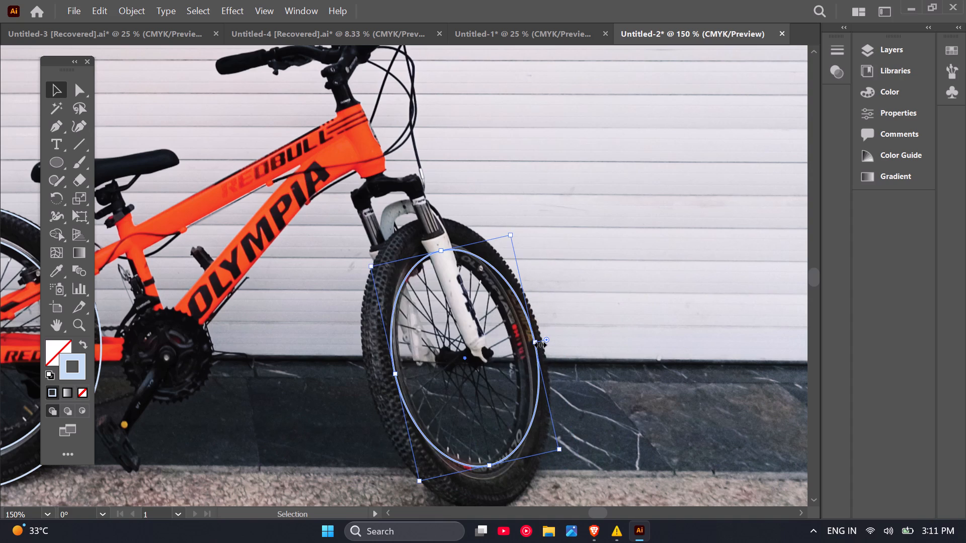
left_click_drag(539, 343, 523, 344, "alt")
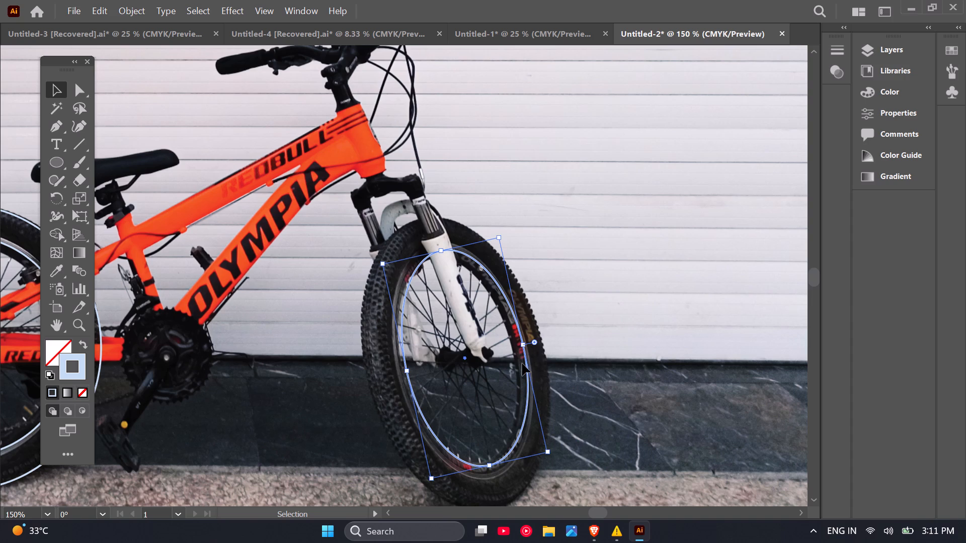
Duplicate the front rim ellipse and enlarge the copy to reach the front tyre's outer edge.
left_click_drag(527, 400, 528, 401, "alt")
left_click_drag(528, 401, 533, 402, "alt")
left_click_drag(554, 455, 569, 459, "alt")
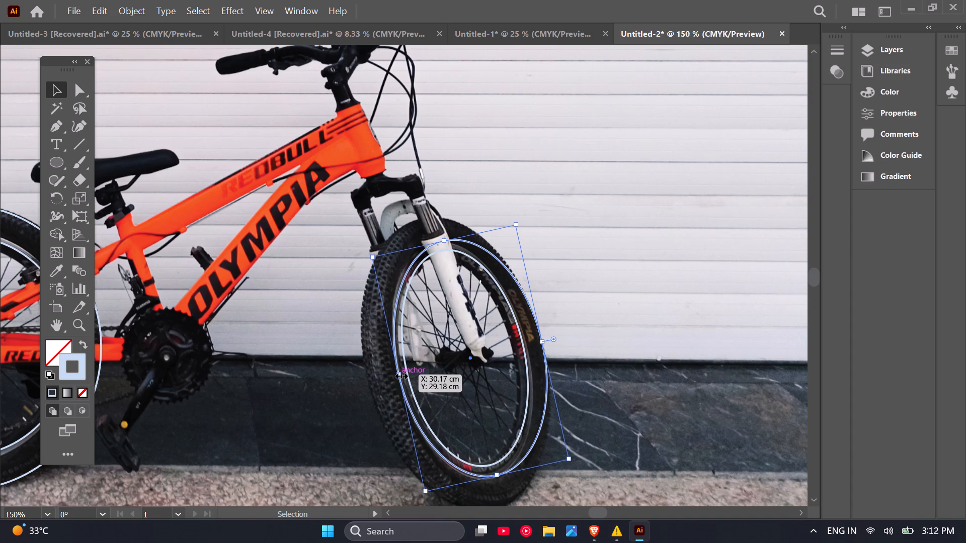
left_click_drag(400, 375, 367, 381, "shift")
Fine-tune the outer front ellipse to about 3.9 cm wide so it follows the tyre's bottom, side and top edges.
scroll(418, 367, "down", 1)
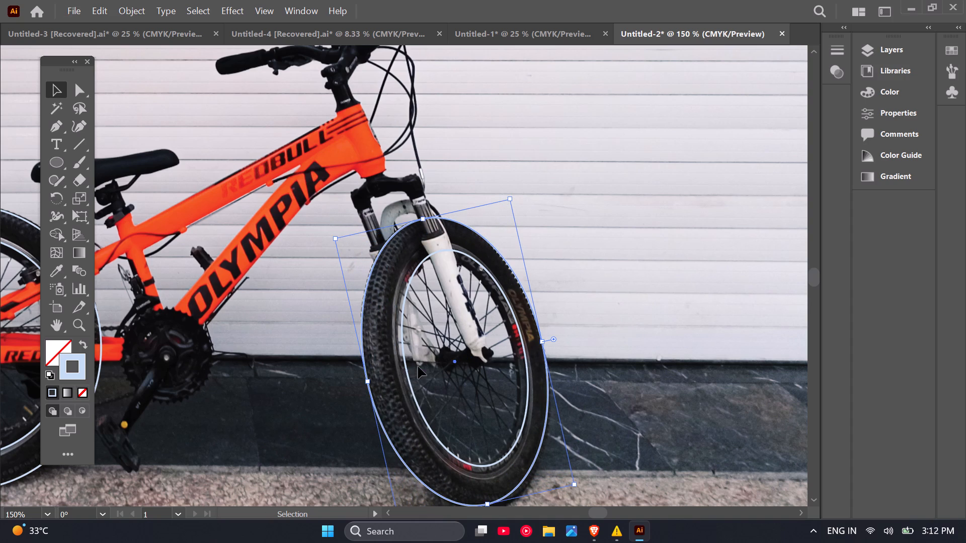
scroll(515, 381, "down", 1)
scroll(509, 446, "up", 2)
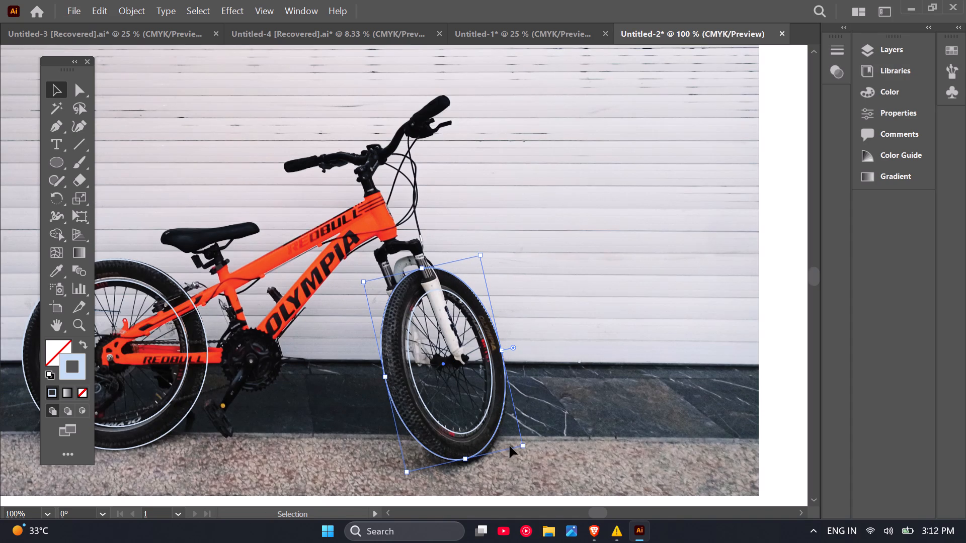
scroll(485, 434, "up", 2)
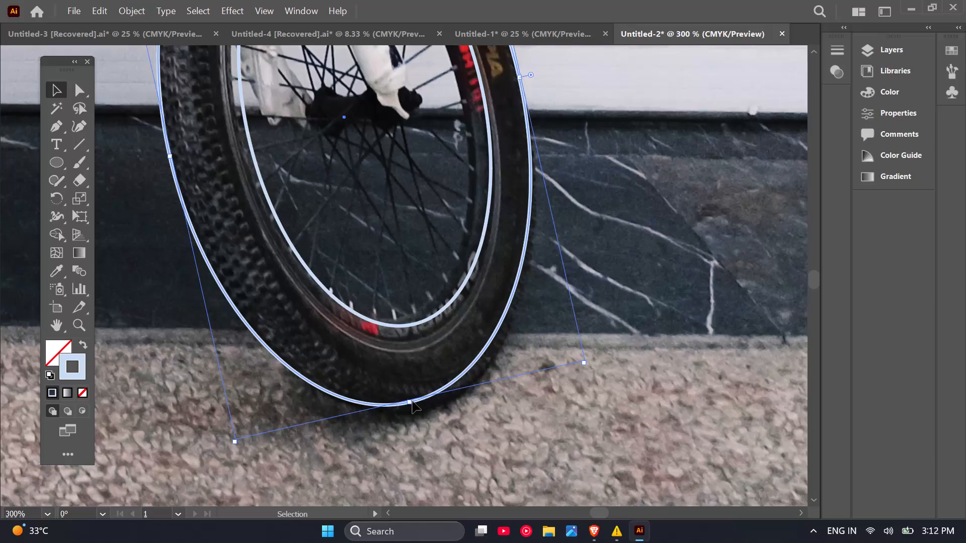
left_click_drag(410, 401, 416, 407, "alt")
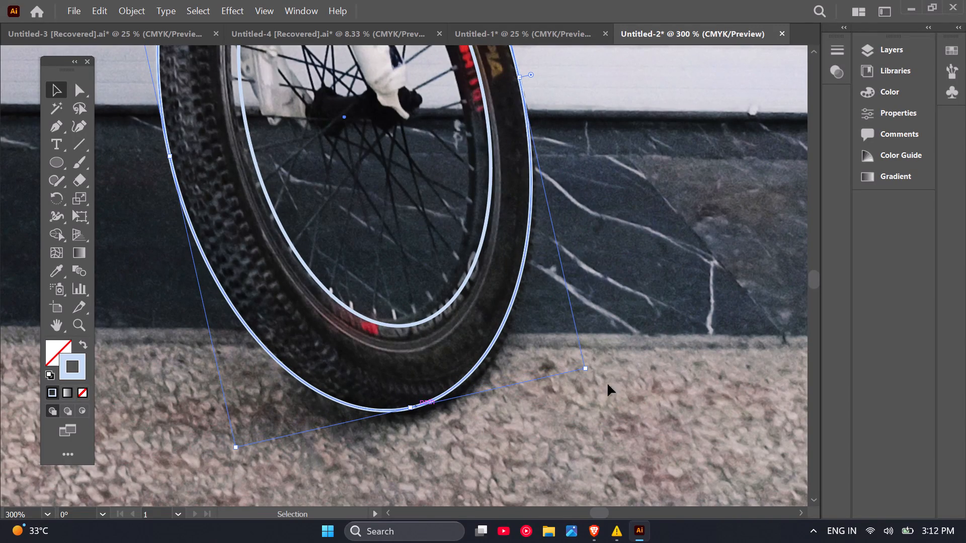
left_click(585, 368, "alt")
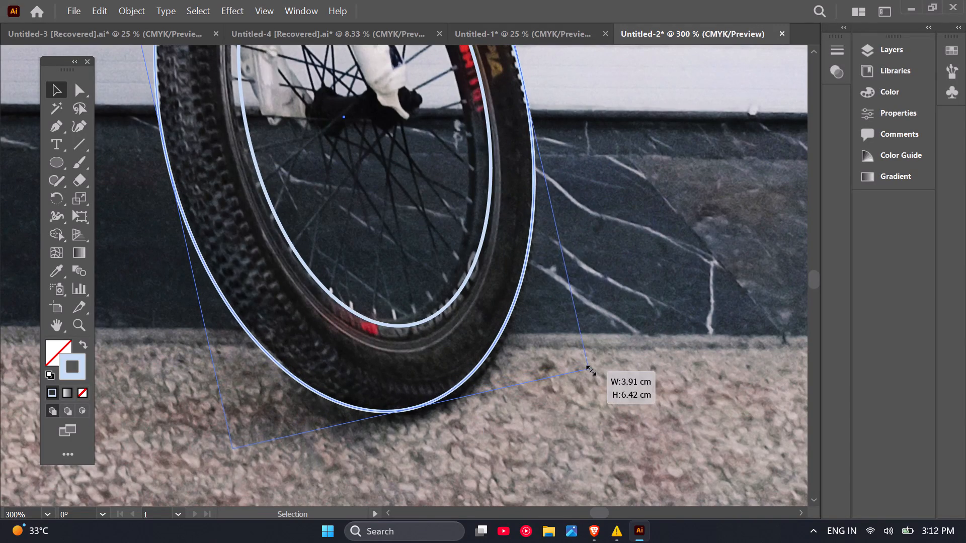
scroll(567, 388, "down", 2)
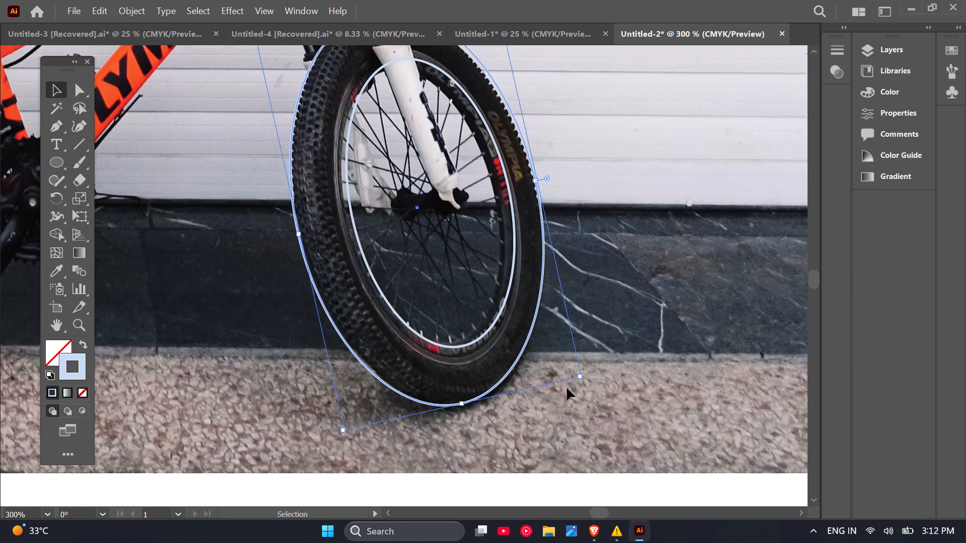
scroll(568, 236, "up", 3)
scroll(513, 223, "down", 2)
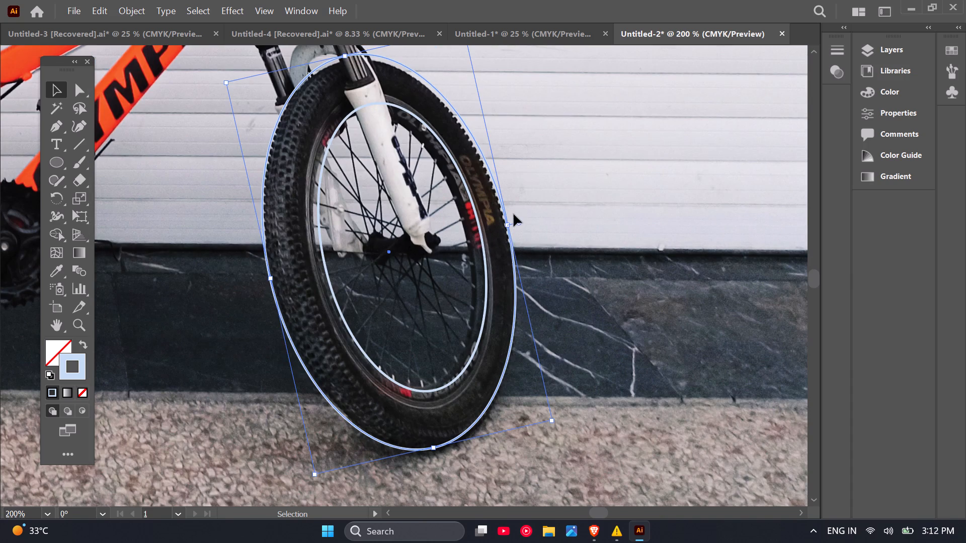
scroll(341, 53, "up", 2)
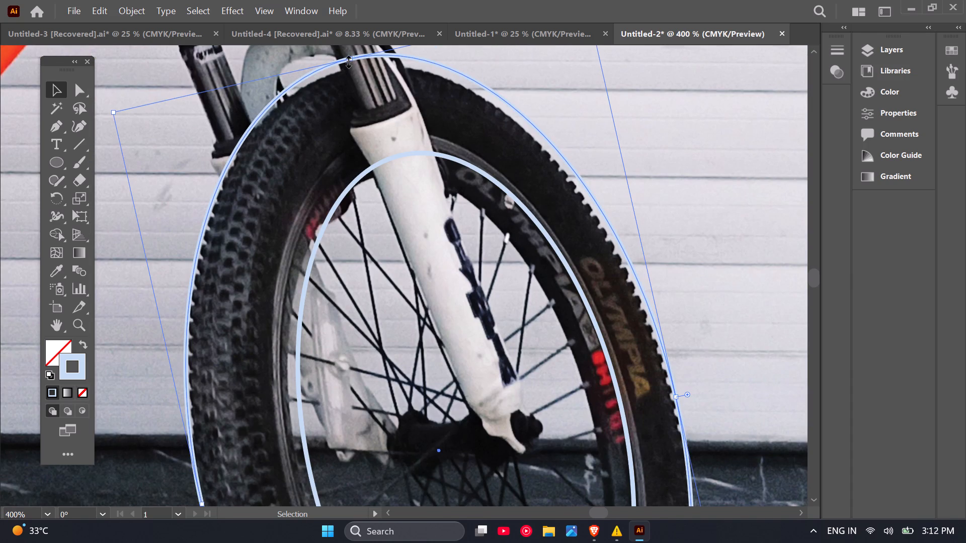
left_click_drag(350, 58, 350, 65, "alt")
scroll(350, 65, "down", 2)
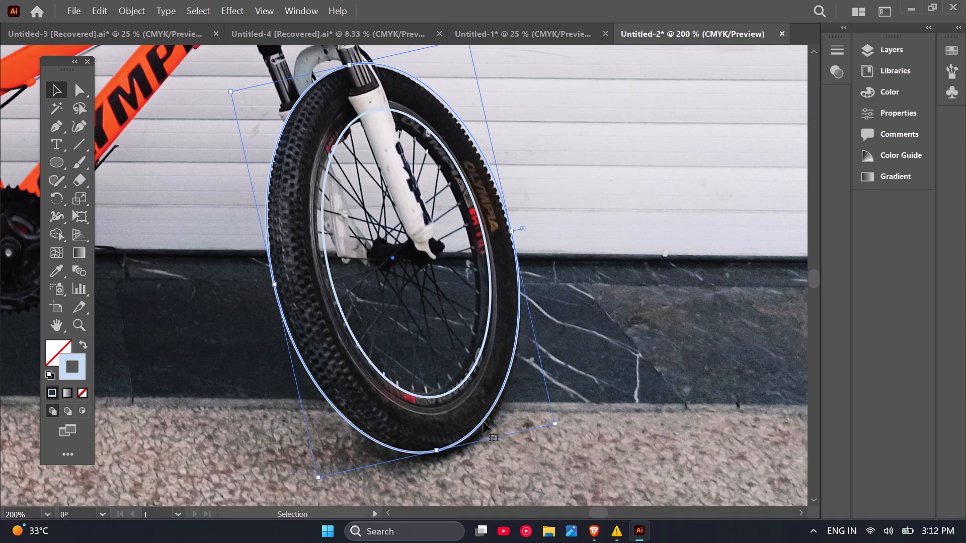
left_click(493, 407)
Draw a straight line about 11.2 cm long at 28° from the rear hub along the top tube's upper edge, past the head tube.
scroll(489, 410, "down", 3)
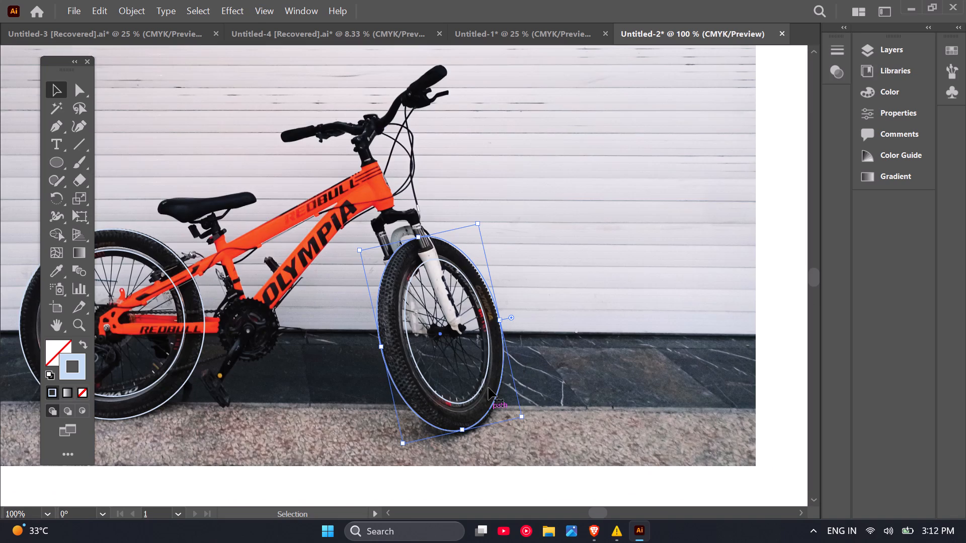
scroll(363, 303, "up", 1)
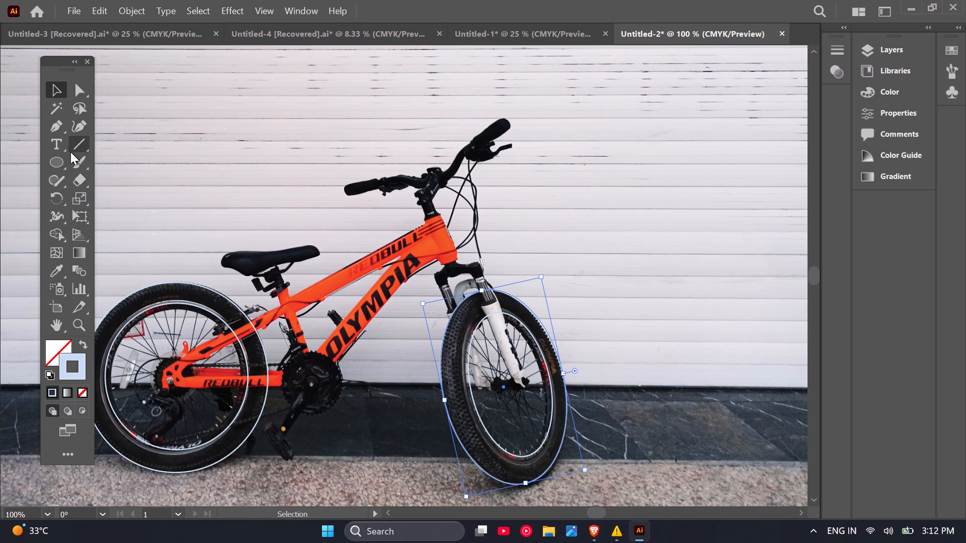
left_click(70, 151)
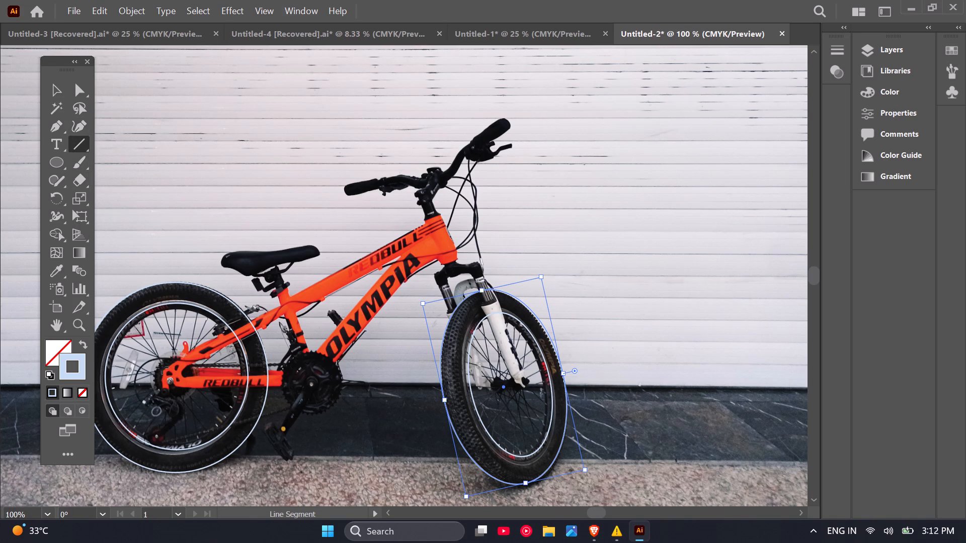
left_click(163, 364)
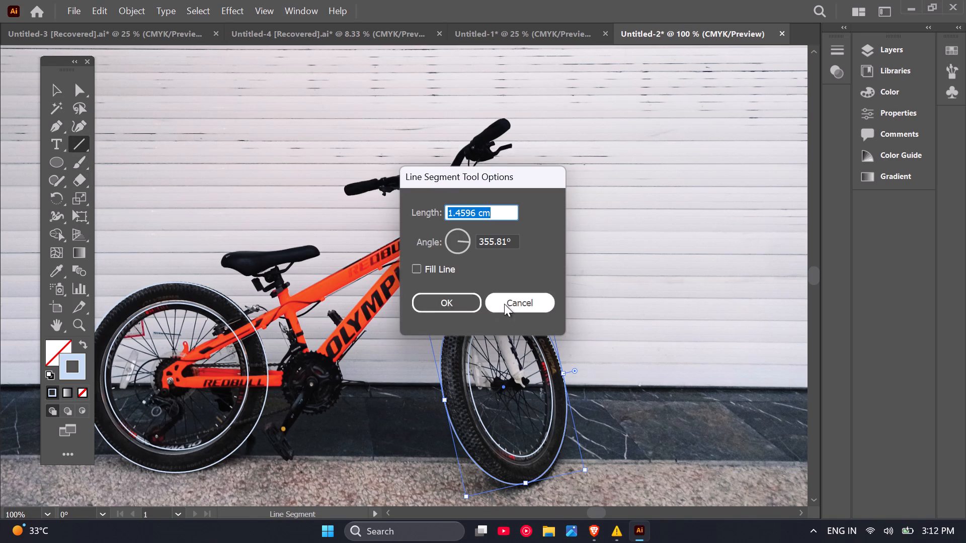
left_click(504, 304)
left_click_drag(158, 364, 296, 307)
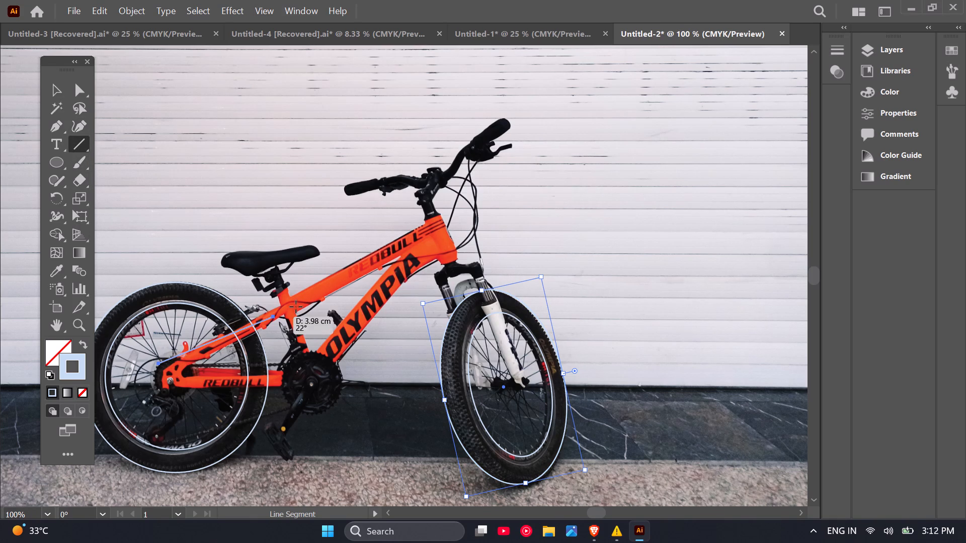
left_click_drag(296, 307, 460, 205)
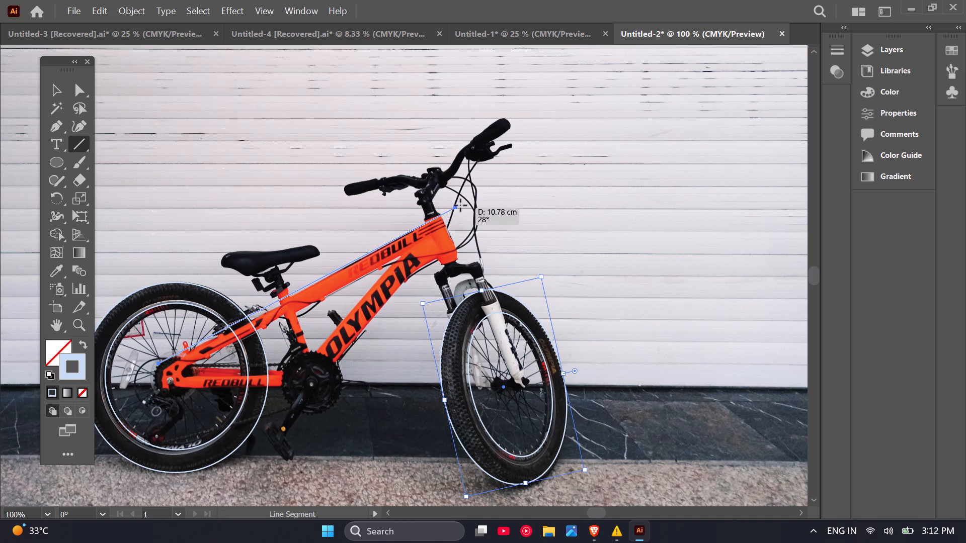
left_click_drag(460, 205, 468, 203)
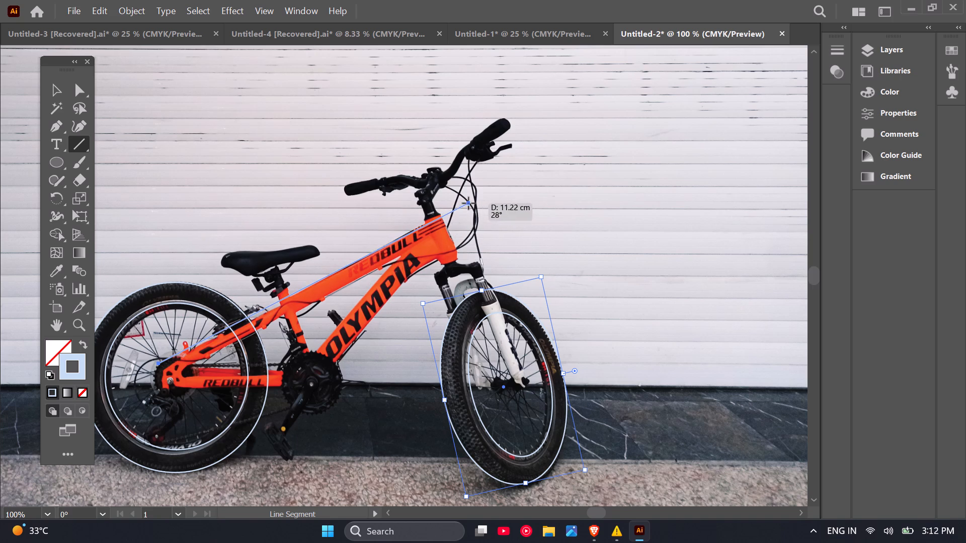
left_click_drag(468, 203, 470, 198)
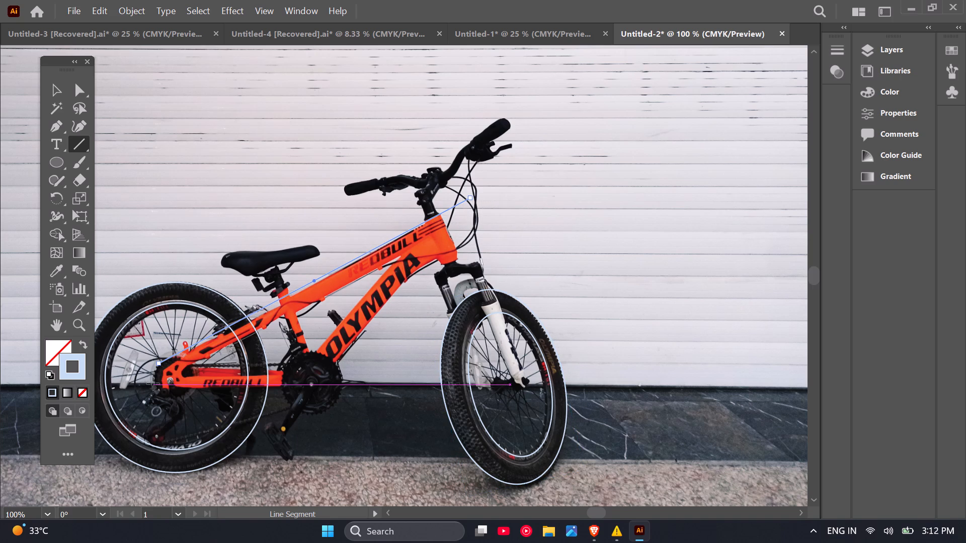
Draw a circle about 1.4 cm in diameter around the rear hub.
scroll(153, 384, "up", 1)
scroll(220, 369, "down", 1)
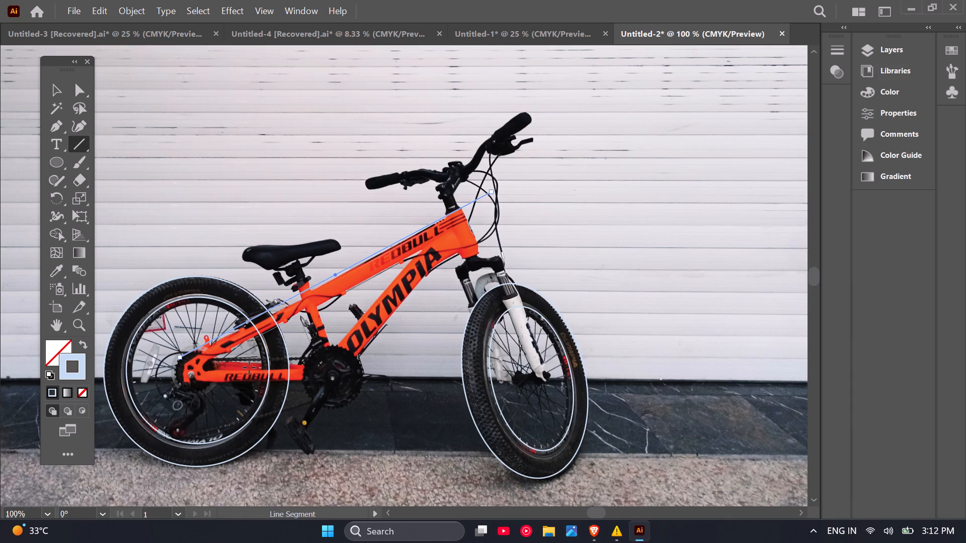
scroll(163, 384, "up", 1)
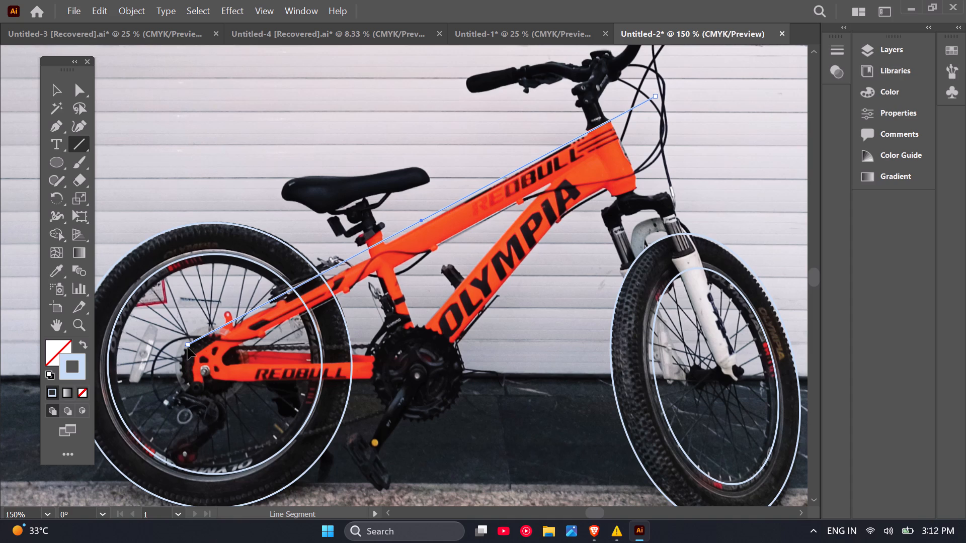
left_click(60, 164)
left_click(103, 197)
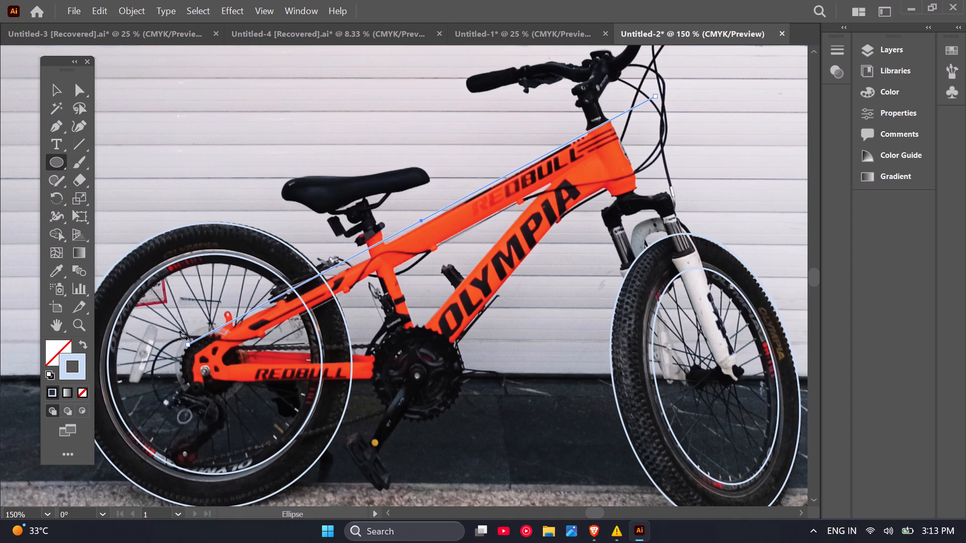
left_click_drag(175, 336, 203, 352, "shift")
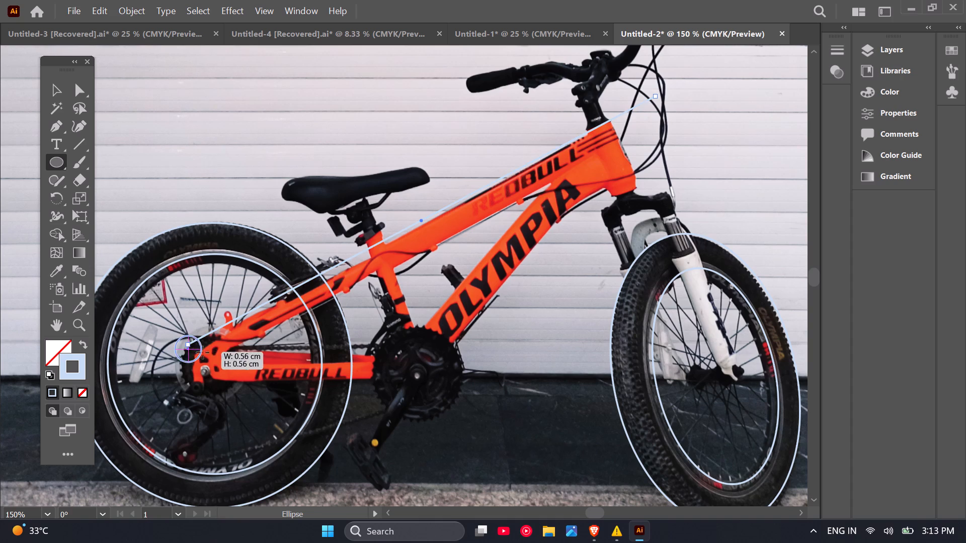
left_click_drag(203, 352, 245, 373, "shift")
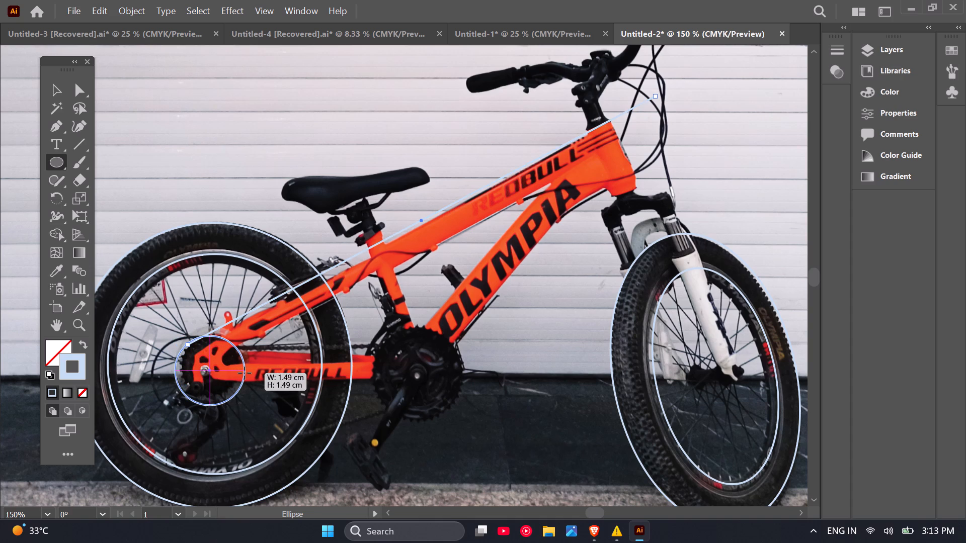
left_click_drag(245, 373, 239, 361, "shift")
Draw a straight line about 9.2 cm long at 27° from the rear hub along the lower edge of the seat stay and top tube.
left_click(82, 141)
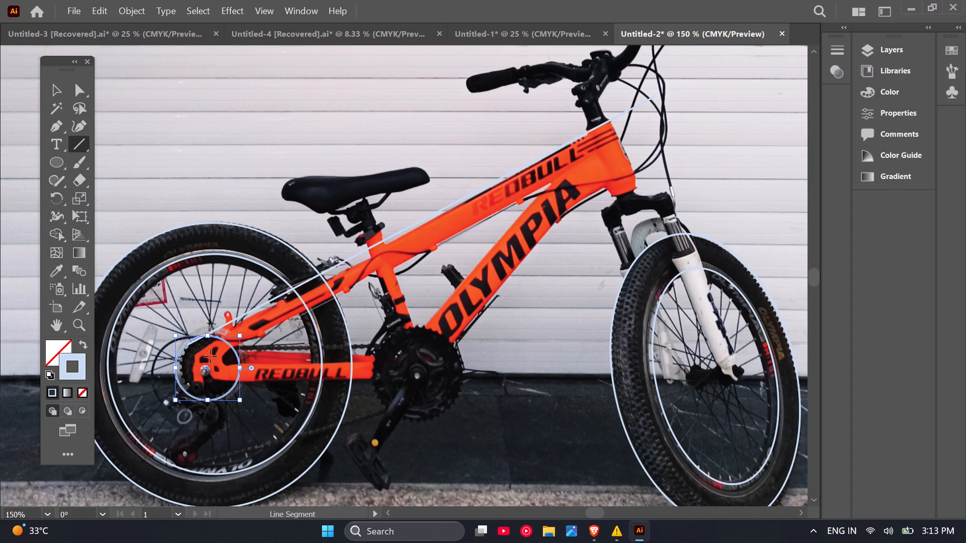
left_click_drag(210, 356, 565, 179)
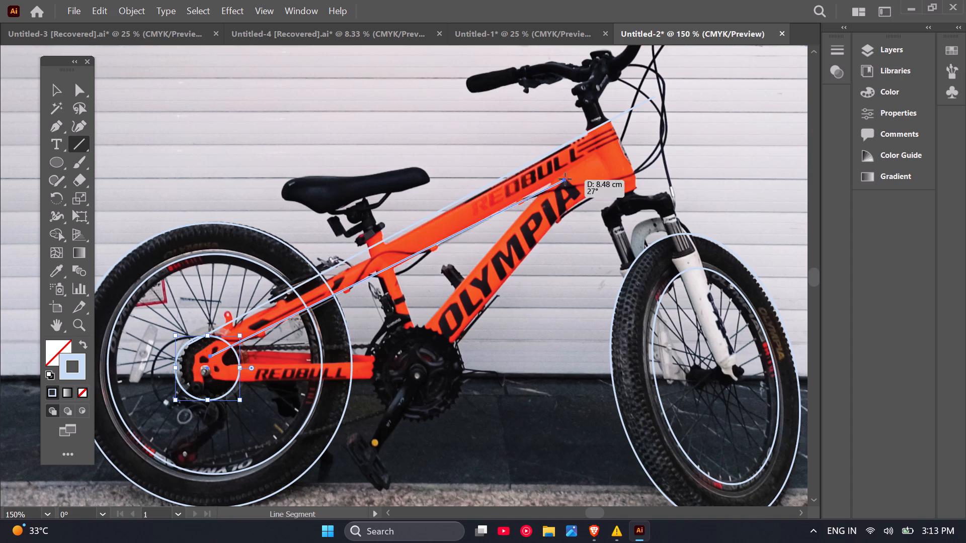
left_click_drag(565, 179, 594, 162)
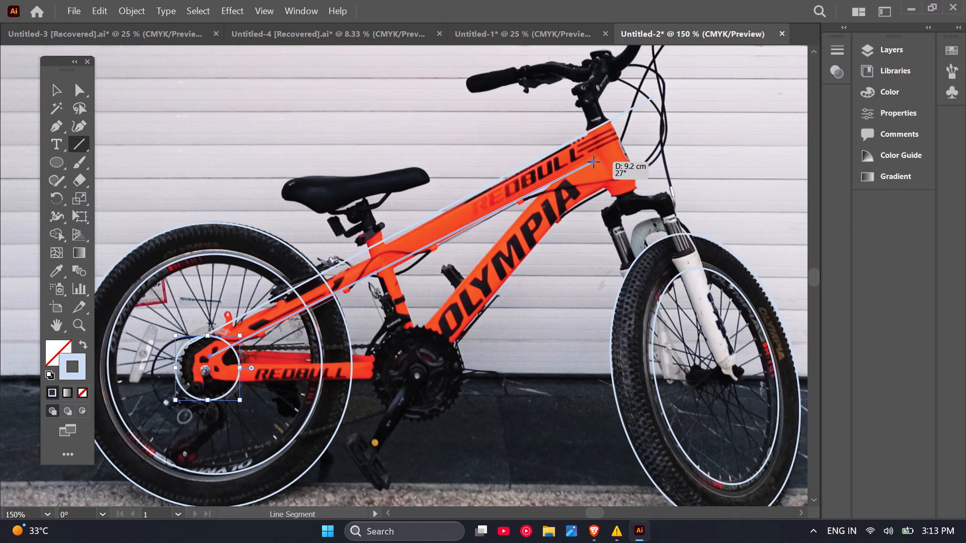
left_click_drag(594, 162, 596, 160)
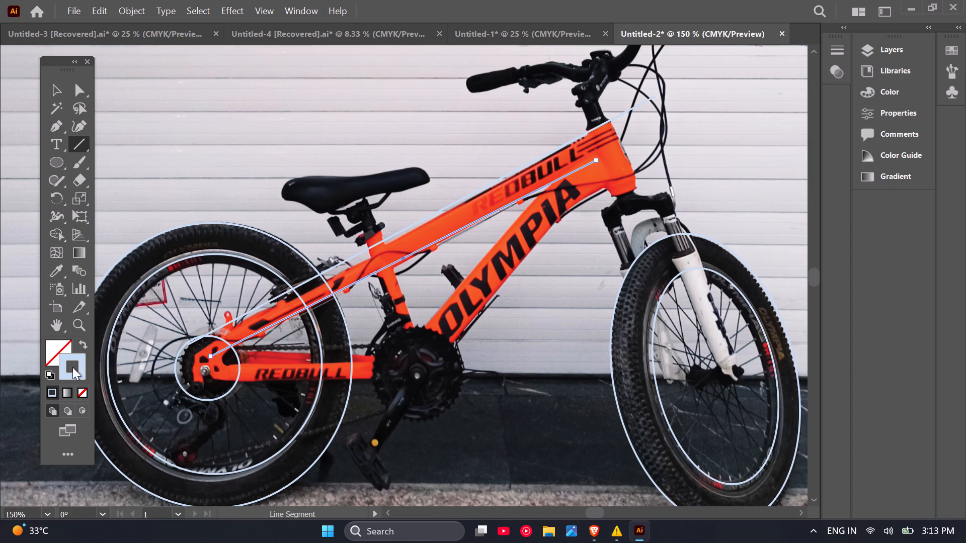
Draw two lines along the chainstay from rear hub to chainring: one on its lower edge, one about 3.4 cm long on its upper edge.
scroll(194, 387, "up", 1)
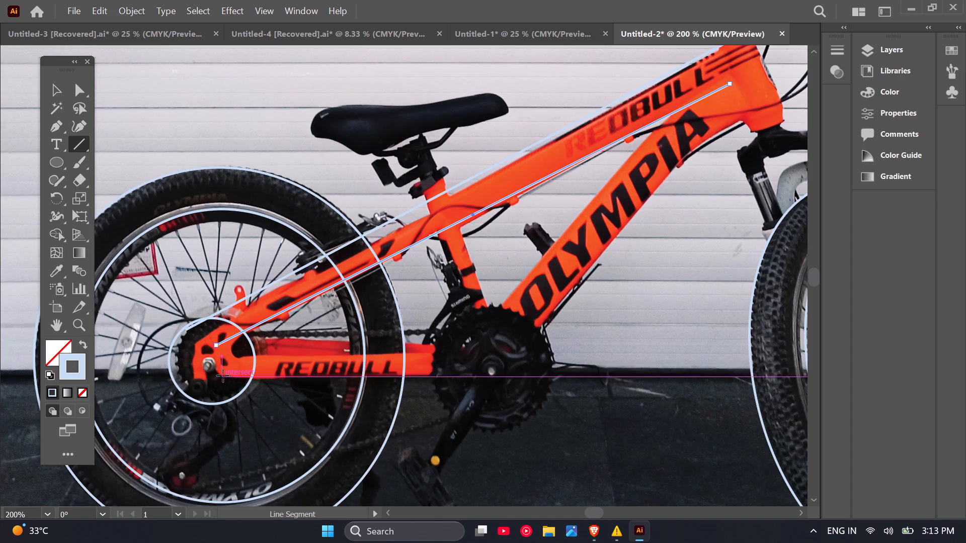
left_click_drag(223, 376, 473, 373)
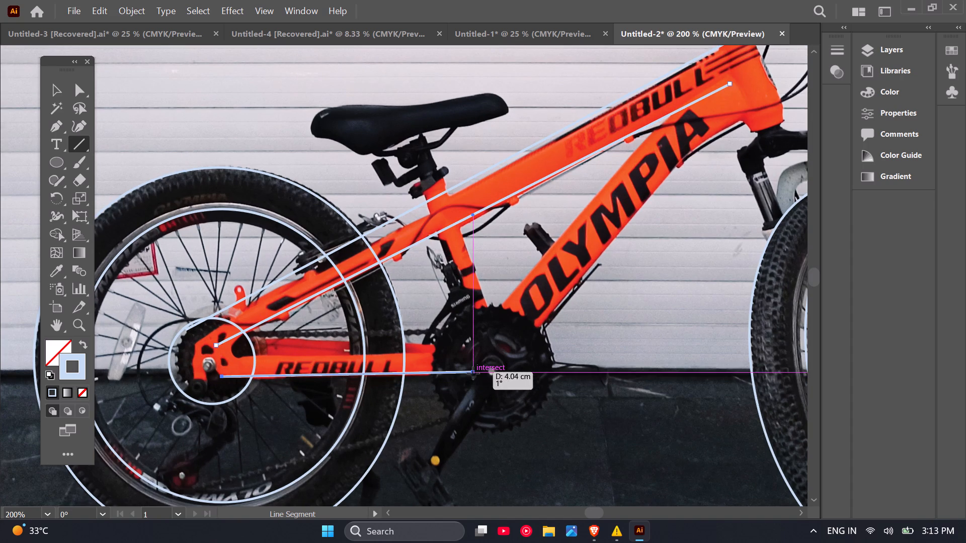
left_click_drag(473, 373, 442, 374)
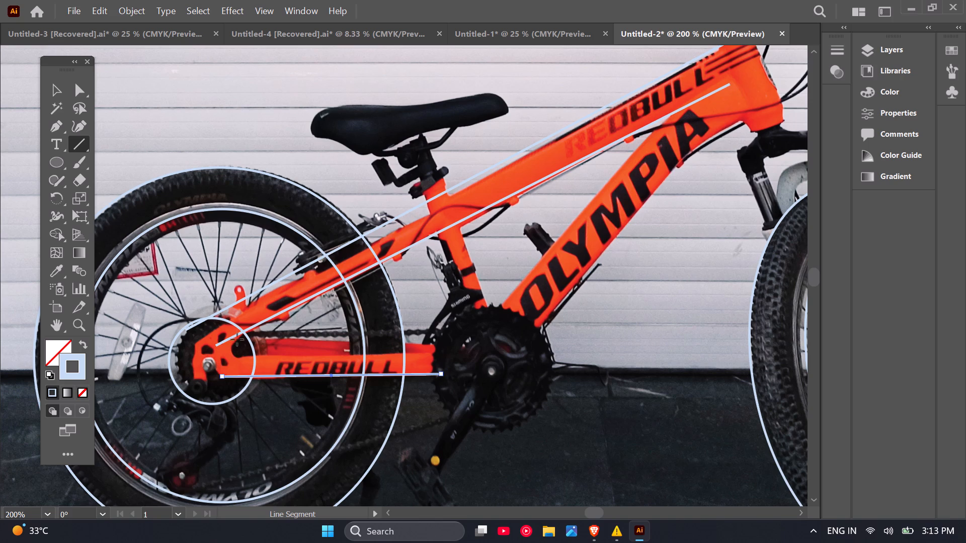
left_click_drag(231, 357, 423, 348)
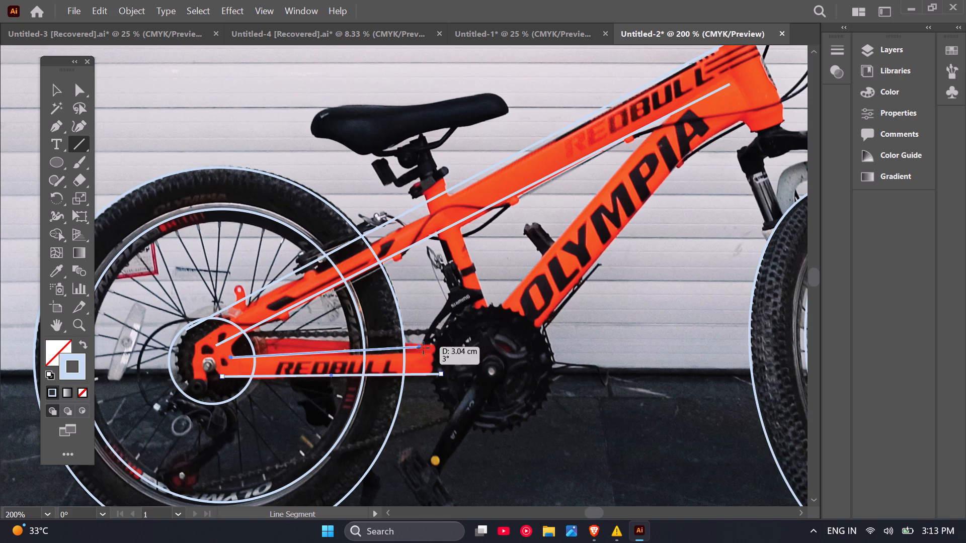
left_click_drag(423, 348, 440, 349)
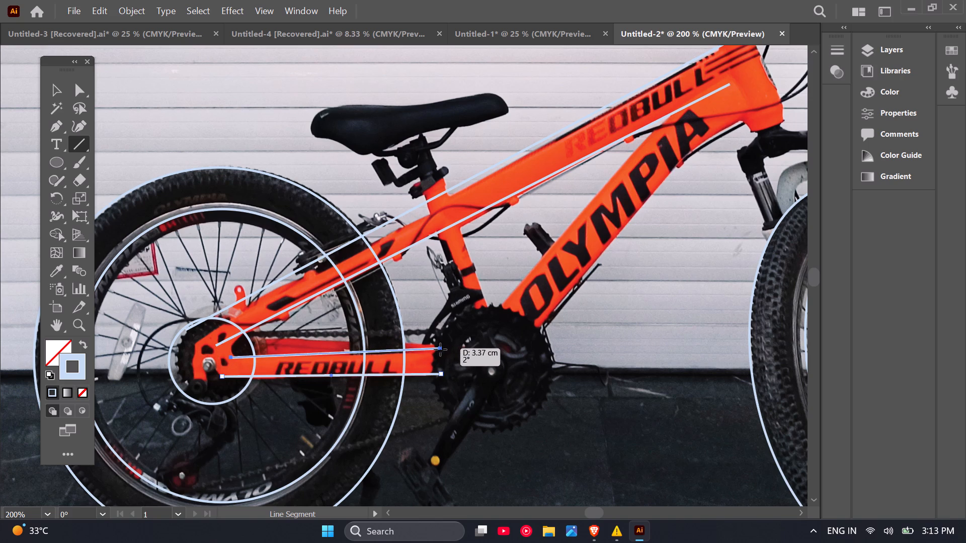
Draw a circle over the front chainring, centre it on the crank axle and enlarge it to just over 1.8 cm in diameter.
scroll(379, 377, "down", 1)
scroll(511, 376, "up", 1)
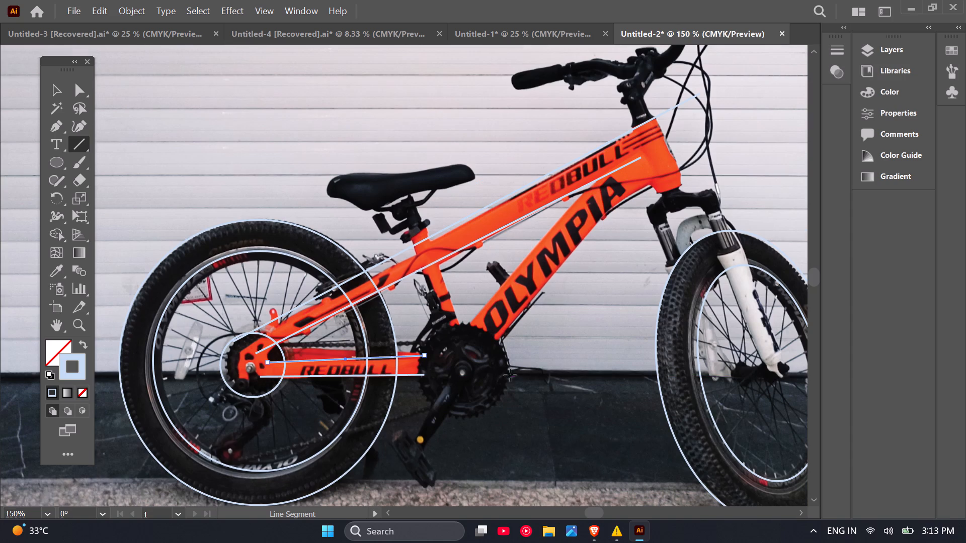
left_click(62, 155)
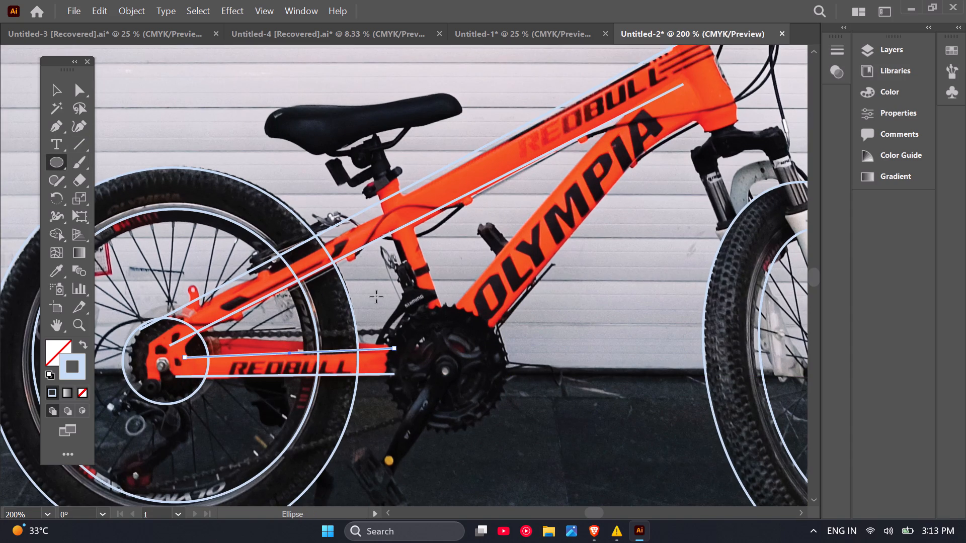
left_click_drag(396, 313, 469, 378, "shift")
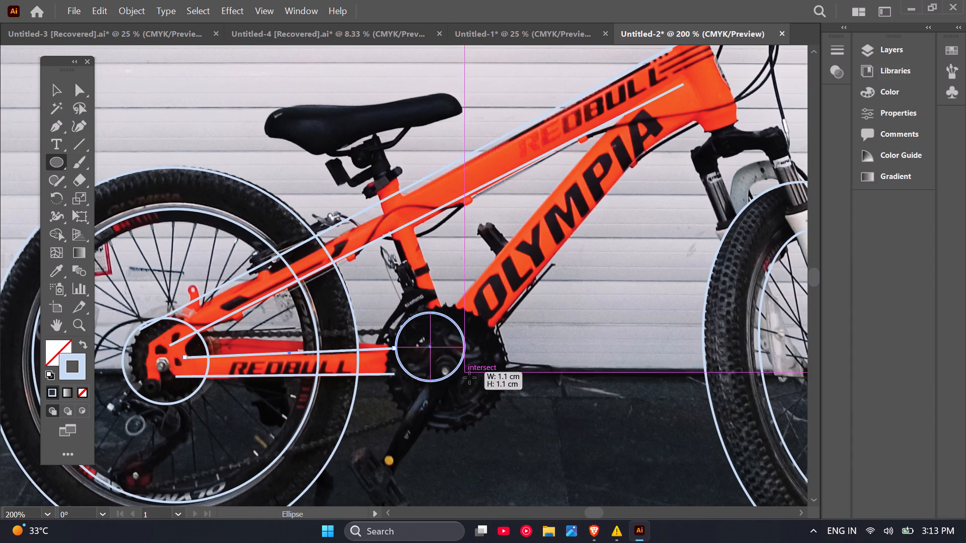
left_click_drag(469, 378, 505, 408, "shift")
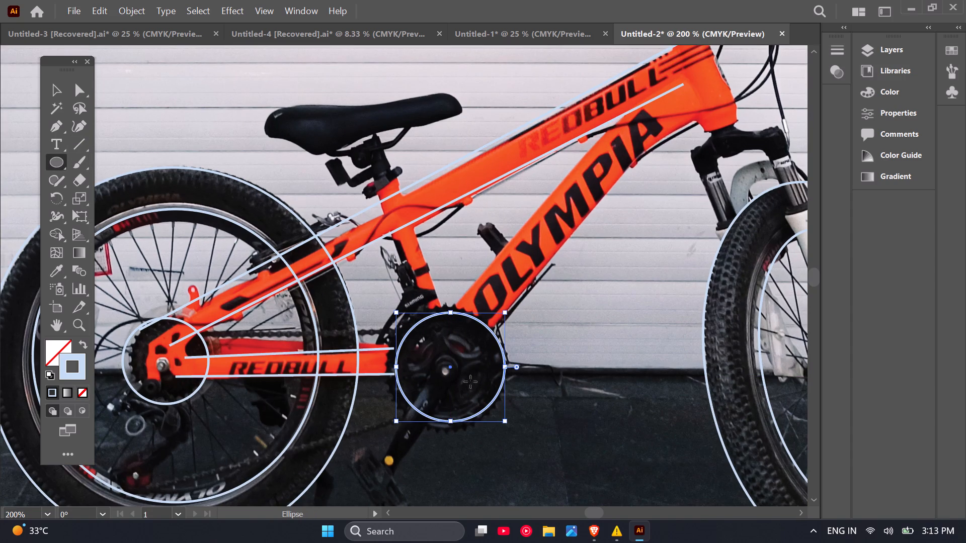
left_click_drag(452, 369, 447, 368)
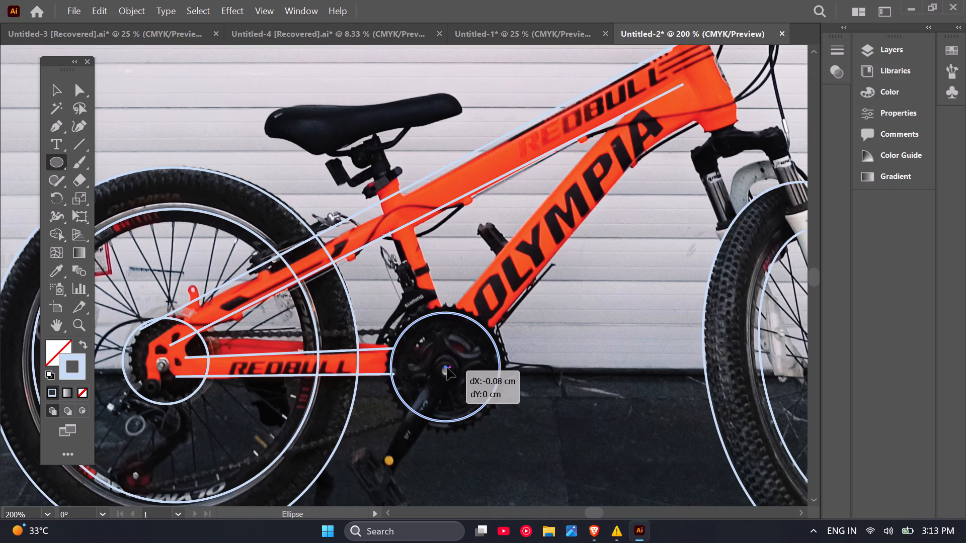
left_click_drag(447, 368, 448, 366)
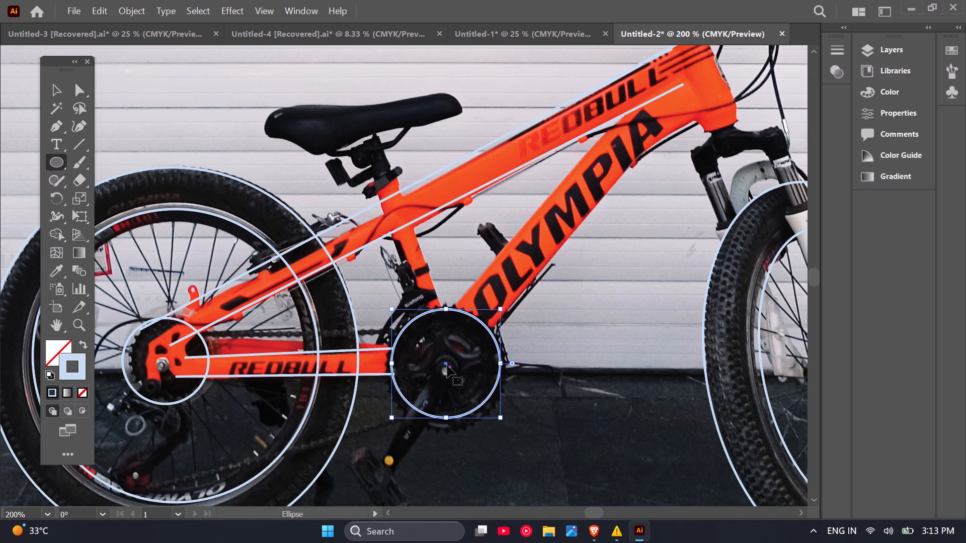
left_click_drag(393, 311, 387, 303)
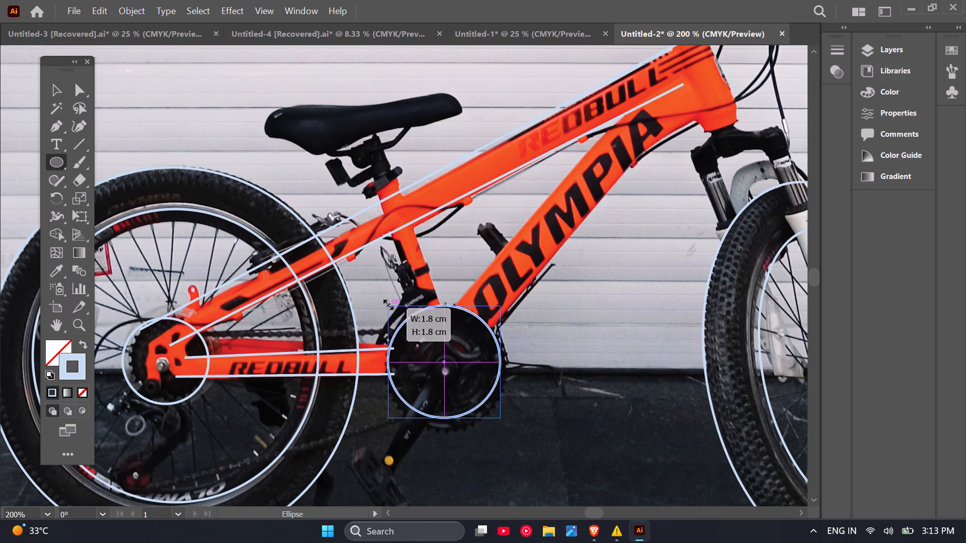
left_click_drag(387, 303, 386, 303)
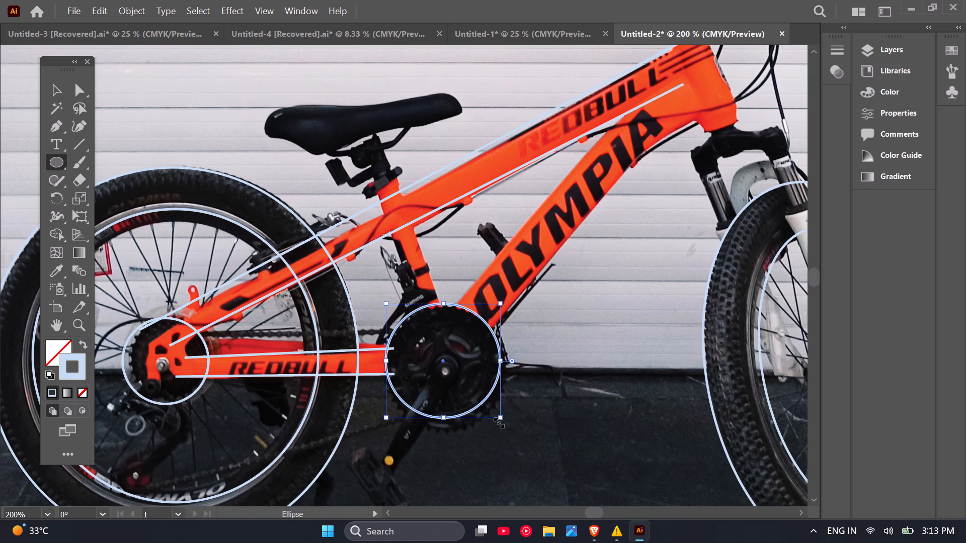
left_click_drag(501, 418, 506, 422)
Draw two lines from the chainring along the down tube's upper and lower edges, the upper one about 5.6 cm long at 50°.
scroll(466, 416, "down", 1)
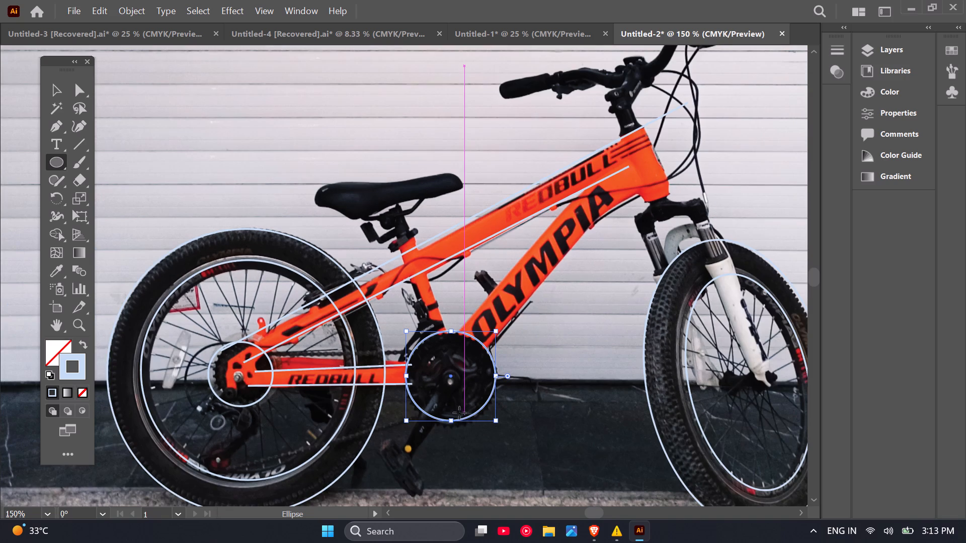
left_click(80, 145)
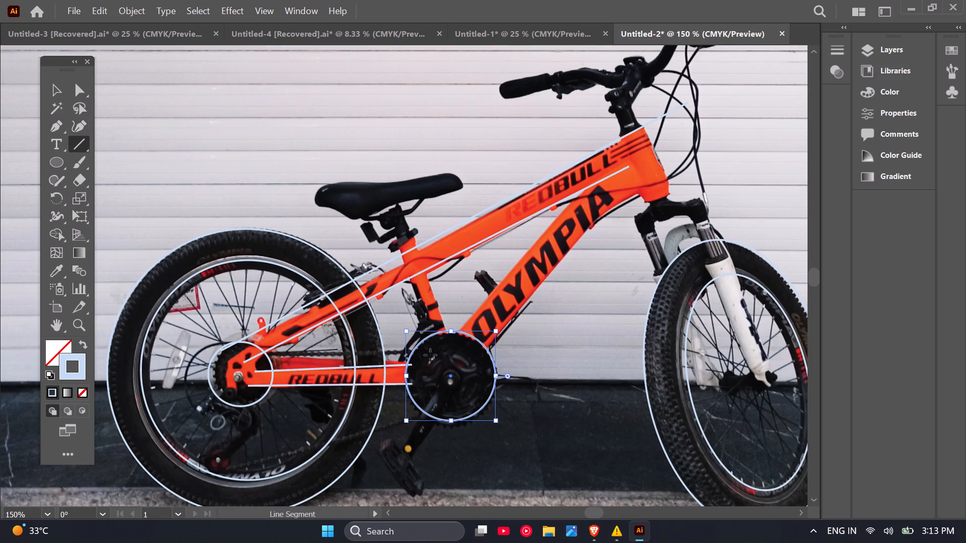
left_click_drag(446, 350, 509, 268)
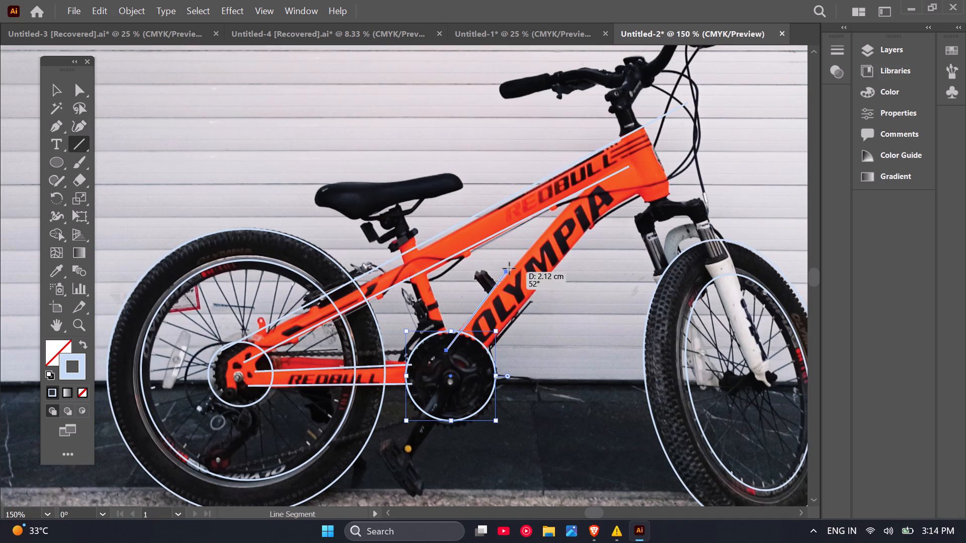
left_click_drag(509, 268, 619, 148)
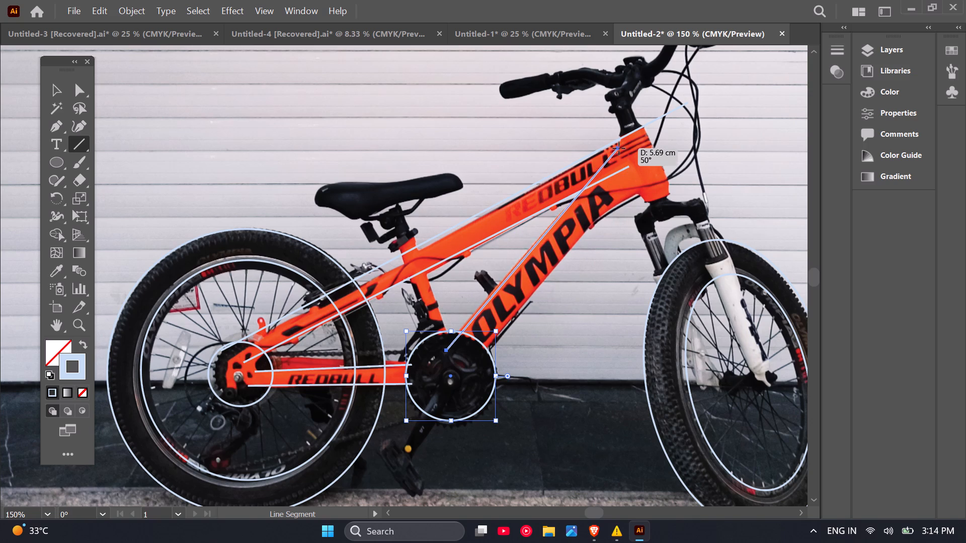
left_click_drag(619, 148, 616, 152)
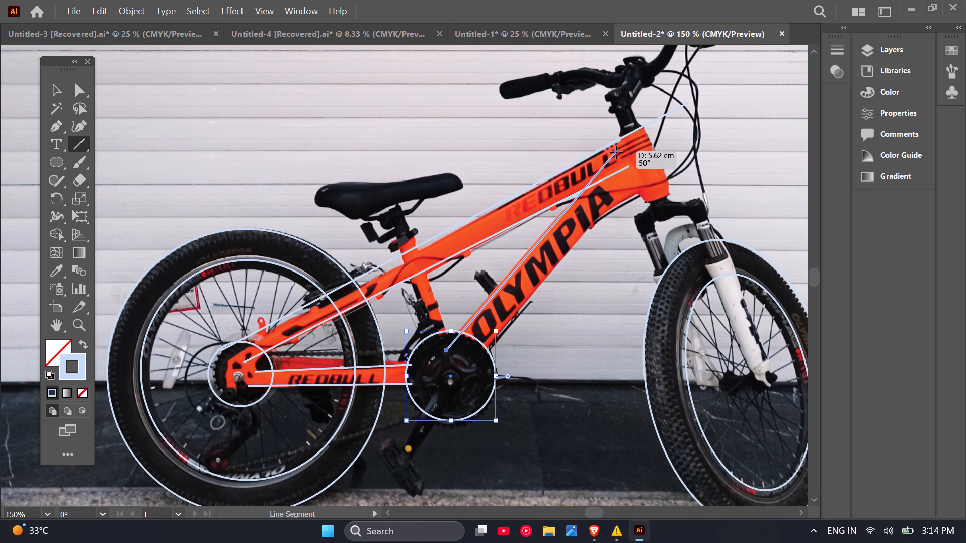
left_click_drag(464, 374, 496, 341)
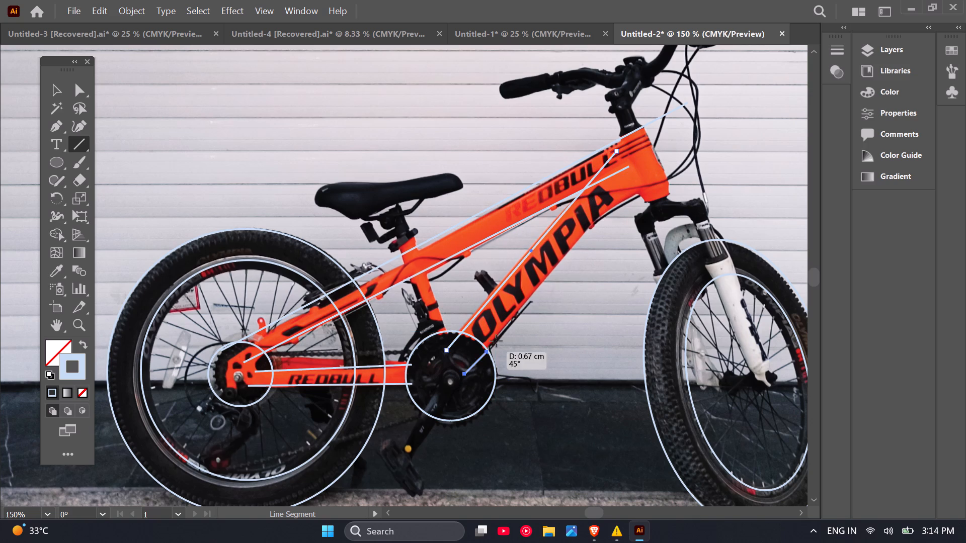
left_click_drag(496, 341, 634, 173)
Draw a line along the down tube's underside bend into the head tube, plus one about 0.47 cm long at 305° on the head tube's lower rear edge.
left_click_drag(583, 227, 620, 200)
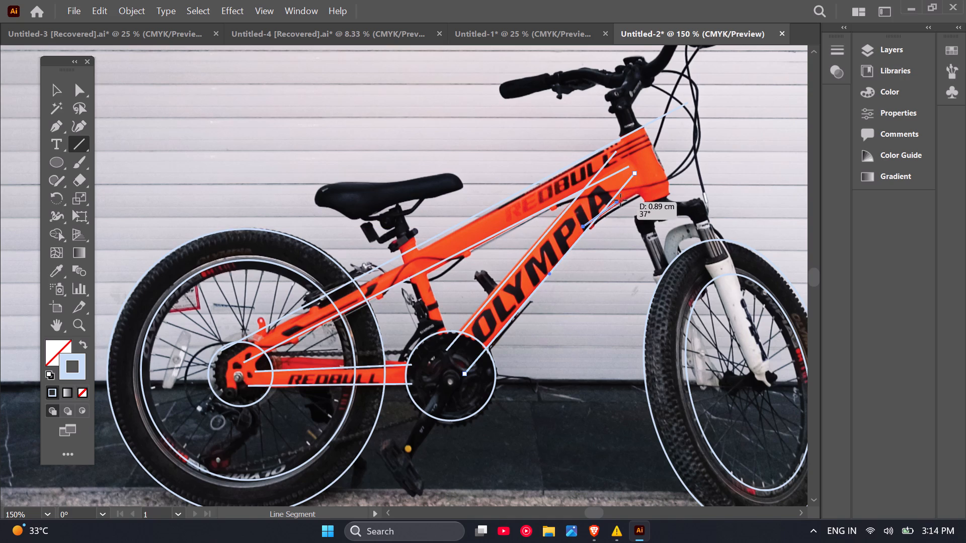
left_click_drag(620, 200, 653, 184)
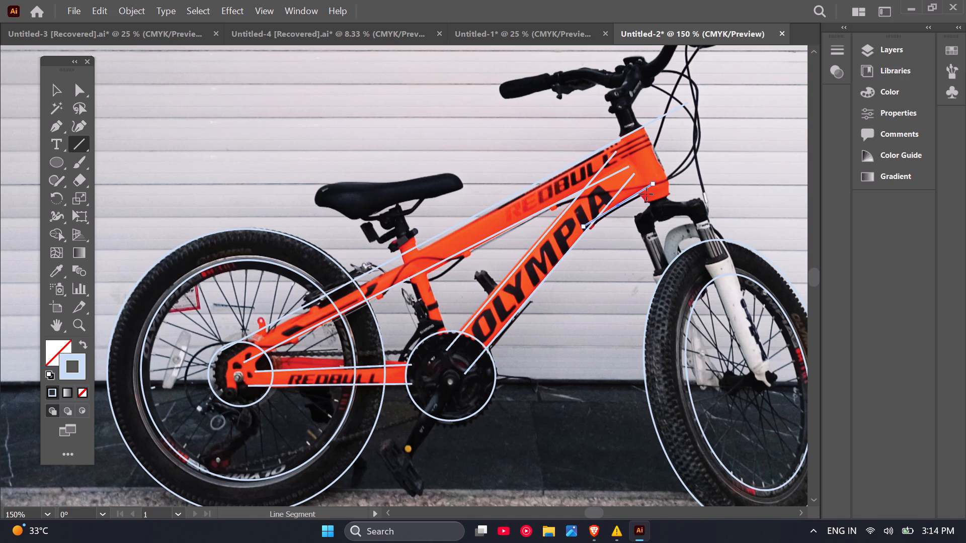
scroll(560, 249, "down", 1)
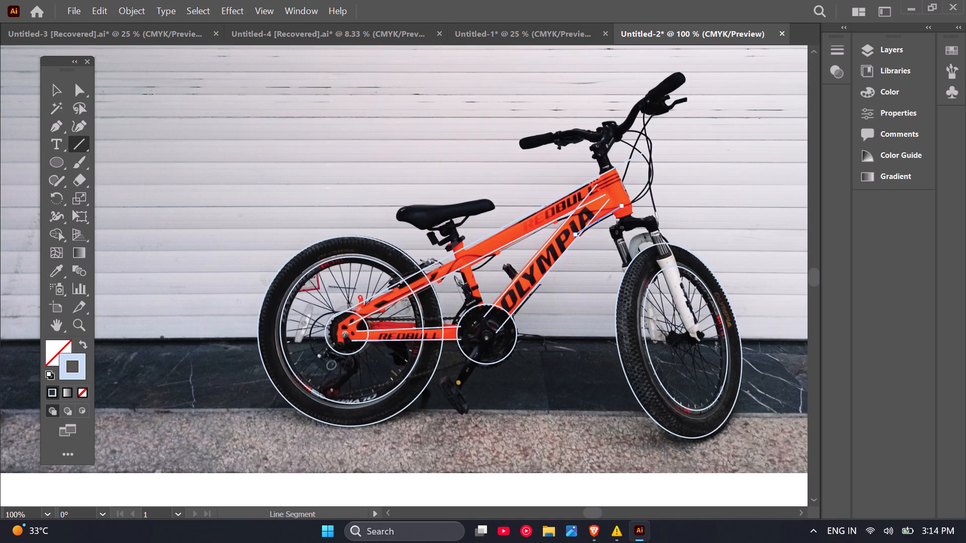
scroll(638, 227, "up", 3)
left_click_drag(555, 171, 578, 204)
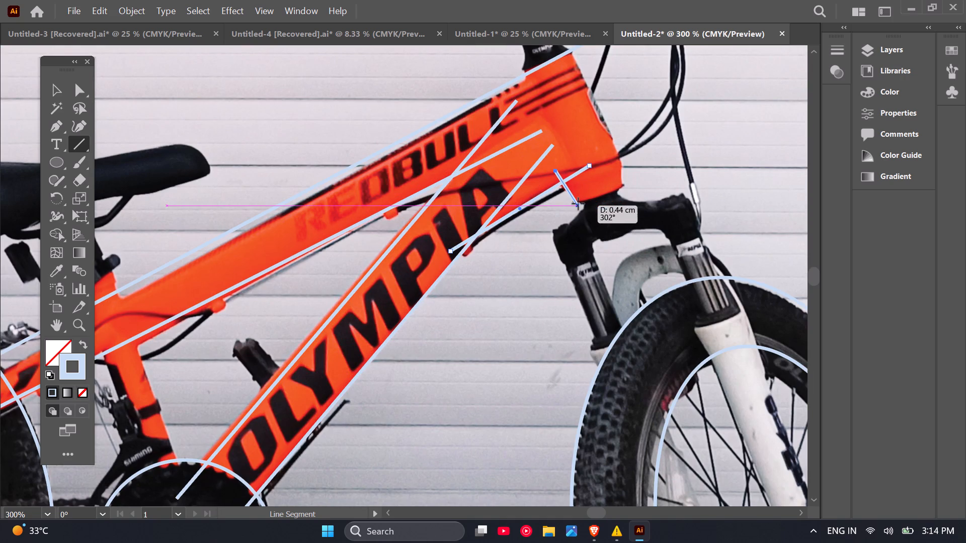
left_click_drag(578, 204, 581, 207)
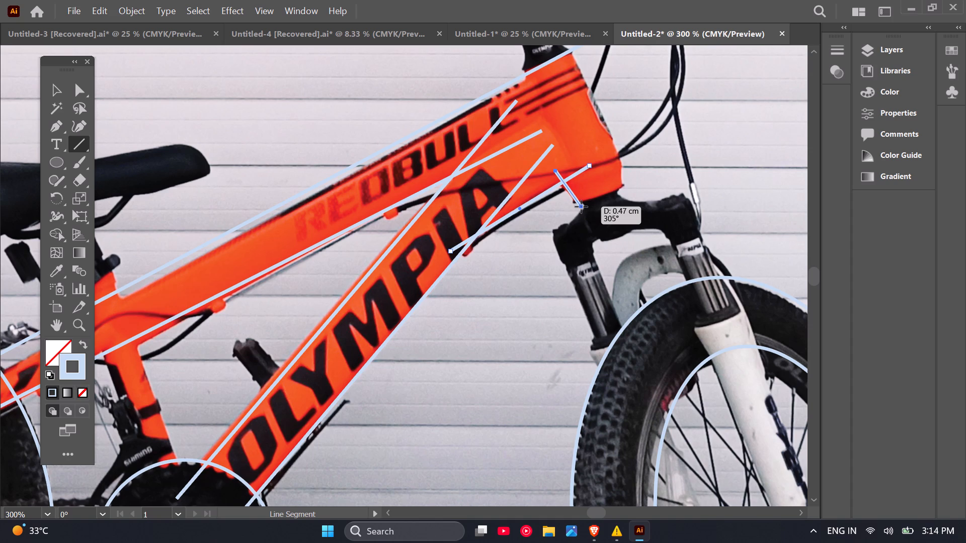
left_click_drag(581, 207, 582, 207)
Trace the head tube's front edge with a long line from the stem downward and a short, nearly vertical line at its lower end.
scroll(570, 213, "down", 1)
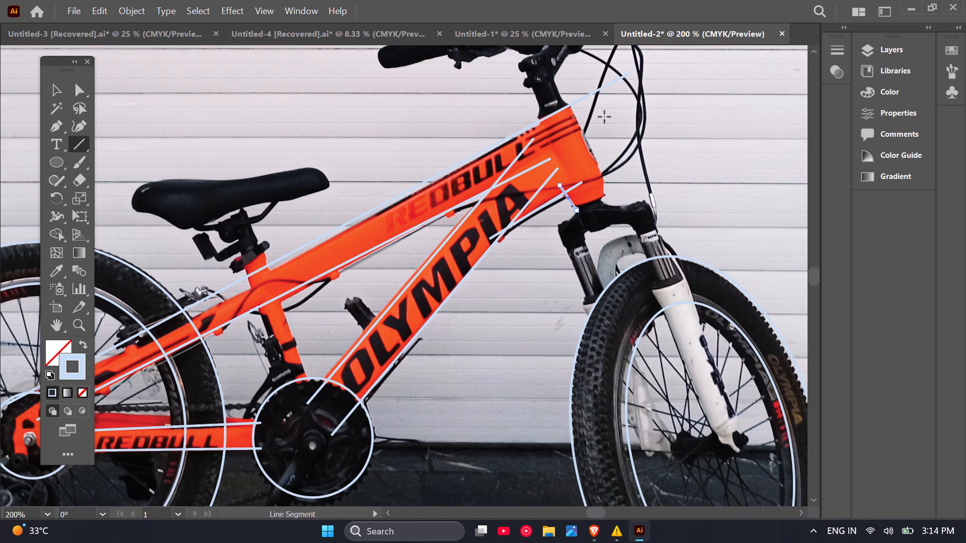
left_click_drag(553, 69, 577, 114)
left_click_drag(577, 114, 611, 202)
scroll(611, 202, "up", 2)
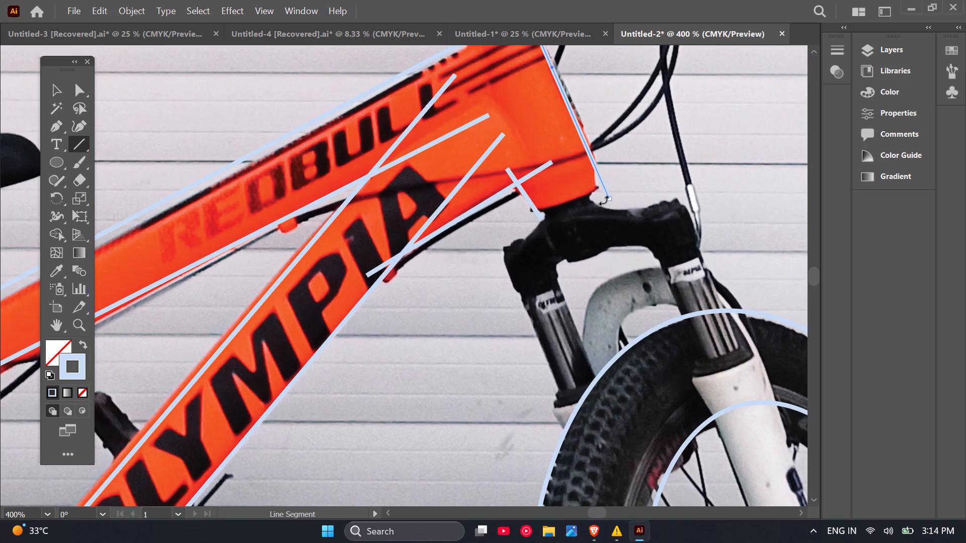
left_click_drag(599, 198, 596, 139)
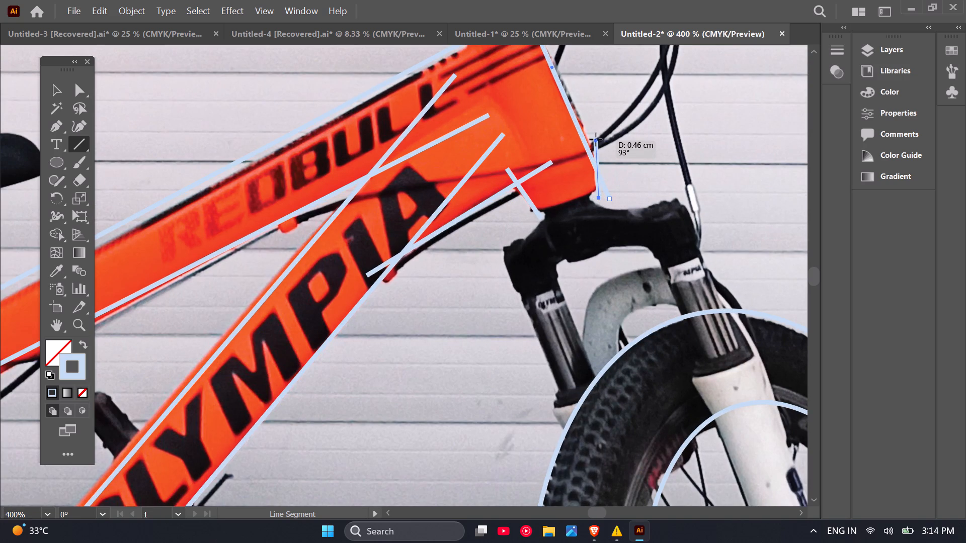
left_click_drag(596, 139, 592, 134)
Draw a line about 0.64 cm long at 50° along the fork crown's sloping rear edge, up to the head tube's base.
left_click_drag(502, 260, 554, 199)
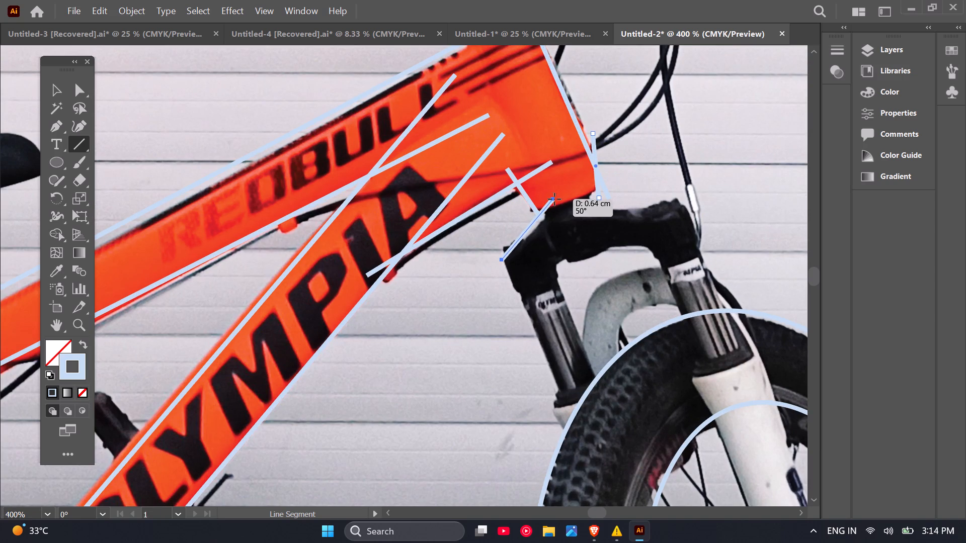
left_click_drag(554, 199, 555, 199)
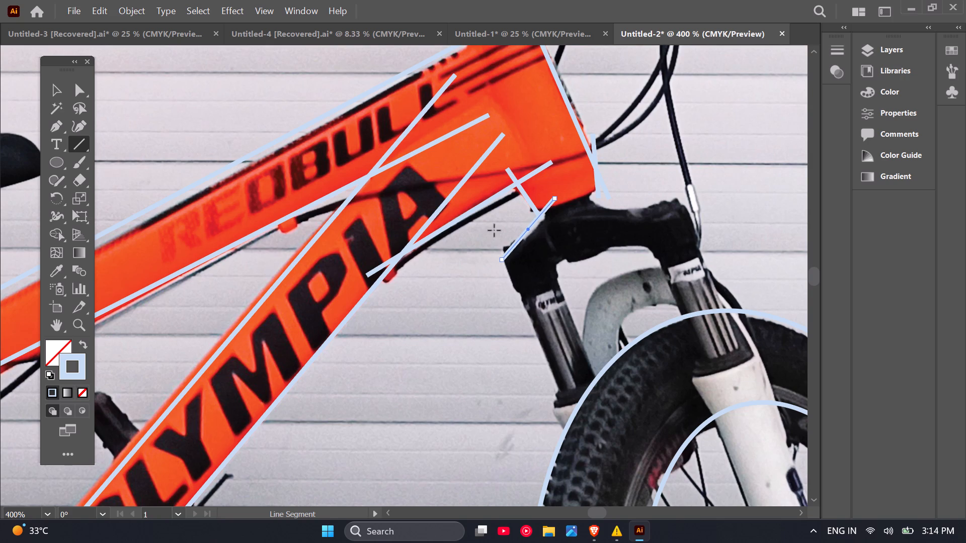
Draw two parallel lines down the rear fork leg's outer and inner edges, from the crown into the front tire, at about 291°.
left_click_drag(494, 230, 562, 401)
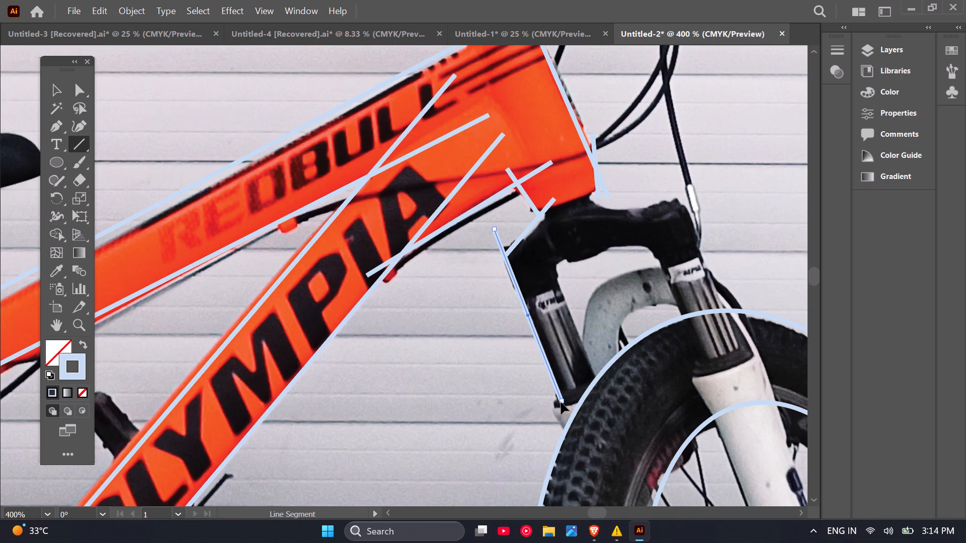
left_click_drag(561, 402, 575, 436)
left_click_drag(545, 247, 596, 376)
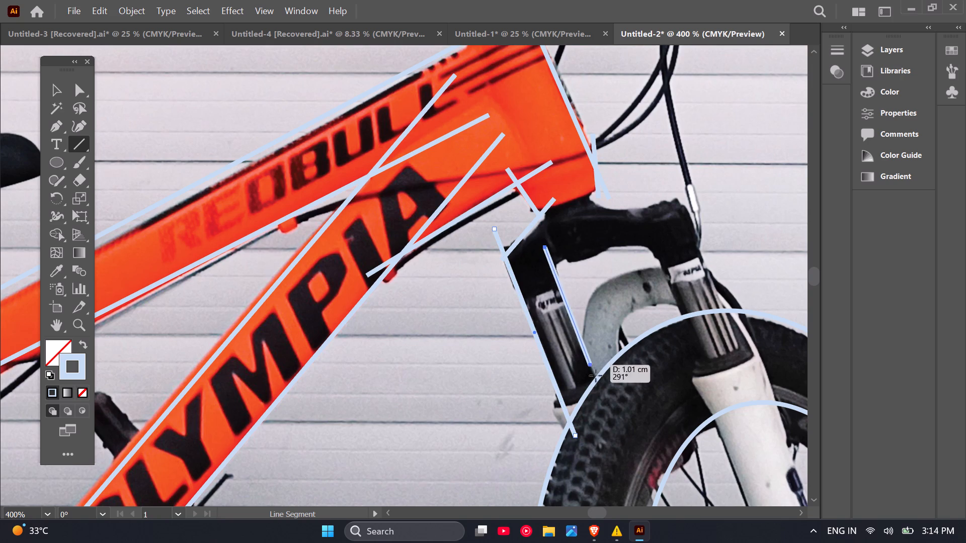
left_click_drag(596, 376, 609, 406)
Draw a line along the fork crown's underside and one about 1.01 cm long at 297° down the front leg's inner edge.
left_click_drag(543, 273, 673, 230)
left_click_drag(636, 225, 692, 337)
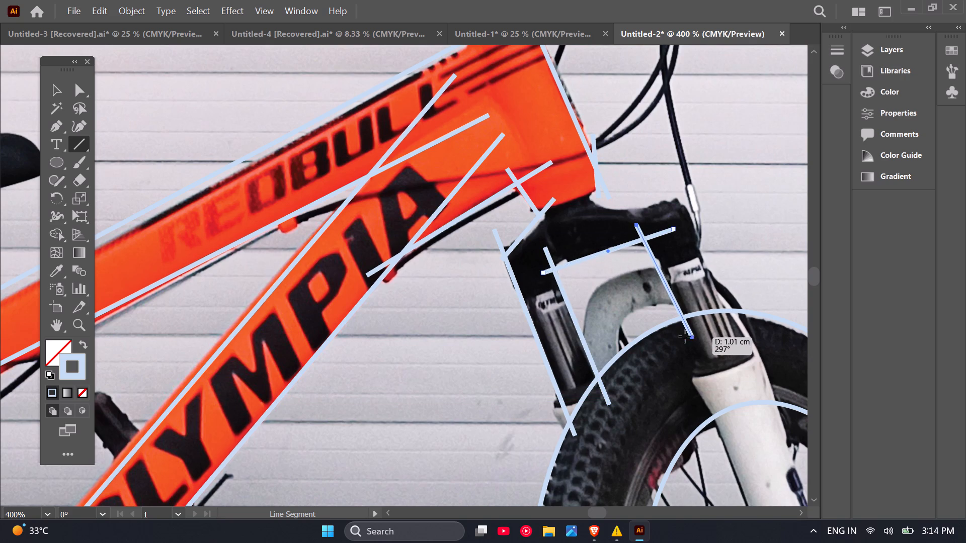
Draw two short crossing lines at the head tube's lower front corner, rotating the second to slope steeply up toward the front.
scroll(569, 321, "down", 1)
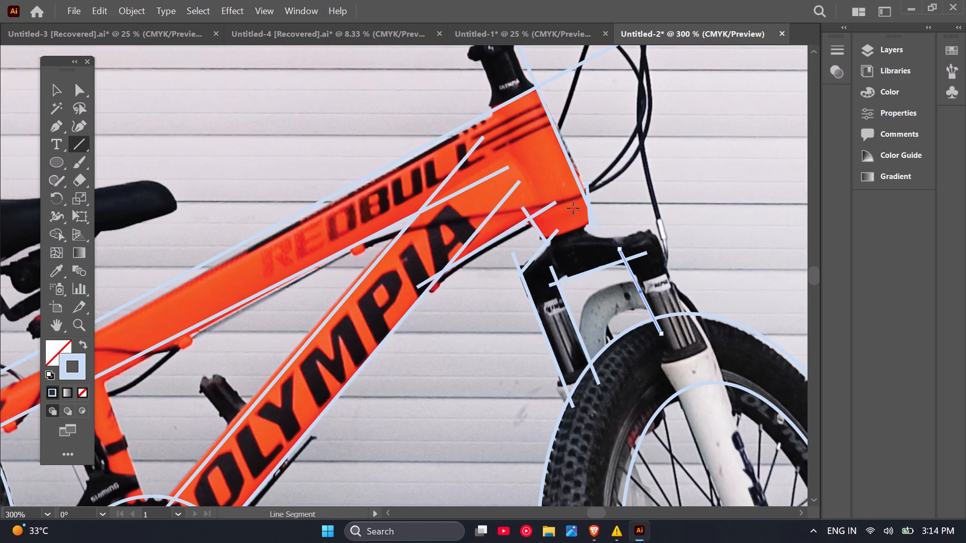
left_click_drag(573, 208, 592, 240)
scroll(593, 231, "up", 1)
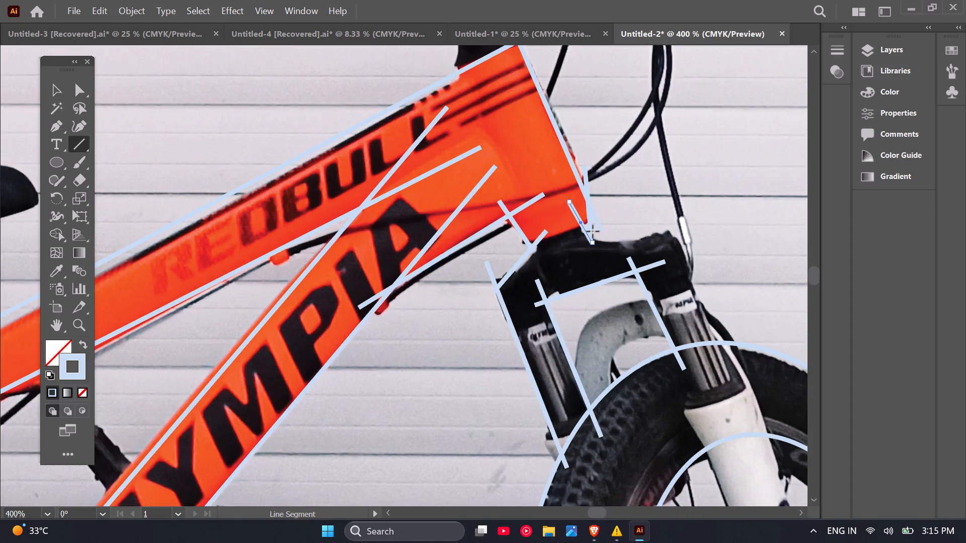
scroll(593, 231, "up", 1)
left_click_drag(567, 231, 588, 210)
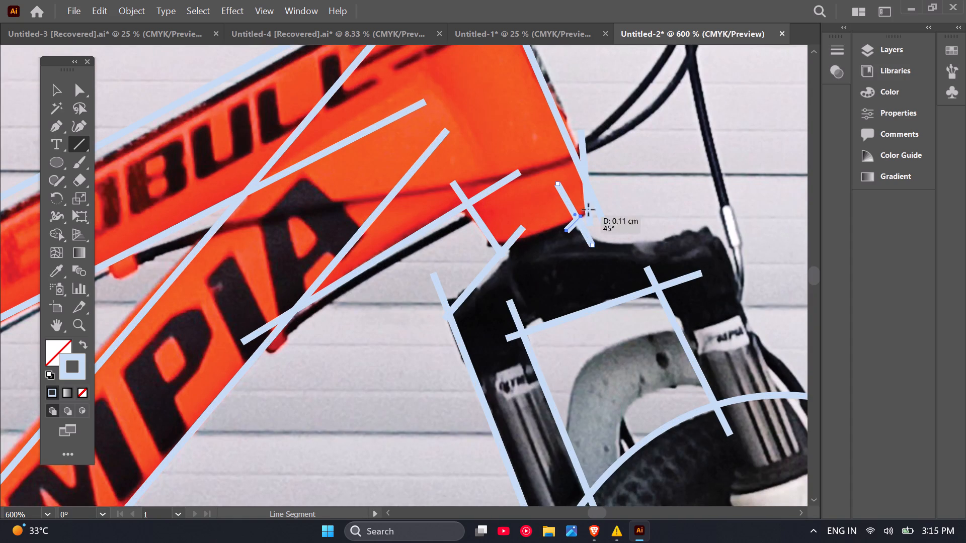
left_click_drag(588, 210, 605, 189)
left_click_drag(571, 239, 650, 245)
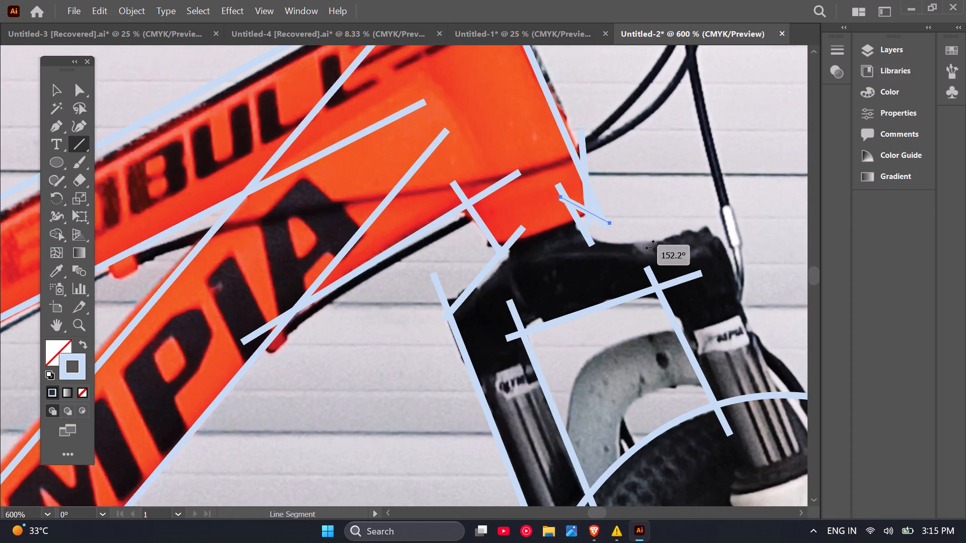
left_click_drag(650, 245, 552, 258)
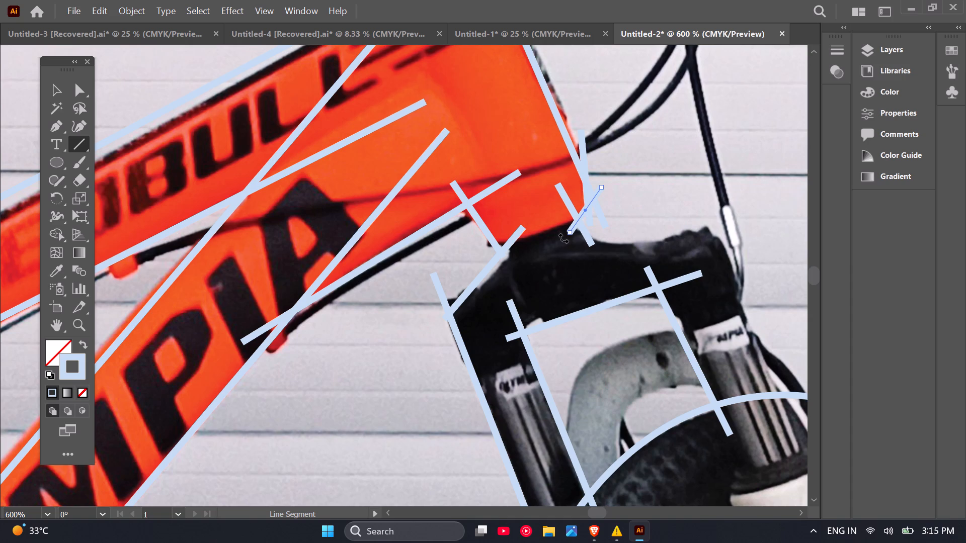
Trace the fork crown's top edge with a long line at about 5°, and its front end with two short sloping lines.
left_click_drag(555, 243, 728, 227)
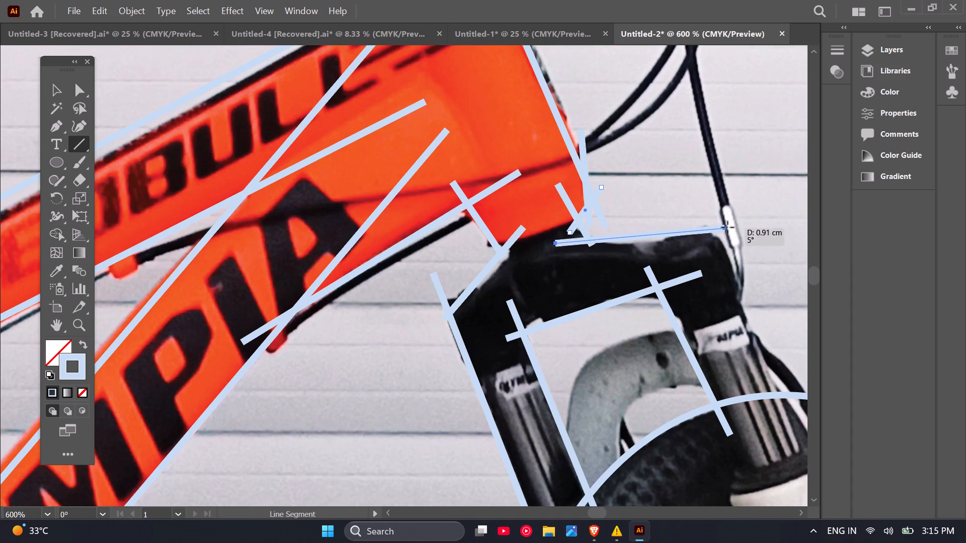
left_click_drag(728, 227, 764, 227)
scroll(594, 241, "down", 1)
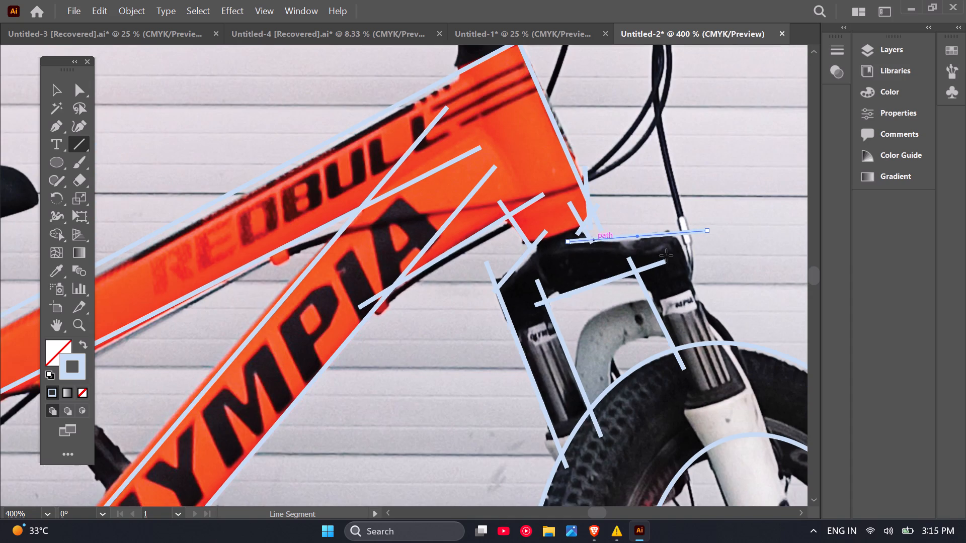
left_click_drag(668, 211, 696, 278)
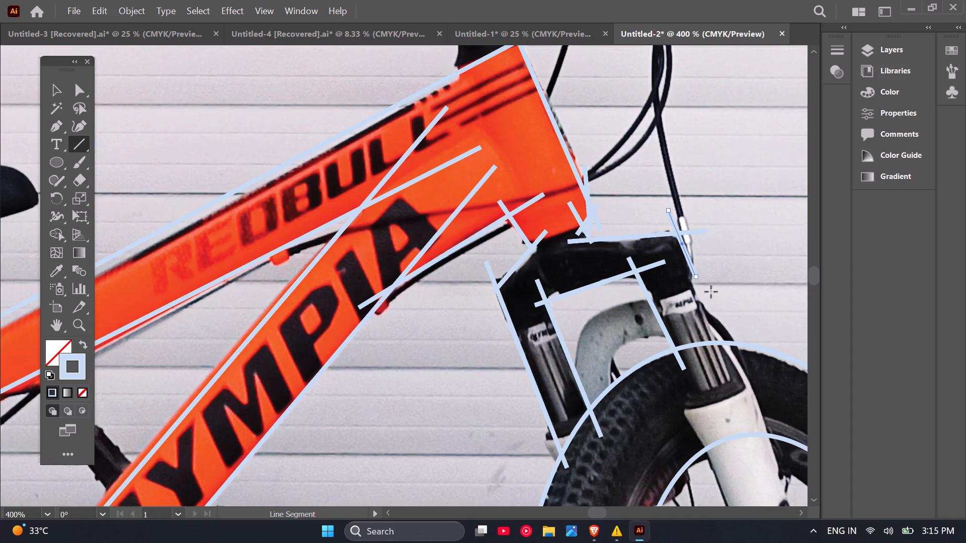
left_click_drag(706, 257, 679, 297)
Draw a line at about 291° down the outer edge of the front fork leg's stanchion, from the crown to the white lower leg.
left_click_drag(684, 269, 725, 379)
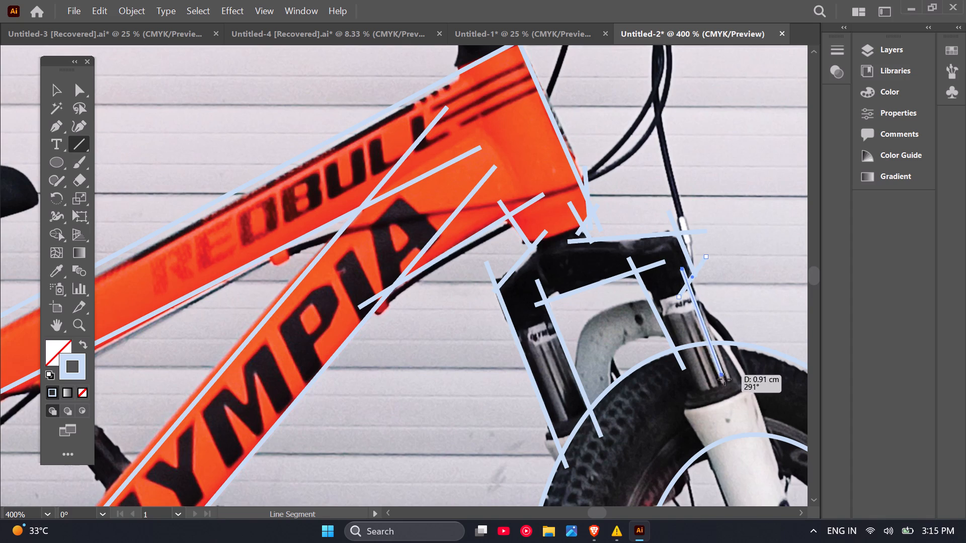
left_click_drag(725, 379, 732, 383)
Draw two lines along the white lower fork leg down to the hub: rear edge at about 293°, front edge about 3.13 cm at 291°.
scroll(600, 344, "down", 3)
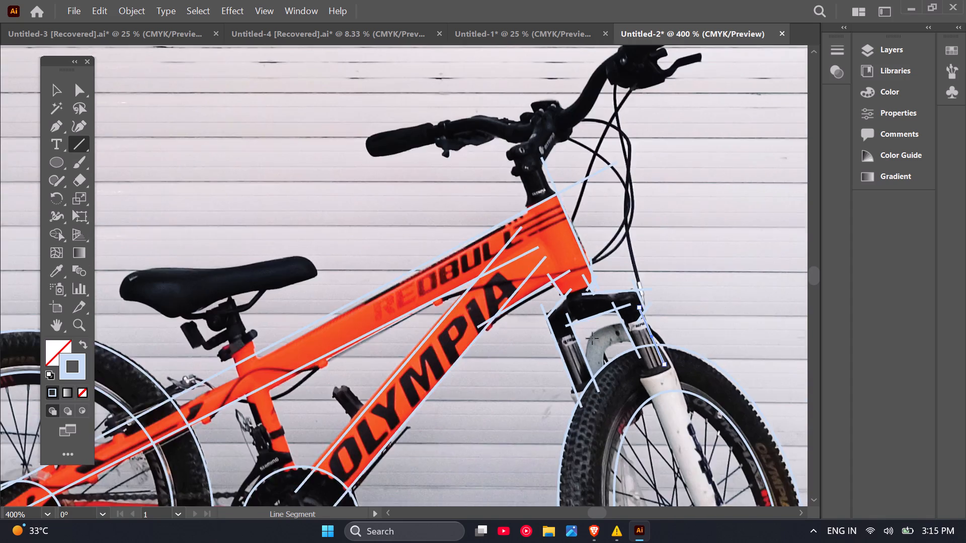
scroll(573, 309, "down", 3)
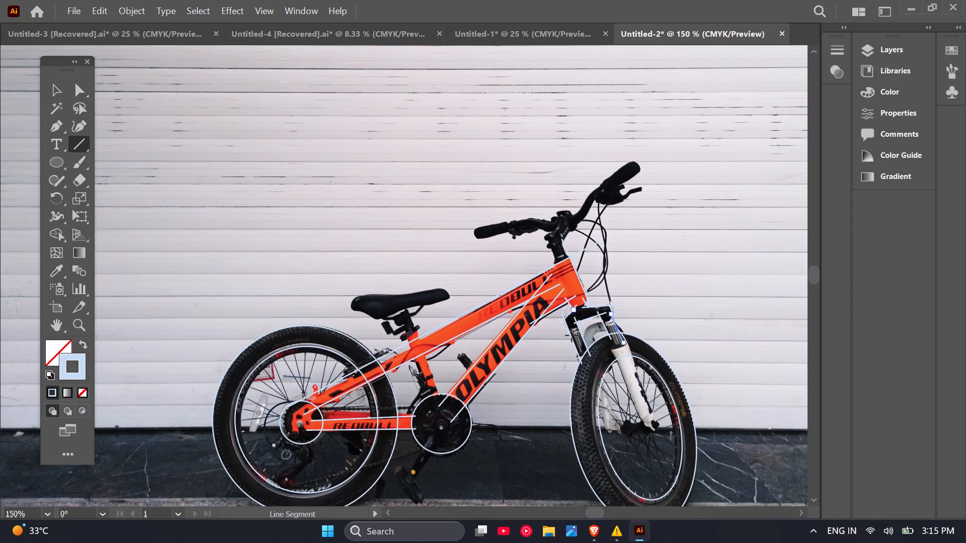
scroll(665, 423, "up", 3)
scroll(548, 287, "up", 3)
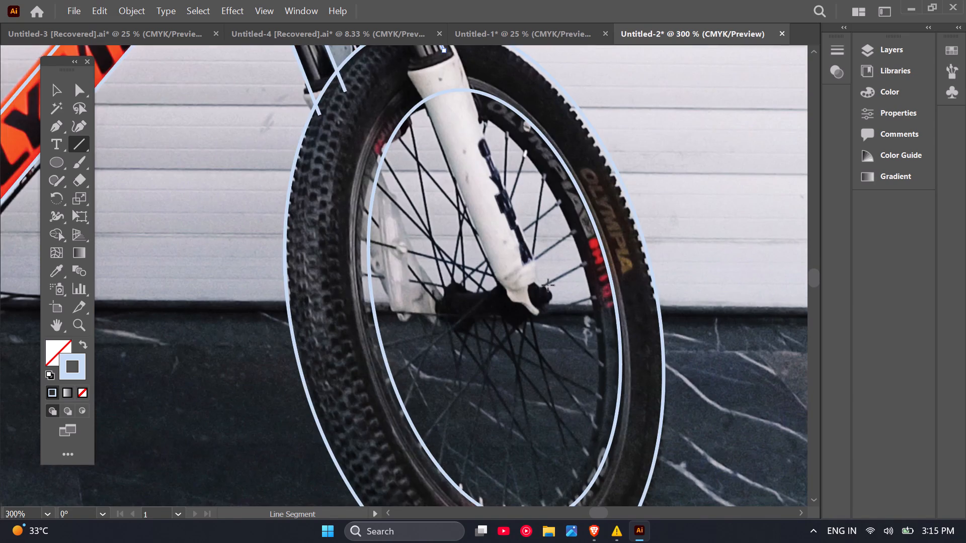
scroll(551, 300, "down", 2)
scroll(498, 241, "up", 1)
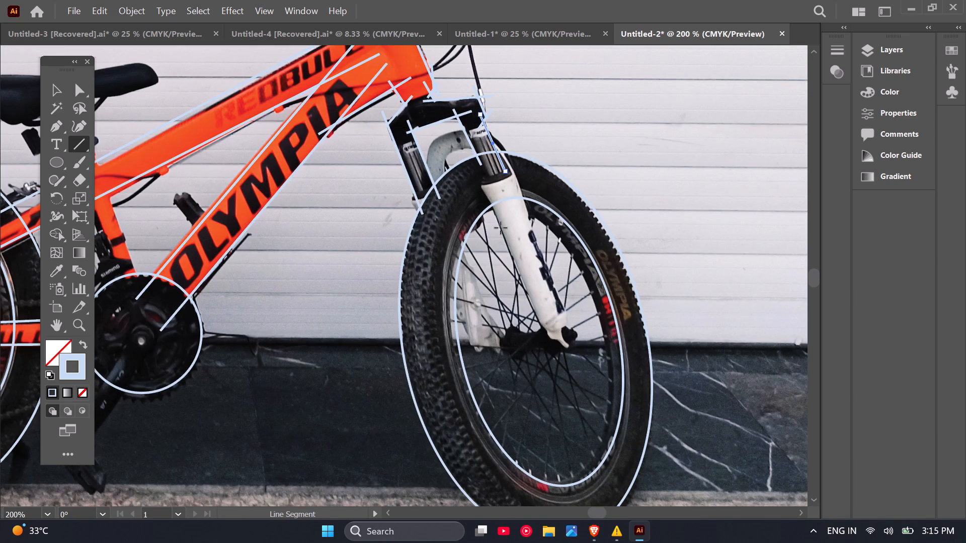
left_click_drag(479, 185, 532, 303)
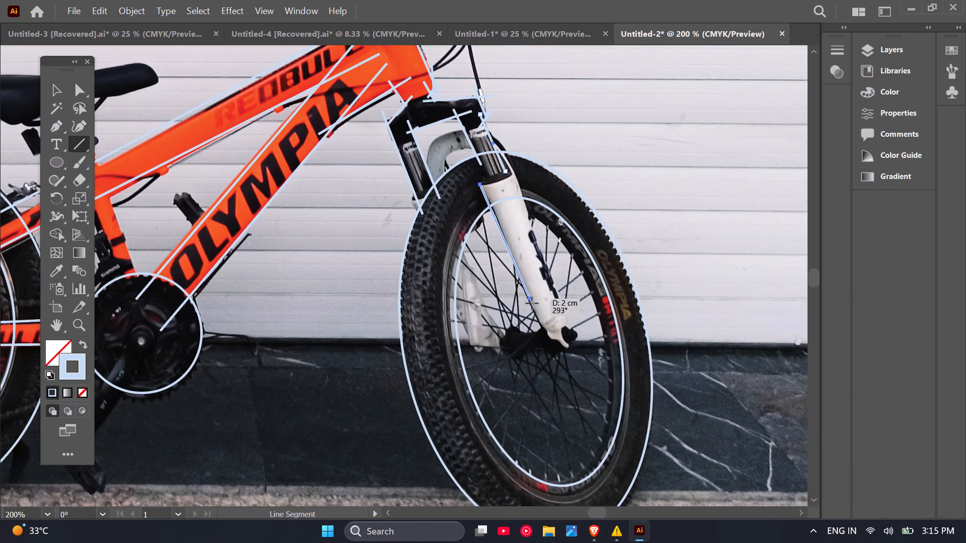
left_click_drag(532, 303, 562, 372)
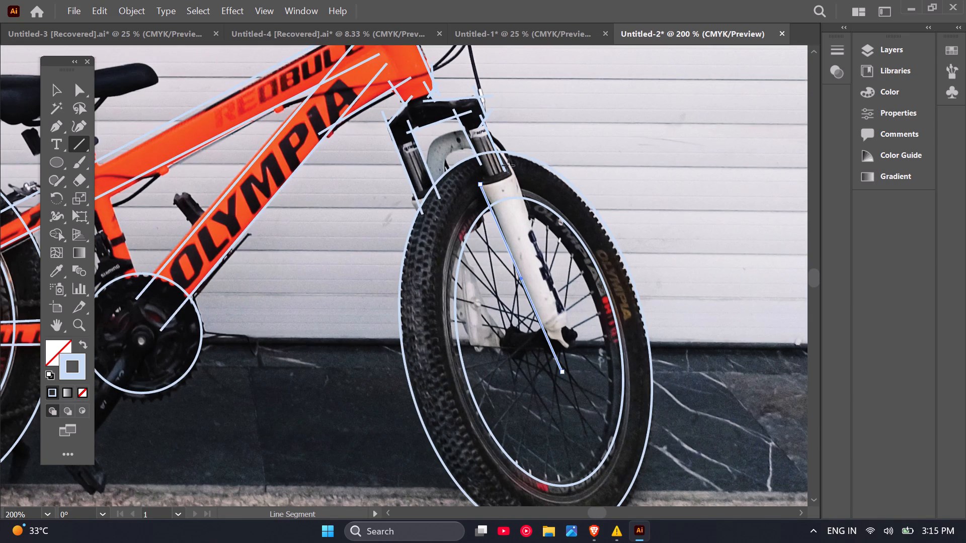
left_click_drag(510, 160, 580, 348)
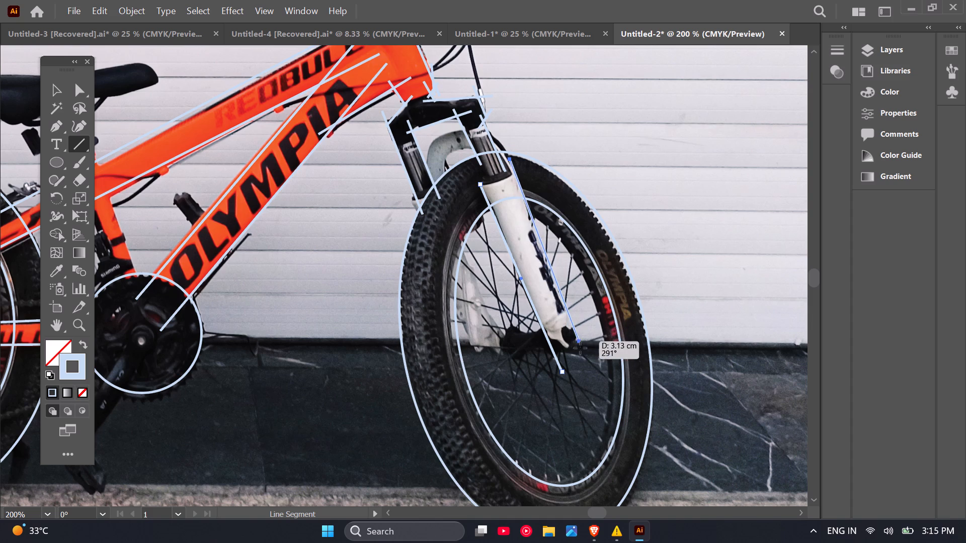
left_click_drag(580, 348, 581, 353)
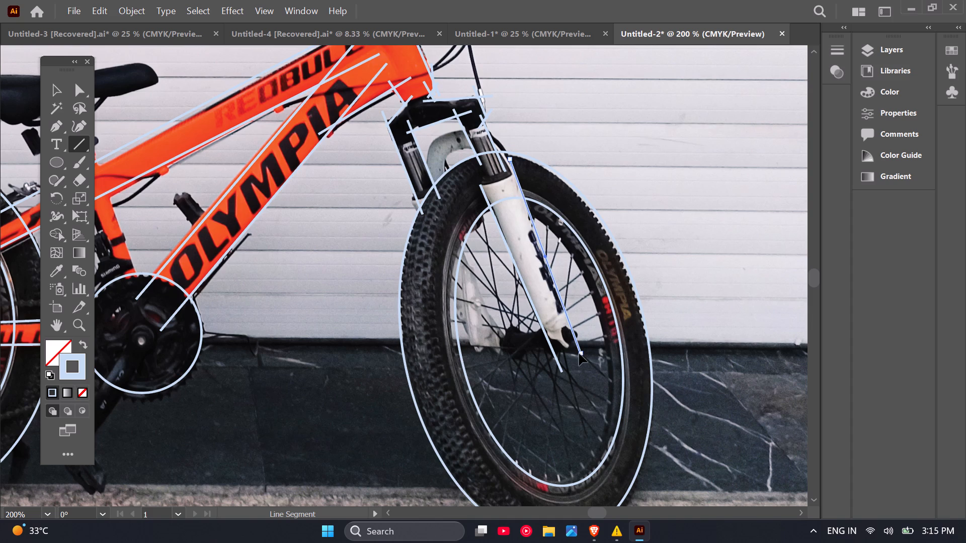
Extend the upper end of the lower fork leg's rear-edge line up past the front tire's outer edge.
left_click(480, 186)
left_click(508, 298)
left_click(54, 84)
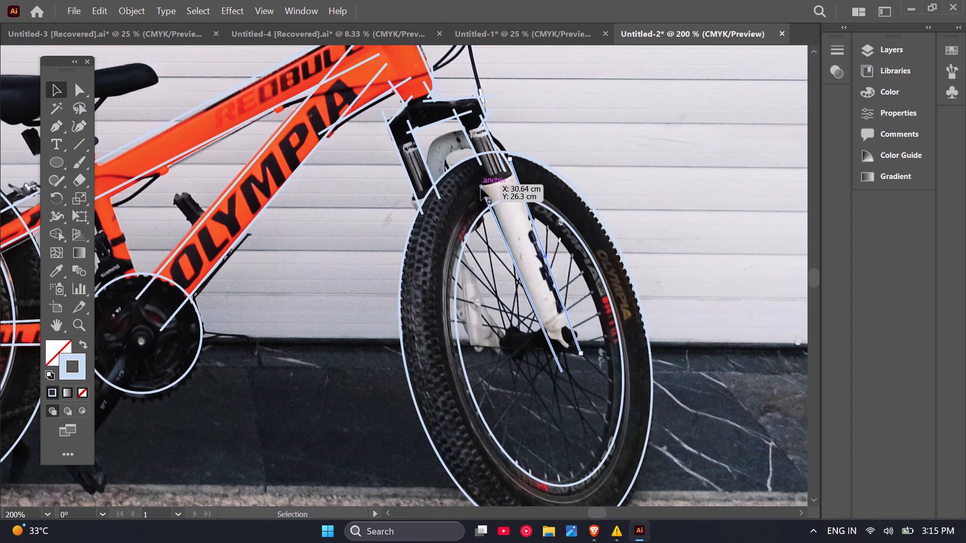
left_click(482, 190)
left_click_drag(480, 184, 479, 179)
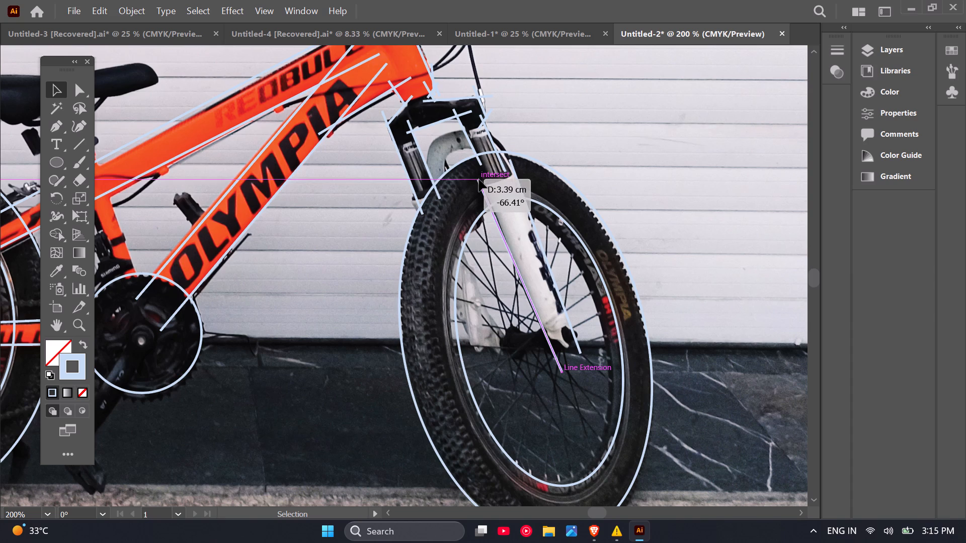
left_click_drag(479, 179, 468, 153)
Draw a circle around the front wheel's axle at the fork leg's tip and shrink it to fit between the two leg lines.
left_click(60, 161)
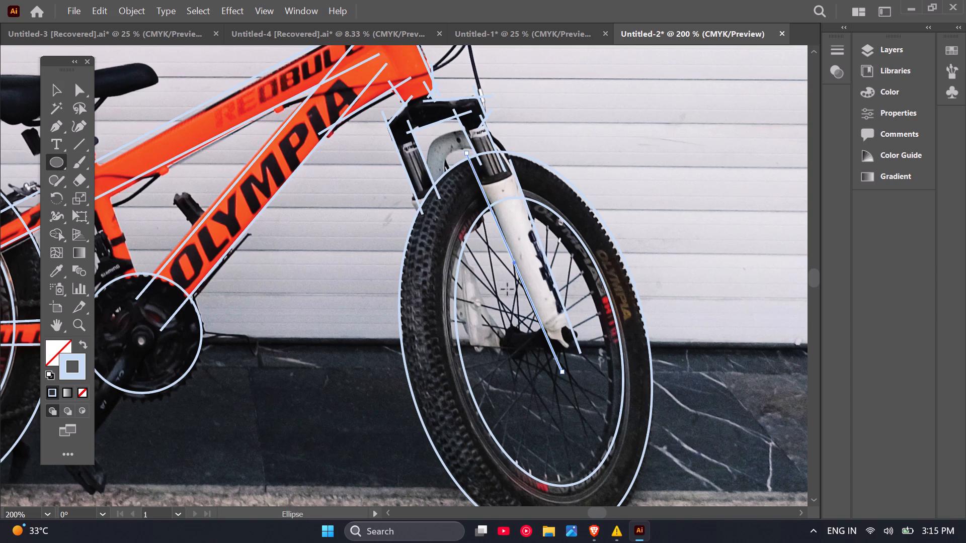
left_click_drag(518, 306, 584, 353)
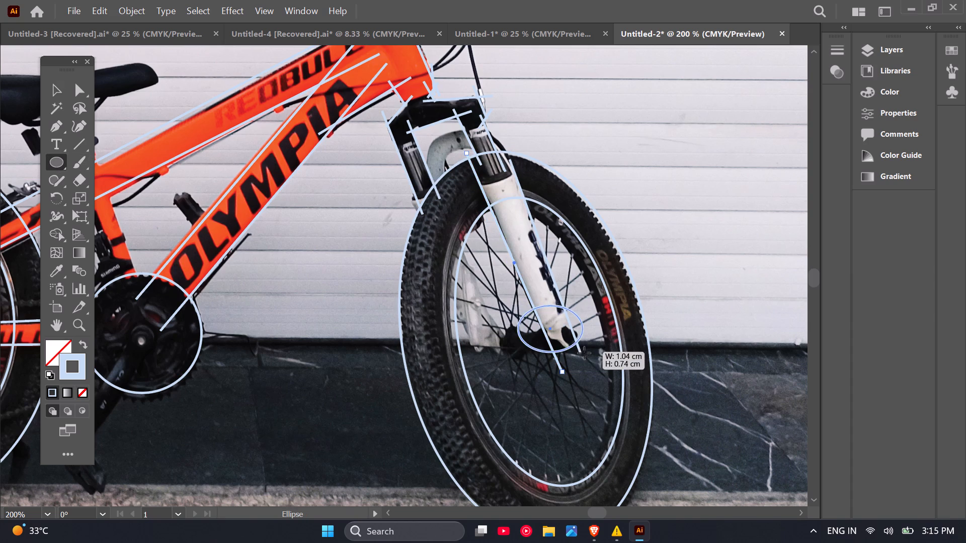
left_click_drag(584, 353, 590, 364)
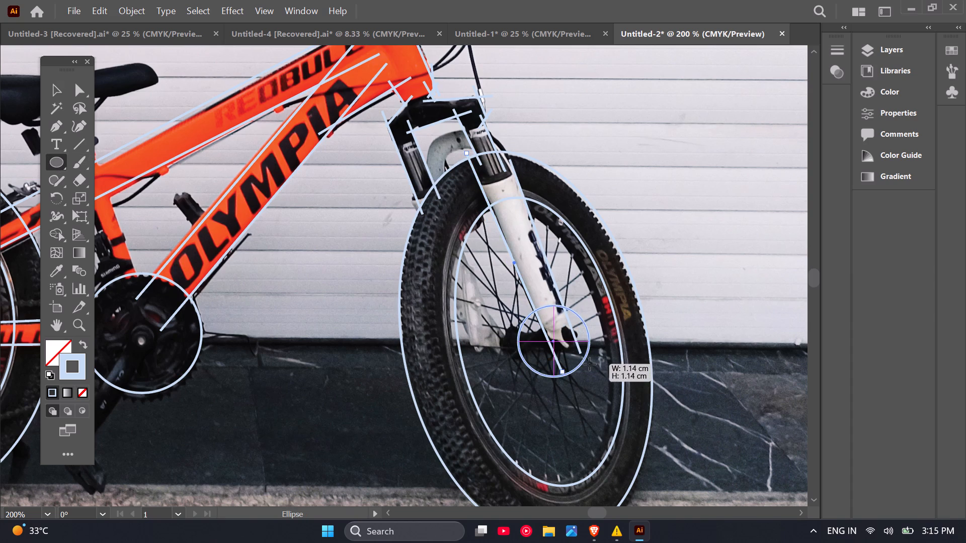
left_click_drag(590, 364, 578, 352)
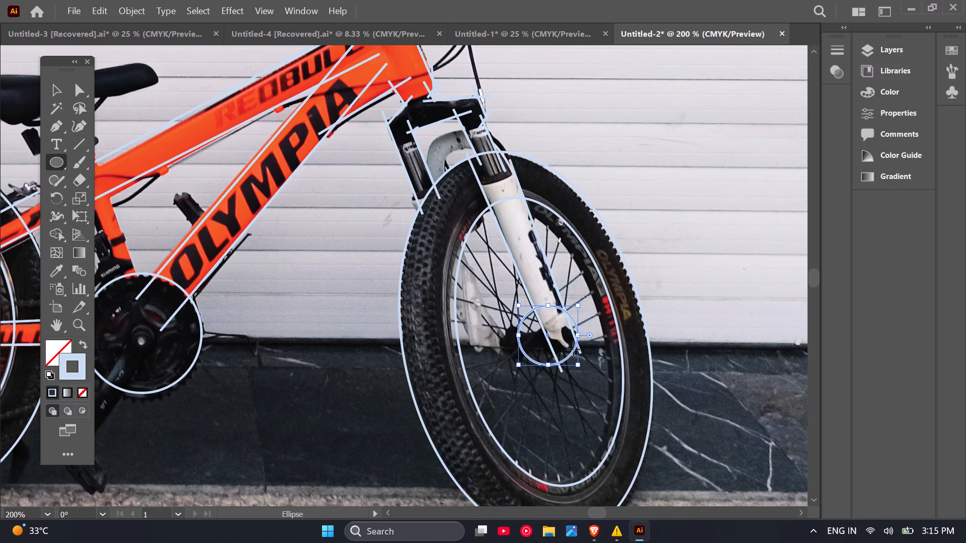
left_click_drag(518, 363, 531, 355)
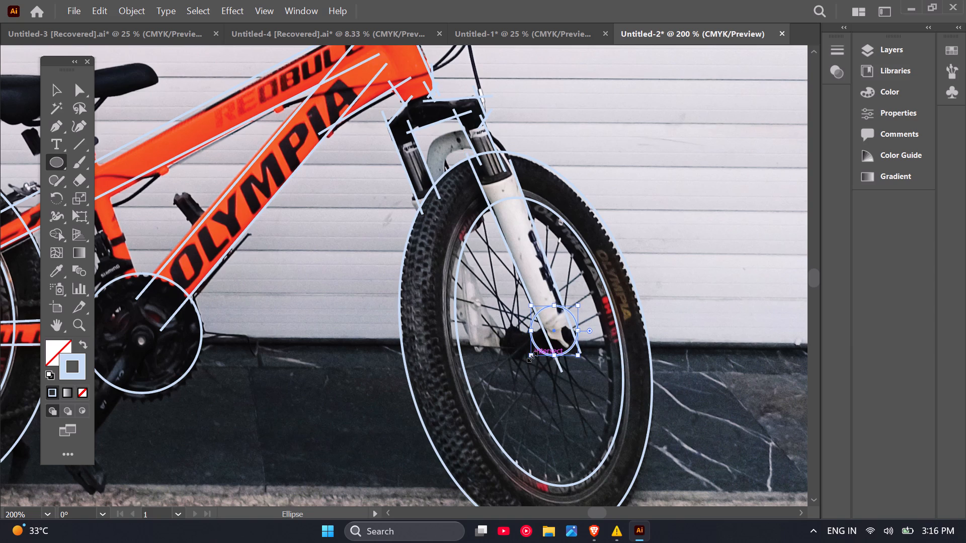
Draw a line down the rear edge of the handlebar stem, from below the handlebar into the top tube.
scroll(531, 355, "down", 3)
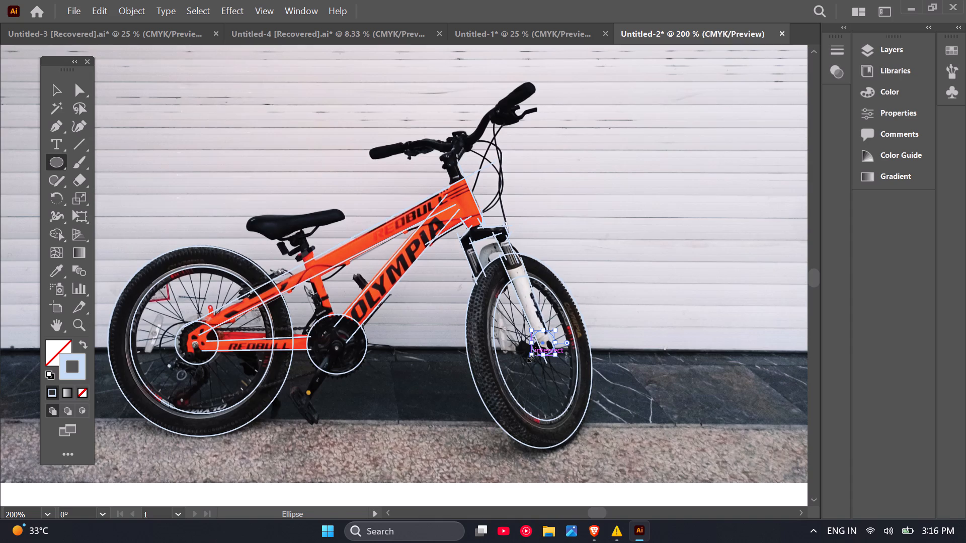
scroll(493, 118, "up", 2)
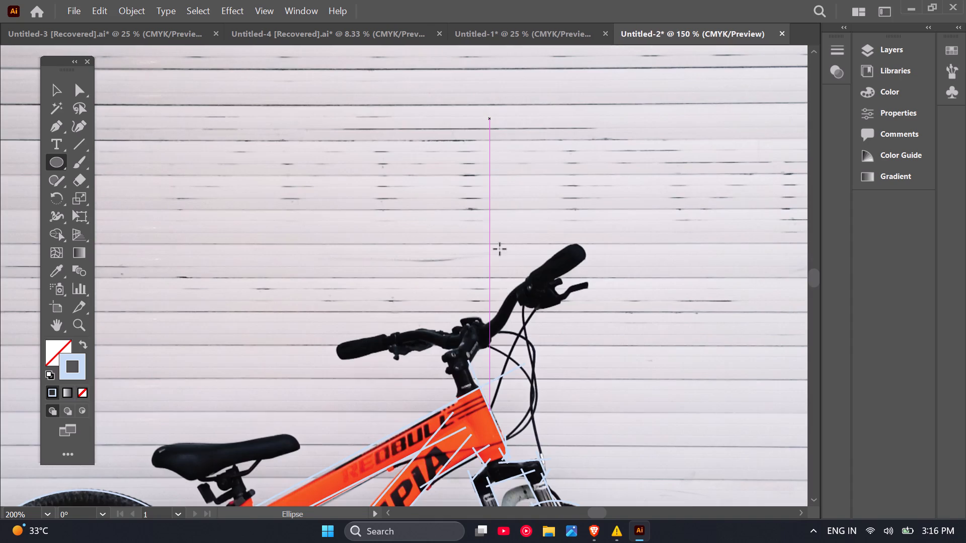
scroll(488, 432, "up", 3)
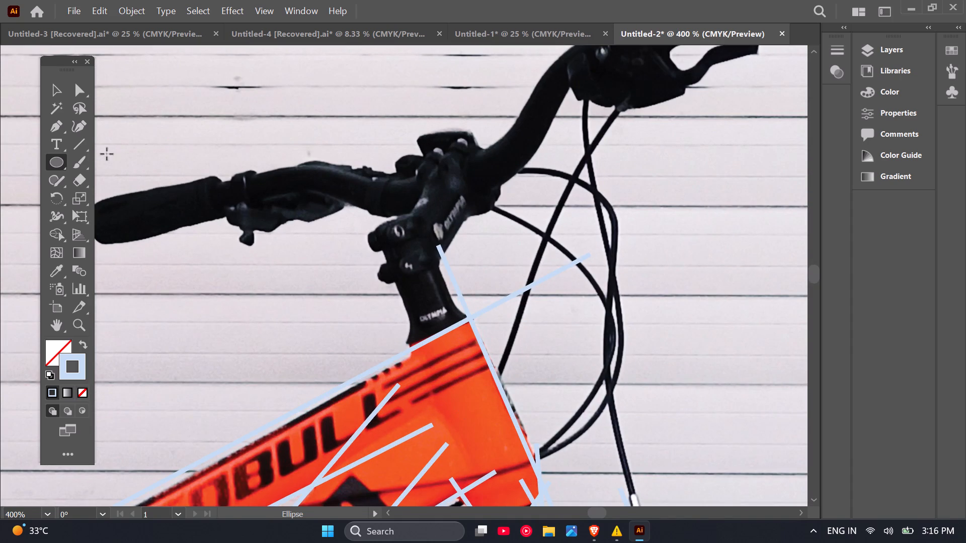
left_click(87, 139)
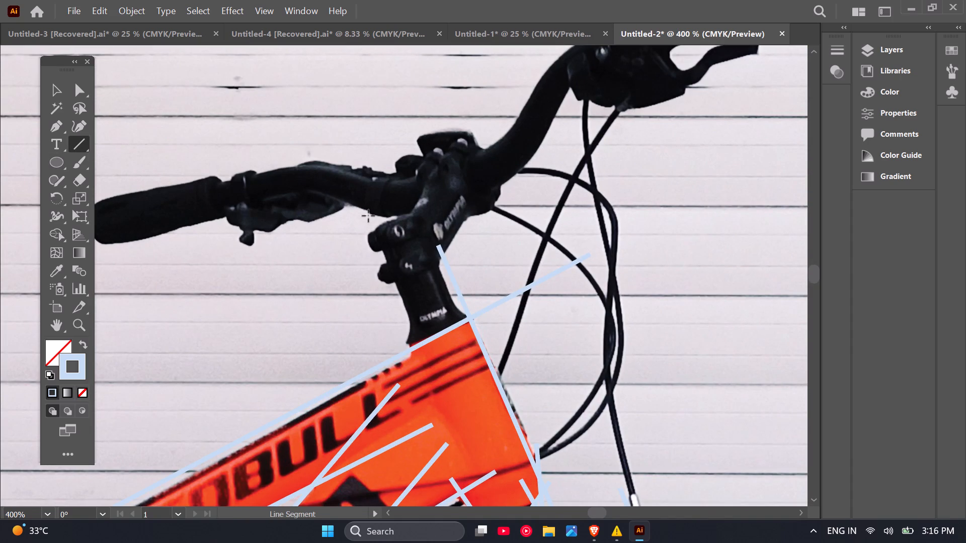
left_click_drag(368, 216, 425, 372)
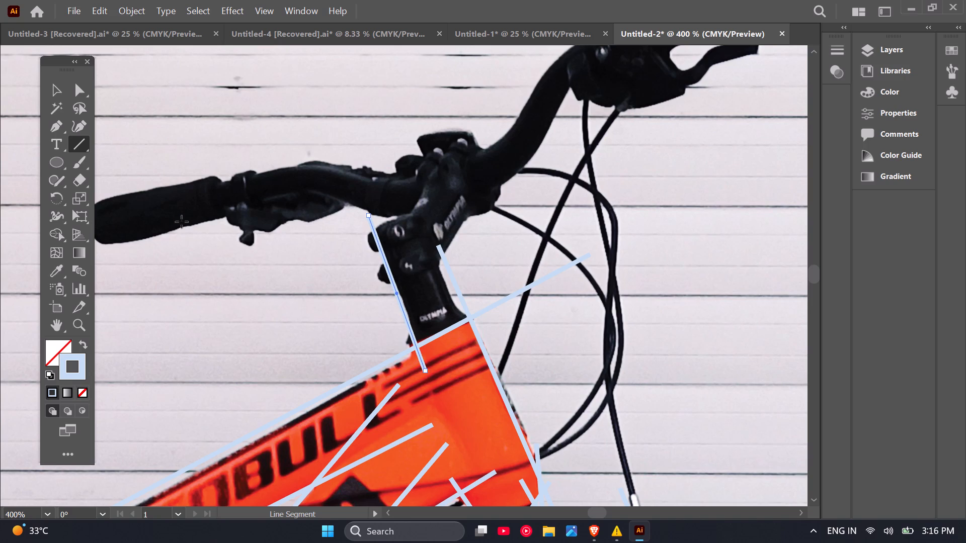
Draw three lines along the rear handlebar's underside: beneath the grip, from the bend to the stem, and across the stem's top rear corner.
scroll(307, 206, "down", 1)
left_click_drag(127, 238, 272, 214)
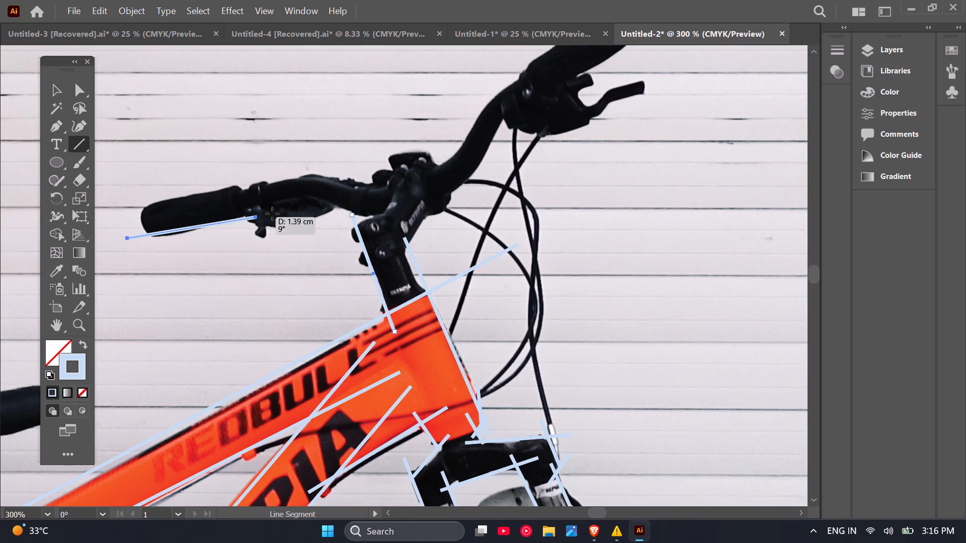
left_click_drag(272, 214, 329, 193)
left_click_drag(302, 193, 408, 234)
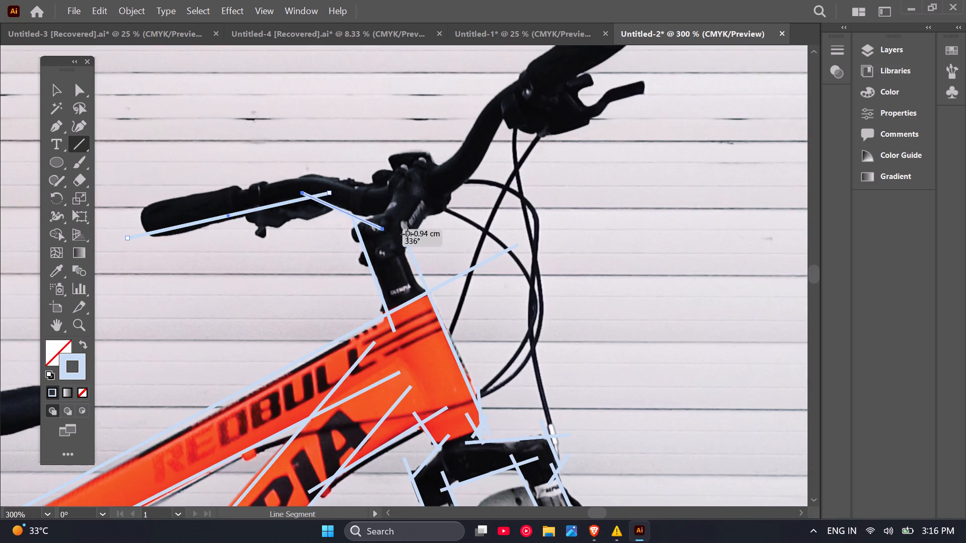
left_click_drag(408, 234, 415, 227)
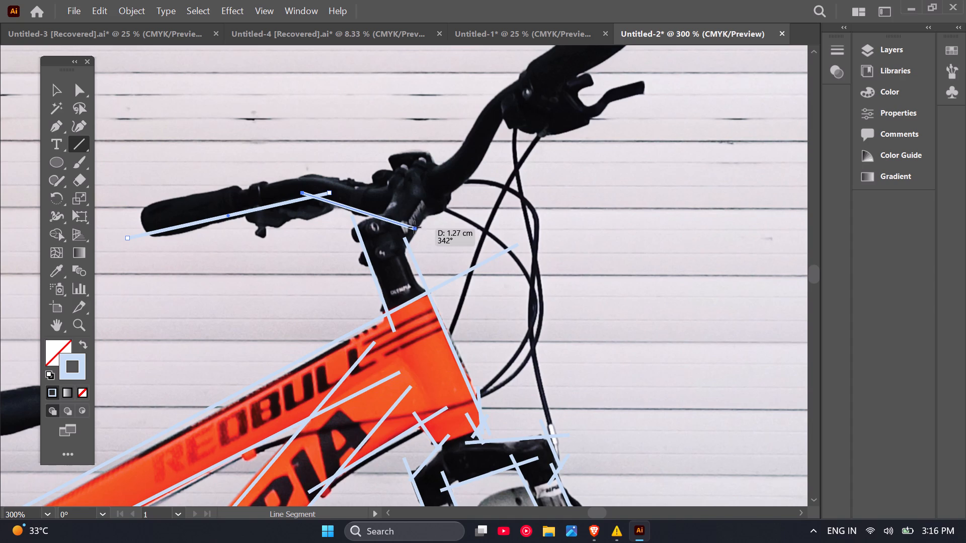
left_click_drag(415, 227, 386, 216)
left_click_drag(341, 238, 373, 203)
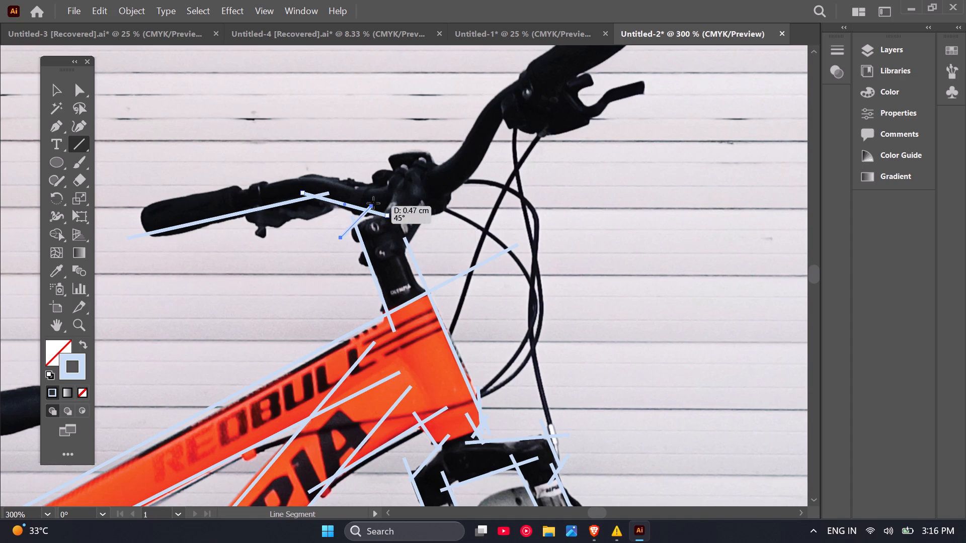
left_click_drag(373, 203, 396, 197)
Close the rear grip's end with a line about 0.75 cm at 283° and trace the handlebar's upper edge across the stem with connected lines.
left_click_drag(136, 184, 151, 253)
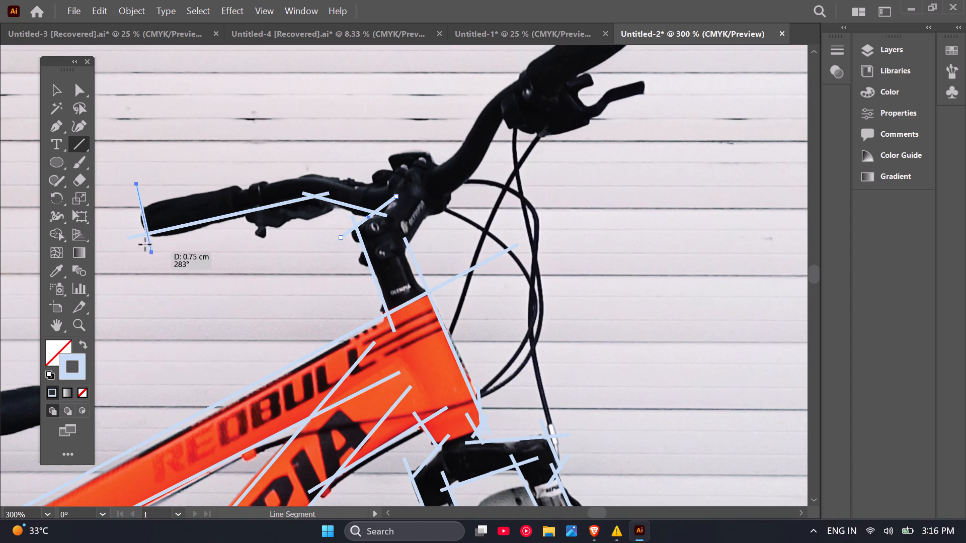
left_click_drag(123, 211, 268, 179)
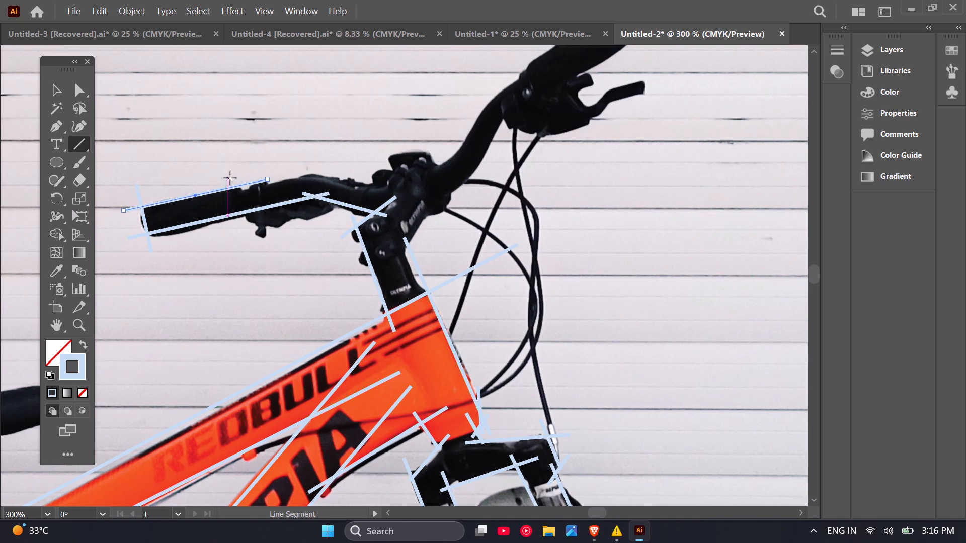
left_click_drag(230, 178, 247, 194)
left_click_drag(230, 194, 328, 175)
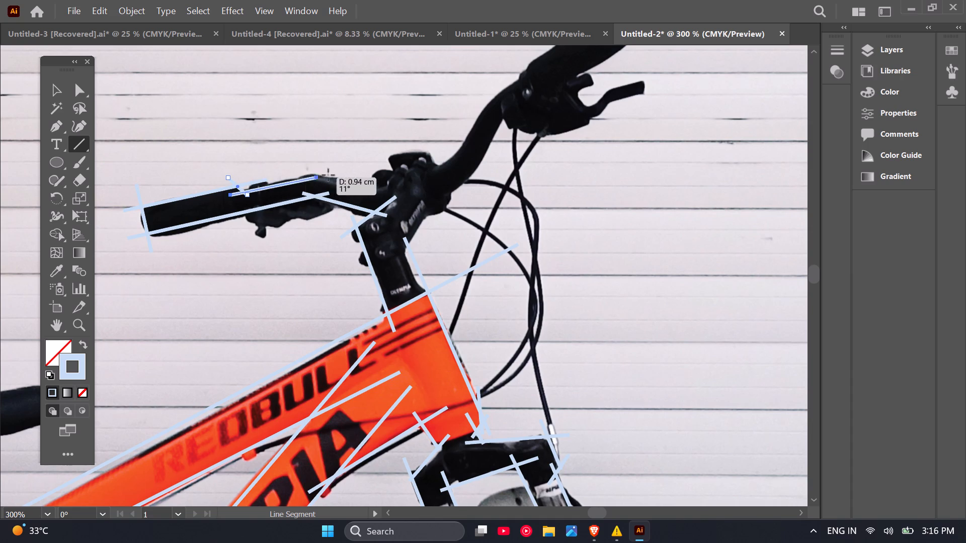
left_click_drag(328, 175, 342, 166)
left_click_drag(295, 161, 370, 193)
left_click_drag(352, 194, 420, 178)
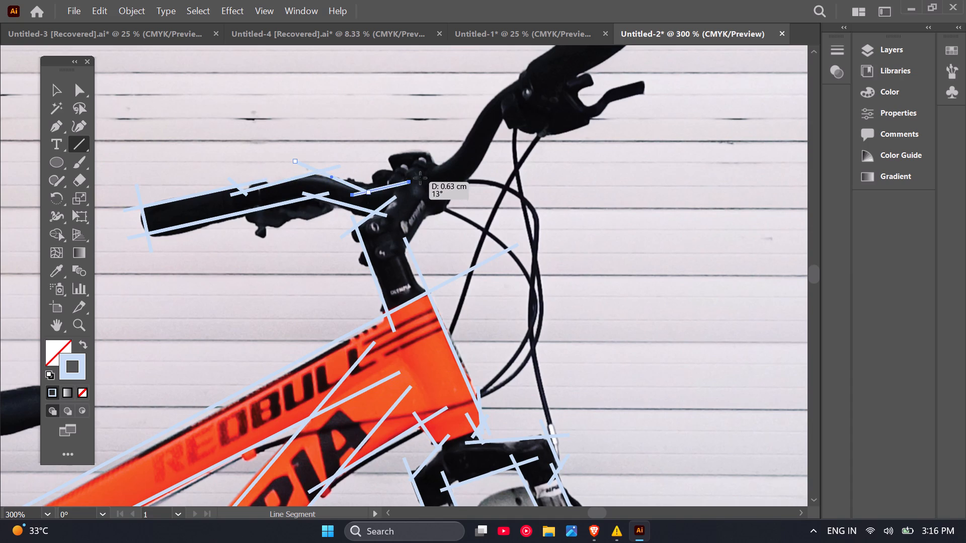
left_click_drag(420, 178, 458, 159)
Draw lines up the front riser's outer edge: one about 0.88 cm at 60°, one along the upper bend, and a short one at the grip's base.
scroll(433, 186, "down", 2)
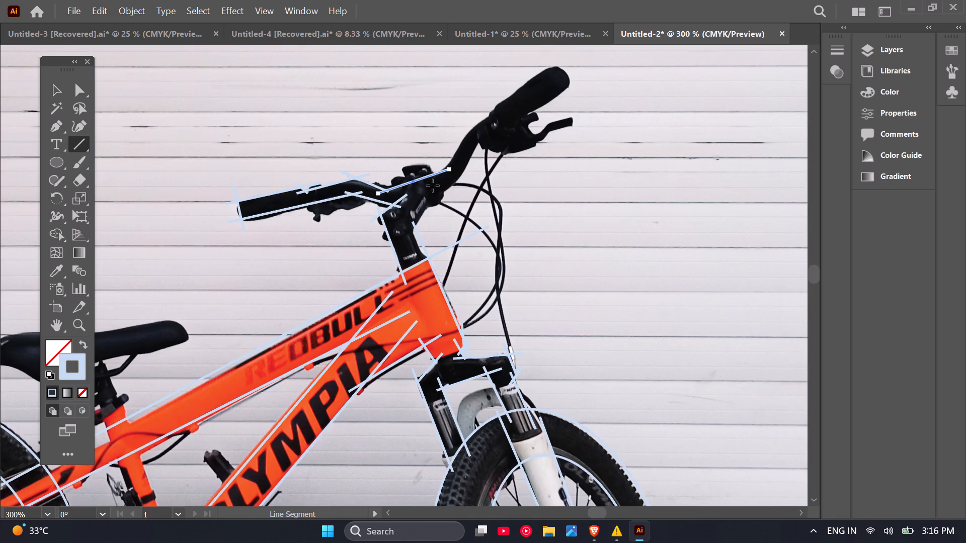
scroll(446, 175, "up", 2)
left_click_drag(429, 190, 473, 118)
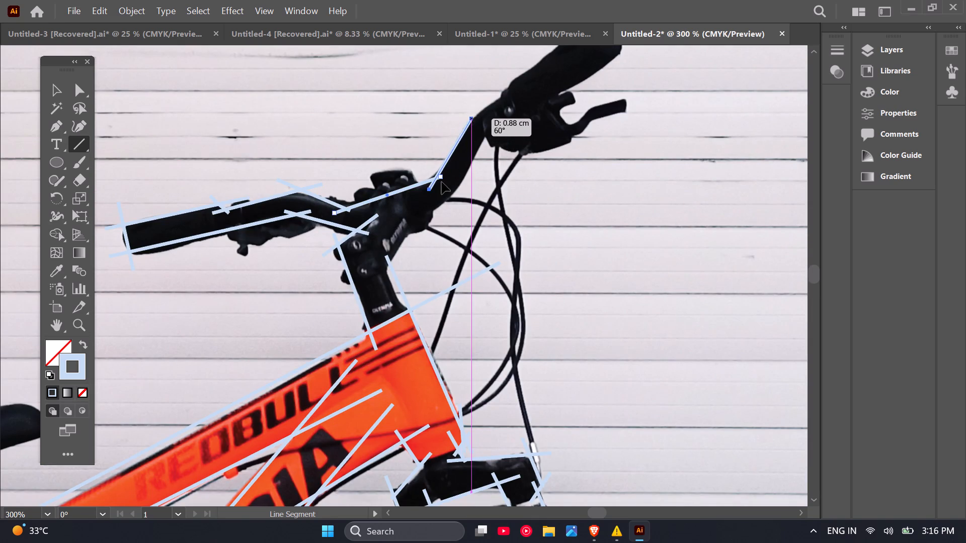
scroll(430, 196, "down", 2)
scroll(514, 129, "up", 5)
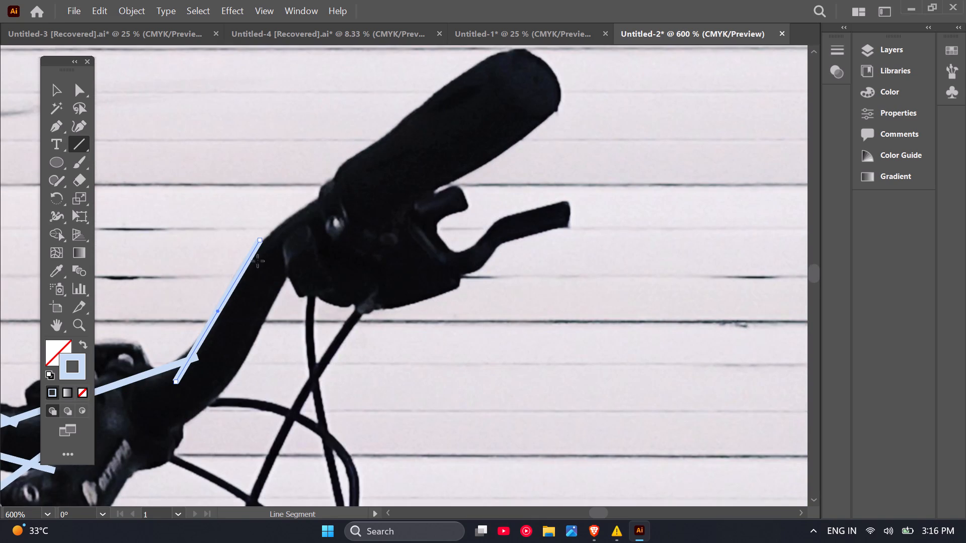
left_click_drag(233, 265, 302, 223)
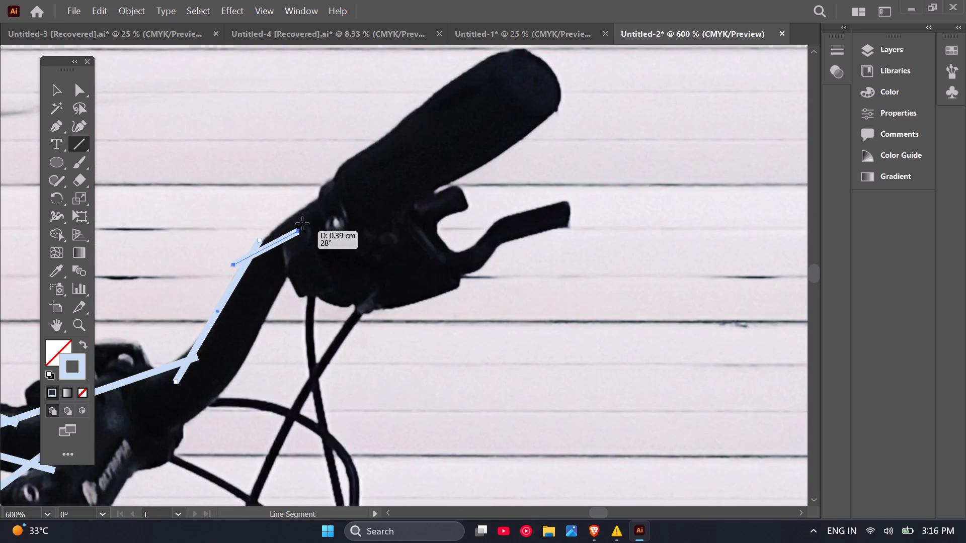
left_click_drag(302, 223, 328, 190)
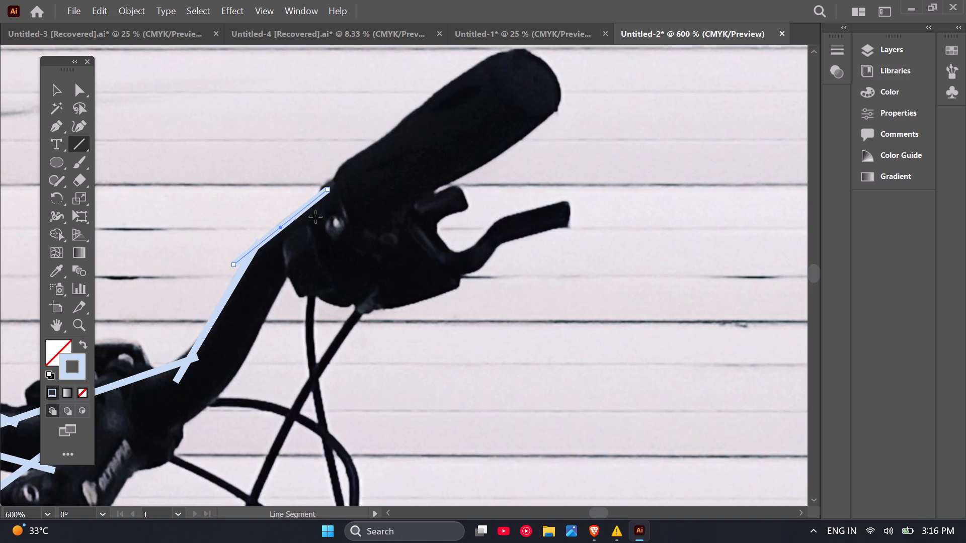
left_click_drag(315, 217, 346, 144)
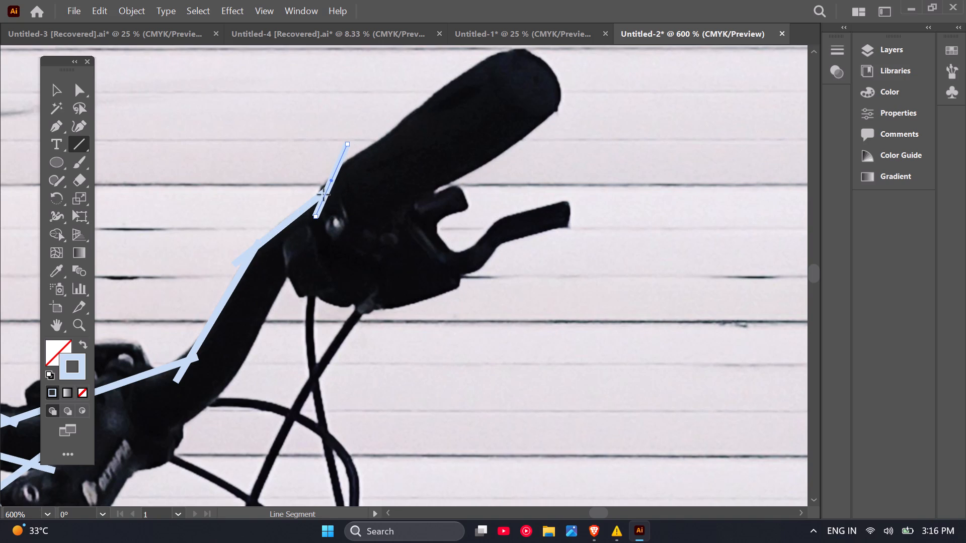
Extend the upper end of the riser's upper-bend line so it crosses the short line at the front grip's base.
left_click(75, 90)
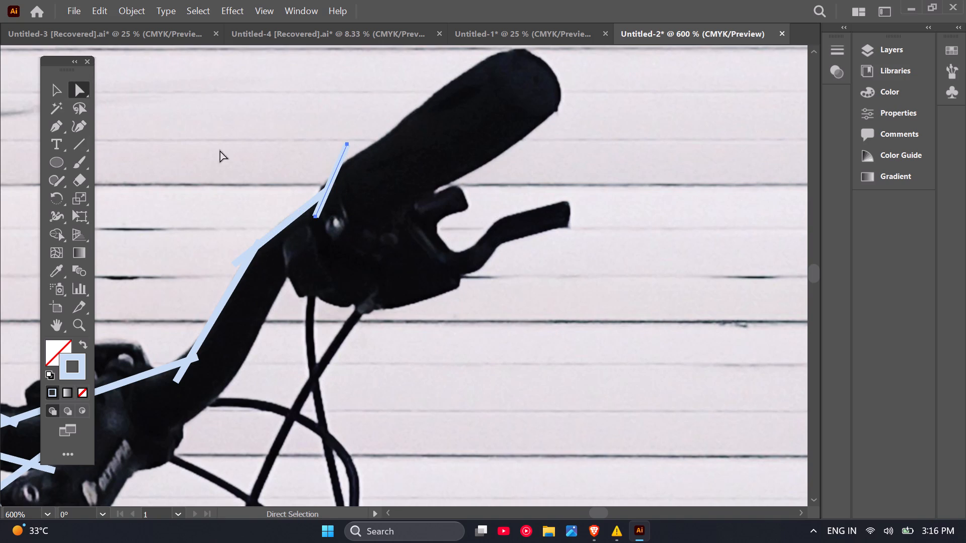
left_click(324, 193)
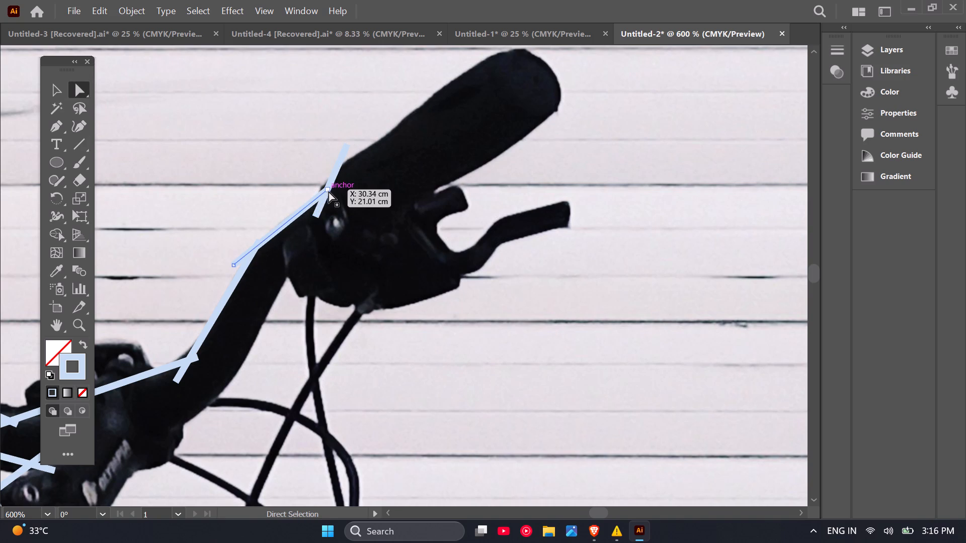
left_click_drag(329, 190, 349, 173)
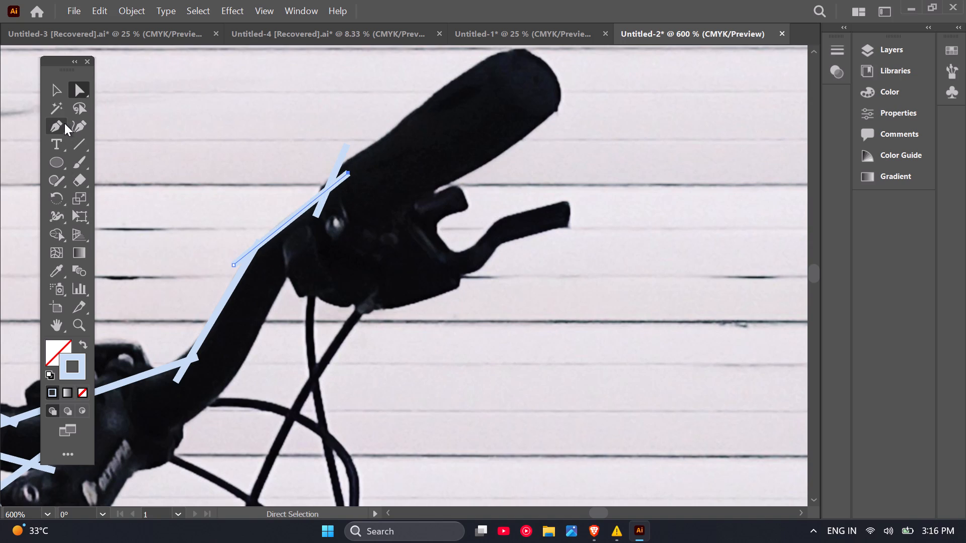
Outline the front grip with three overlapping lines along its upper edge, across its end, and along its lower edge.
left_click(81, 148)
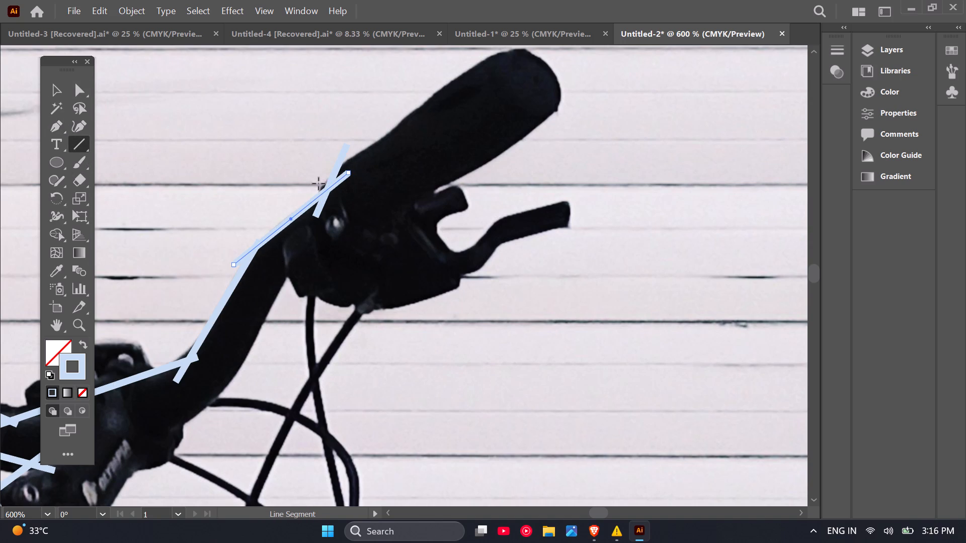
left_click_drag(317, 183, 549, 237)
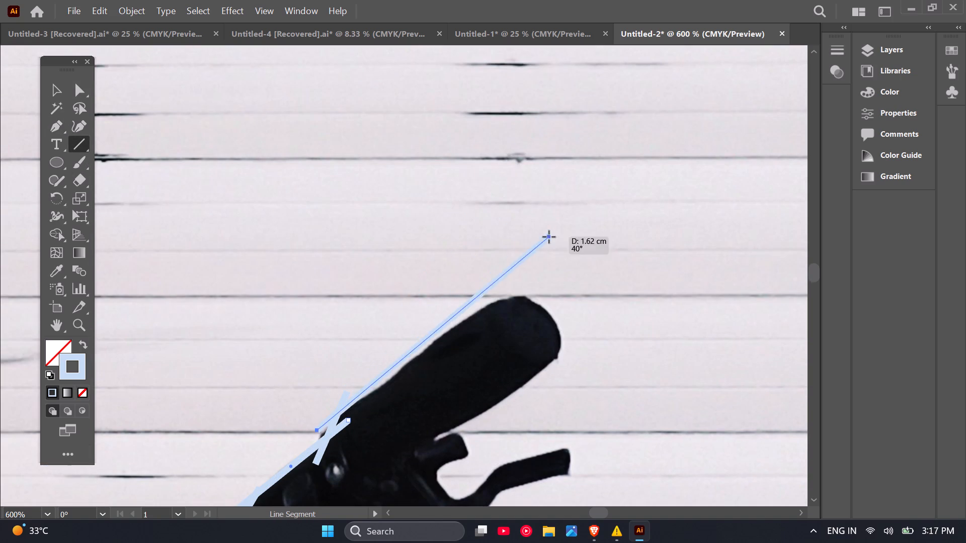
left_click_drag(549, 237, 566, 250)
left_click_drag(476, 251, 590, 374)
scroll(562, 377, "down", 1)
scroll(503, 421, "up", 1)
left_click_drag(443, 422, 624, 311)
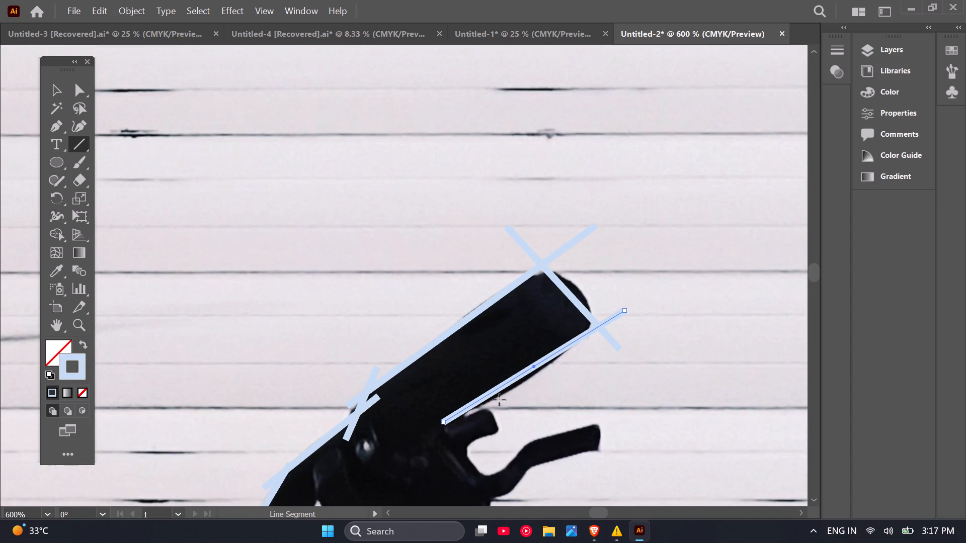
Trace the notch between the front grip and brake lever with four crossing lines, starting with one about 0.54 cm at 275°.
left_click_drag(458, 365, 468, 468)
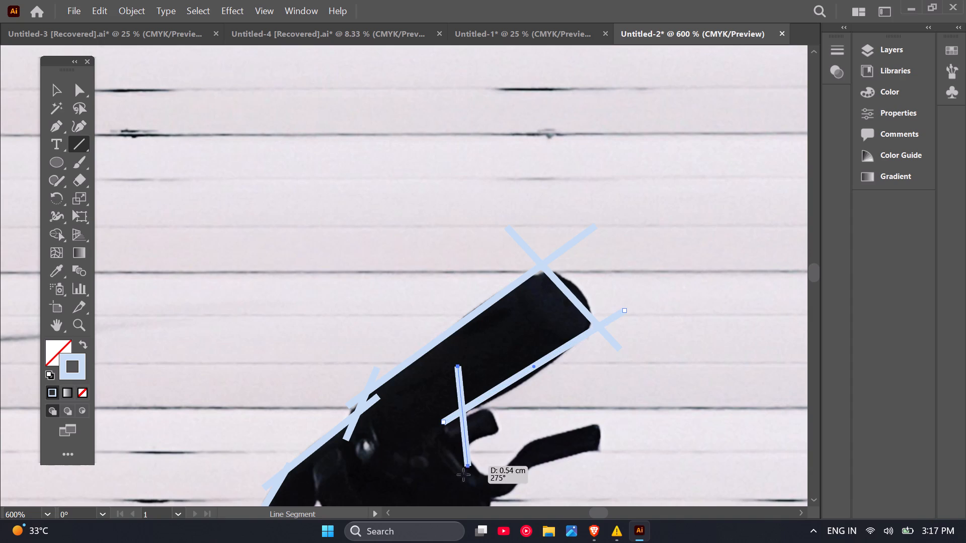
scroll(508, 430, "down", 2)
scroll(528, 486, "up", 3)
left_click_drag(401, 349, 435, 375)
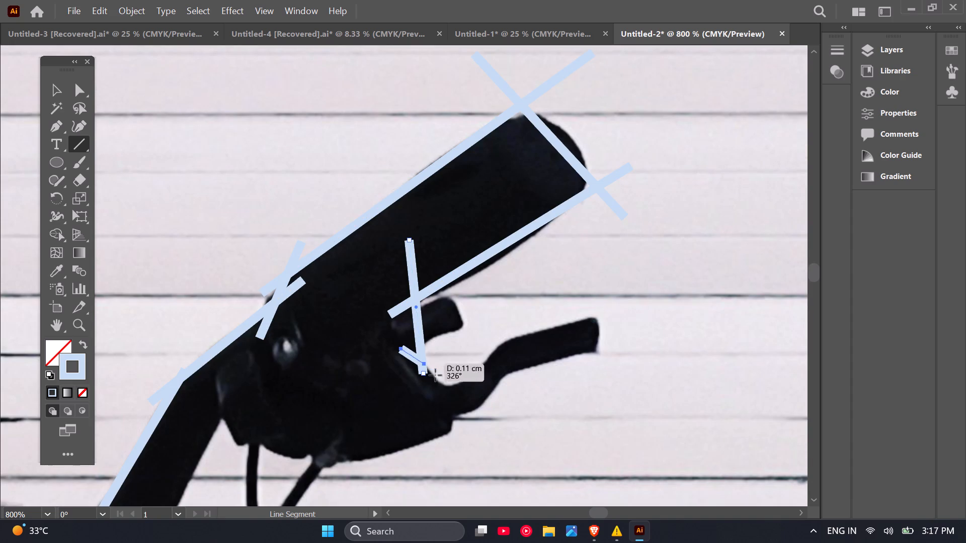
left_click_drag(435, 375, 460, 399)
left_click_drag(422, 392, 504, 370)
left_click_drag(473, 388, 519, 307)
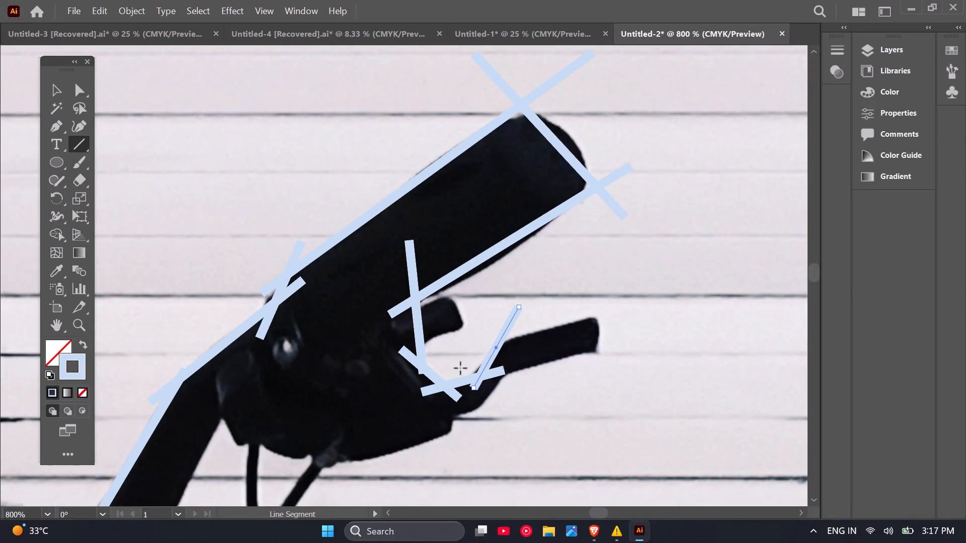
Outline the brake lever blade with lines along its upper edge, across its tip, and along its lower edge, about 0.53 cm at 18°.
left_click_drag(461, 367, 620, 305)
left_click_drag(594, 298, 599, 350)
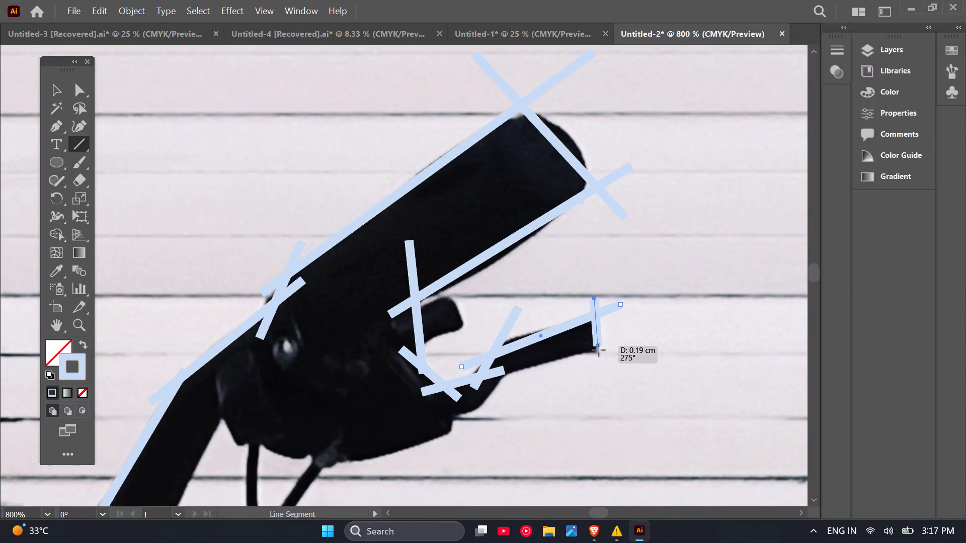
left_click_drag(599, 350, 601, 371)
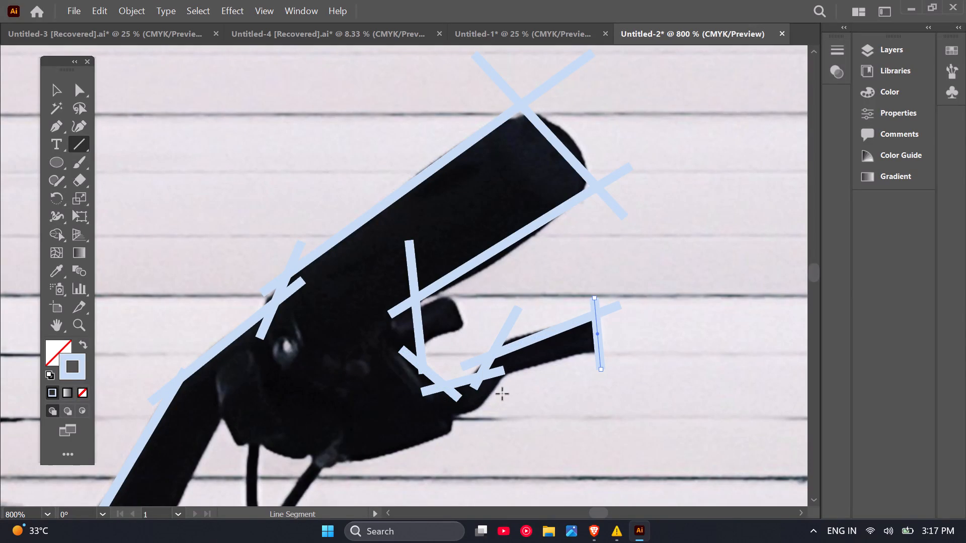
left_click_drag(494, 385, 617, 343)
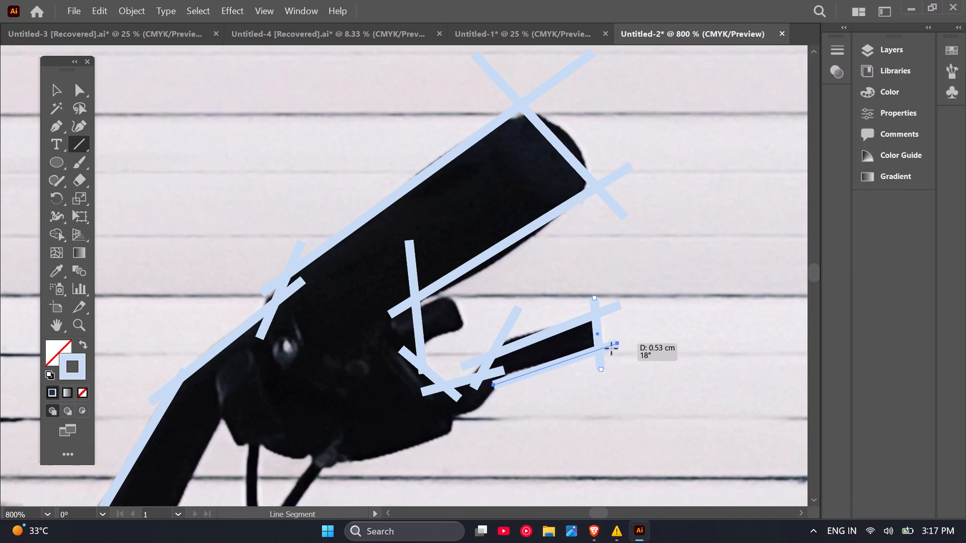
Trace the brake clamp's underside with two lines and join it to the lever with a line about 0.57 cm at 57°.
scroll(520, 356, "down", 2)
scroll(451, 430, "up", 2)
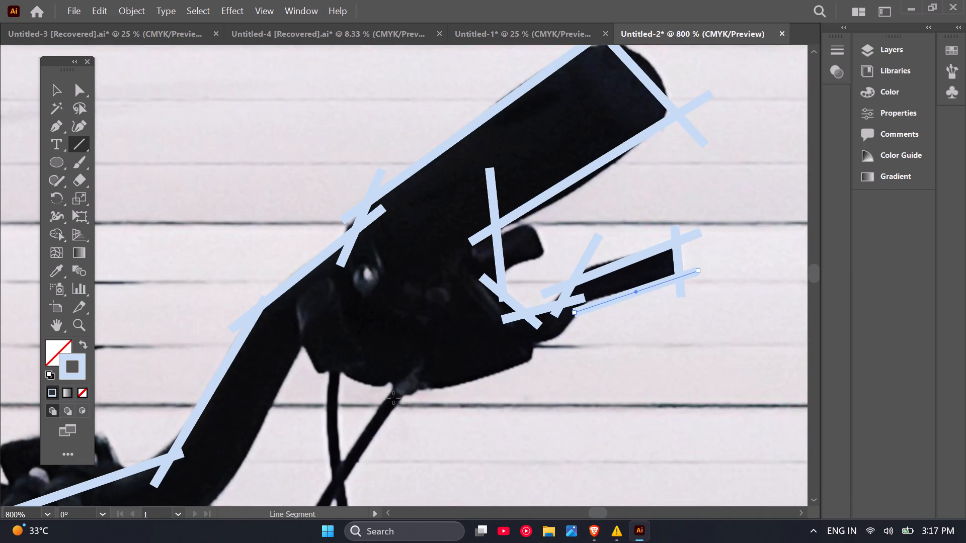
left_click_drag(393, 398, 586, 351)
left_click_drag(520, 408, 597, 285)
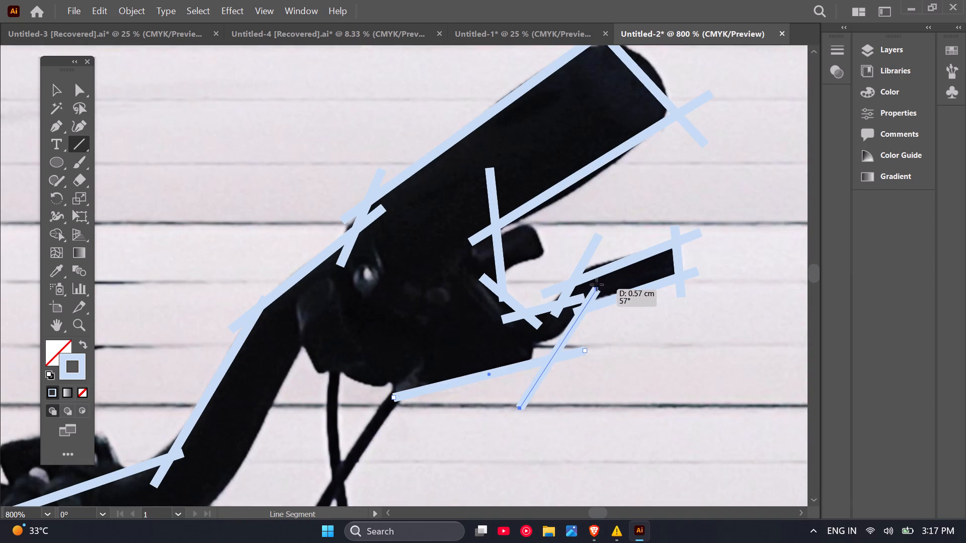
left_click_drag(597, 285, 597, 283)
scroll(569, 318, "down", 1)
left_click_drag(470, 386, 358, 340)
Draw two lines down the front riser's inner edge from the brake clamp and one line down the stem's front edge below the handlebar.
scroll(395, 316, "down", 2)
left_click_drag(397, 308, 386, 322)
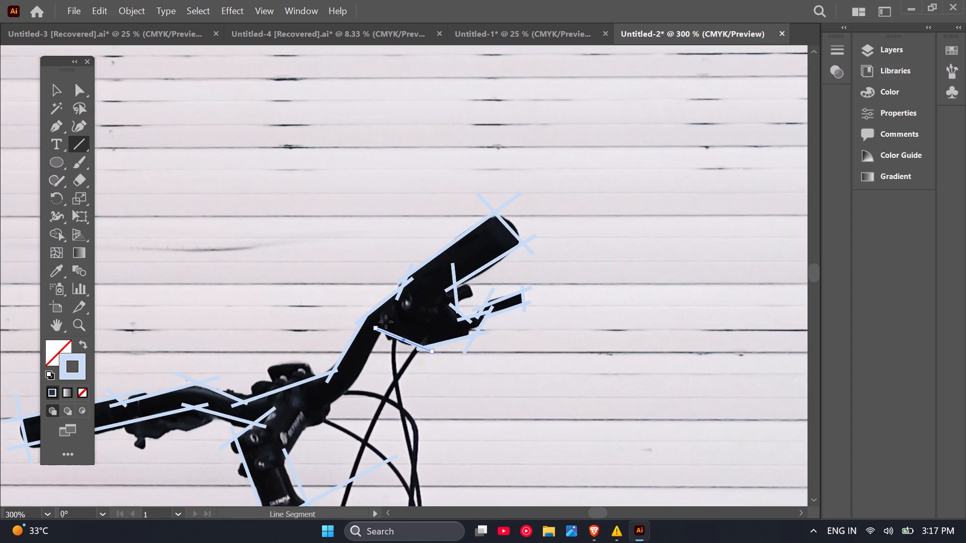
left_click_drag(386, 322, 344, 404)
left_click_drag(320, 412, 370, 379)
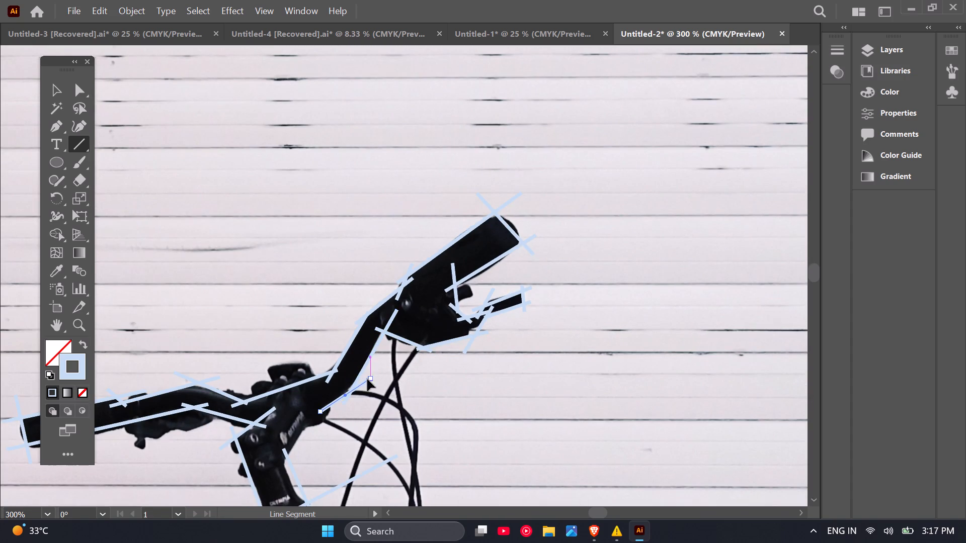
scroll(369, 348, "down", 1)
scroll(352, 439, "up", 1)
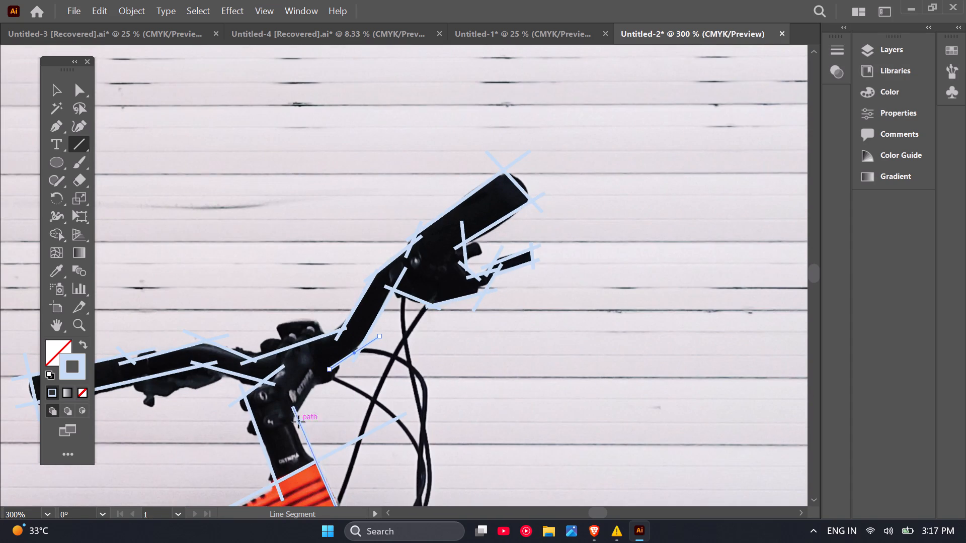
left_click_drag(289, 426, 341, 358)
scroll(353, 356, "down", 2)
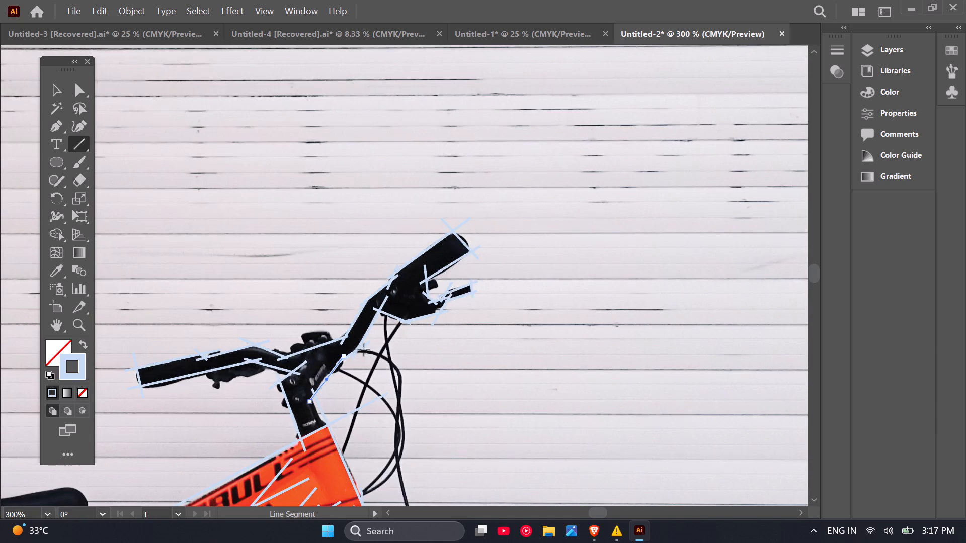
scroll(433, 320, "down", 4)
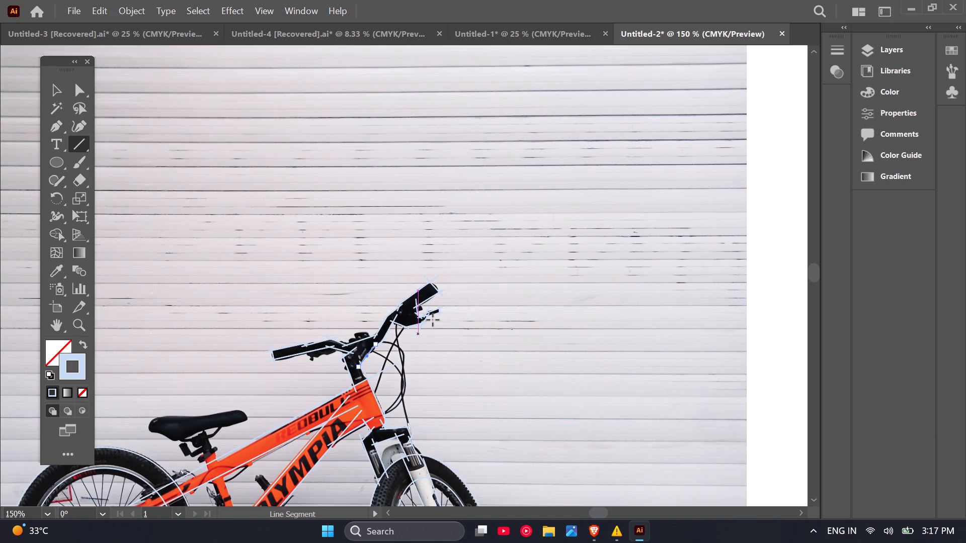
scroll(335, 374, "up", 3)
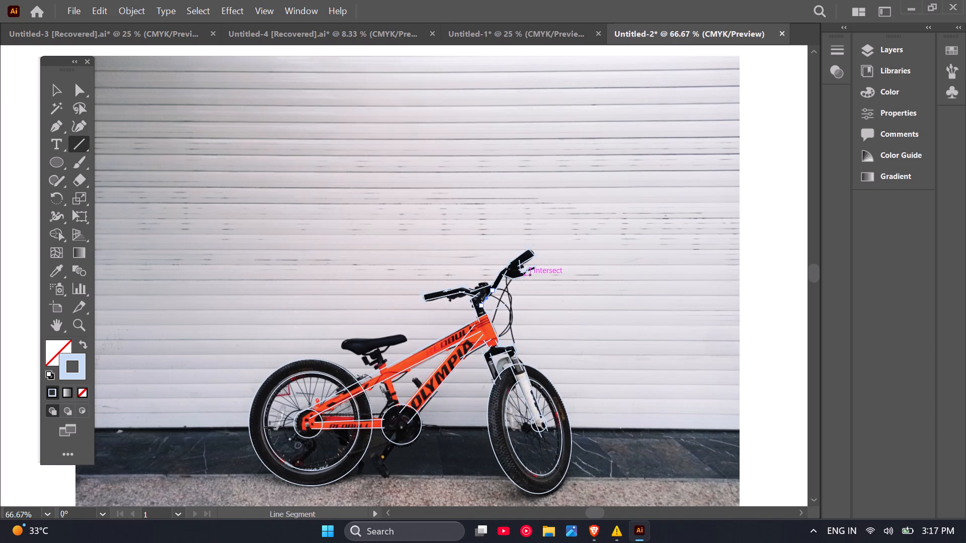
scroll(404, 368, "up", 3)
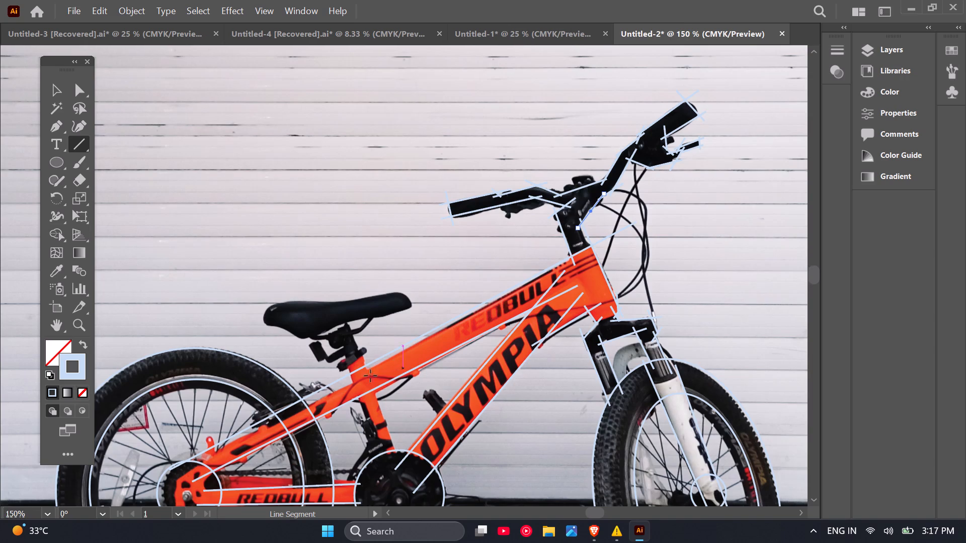
Outline the seat post with two lines along its rear and front edges, the front one about 1.29 cm at 114°.
scroll(367, 377, "up", 2)
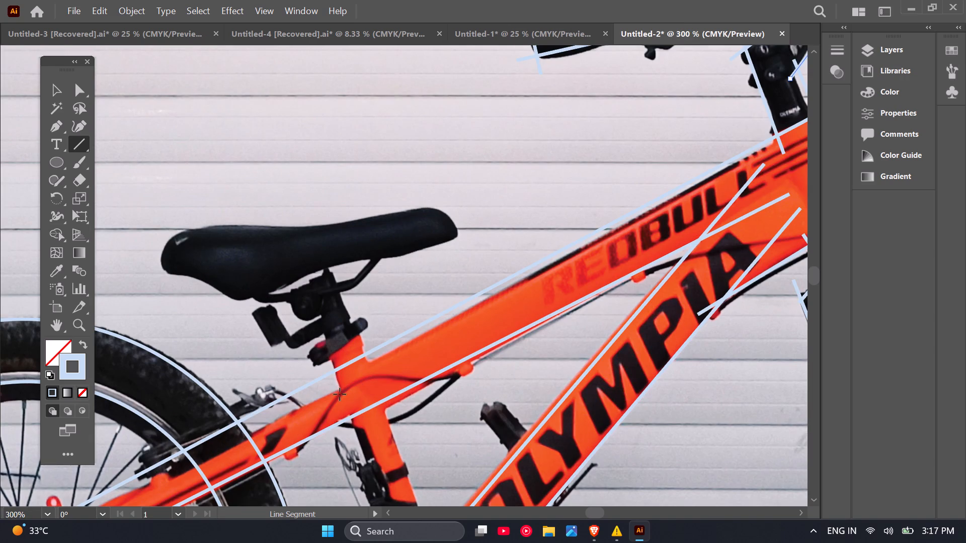
left_click_drag(341, 397, 310, 290)
left_click_drag(379, 384, 332, 276)
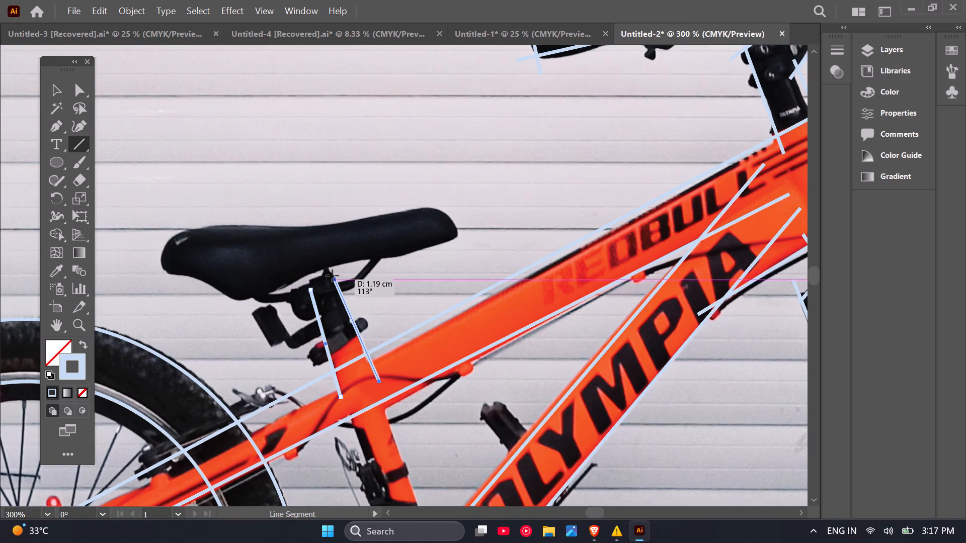
left_click_drag(332, 276, 330, 273)
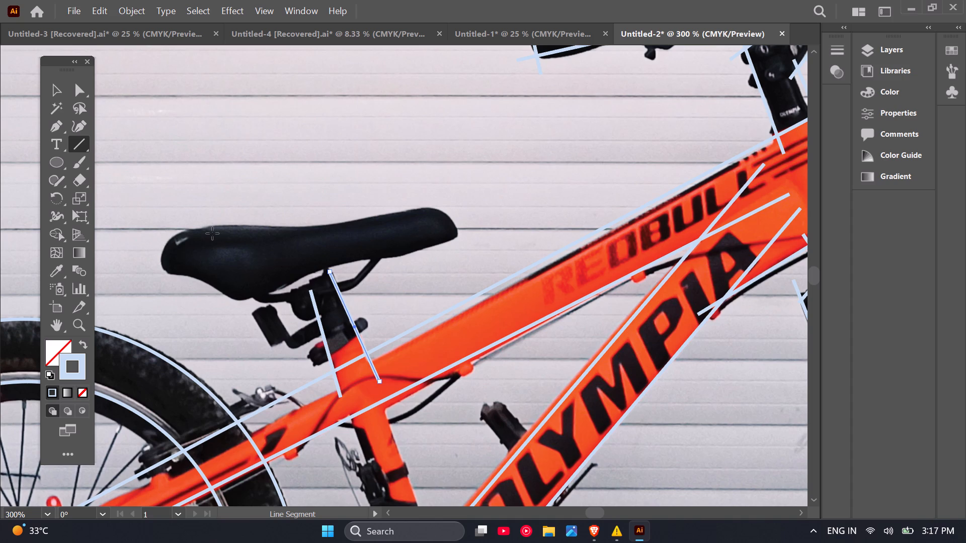
Fit an ellipse about 1.4 cm wide over the saddle's rear, tilted to match it, and draw a smaller ellipse over its nose.
left_click(50, 165)
left_click_drag(167, 240, 296, 290)
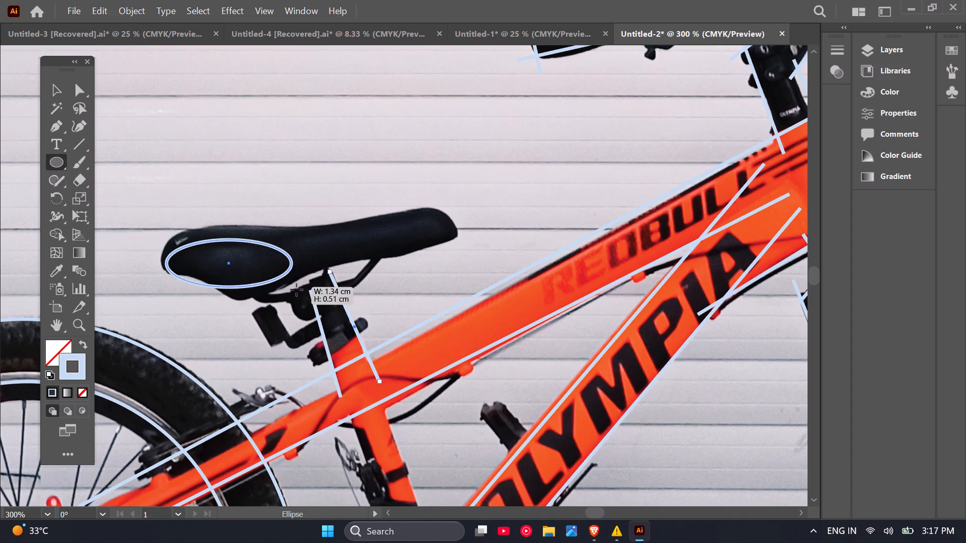
left_click_drag(296, 290, 300, 294)
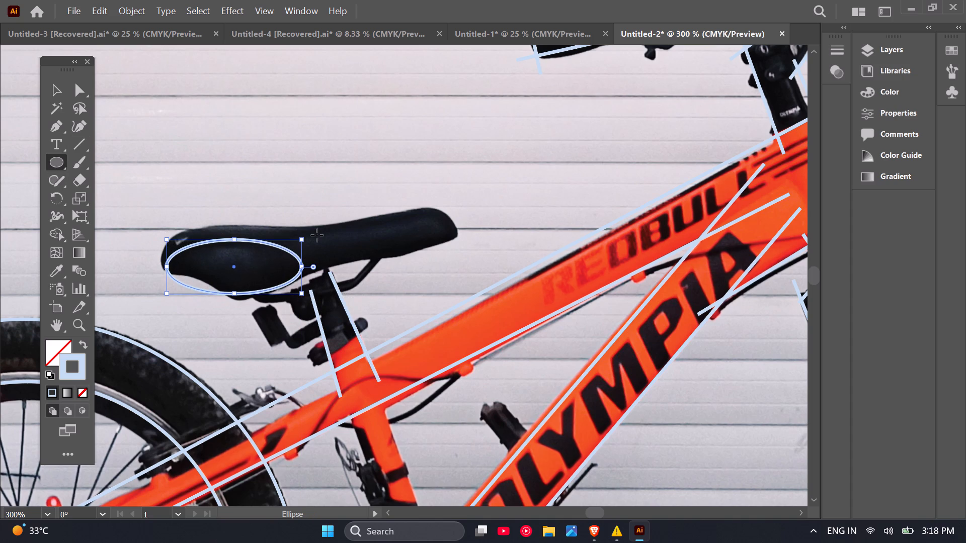
left_click_drag(310, 236, 308, 220)
left_click_drag(234, 266, 227, 247)
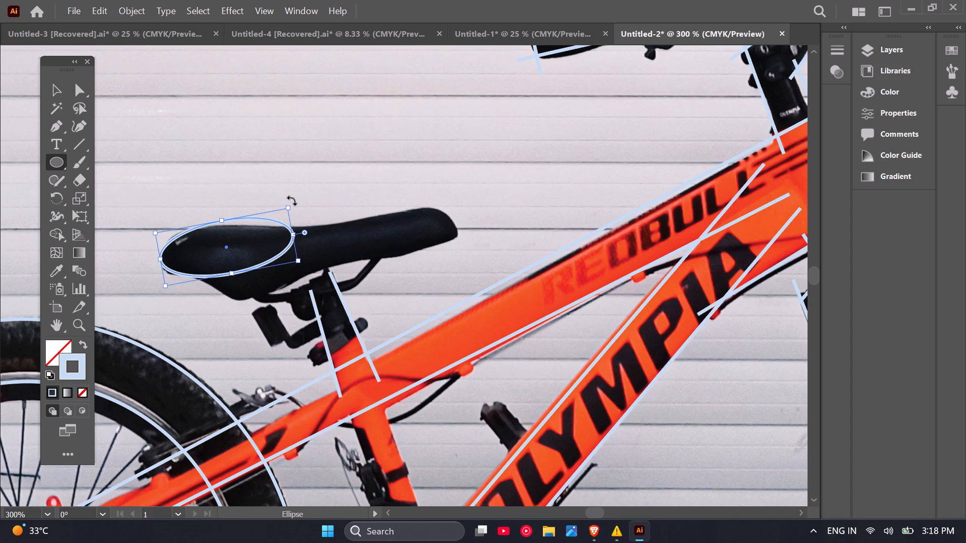
left_click_drag(292, 201, 299, 207)
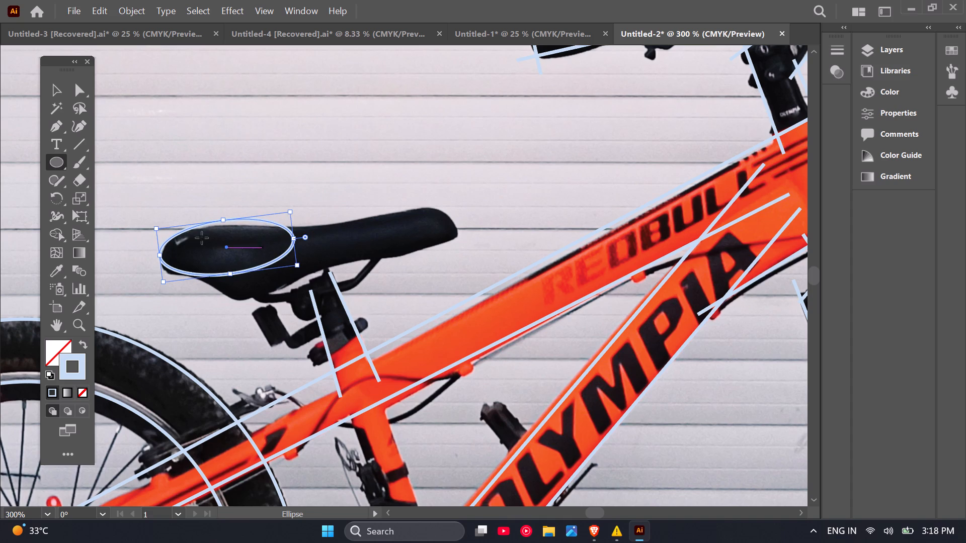
left_click(227, 249)
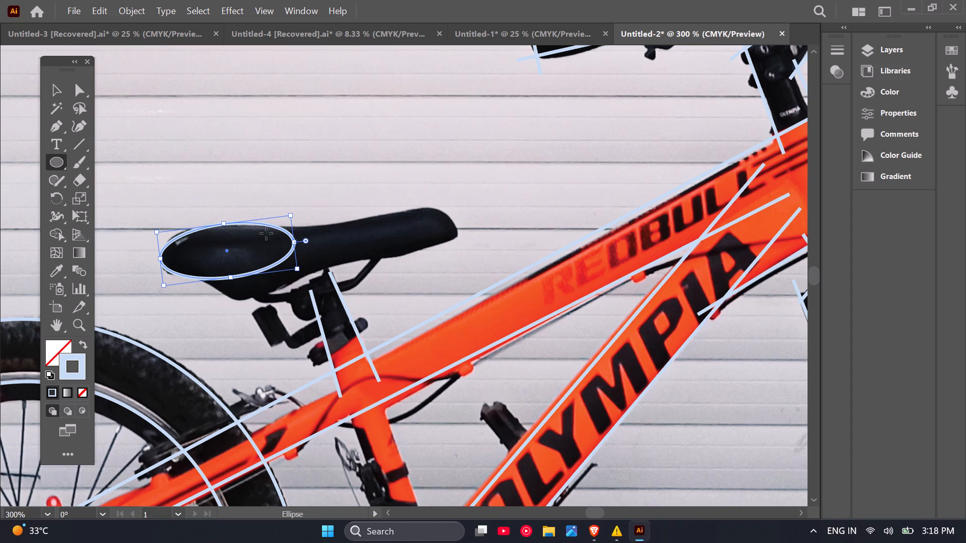
left_click_drag(406, 209, 455, 245)
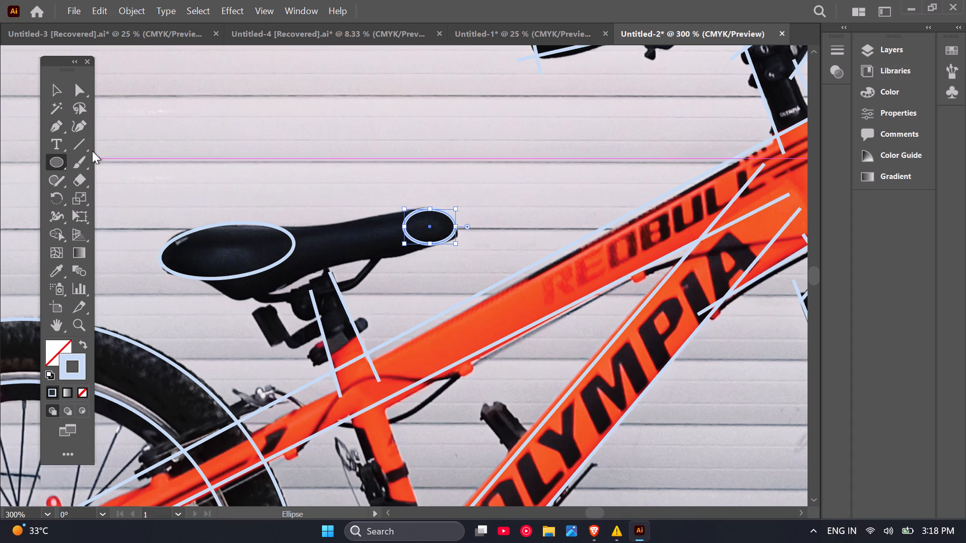
Join the saddle ellipses with a top-edge line just over 2 cm at 5° and two lines along the underside.
left_click(85, 144)
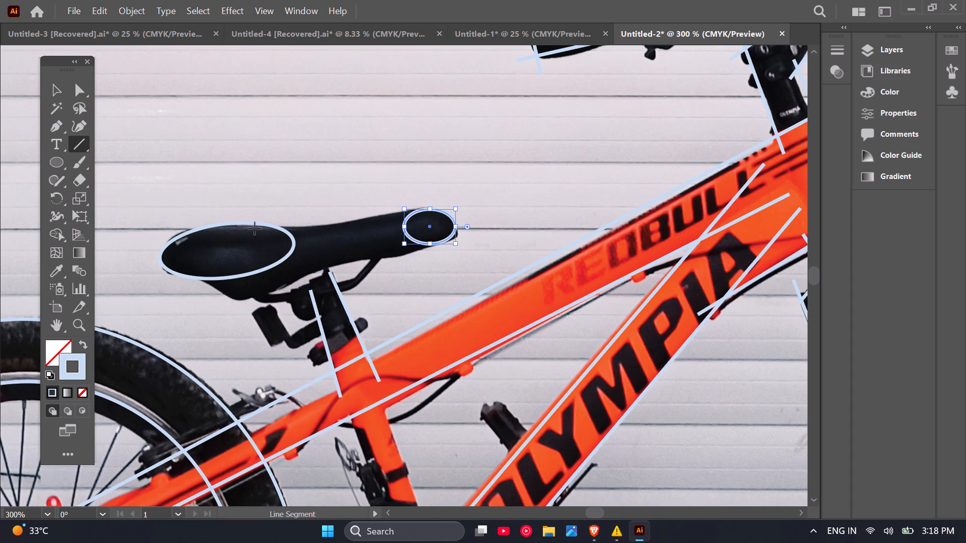
left_click(255, 228)
left_click(524, 300)
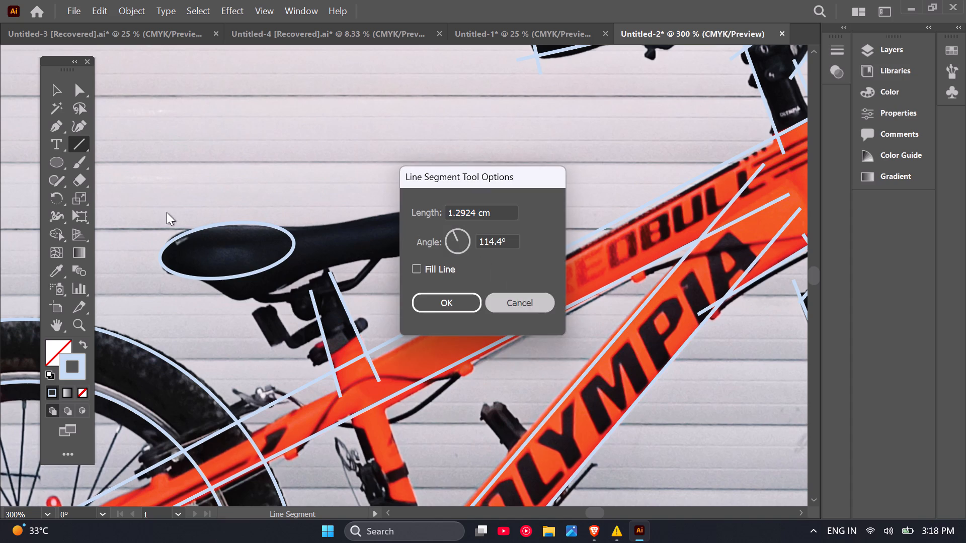
left_click_drag(245, 229, 365, 221)
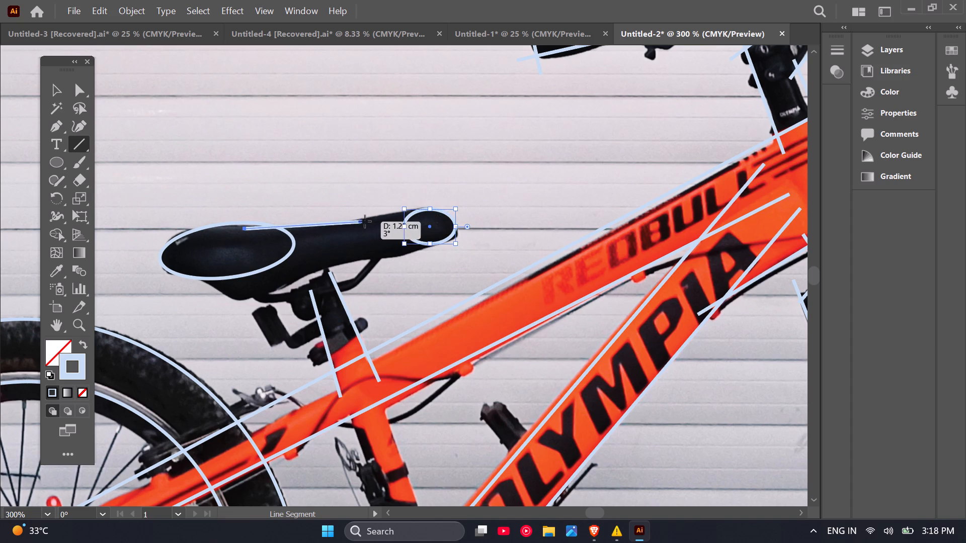
left_click_drag(365, 221, 434, 211)
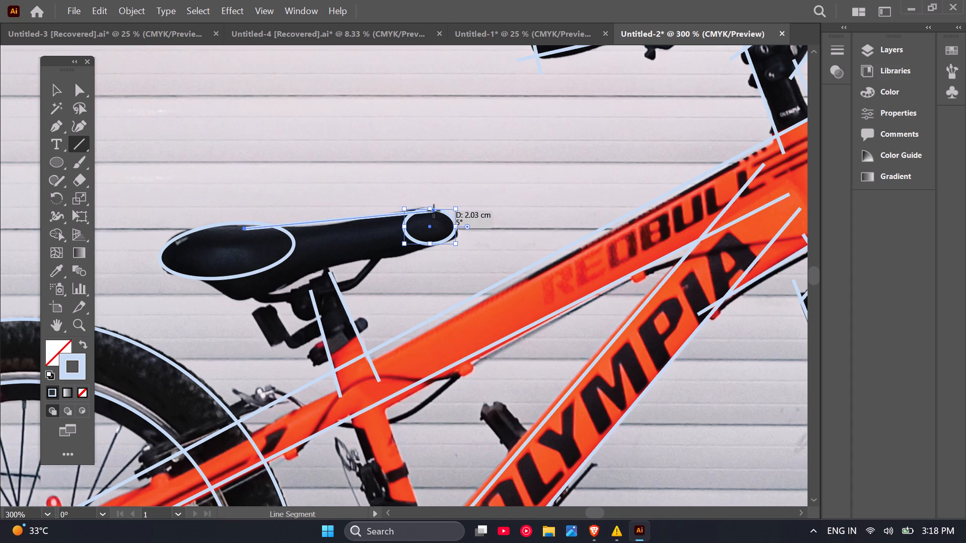
left_click_drag(434, 211, 437, 207)
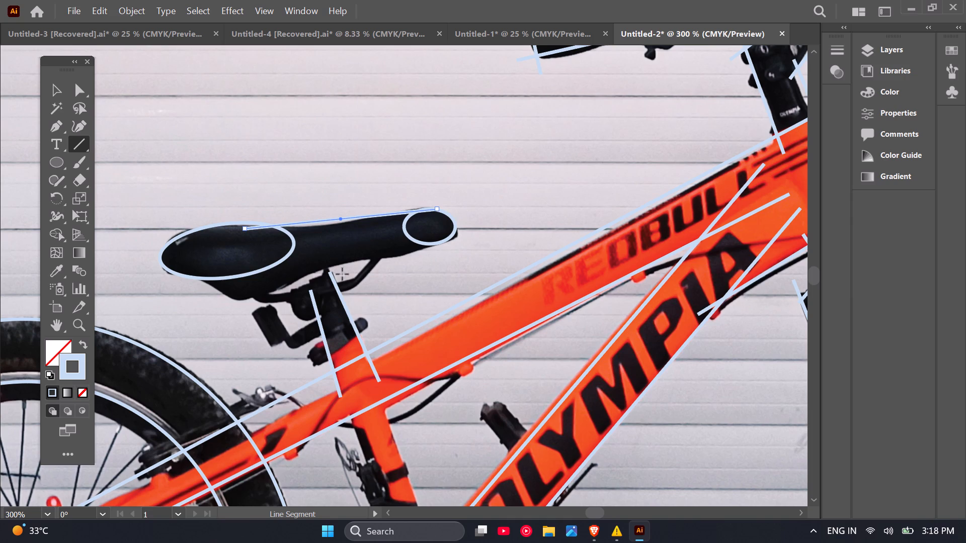
left_click_drag(351, 268, 443, 242)
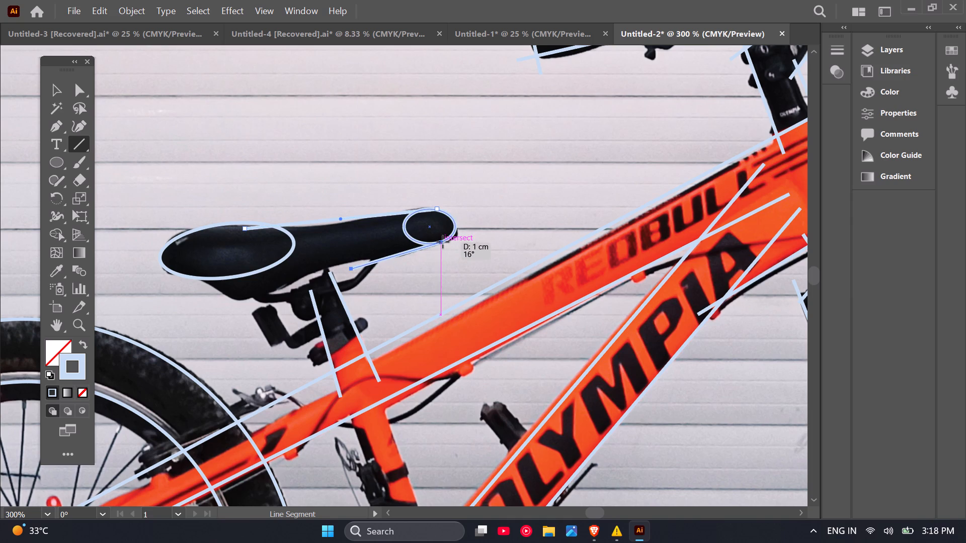
left_click_drag(443, 242, 446, 239)
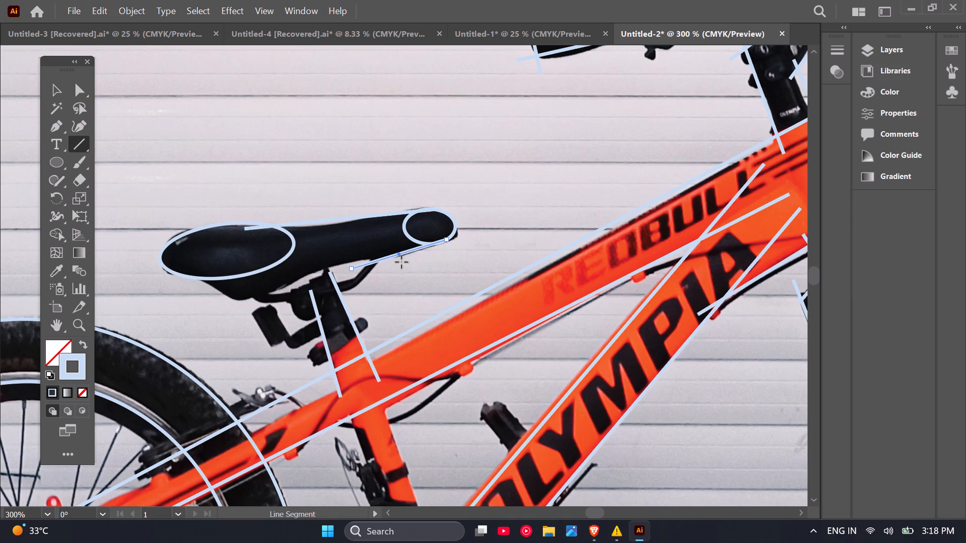
left_click_drag(405, 259, 270, 279)
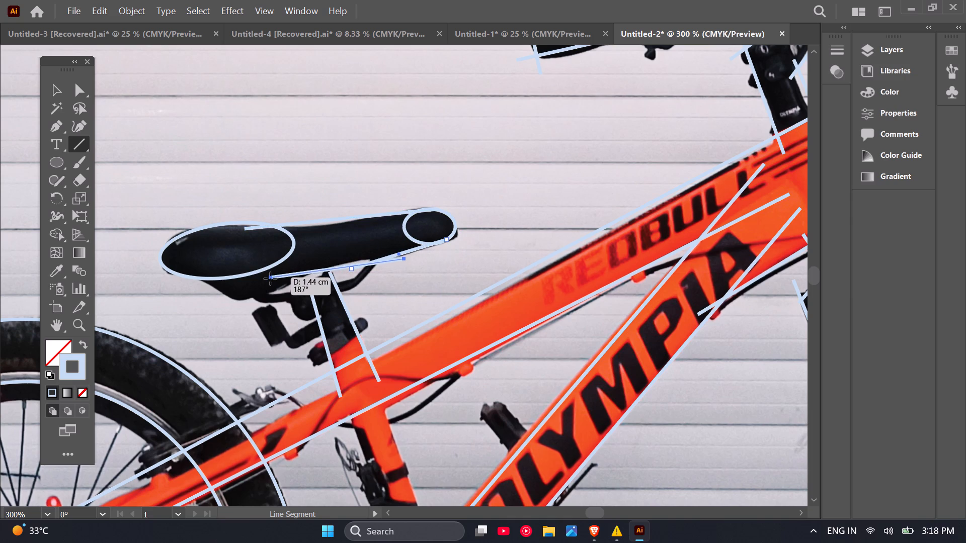
left_click_drag(270, 279, 270, 275)
Trace the bulge beneath the saddle's rear with two slanted lines and a near-horizontal line across its bottom.
left_click_drag(258, 301, 318, 269)
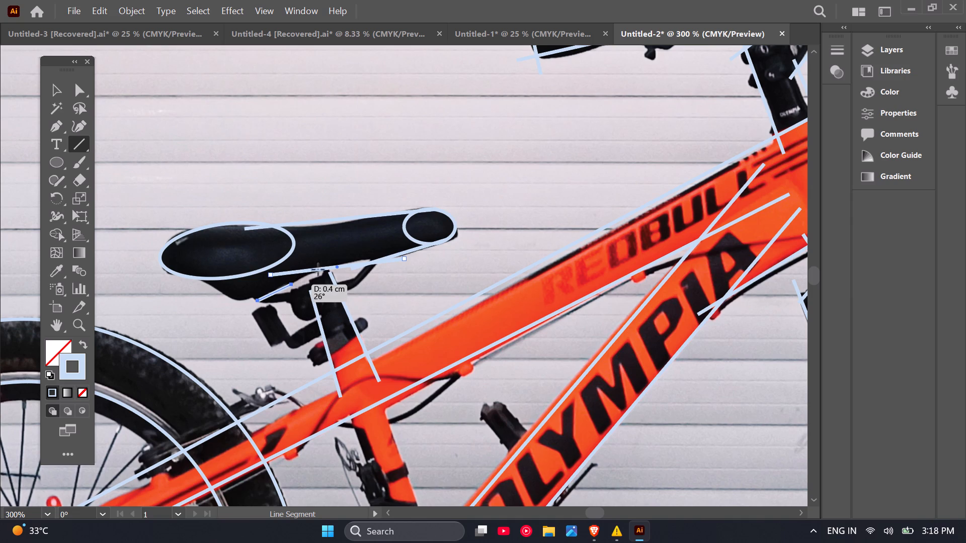
left_click_drag(318, 269, 340, 255)
left_click_drag(189, 268, 240, 313)
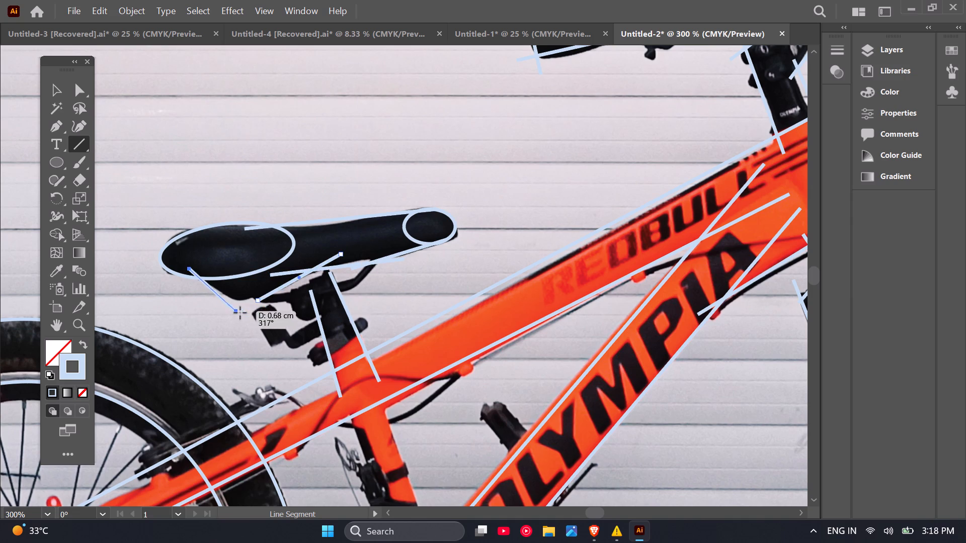
left_click_drag(240, 313, 252, 311)
left_click_drag(211, 298, 287, 297)
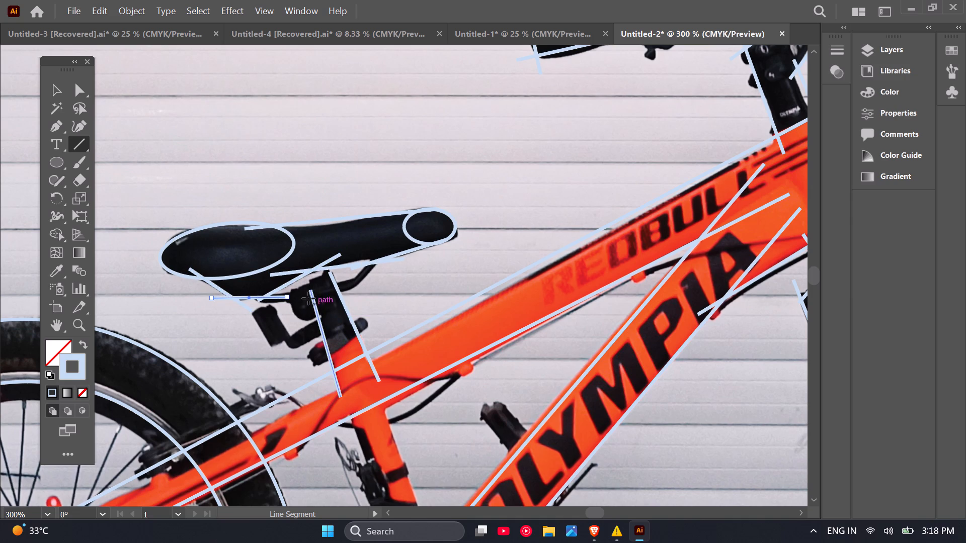
Extend the upper ends of both seat post lines so they cross the saddle's underside outline.
scroll(312, 298, "up", 1)
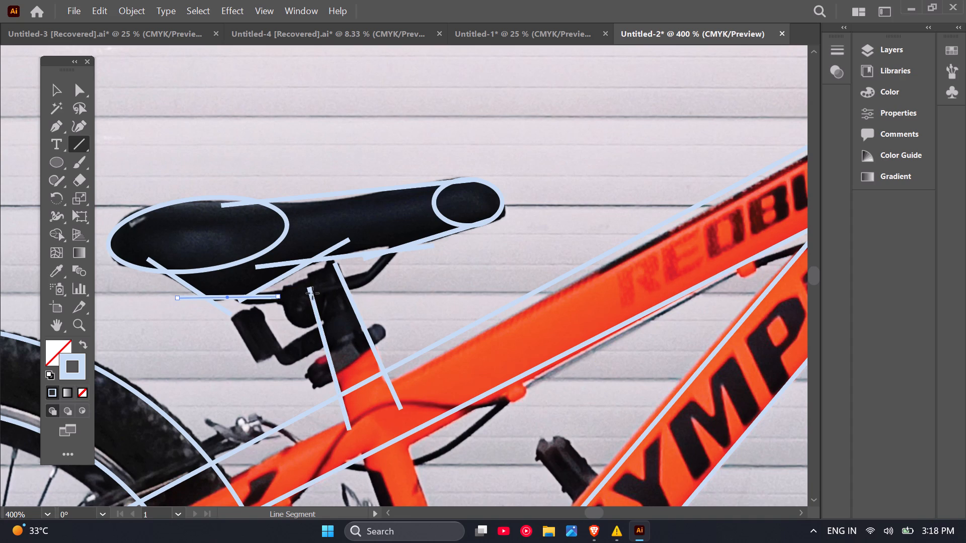
left_click(56, 96)
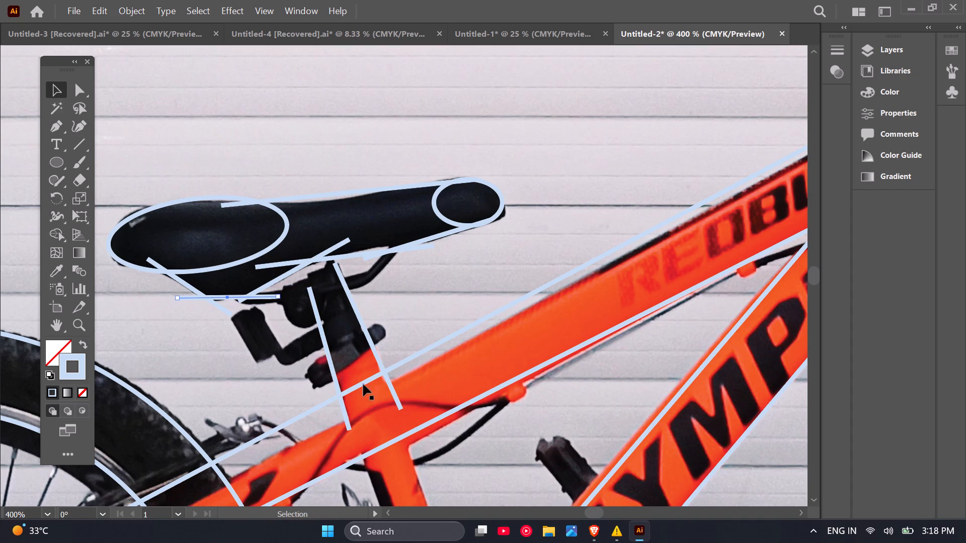
left_click(324, 328)
left_click(311, 309)
left_click(314, 306)
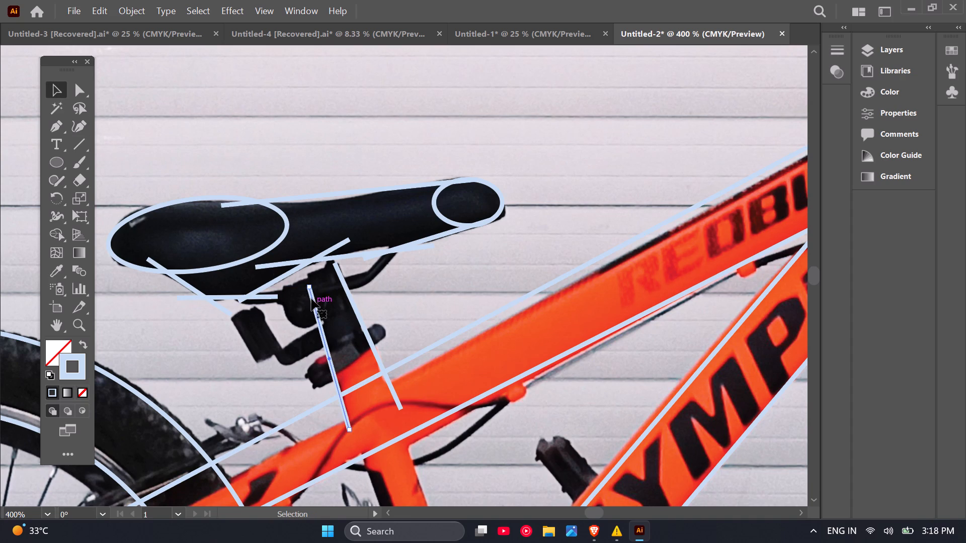
left_click(310, 287)
left_click(309, 286)
left_click_drag(309, 286, 299, 243)
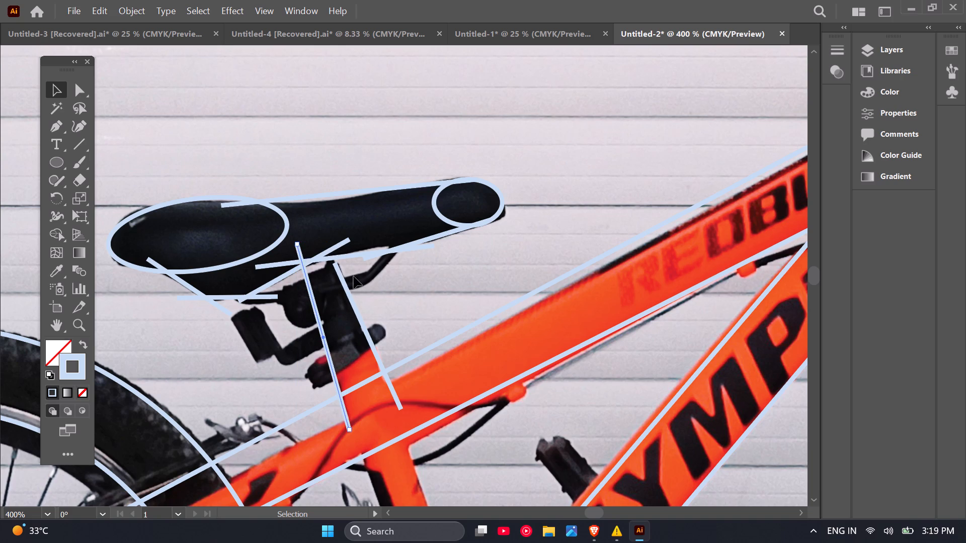
left_click(340, 276)
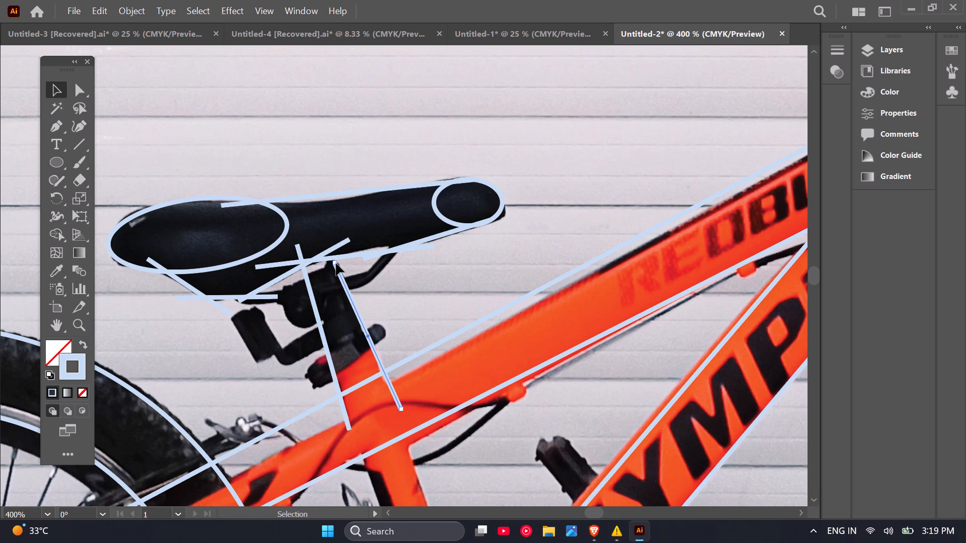
left_click_drag(336, 263, 324, 237)
Select all the traced bicycle outlines together and start the Shape Builder tool on them.
scroll(322, 237, "down", 5)
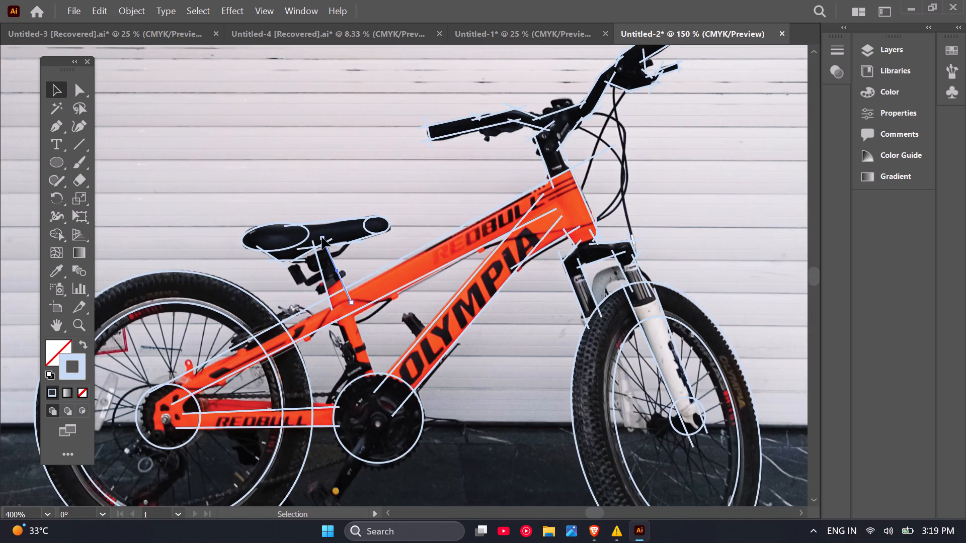
scroll(308, 237, "down", 2)
scroll(355, 229, "down", 1)
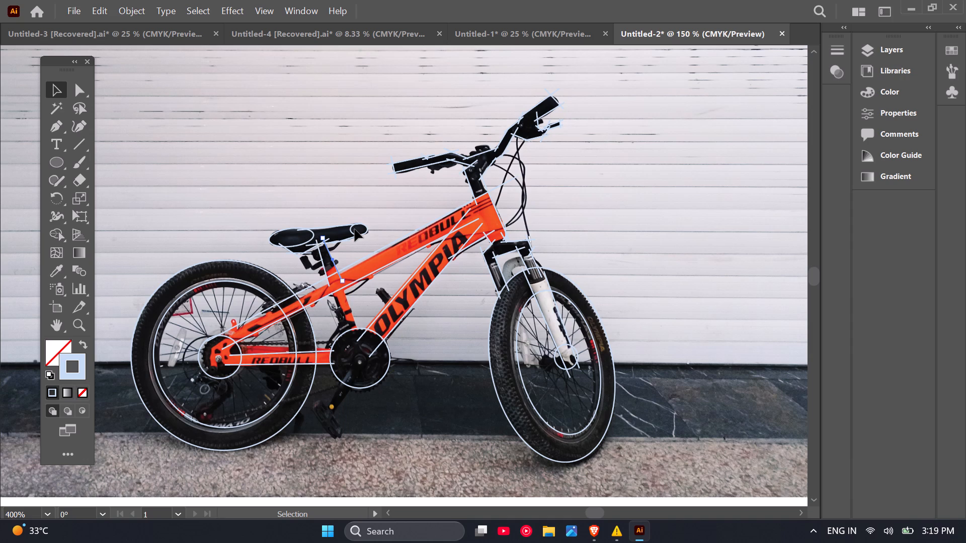
left_click_drag(116, 130, 159, 153)
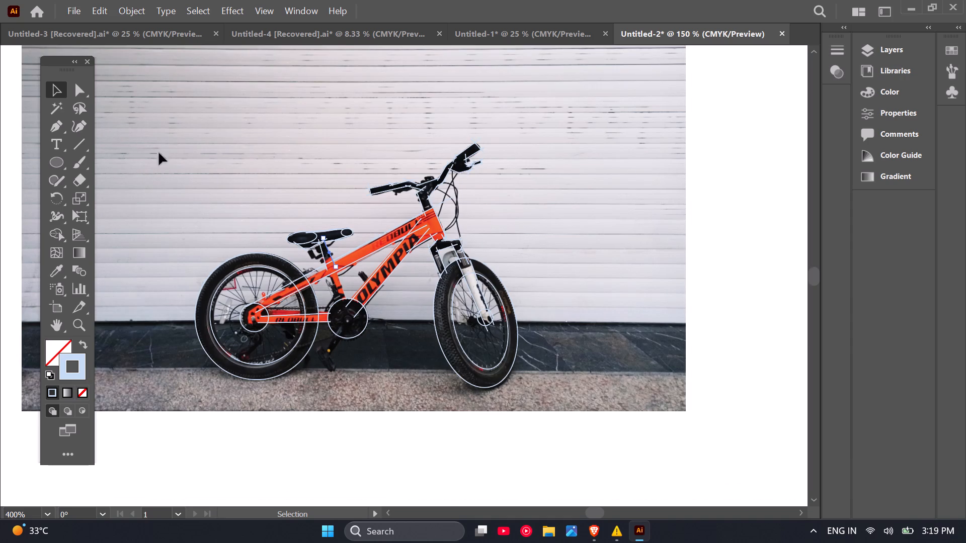
left_click_drag(159, 153, 452, 320)
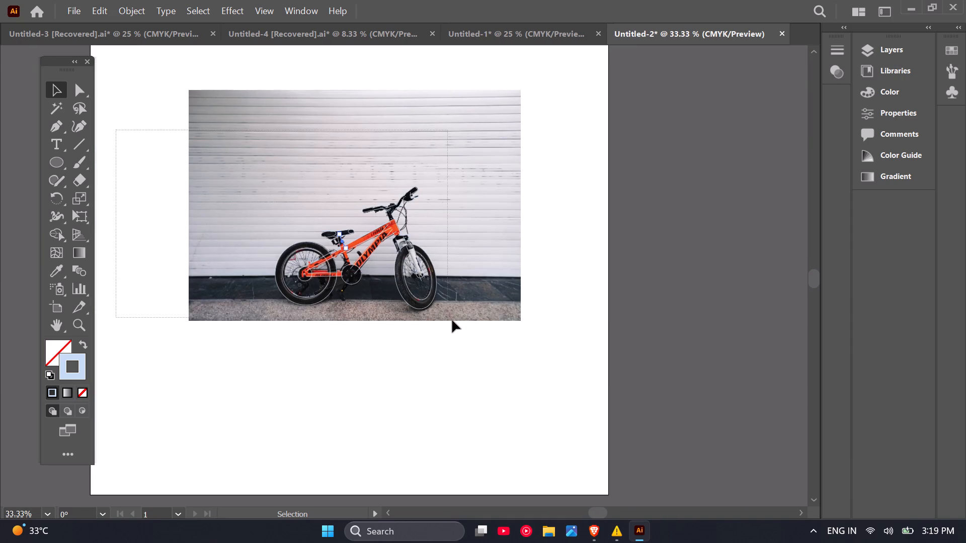
left_click(65, 233)
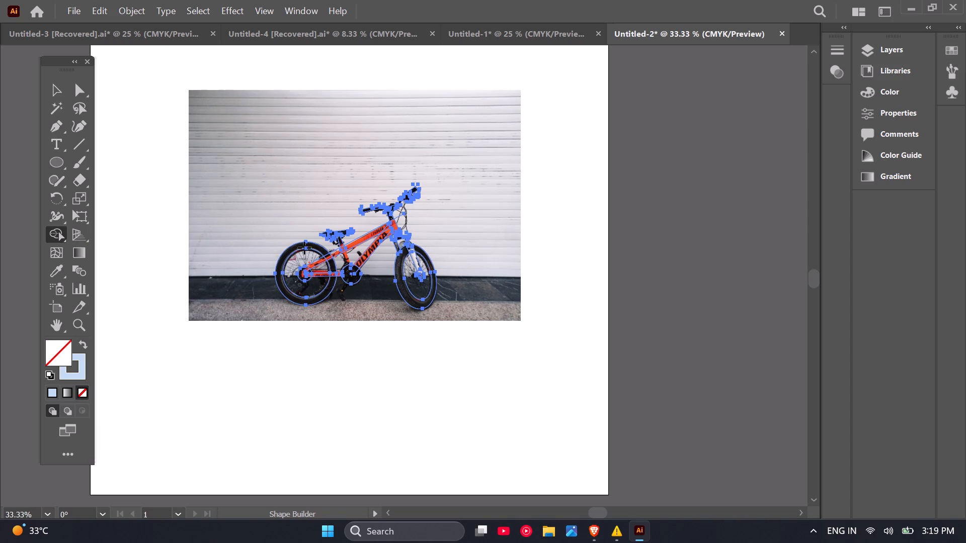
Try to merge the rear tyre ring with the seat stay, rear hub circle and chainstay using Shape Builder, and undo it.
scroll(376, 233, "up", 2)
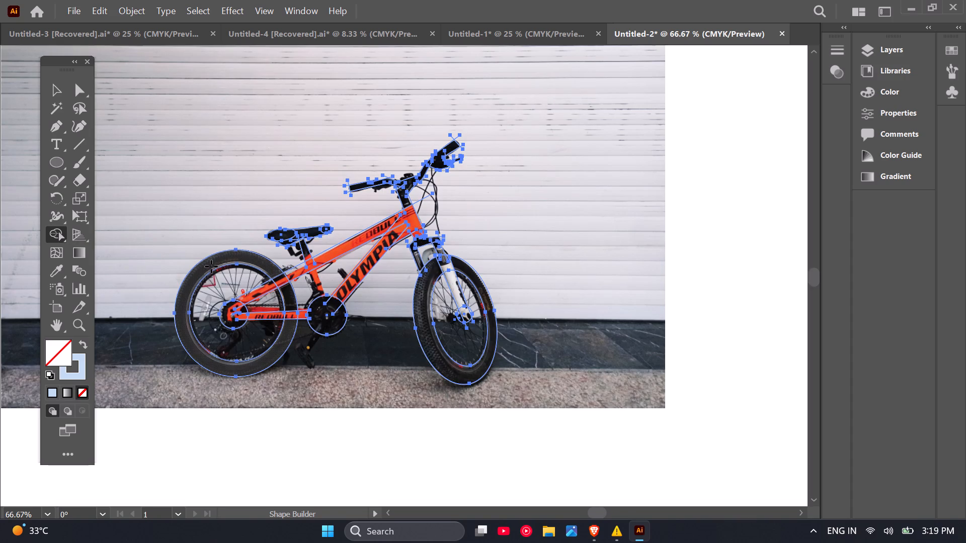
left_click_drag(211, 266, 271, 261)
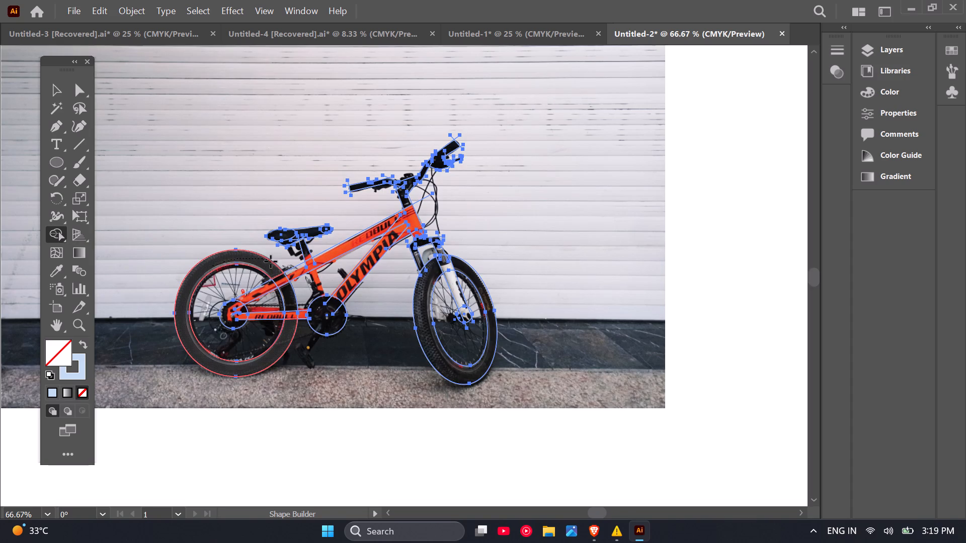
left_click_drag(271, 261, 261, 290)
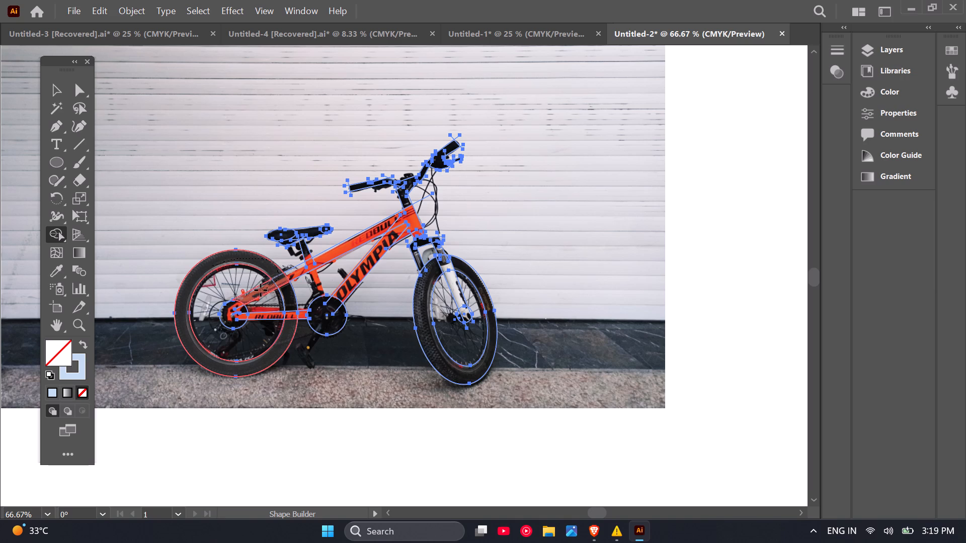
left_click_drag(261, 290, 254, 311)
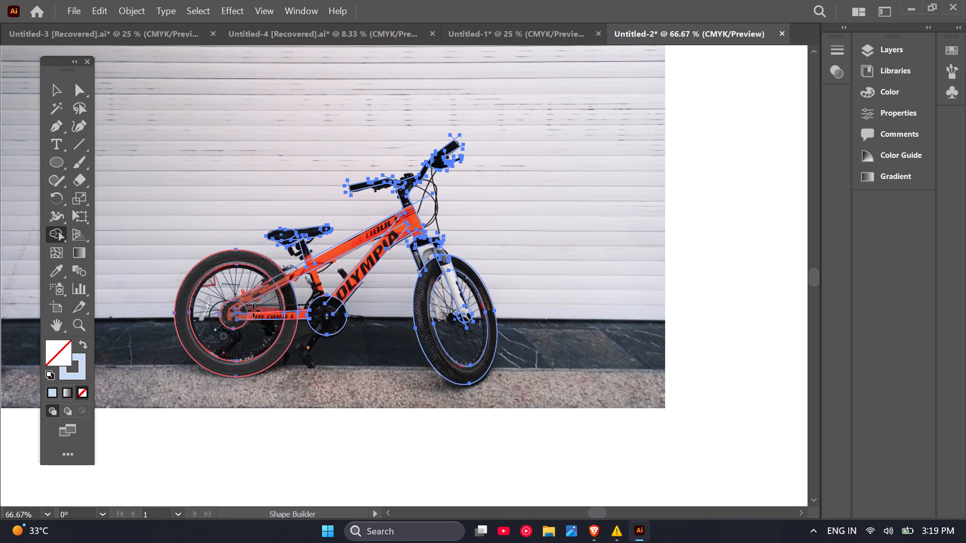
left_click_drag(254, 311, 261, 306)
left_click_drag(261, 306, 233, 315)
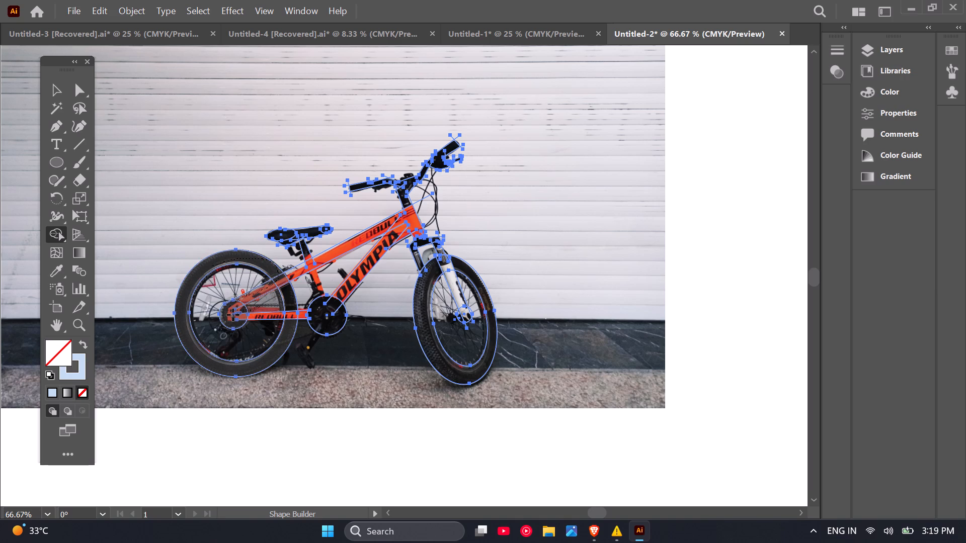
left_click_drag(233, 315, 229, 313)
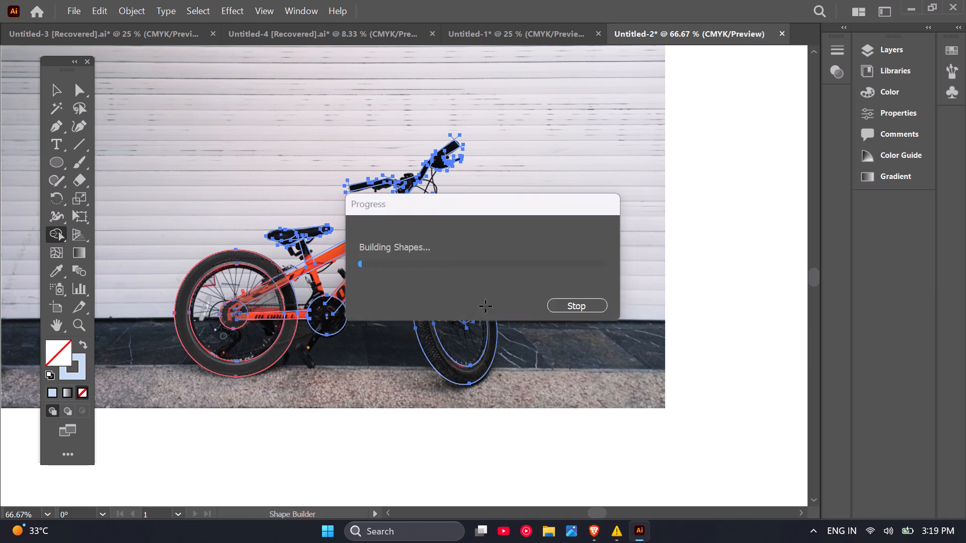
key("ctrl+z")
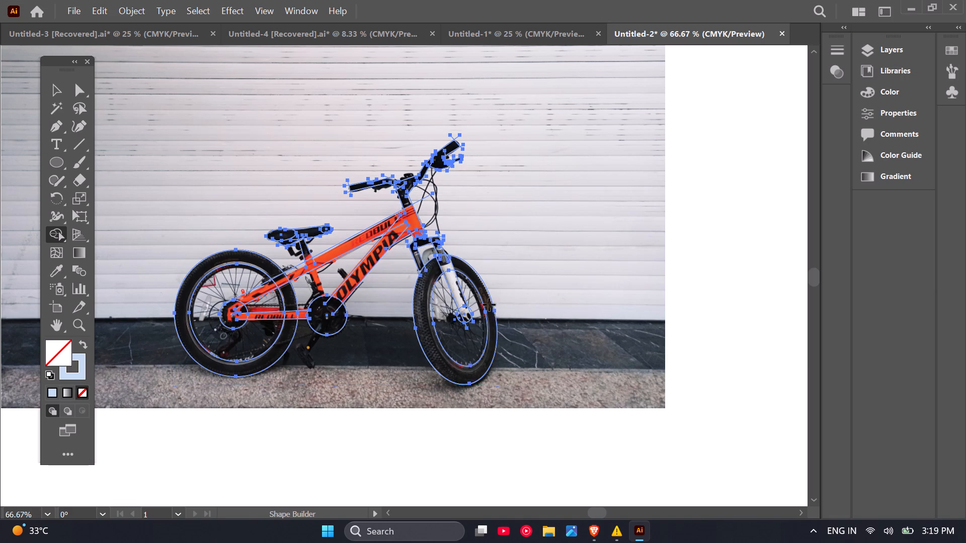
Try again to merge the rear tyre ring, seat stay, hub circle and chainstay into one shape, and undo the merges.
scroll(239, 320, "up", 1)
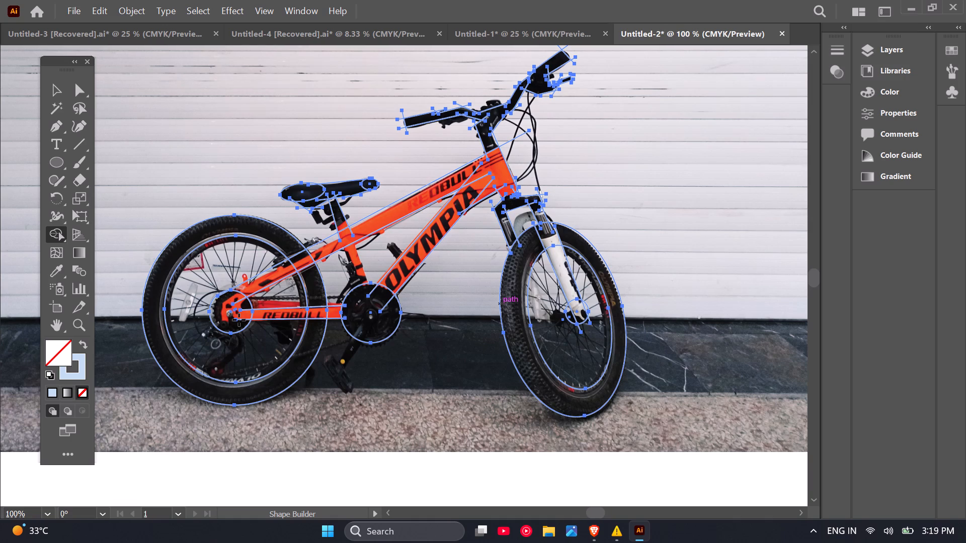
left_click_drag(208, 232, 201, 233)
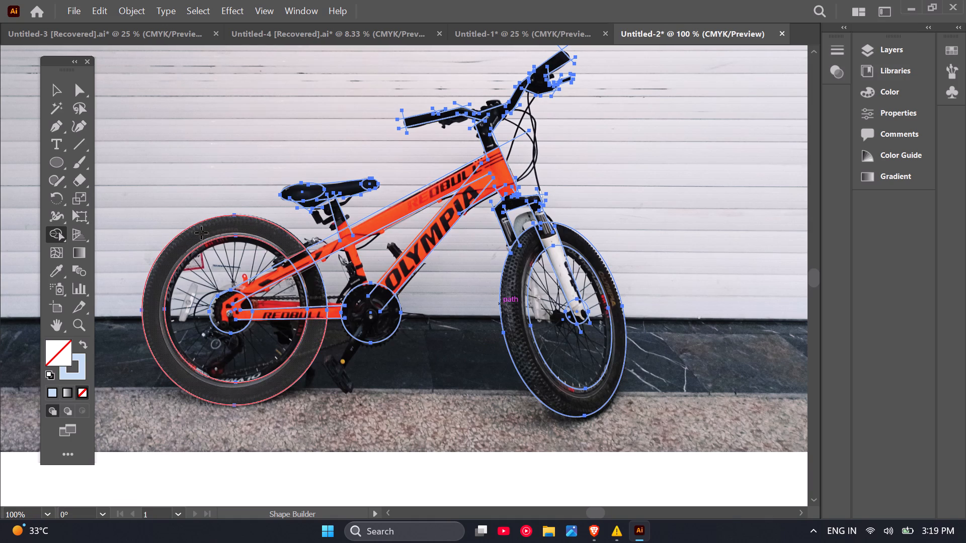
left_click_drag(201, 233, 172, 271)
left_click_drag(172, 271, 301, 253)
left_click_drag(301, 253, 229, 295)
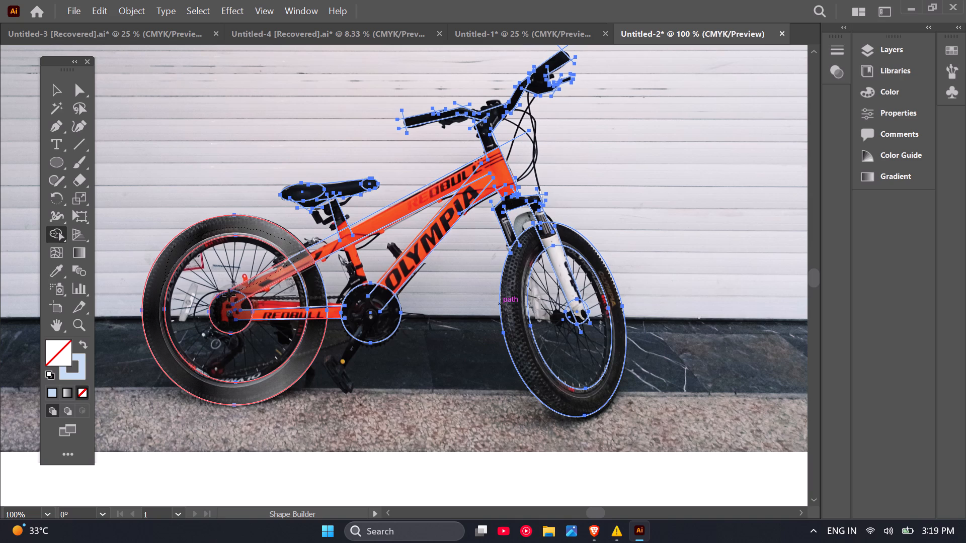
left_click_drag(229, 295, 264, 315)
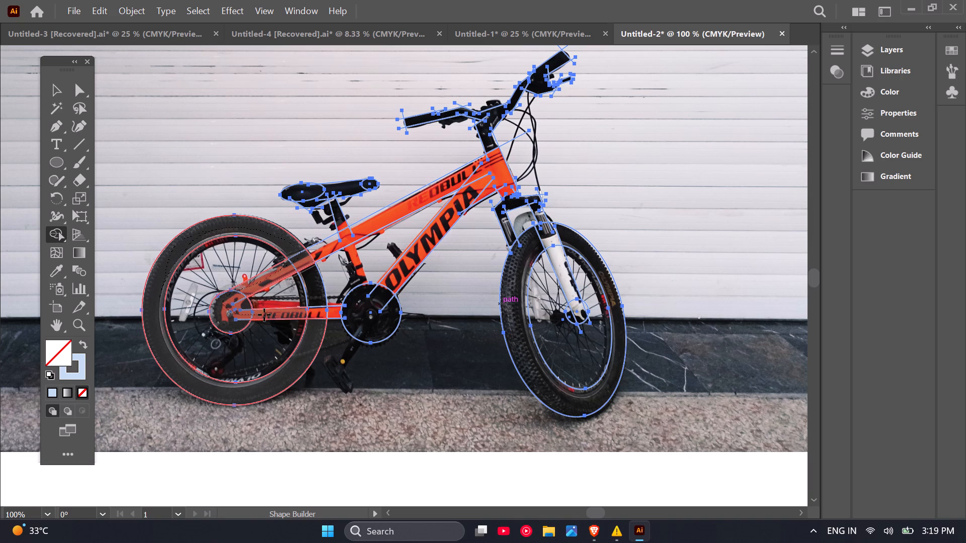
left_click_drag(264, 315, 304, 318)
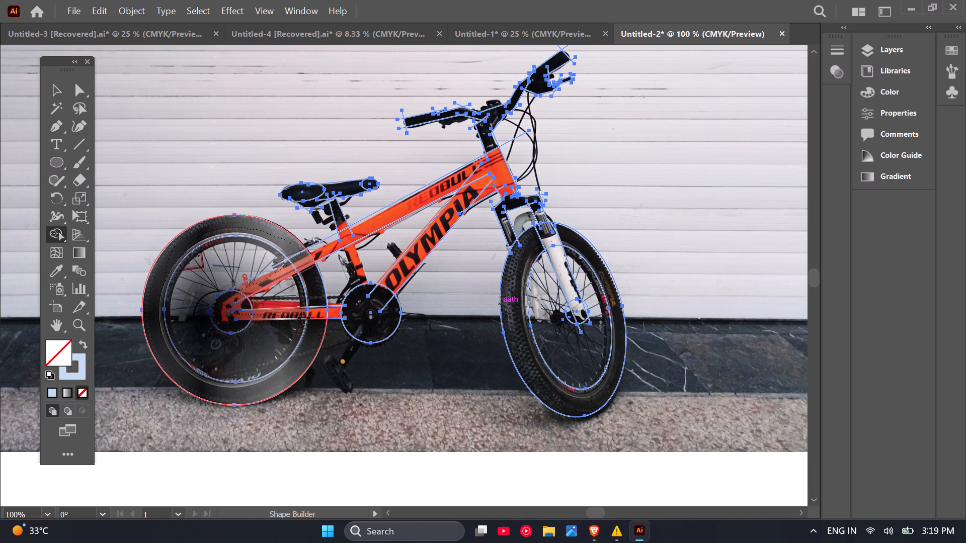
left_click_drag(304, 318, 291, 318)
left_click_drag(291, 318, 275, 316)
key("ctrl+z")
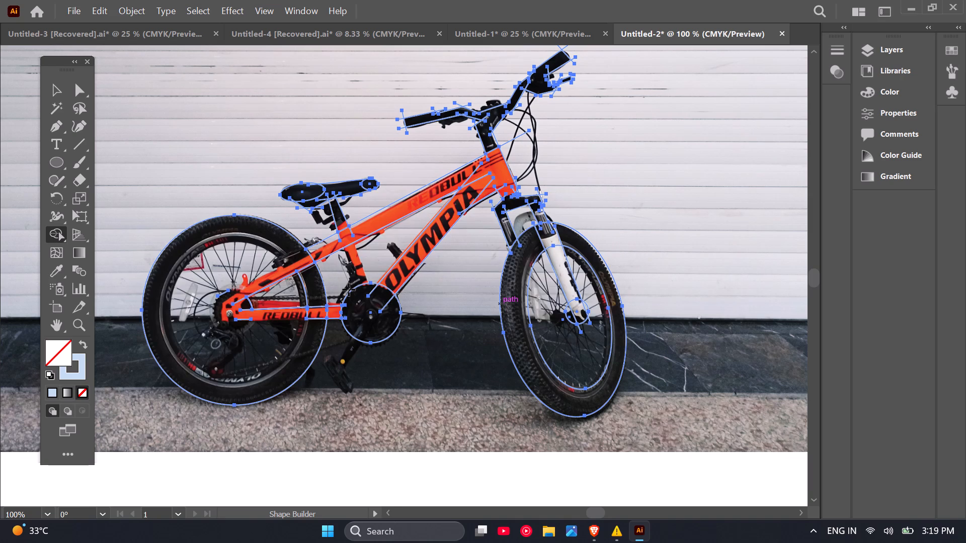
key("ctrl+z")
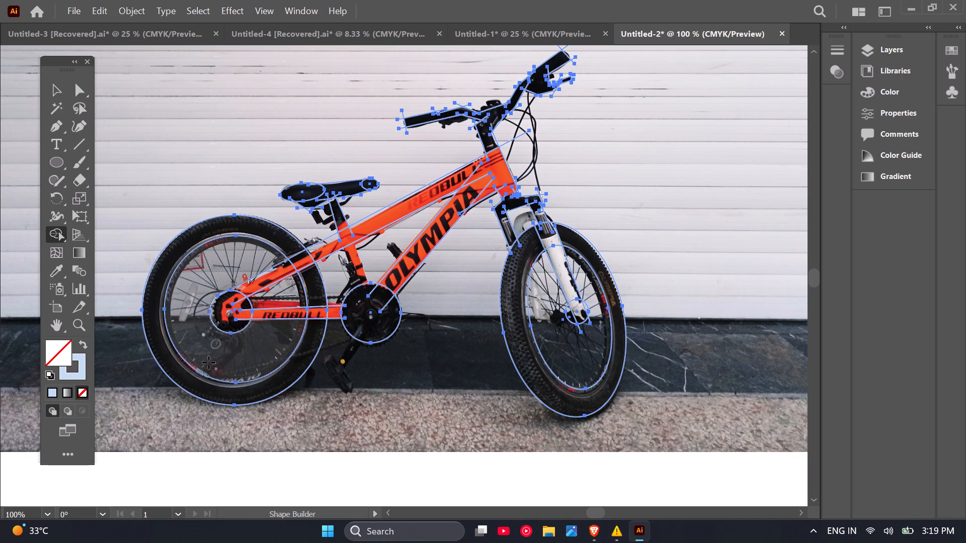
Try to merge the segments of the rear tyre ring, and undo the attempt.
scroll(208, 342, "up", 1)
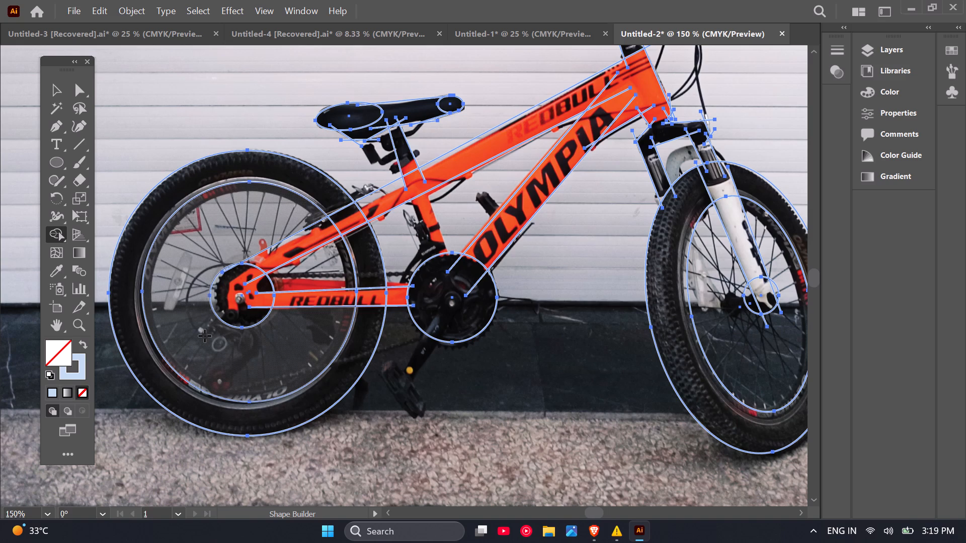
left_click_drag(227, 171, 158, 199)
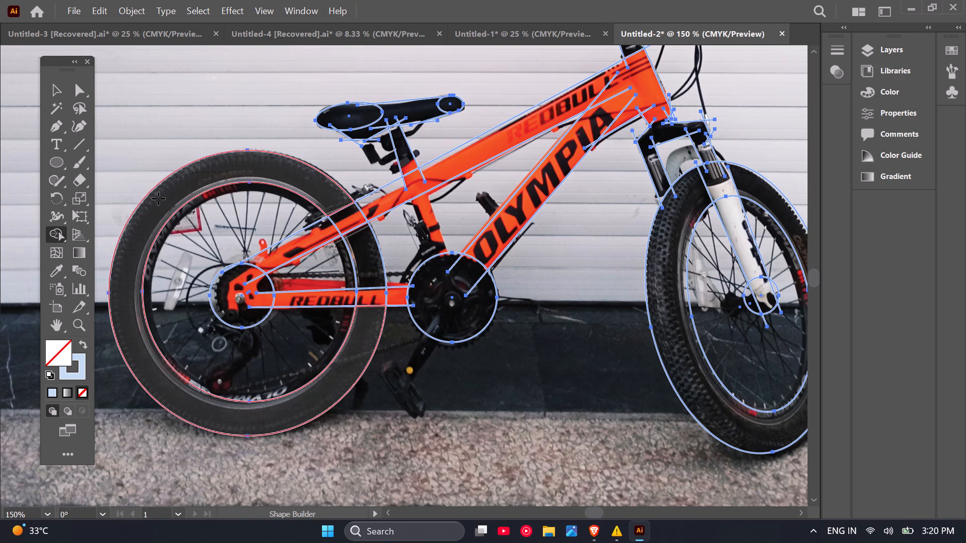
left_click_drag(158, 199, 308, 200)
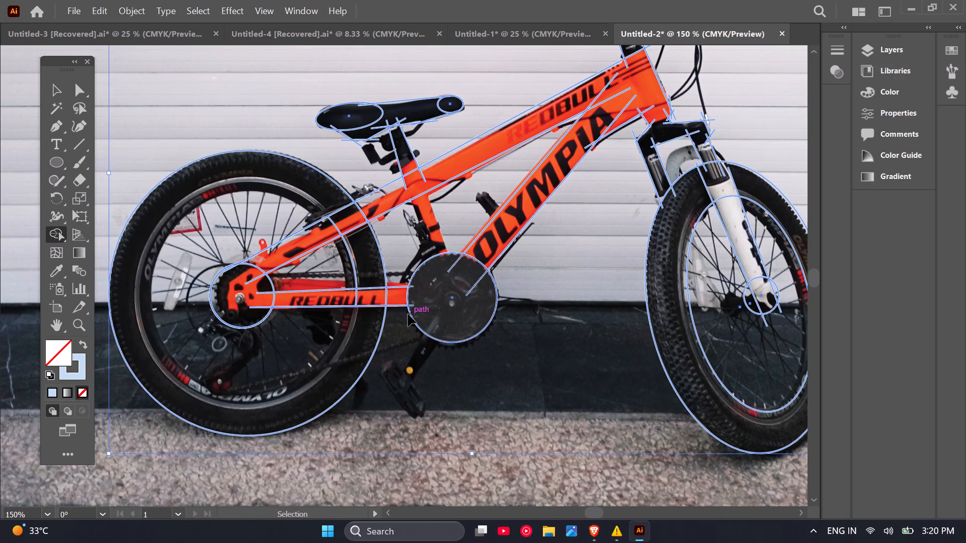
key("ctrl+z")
Begin one continuous Shape Builder merge across the rear tyre ring, seat stay, rear hub circle, chainstay and chainring circle.
left_click_drag(305, 186, 259, 259)
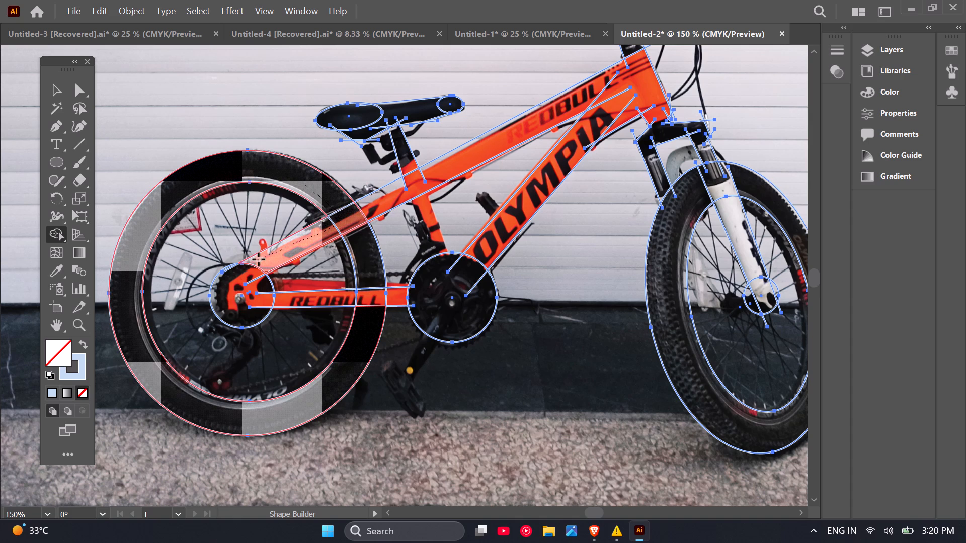
left_click_drag(259, 259, 270, 295)
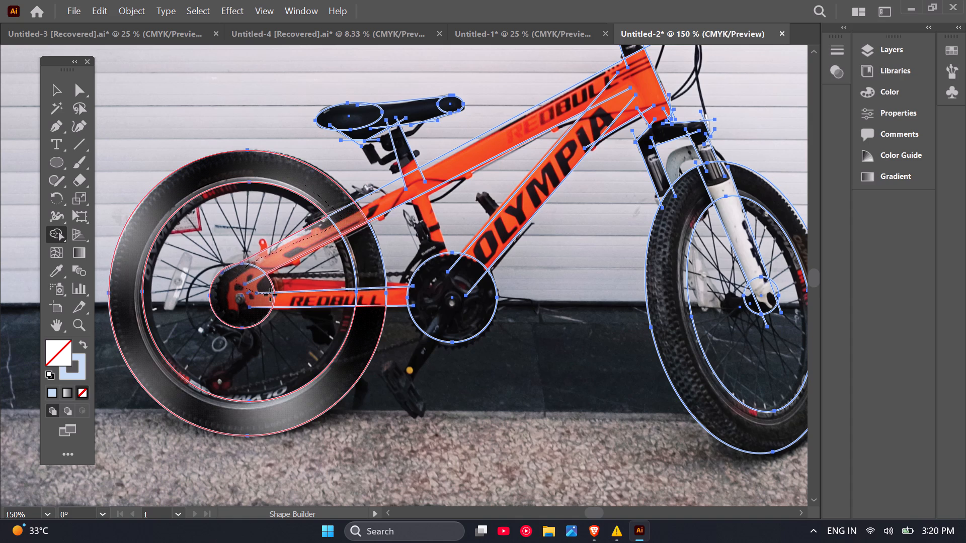
left_click_drag(270, 295, 342, 298)
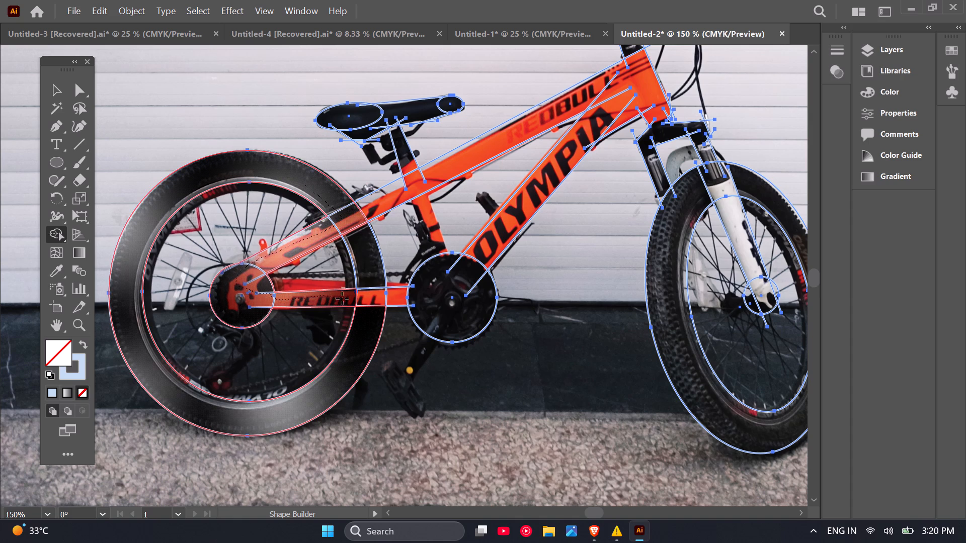
left_click_drag(342, 298, 376, 289)
left_click_drag(376, 289, 420, 295)
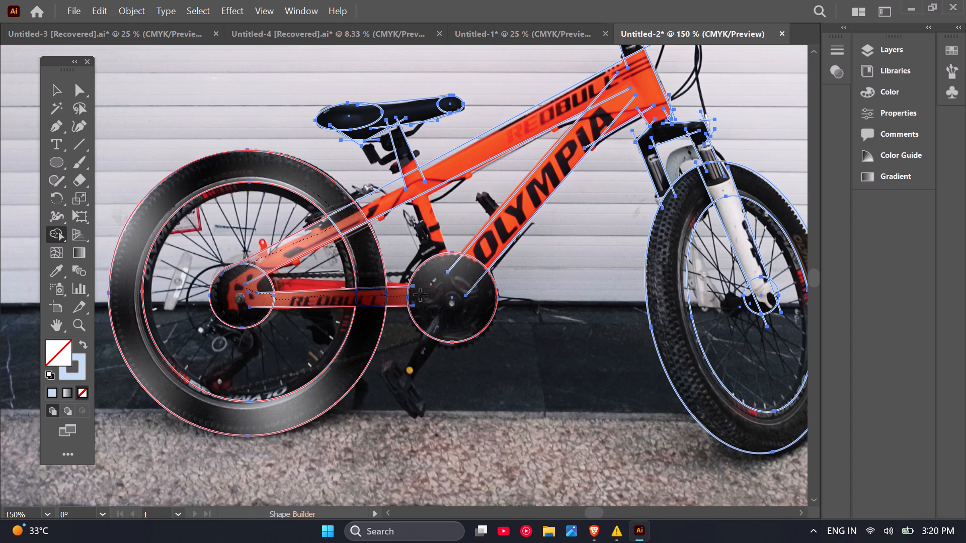
Extend the same Shape Builder merge through the frame tubes, fork crown, front tyre ring, fork leg and front hub circle.
left_click_drag(420, 295, 506, 232)
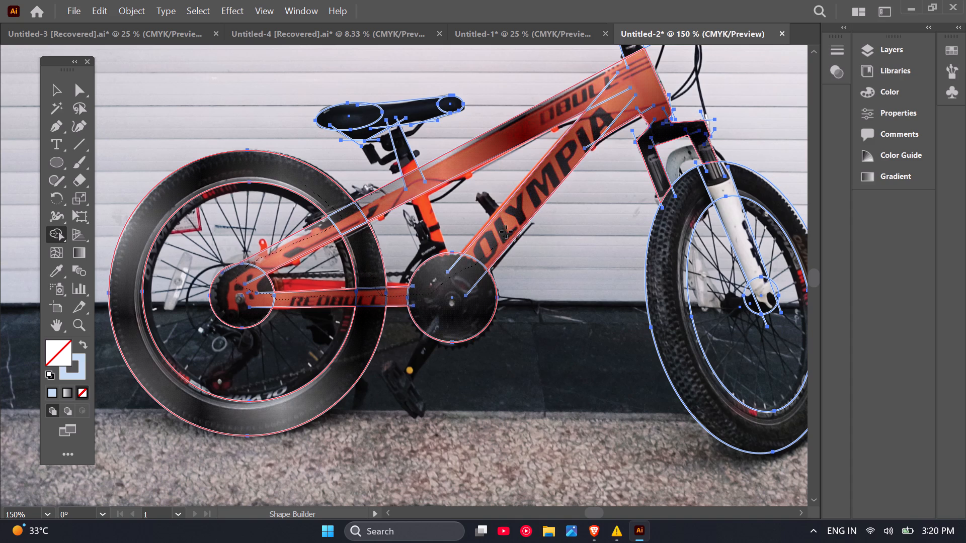
left_click_drag(506, 232, 509, 230)
left_click_drag(509, 230, 613, 111)
left_click_drag(613, 111, 663, 123)
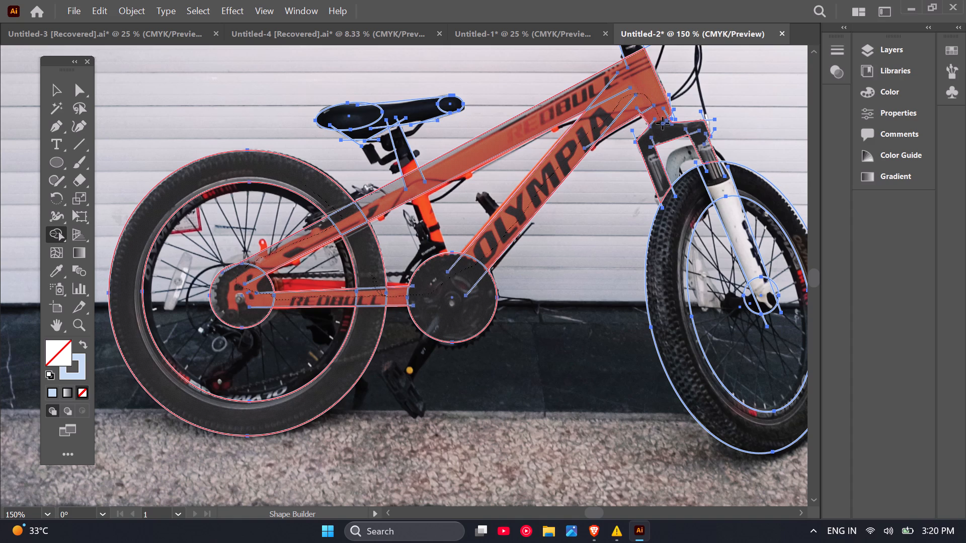
left_click_drag(663, 123, 714, 174)
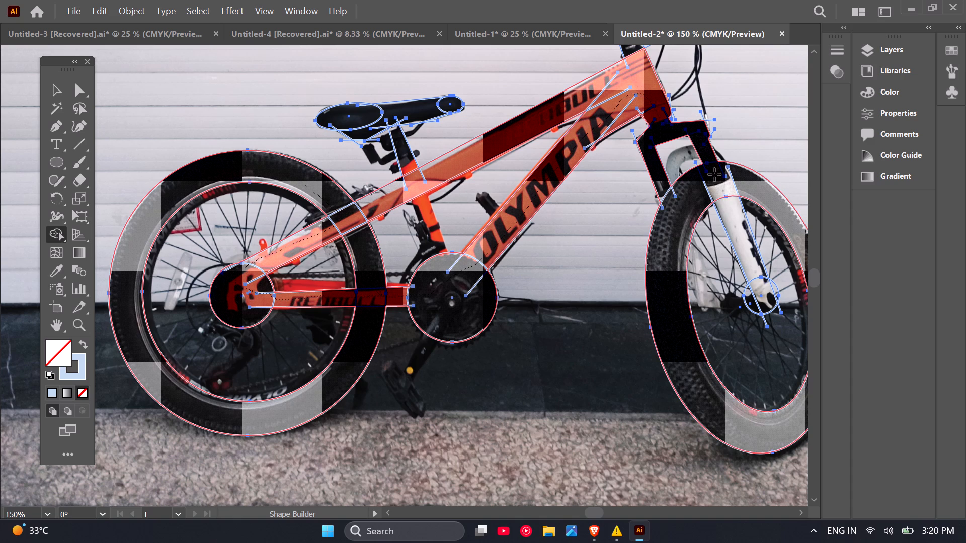
left_click_drag(714, 174, 763, 280)
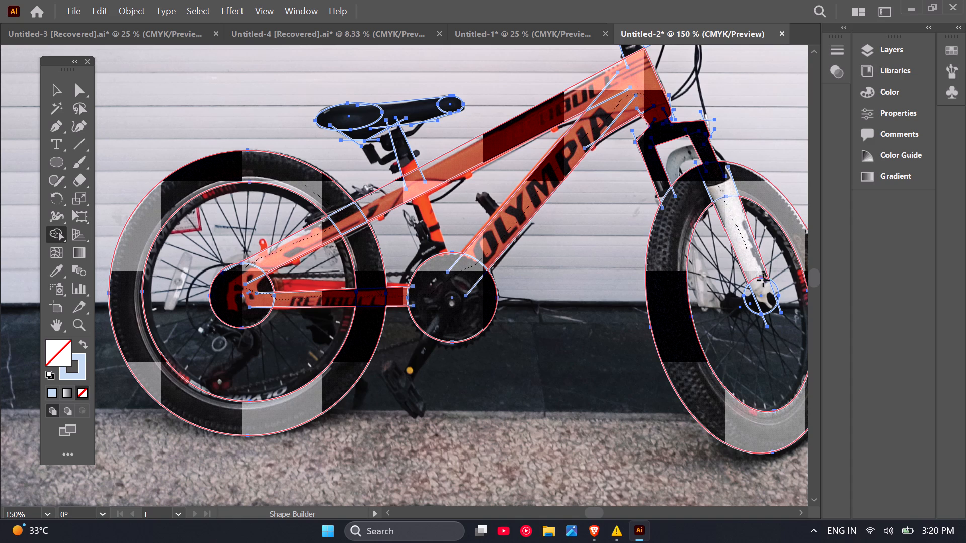
left_click_drag(763, 280, 776, 295)
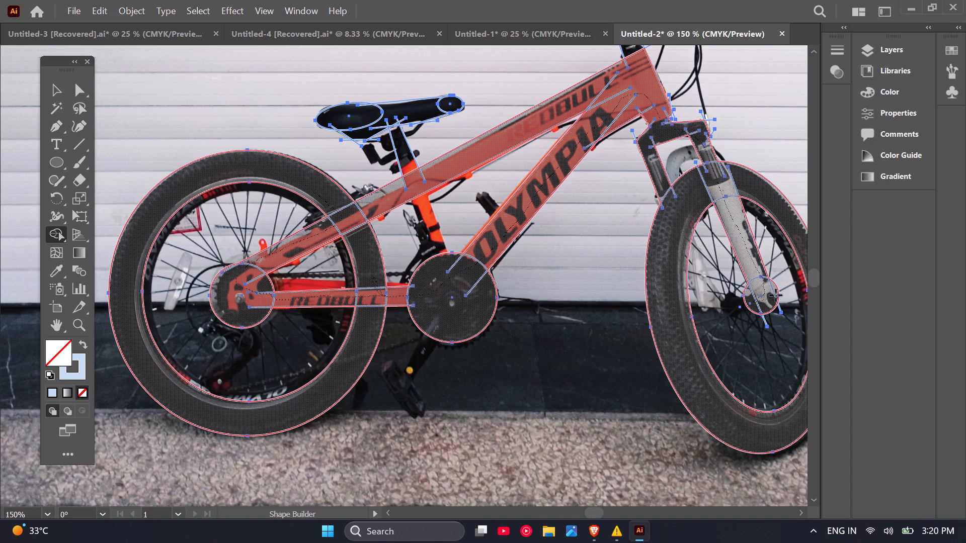
left_click_drag(776, 295, 749, 254)
Extend the merge over the handlebar, top tube, seat post and all saddle segments, and complete it.
left_click_drag(749, 254, 617, 38)
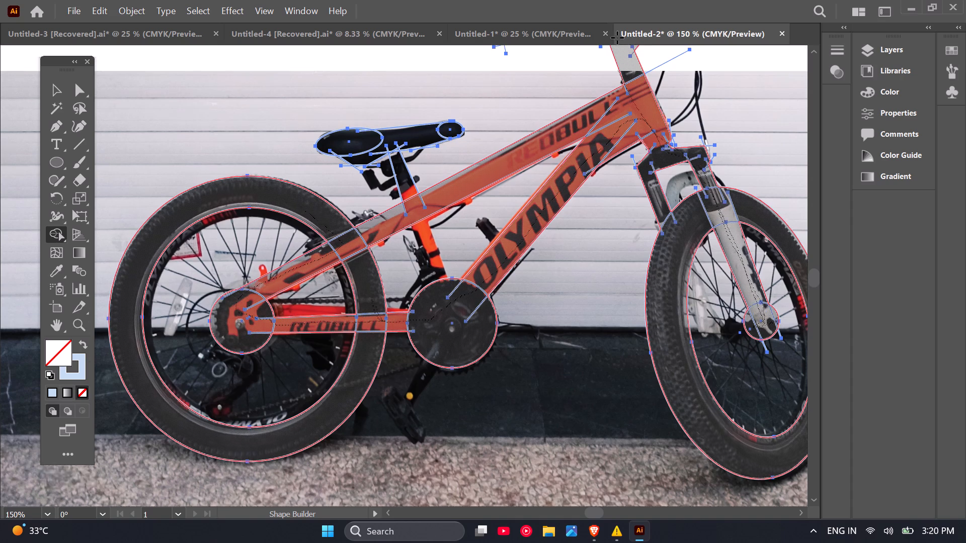
left_click_drag(617, 38, 579, 147)
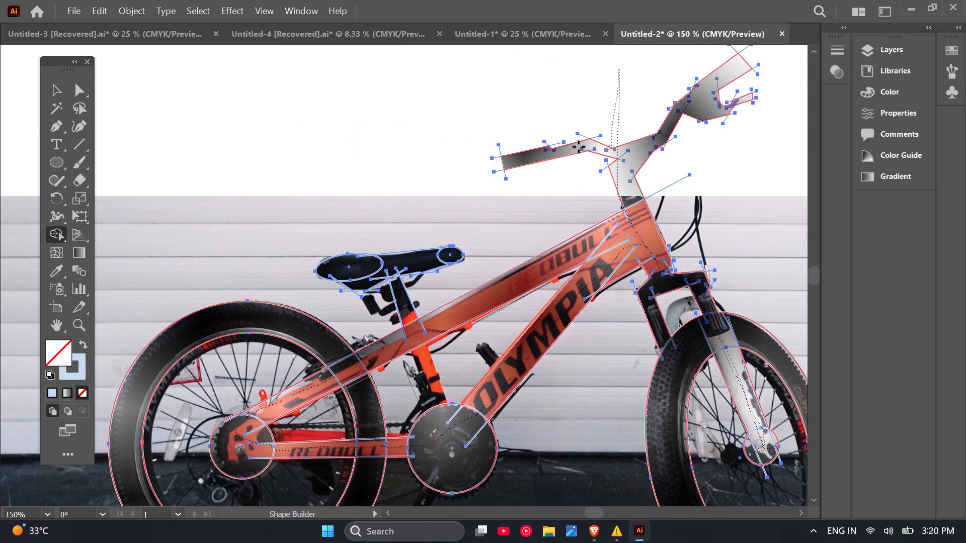
left_click_drag(579, 147, 643, 212)
left_click_drag(643, 212, 430, 328)
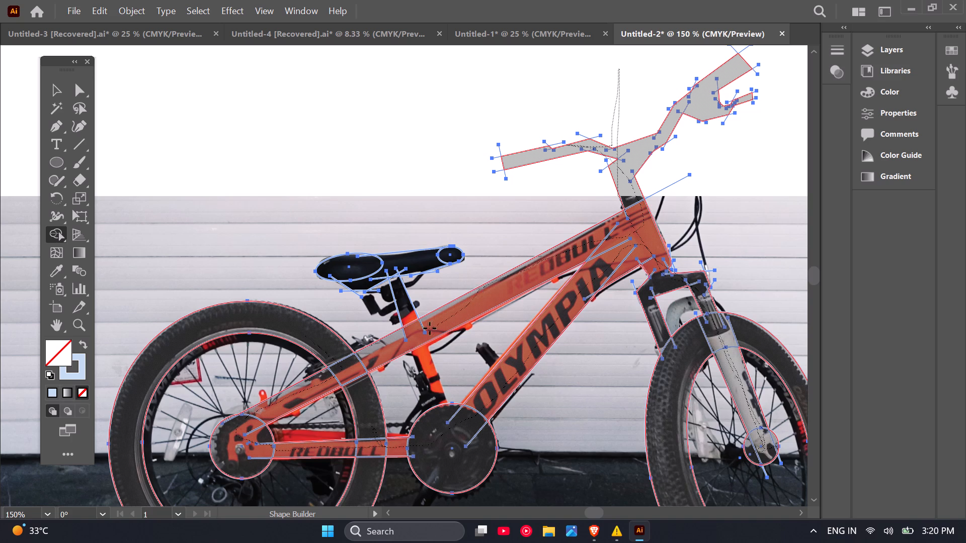
left_click_drag(430, 328, 382, 266)
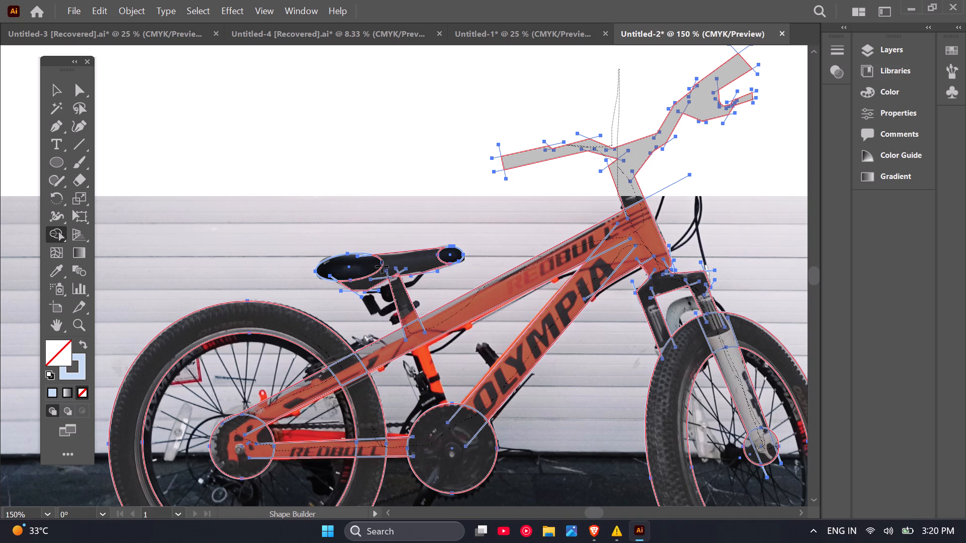
left_click_drag(382, 266, 451, 252)
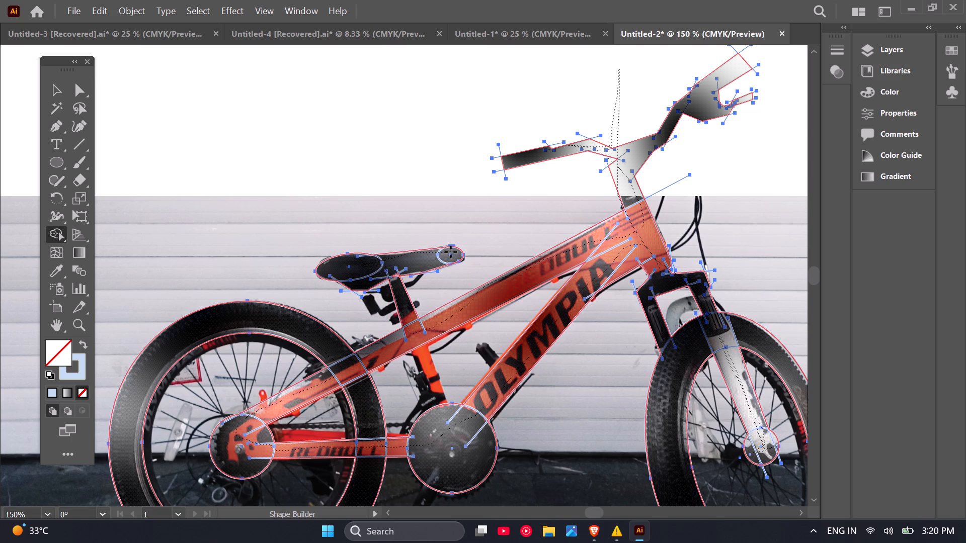
left_click_drag(451, 252, 448, 252)
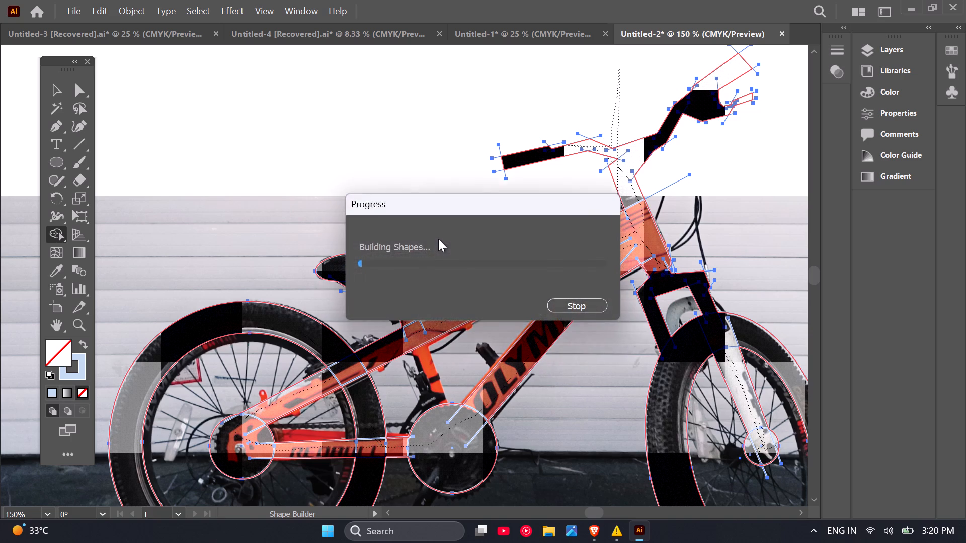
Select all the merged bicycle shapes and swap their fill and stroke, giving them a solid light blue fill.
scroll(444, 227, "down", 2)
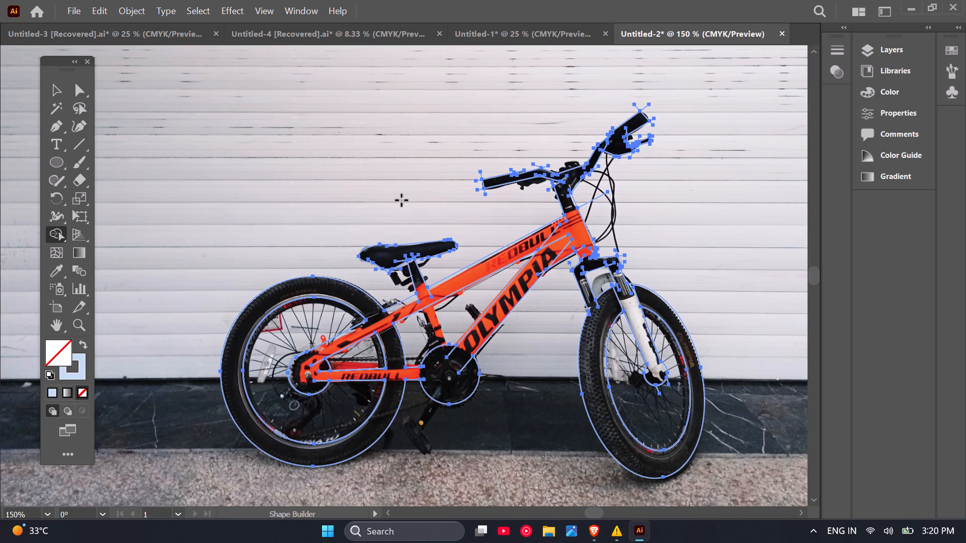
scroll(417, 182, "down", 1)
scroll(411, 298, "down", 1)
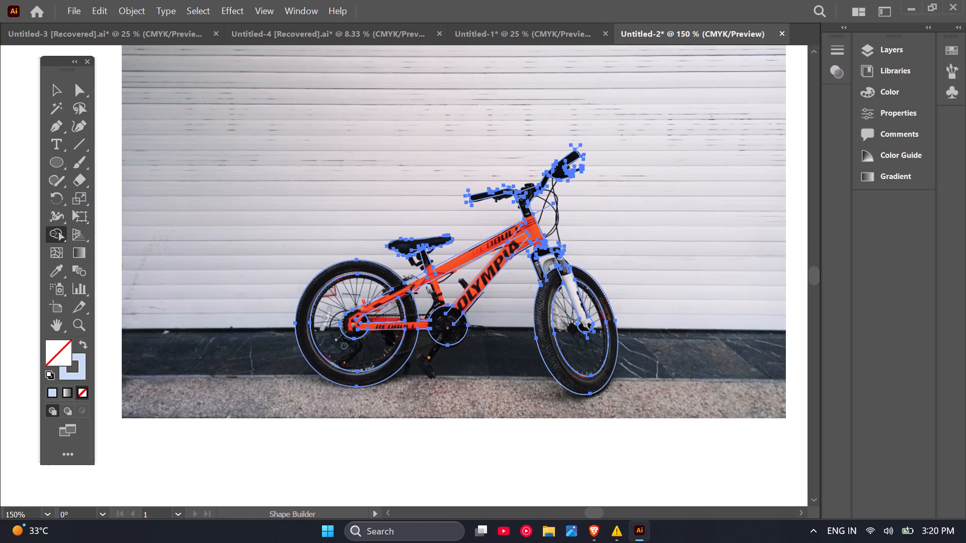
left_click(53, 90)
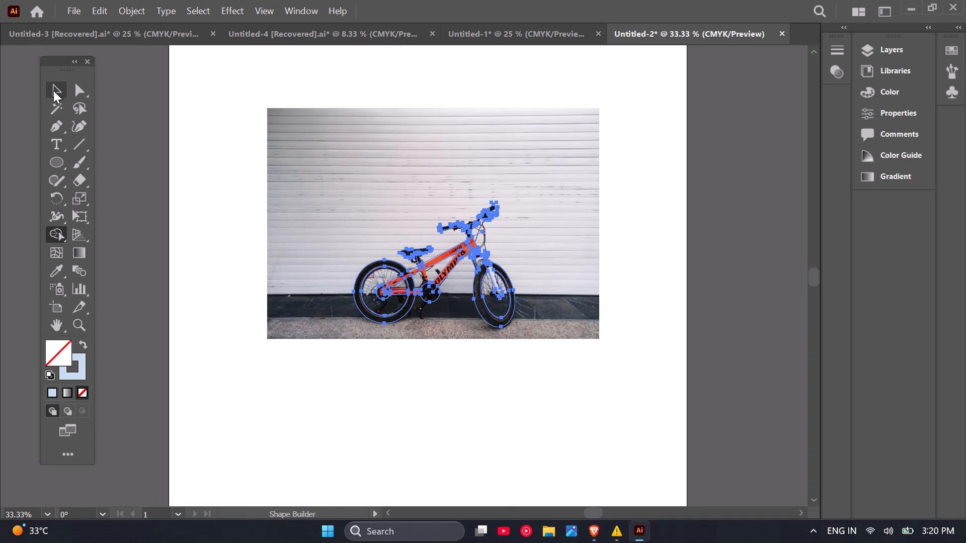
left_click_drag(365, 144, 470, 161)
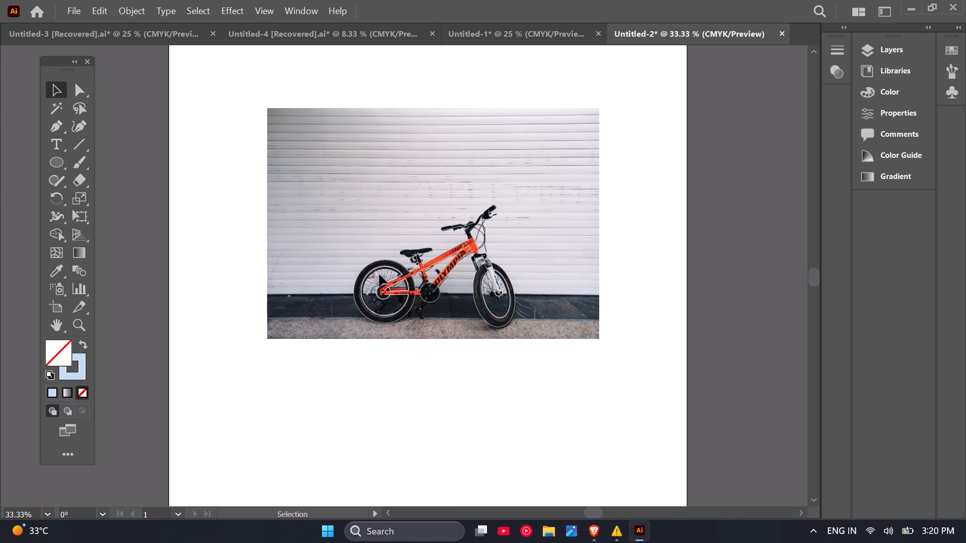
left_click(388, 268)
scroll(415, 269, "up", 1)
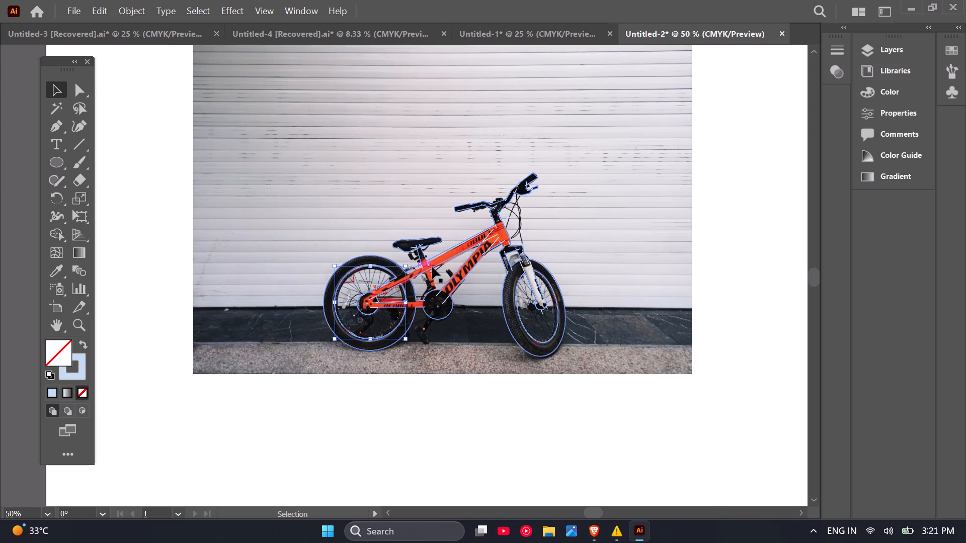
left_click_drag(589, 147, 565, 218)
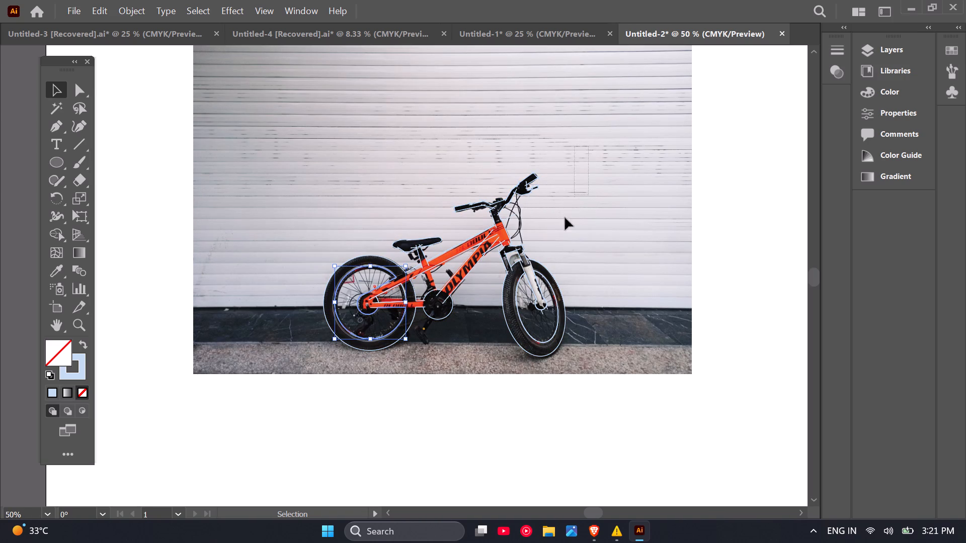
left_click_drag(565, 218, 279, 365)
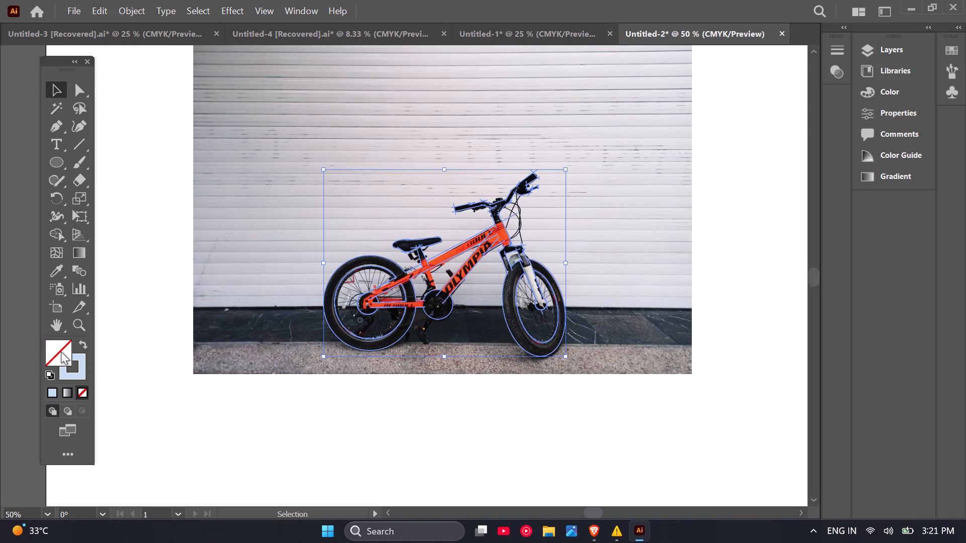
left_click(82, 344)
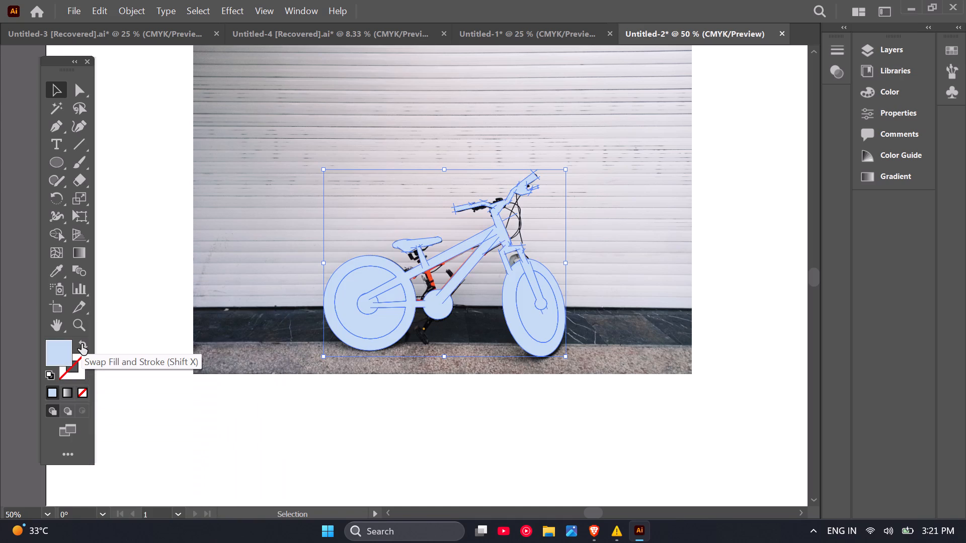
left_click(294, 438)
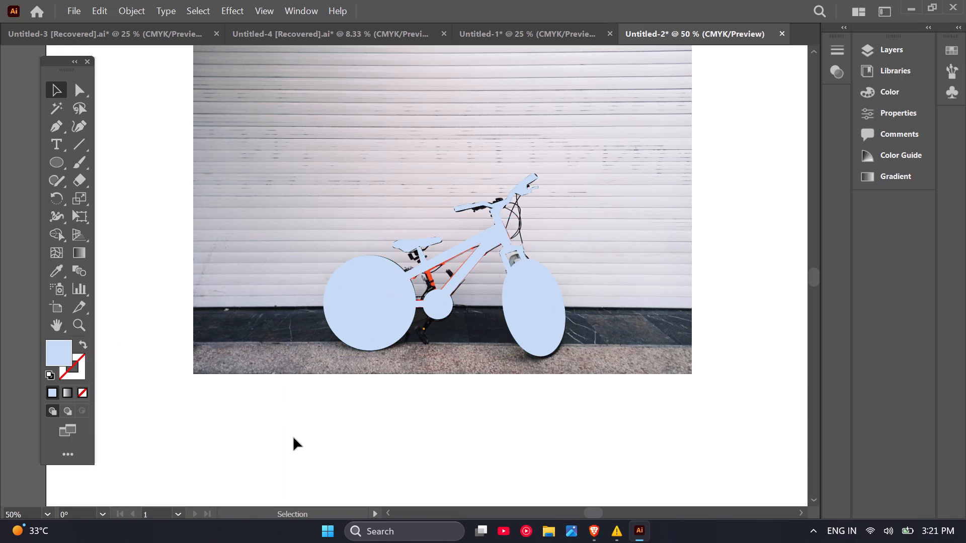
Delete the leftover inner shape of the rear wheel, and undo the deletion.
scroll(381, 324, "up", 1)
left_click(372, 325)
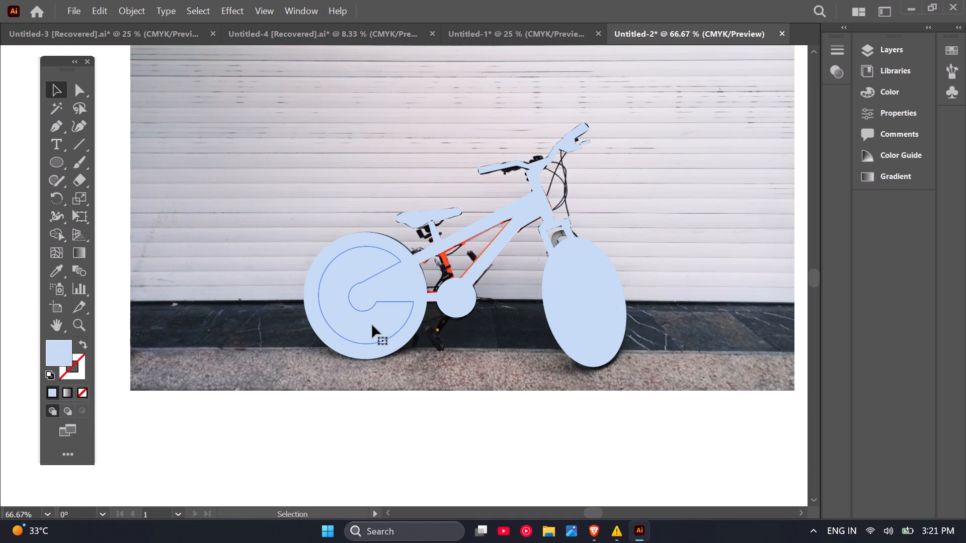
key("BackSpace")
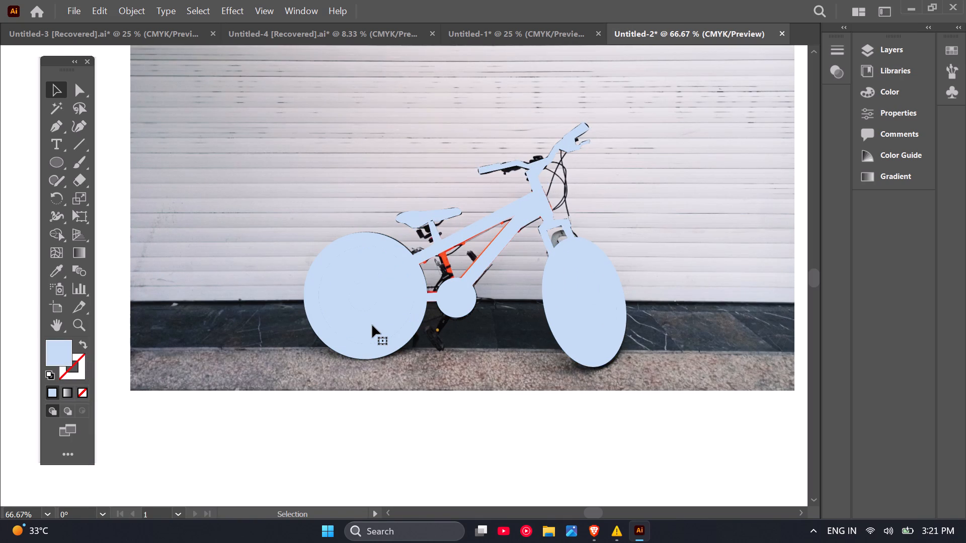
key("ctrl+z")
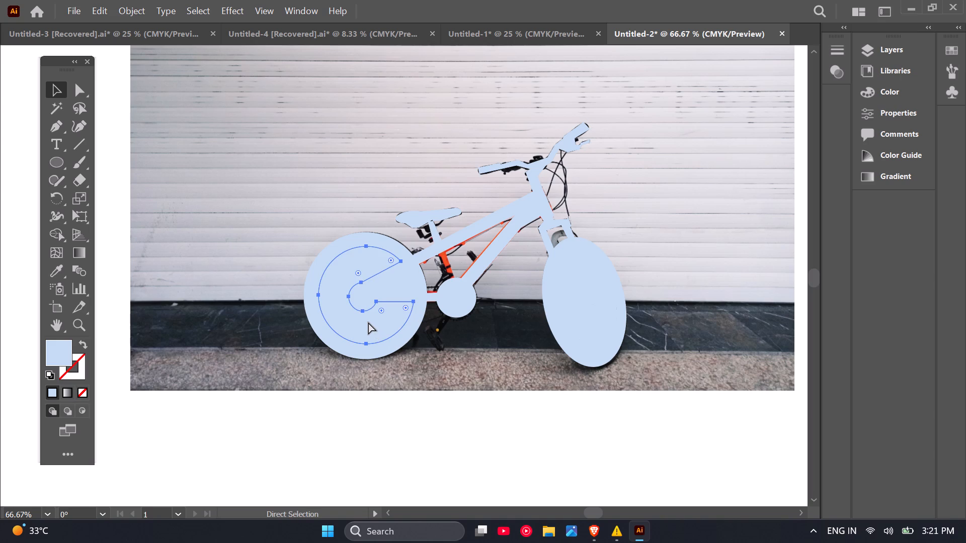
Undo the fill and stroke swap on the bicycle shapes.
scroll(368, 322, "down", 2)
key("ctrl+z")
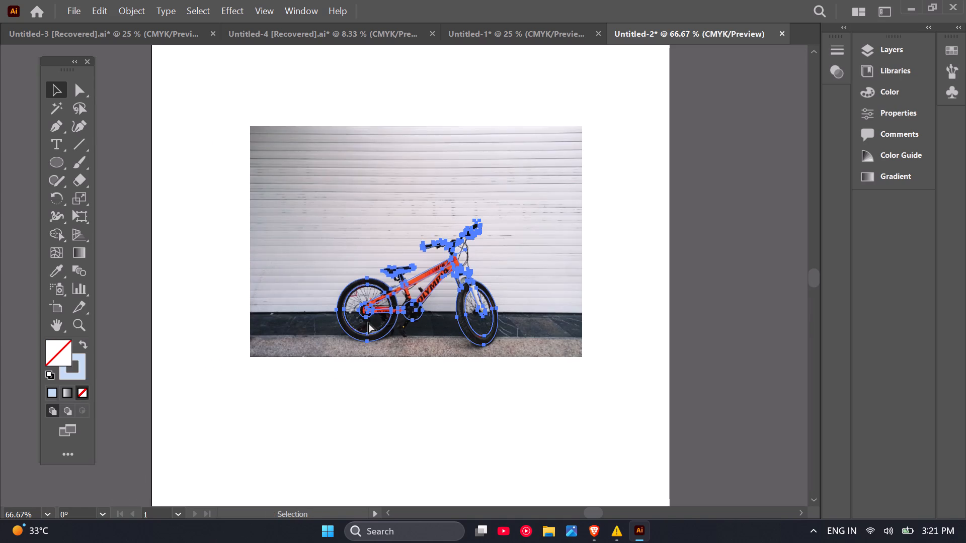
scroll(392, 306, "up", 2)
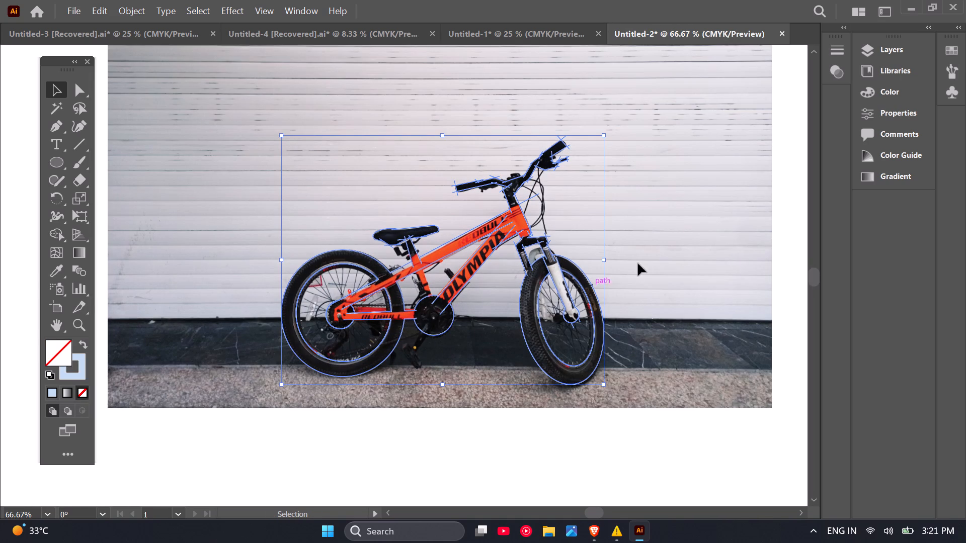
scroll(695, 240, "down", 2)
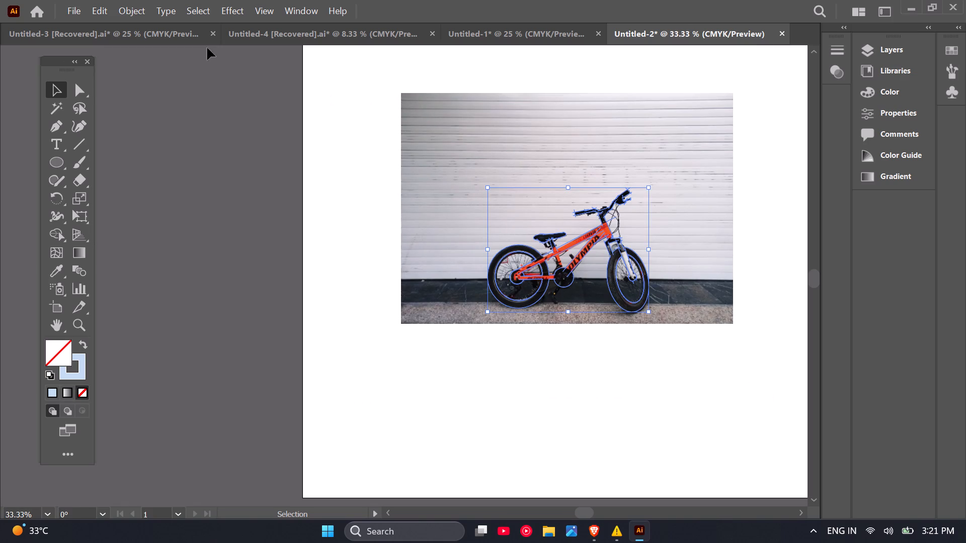
Unlock all objects and move the bicycle photo about 30 cm left and 3 cm up, away from the traced outline.
left_click(123, 1)
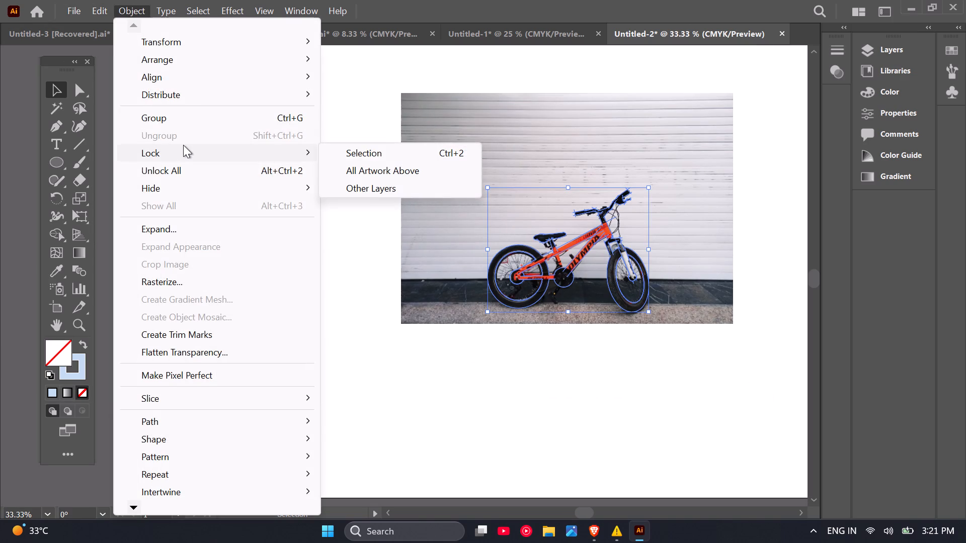
left_click(290, 170)
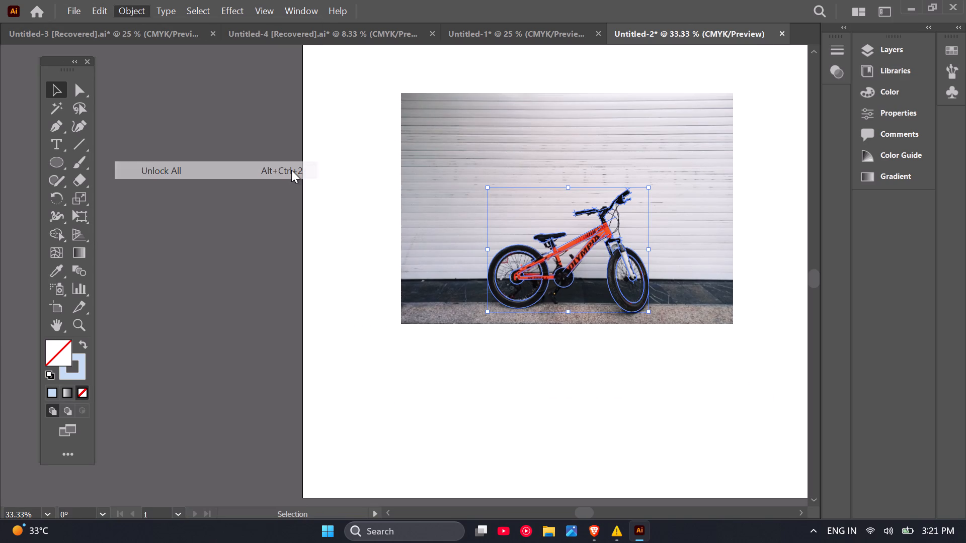
left_click(273, 202)
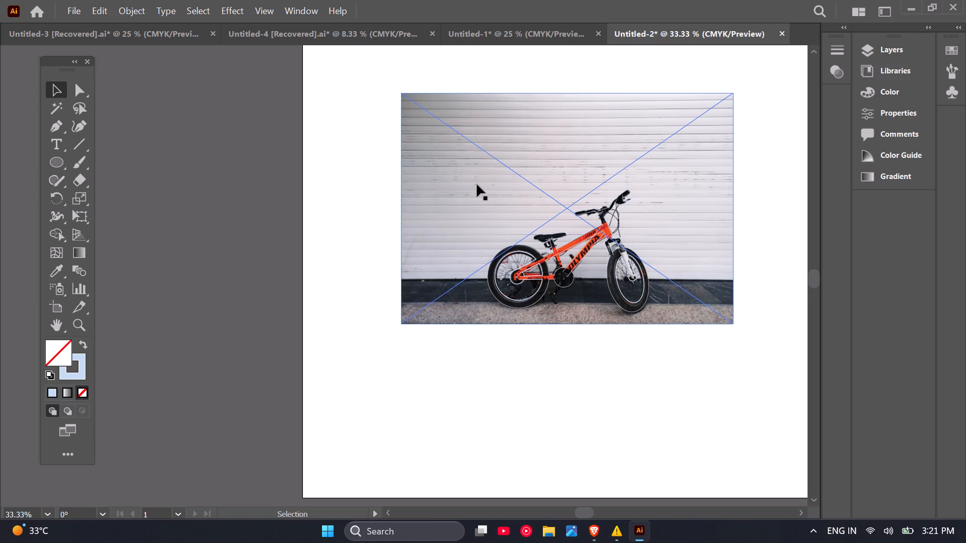
left_click(477, 185)
left_click_drag(477, 185, 168, 153)
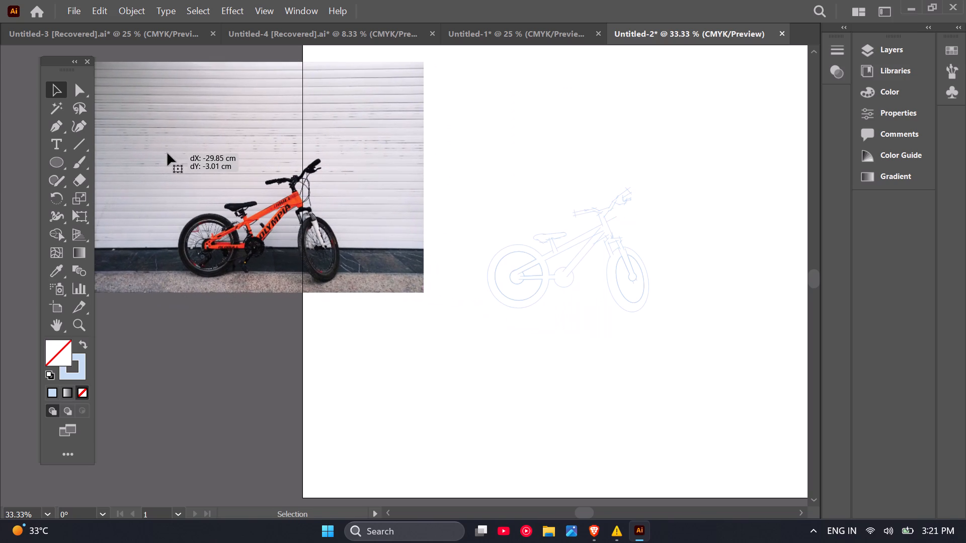
Delete the separate wedge-shaped piece between the two frame stays inside the rear wheel.
scroll(618, 232, "up", 2)
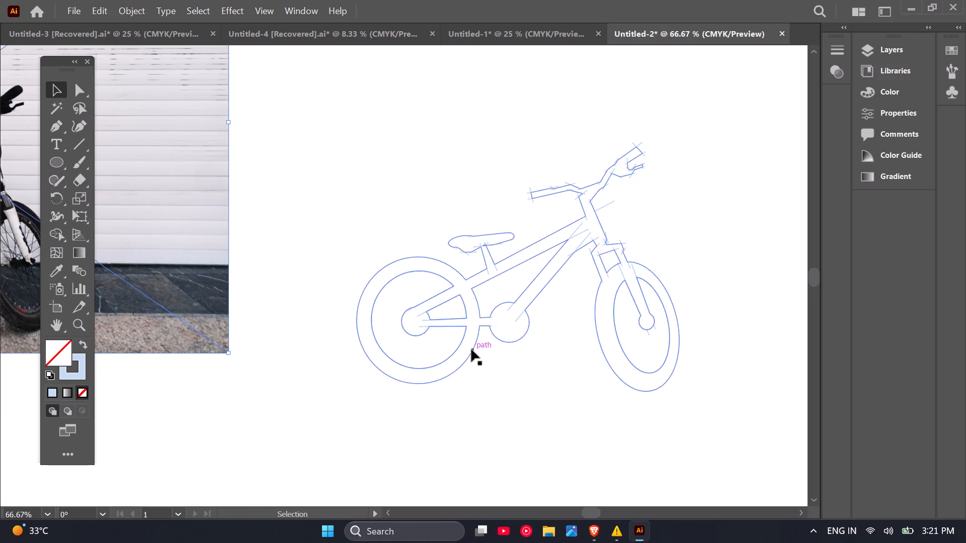
scroll(453, 310, "up", 3)
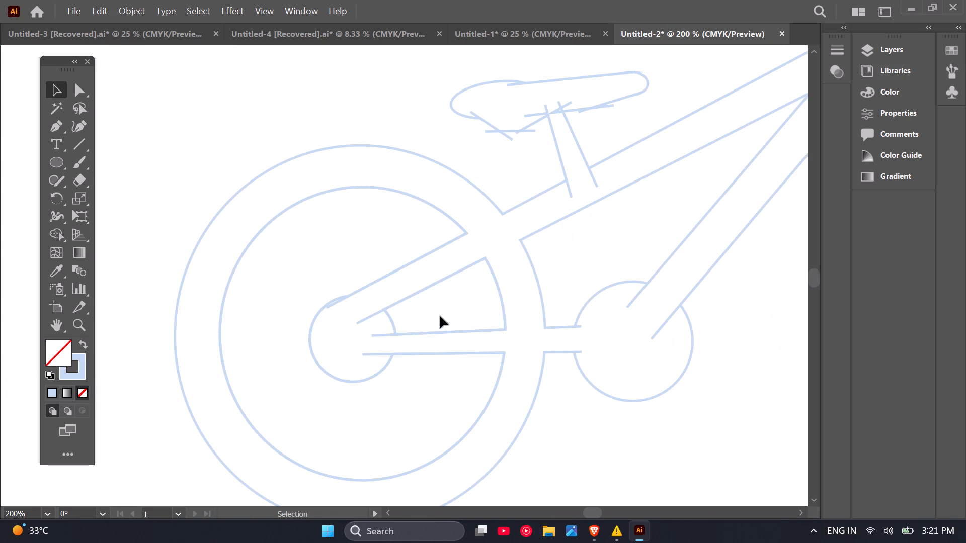
left_click(393, 325)
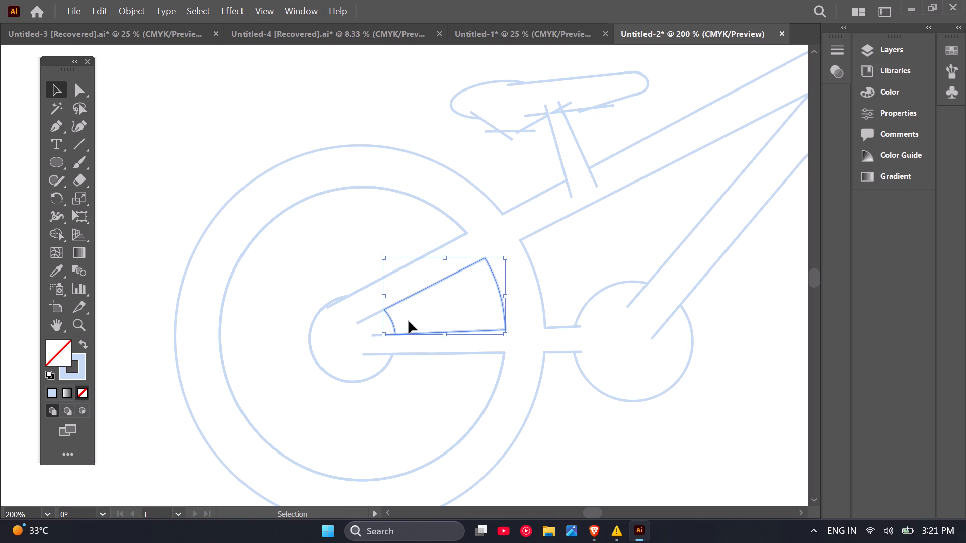
key("BackSpace")
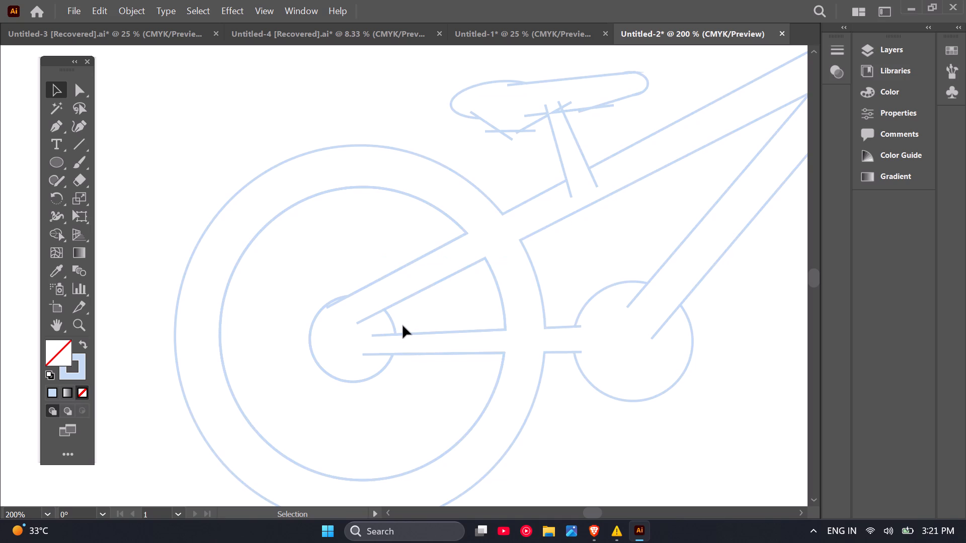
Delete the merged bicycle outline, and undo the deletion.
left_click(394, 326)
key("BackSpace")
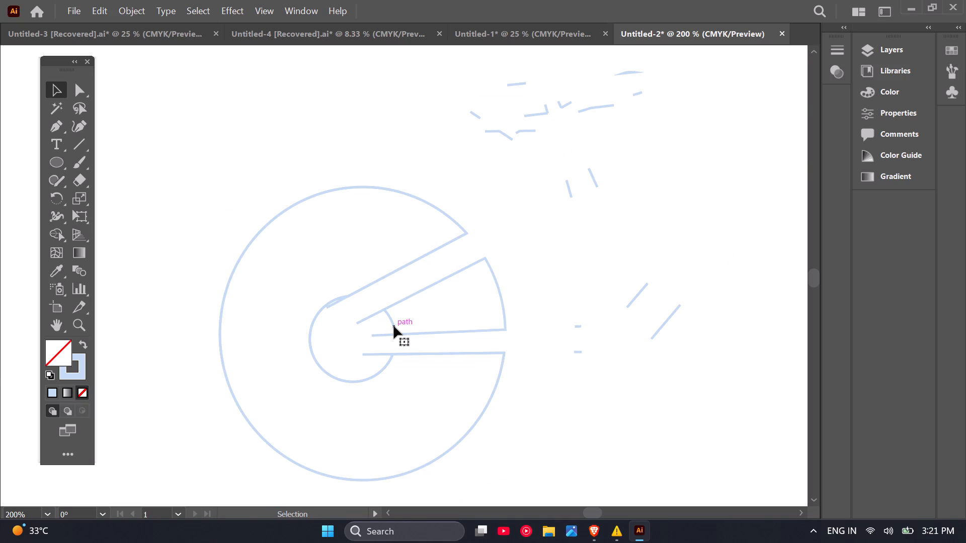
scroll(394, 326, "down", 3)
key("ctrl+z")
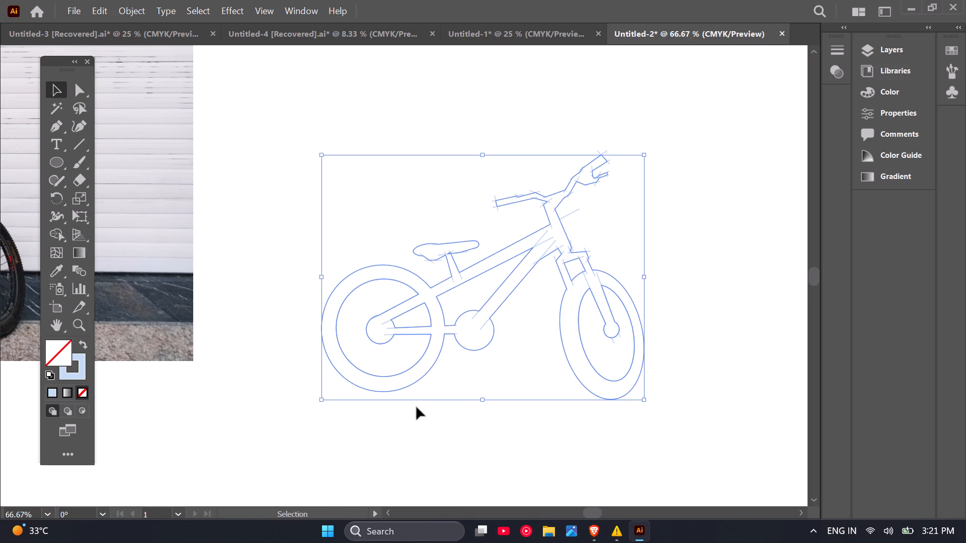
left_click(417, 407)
Delete the stray line ends of the frame stays inside the rear wheel's hub circle.
scroll(384, 336, "up", 3)
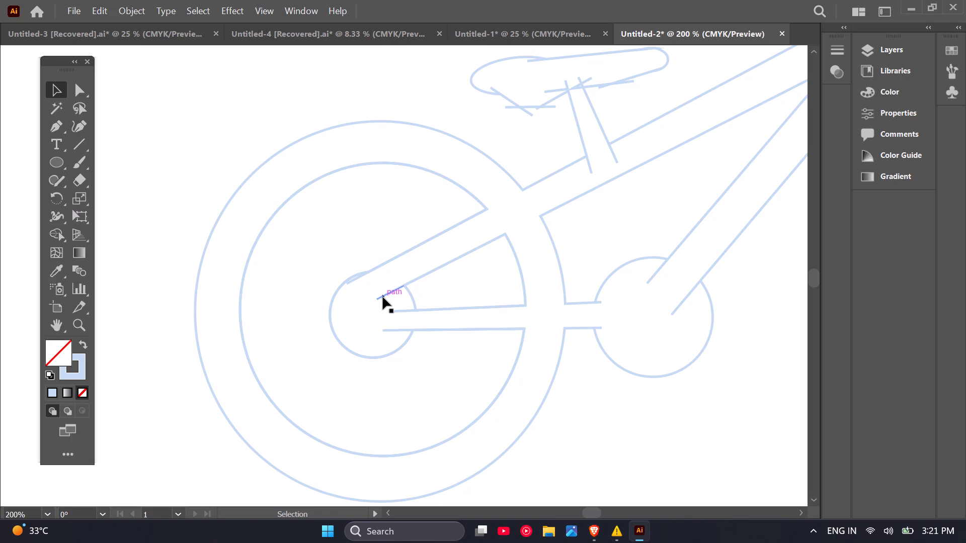
left_click(383, 297)
key("BackSpace")
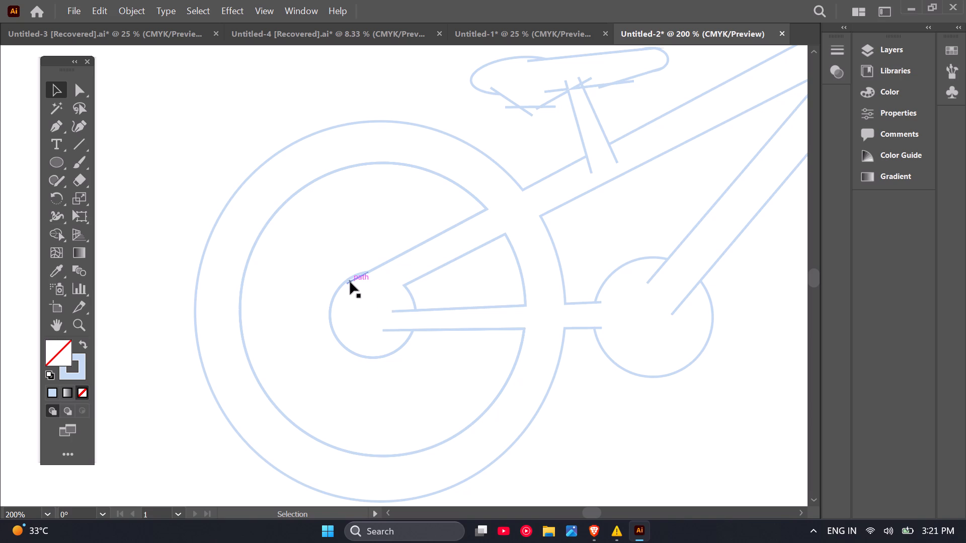
left_click(350, 282)
key("BackSpace")
left_click(388, 331)
key("BackSpace")
left_click_drag(391, 324, 398, 301)
key("BackSpace")
Delete the separate large inner shape of the rear wheel, keeping the merged bicycle outline.
scroll(385, 318, "down", 2)
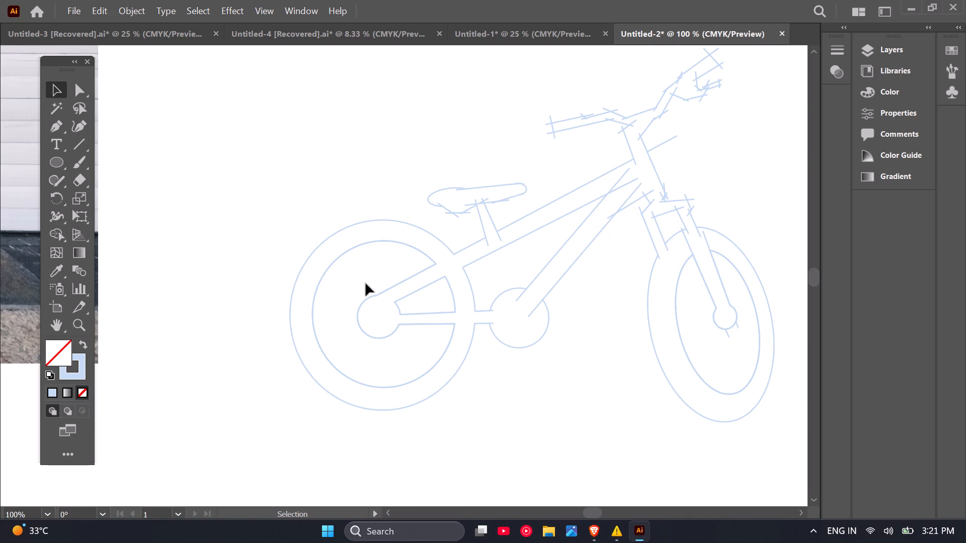
left_click(324, 276)
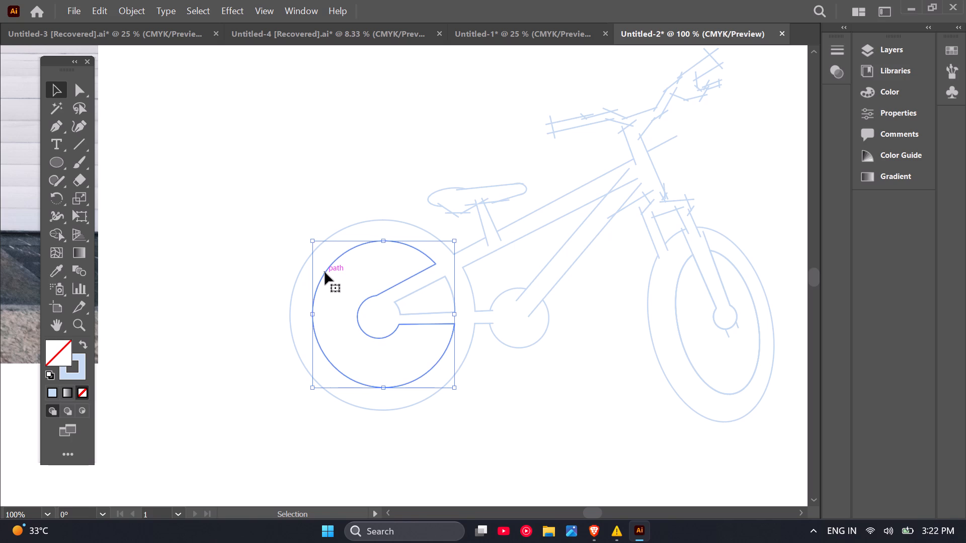
key("BackSpace")
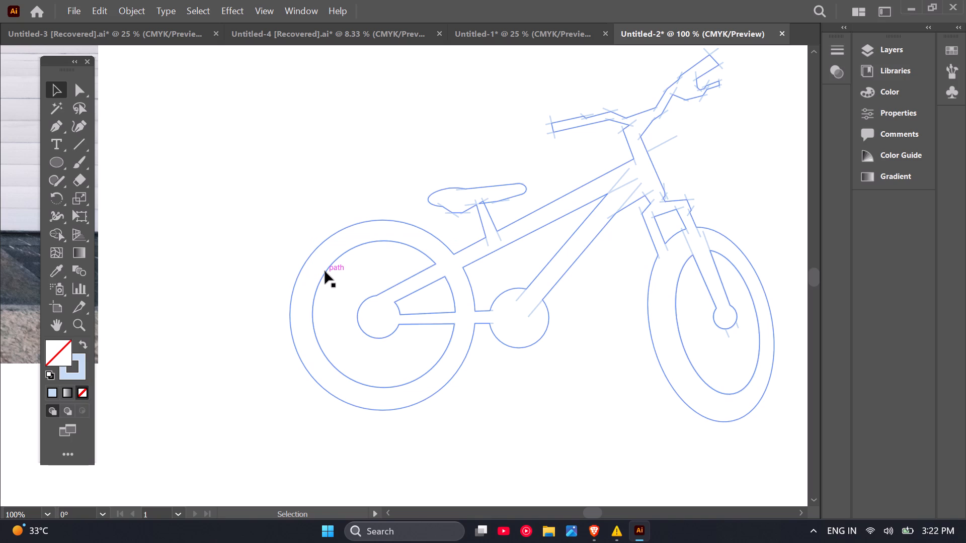
left_click(327, 273)
left_click(283, 298)
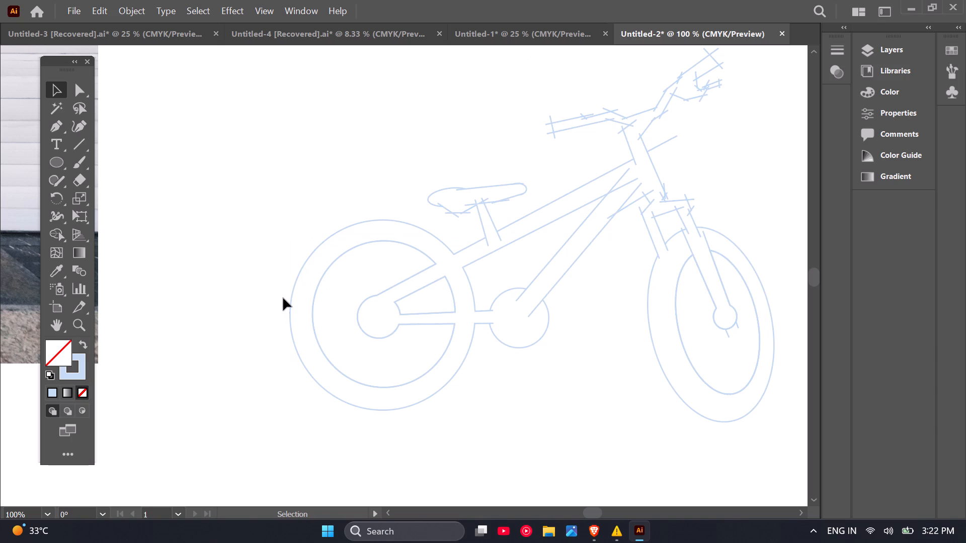
left_click(313, 312)
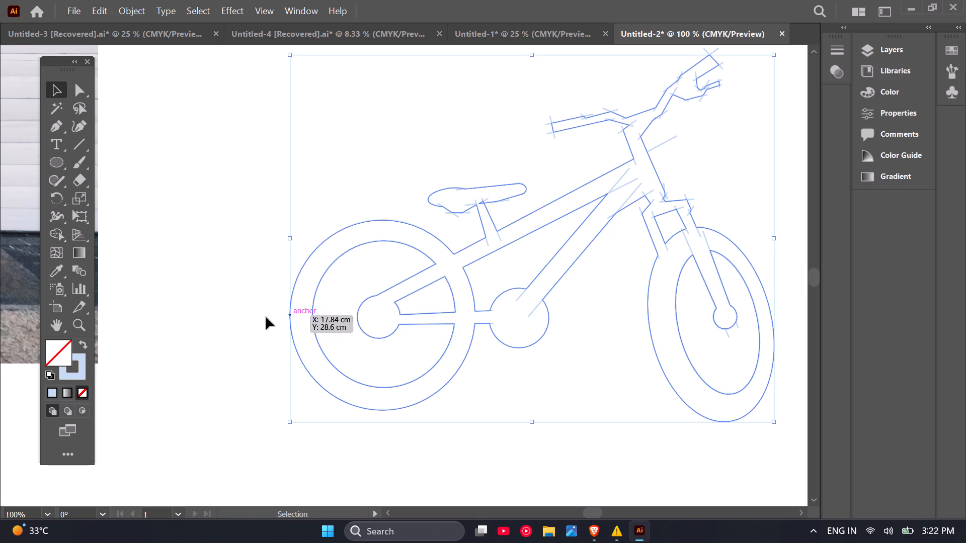
left_click(226, 317)
Delete the stray down tube and chainstay line ends inside the crank circle, using the Lasso tool for the chainstay ends.
scroll(227, 317, "down", 1)
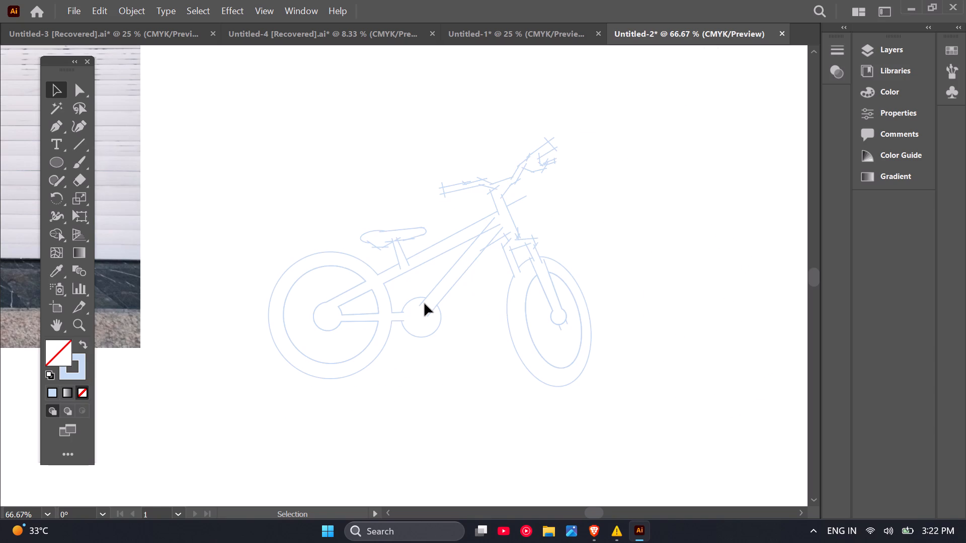
scroll(426, 311, "up", 2)
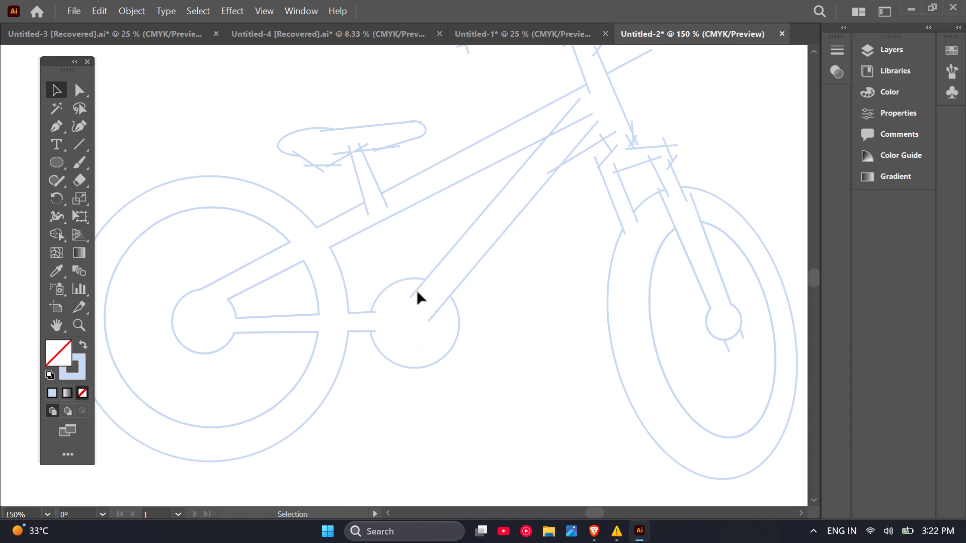
left_click_drag(404, 292, 394, 340)
left_click_drag(394, 340, 431, 336)
key("BackSpace")
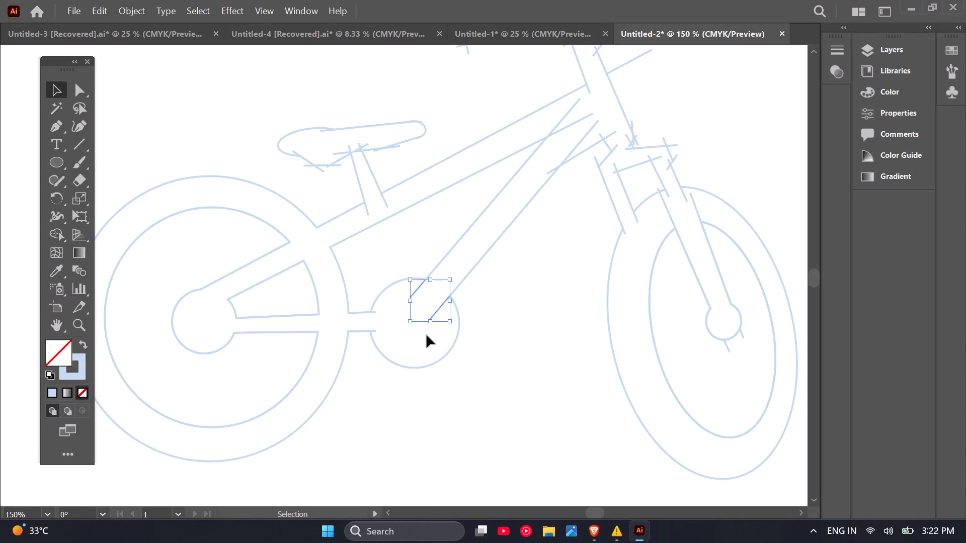
left_click(84, 109)
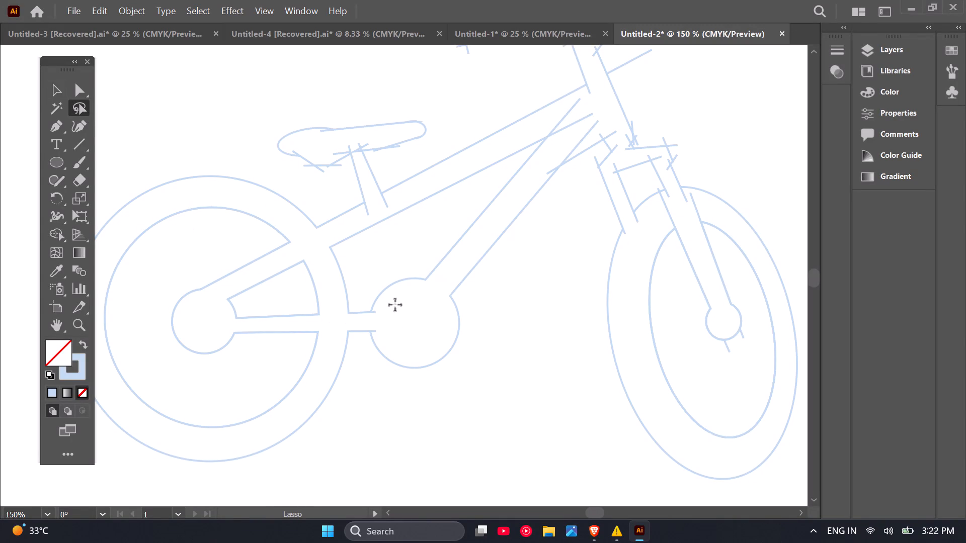
left_click_drag(393, 303, 376, 331)
left_click_drag(376, 331, 377, 333)
left_click_drag(387, 299, 379, 340)
key("BackSpace")
Lasso and delete the two stray fork line ends that extend past the front tyre's outer edge.
scroll(357, 348, "down", 2)
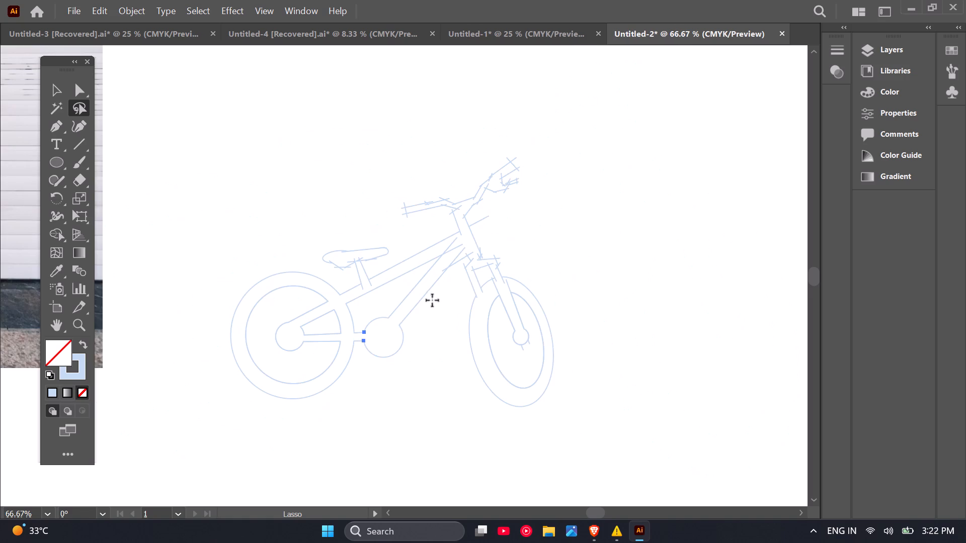
scroll(519, 274, "up", 3)
scroll(467, 267, "up", 2)
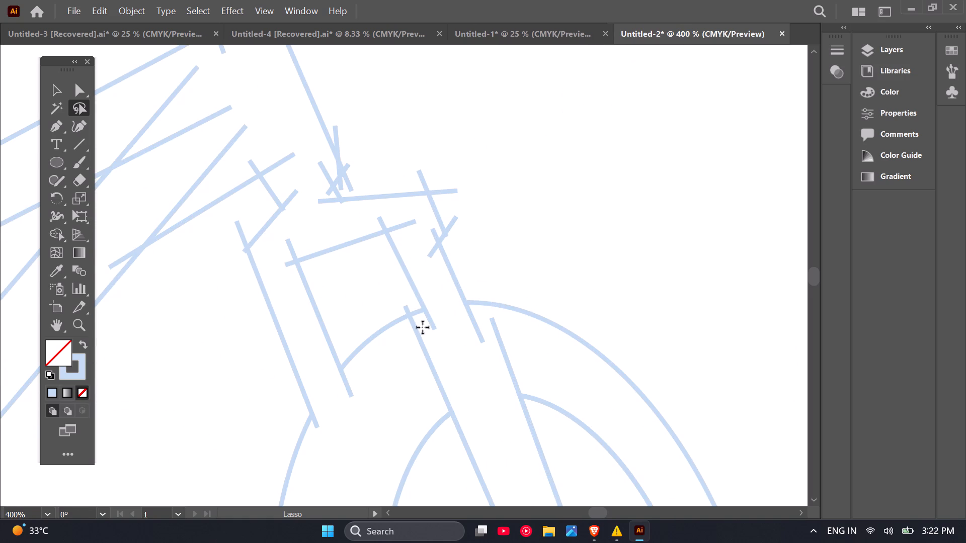
left_click_drag(425, 326, 473, 317)
left_click_drag(479, 315, 463, 317)
left_click_drag(463, 317, 422, 319)
left_click(424, 324)
key("BackSpace")
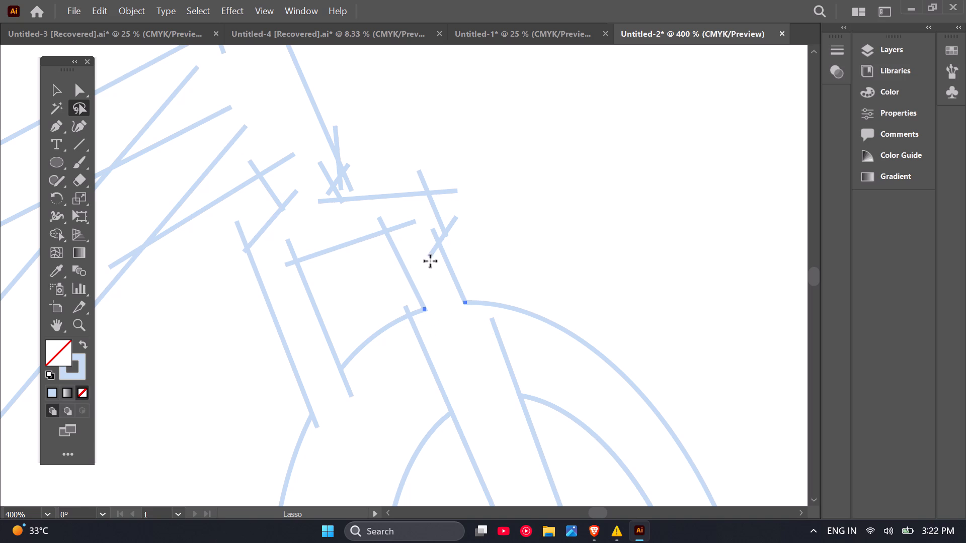
Lasso and delete the stray line ends around the fork crown's outer corner and the notch below it.
scroll(427, 243, "up", 2)
left_click(437, 232)
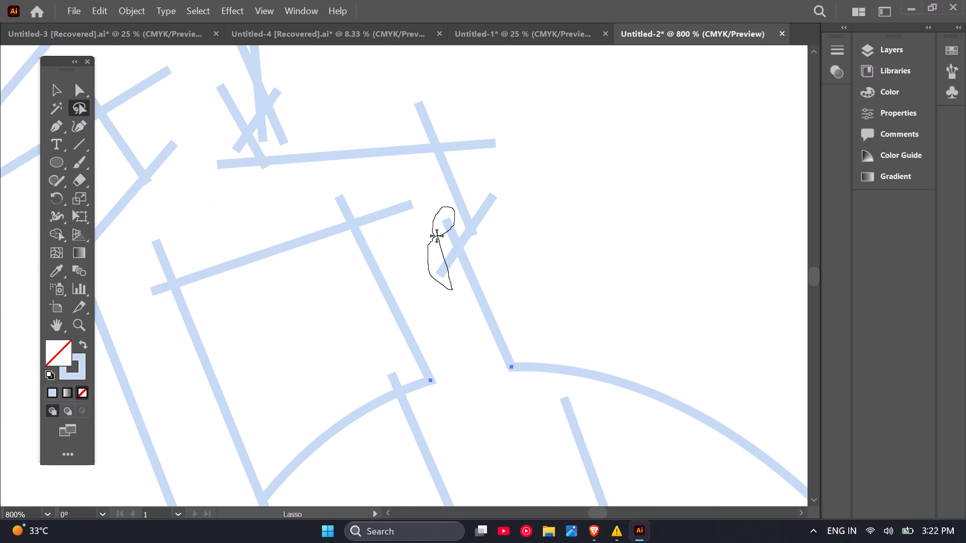
key("BackSpace")
left_click(463, 113)
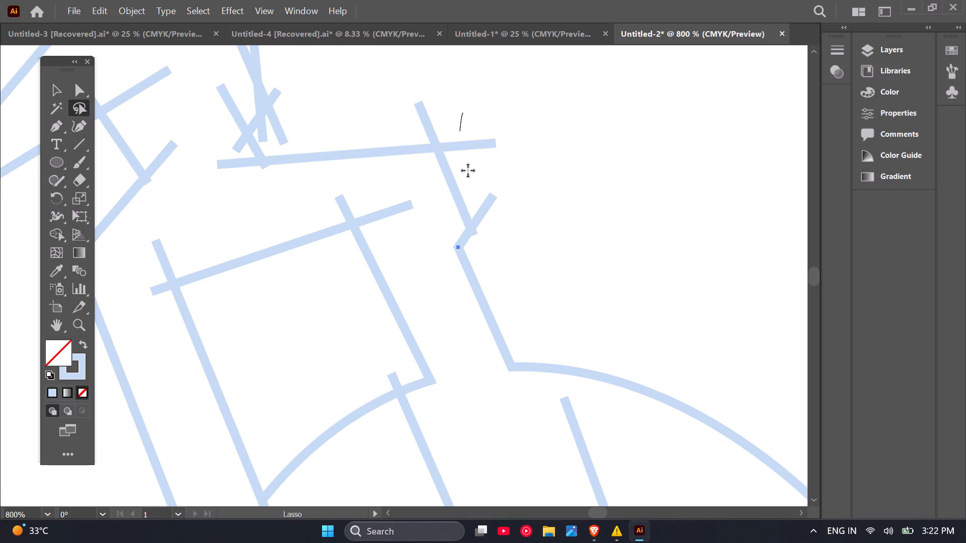
key("BackSpace")
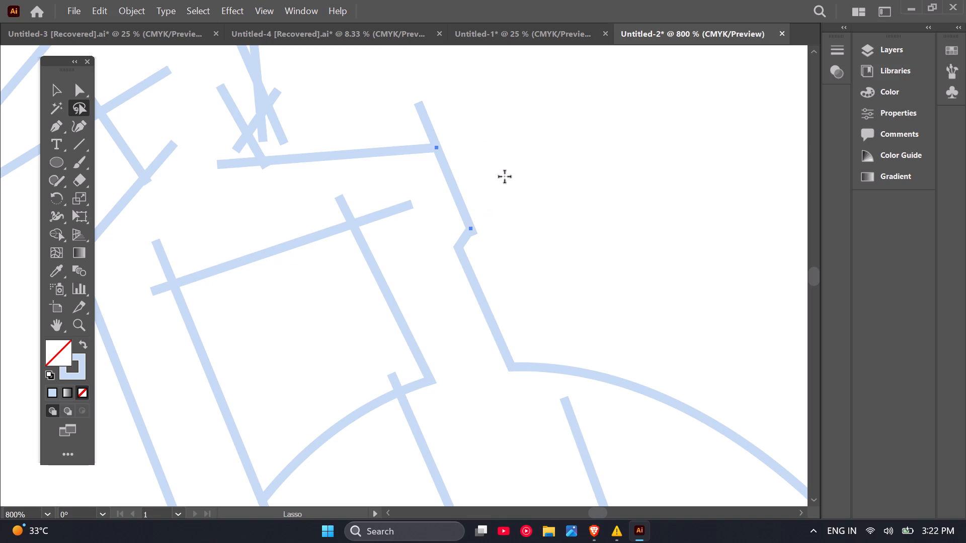
left_click_drag(470, 107, 464, 114)
key("BackSpace")
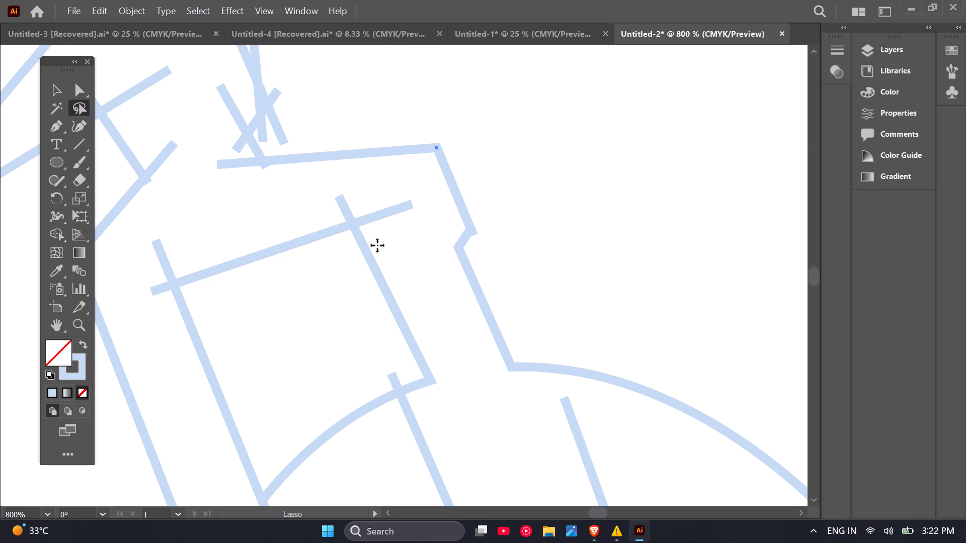
Lasso and delete the stray line ends at the upper and lower corners of the four-sided opening inside the fork crown.
left_click_drag(300, 192, 309, 186)
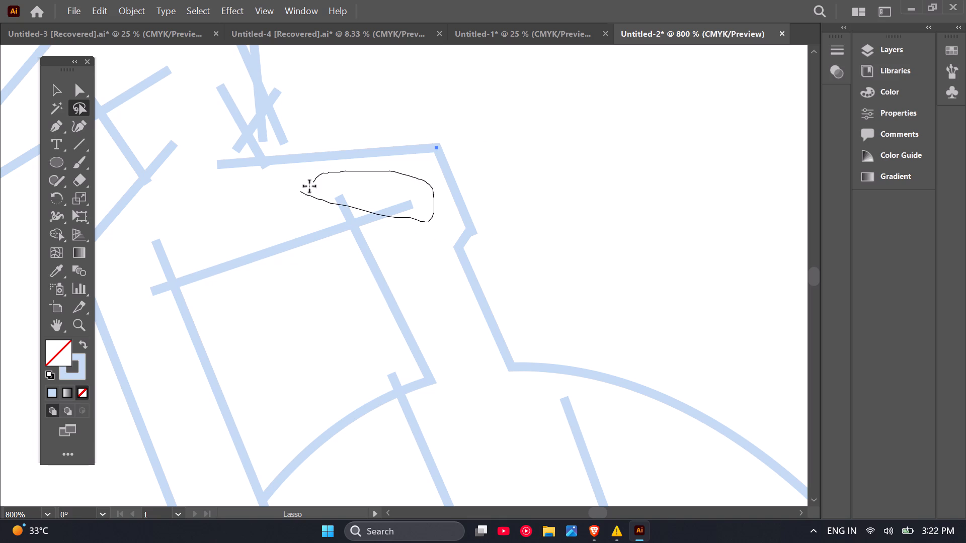
left_click_drag(309, 186, 304, 197)
key("BackSpace")
left_click(172, 209)
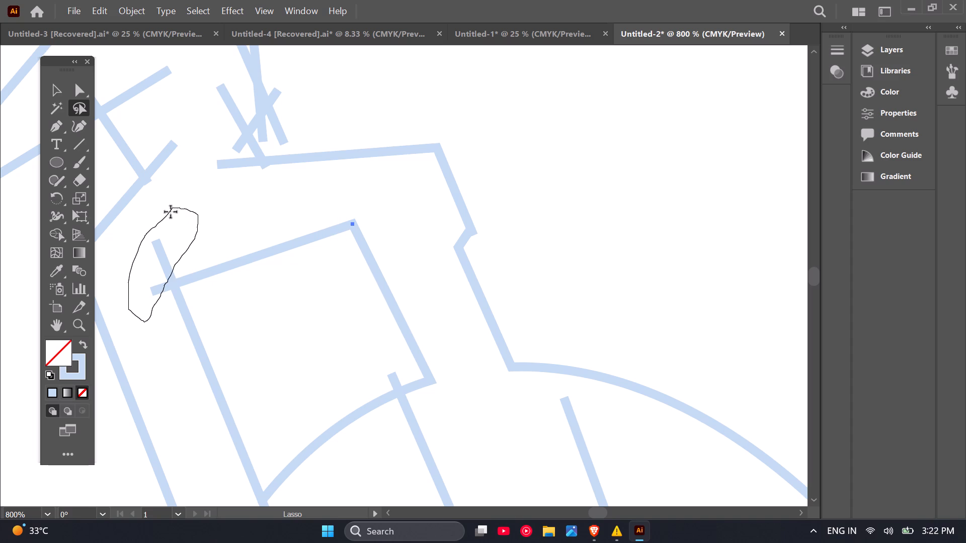
key("BackSpace")
scroll(276, 269, "down", 3)
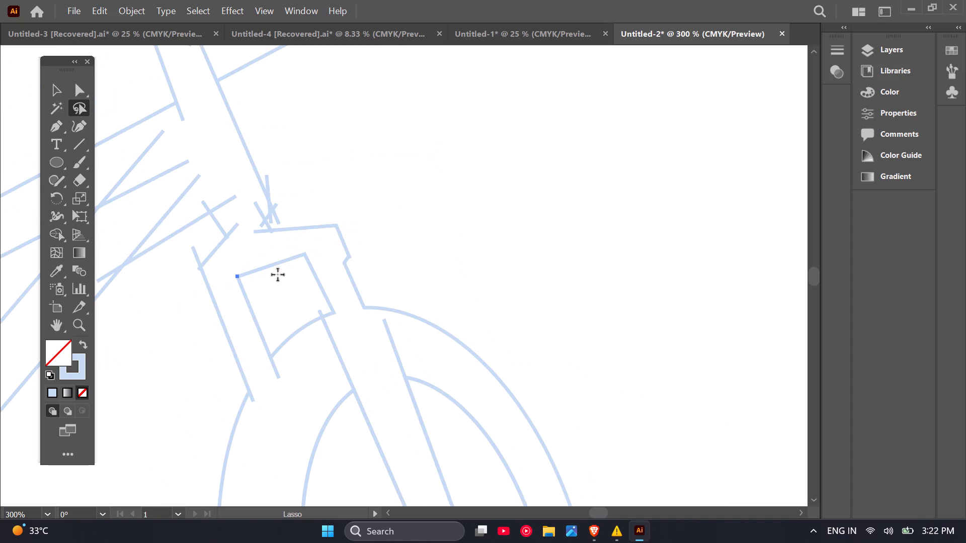
scroll(275, 385, "up", 2)
left_click(258, 339)
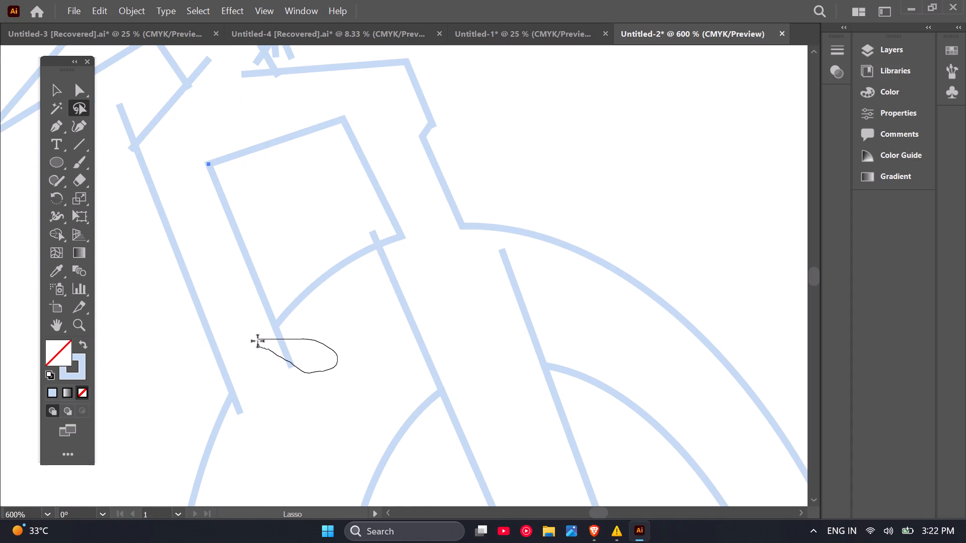
key("BackSpace")
Delete the two fork leg segments crossing the front tyre above the inner rim, plus the leftover stub in the crown opening.
scroll(258, 359, "down", 2)
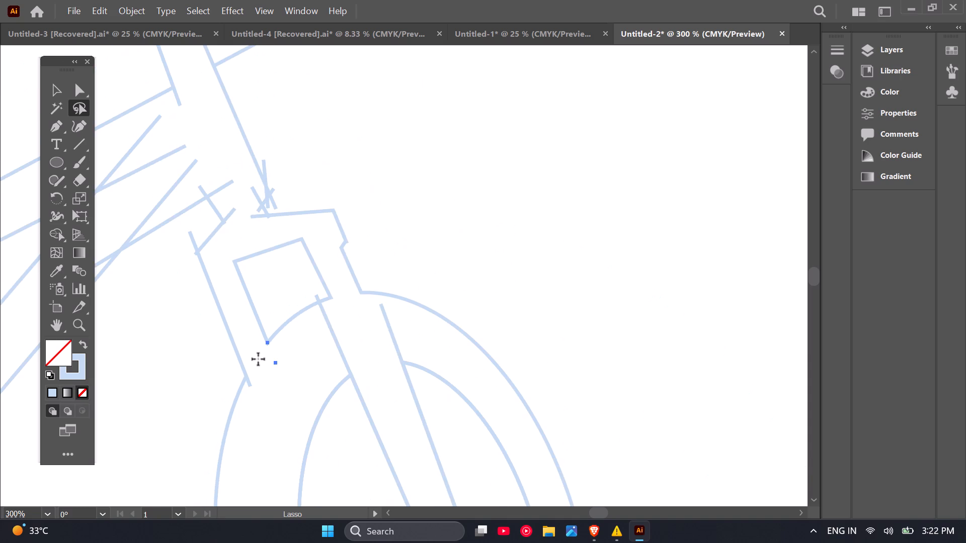
scroll(280, 356, "down", 1)
scroll(317, 348, "up", 1)
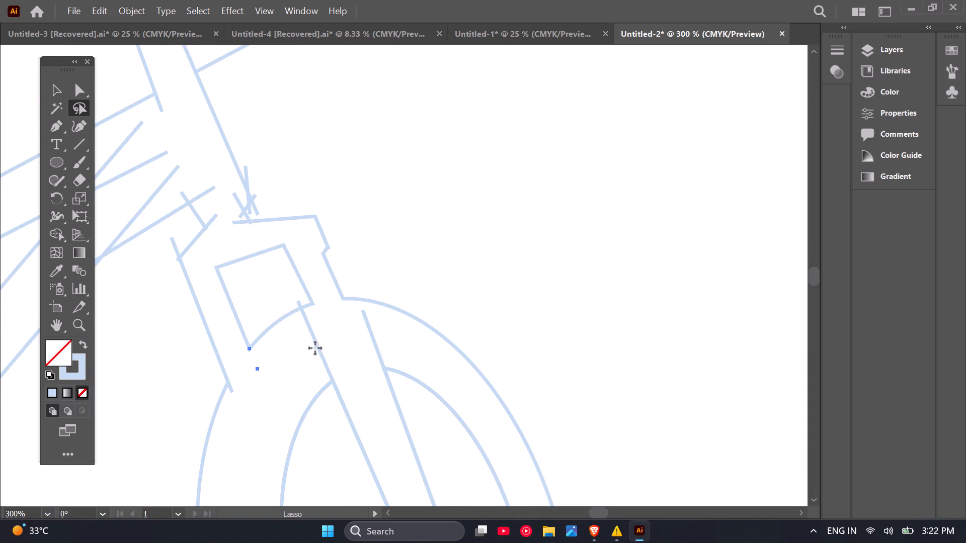
scroll(306, 352, "down", 1)
scroll(297, 325, "up", 2)
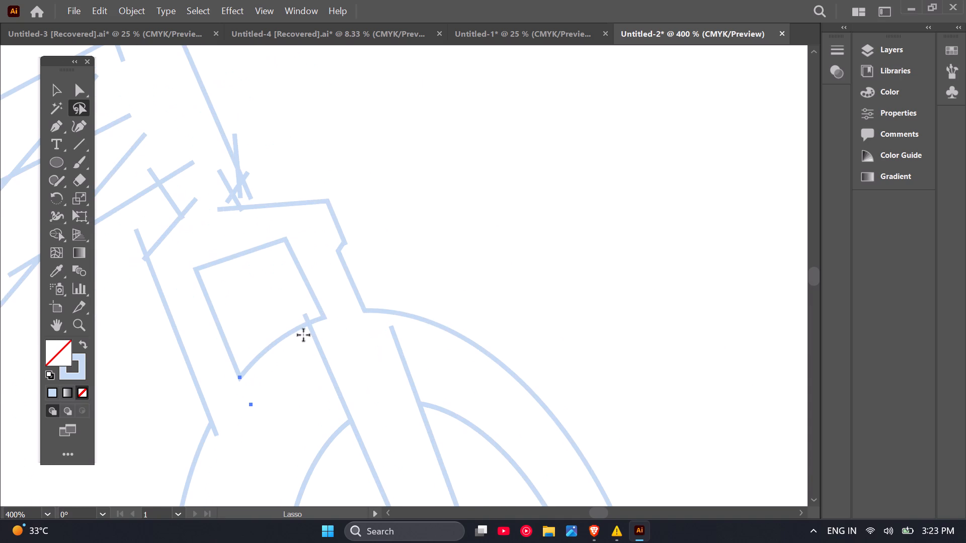
left_click_drag(341, 345, 336, 349)
key("BackSpace")
left_click(385, 324)
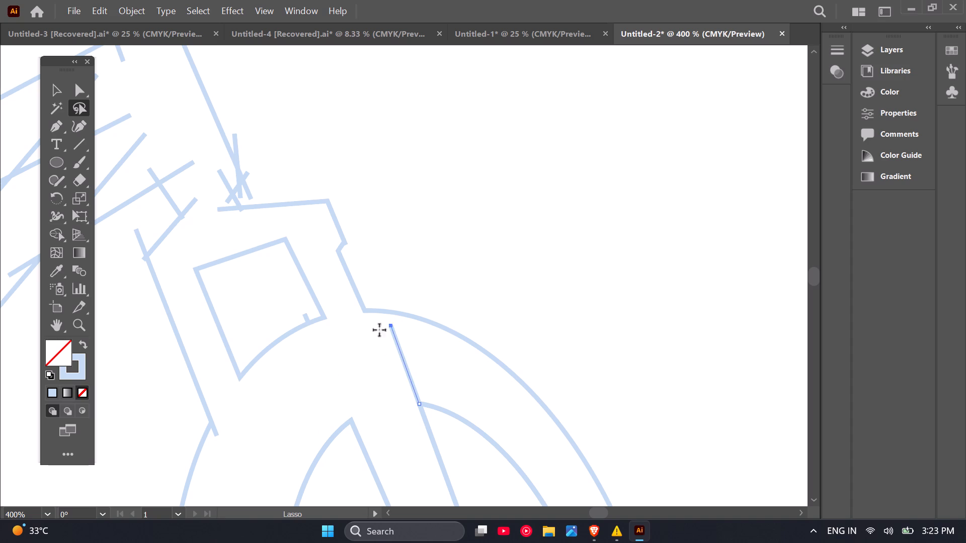
key("BackSpace")
scroll(287, 294, "up", 5)
left_click_drag(321, 348, 385, 422)
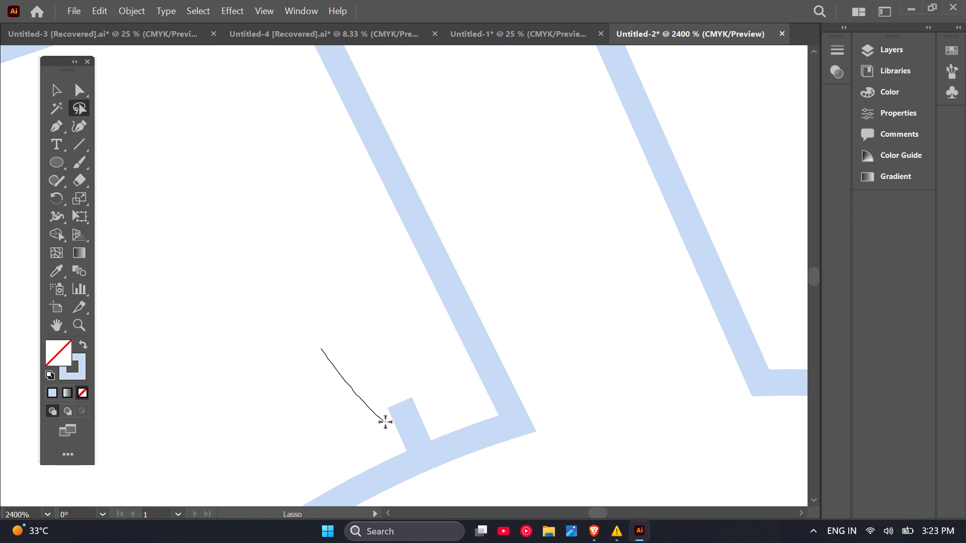
left_click_drag(385, 422, 315, 359)
key("BackSpace")
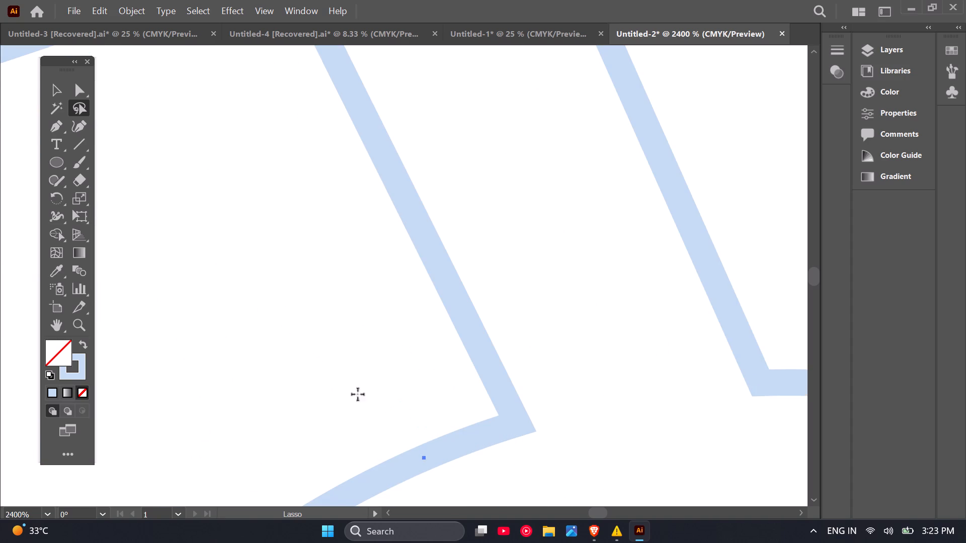
Lasso and delete the stray line ends on the outer side of the crossing lines at the head tube's lower end.
scroll(367, 404, "down", 5)
scroll(304, 226, "up", 4)
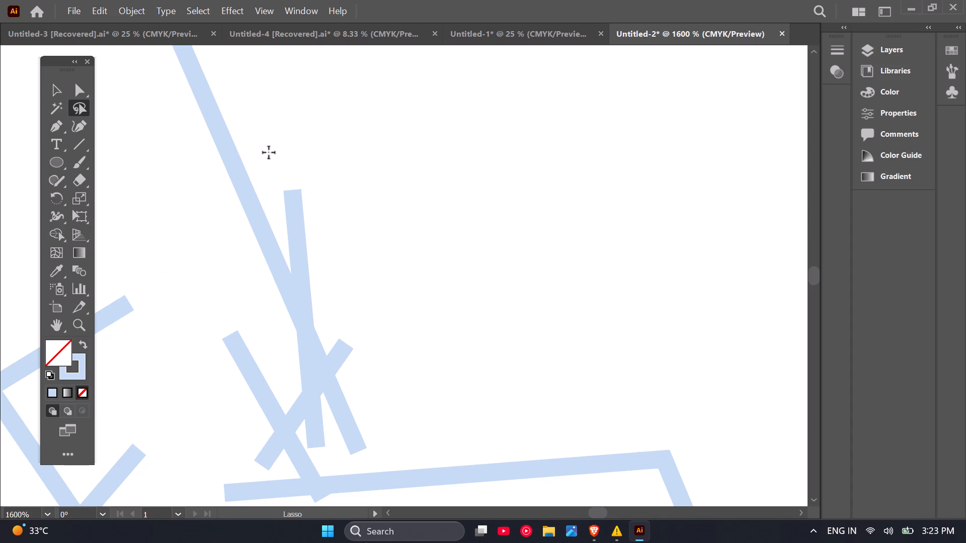
left_click_drag(268, 152, 342, 439)
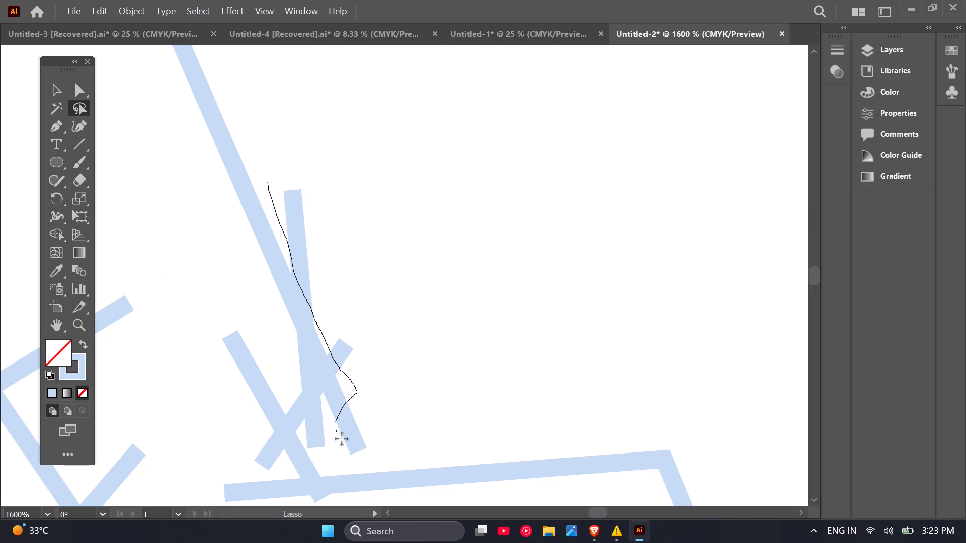
left_click_drag(342, 439, 265, 162)
key("BackSpace")
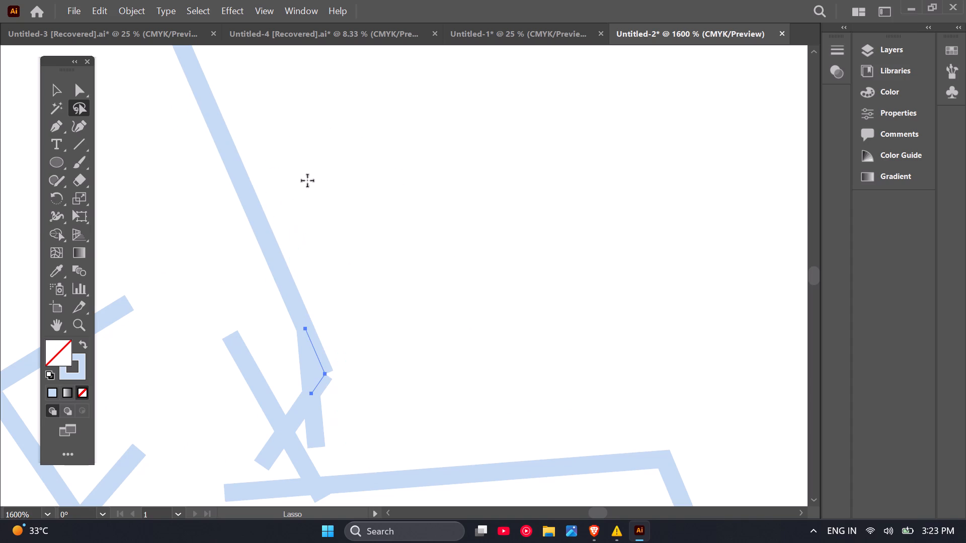
scroll(328, 390, "up", 1)
scroll(380, 343, "down", 1)
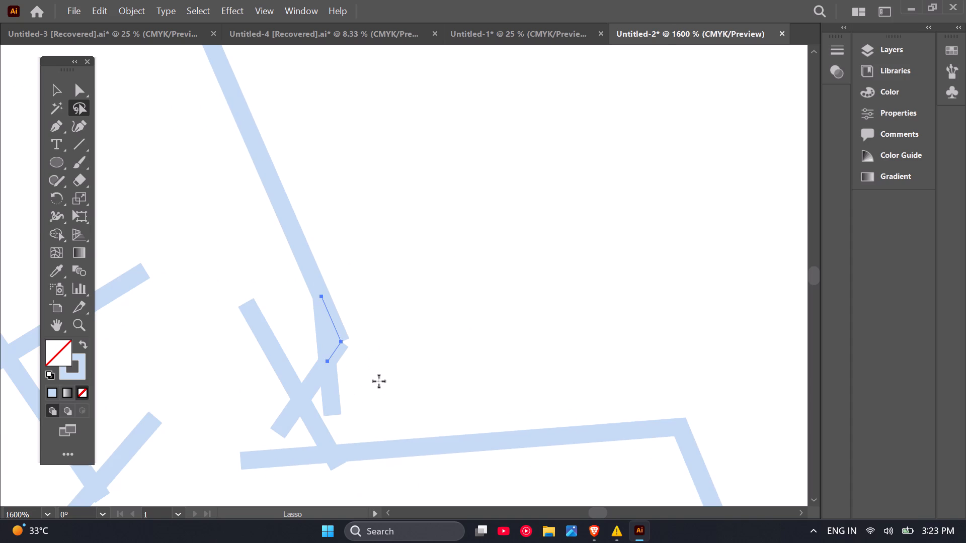
left_click_drag(378, 381, 363, 386)
key("BackSpace")
left_click_drag(339, 399, 335, 389)
left_click_drag(365, 380, 333, 392)
left_click_drag(333, 392, 356, 389)
Delete the stray ends on the inner side of the head tube's lower junction and the short stub hanging below it.
left_click_drag(266, 250, 237, 258)
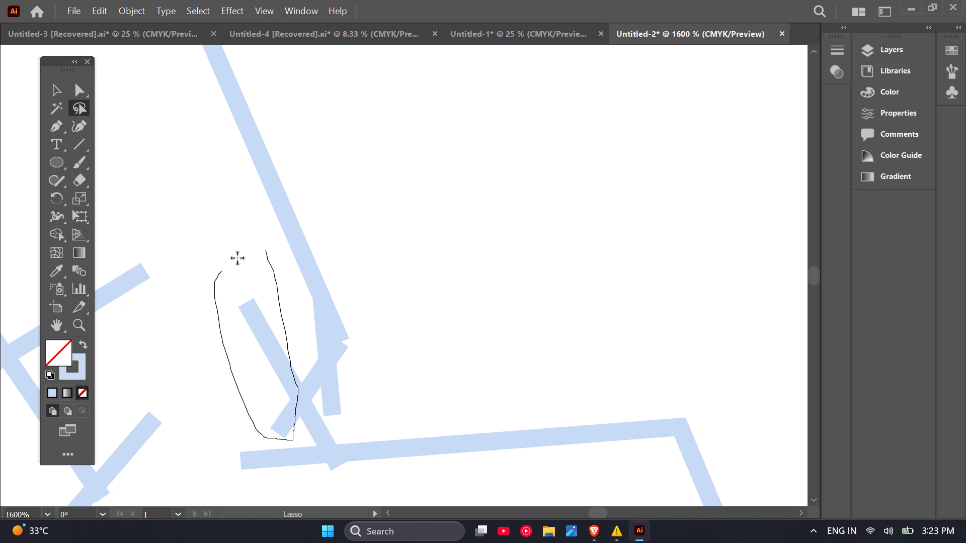
left_click_drag(237, 258, 271, 257)
key("BackSpace")
key("BackSpace")
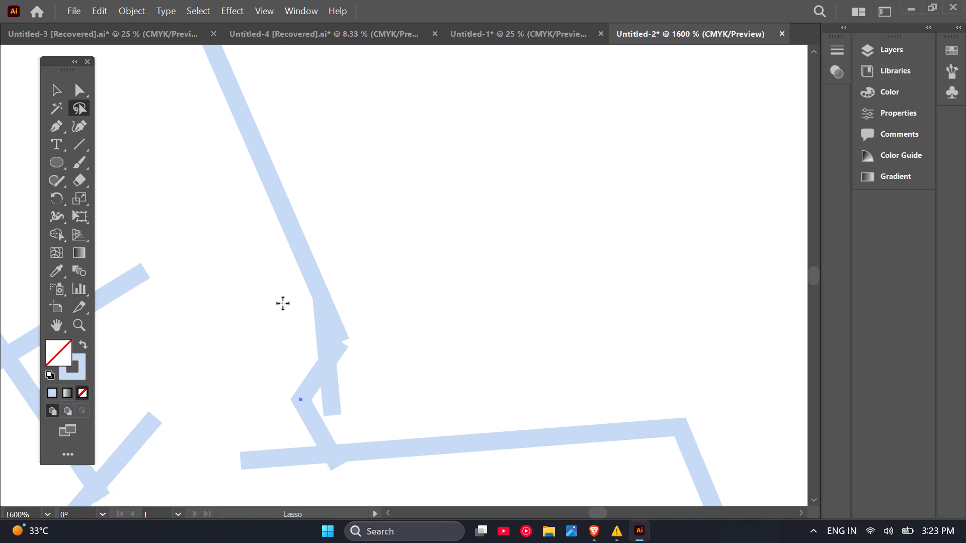
scroll(352, 367, "up", 2)
left_click_drag(396, 382, 383, 391)
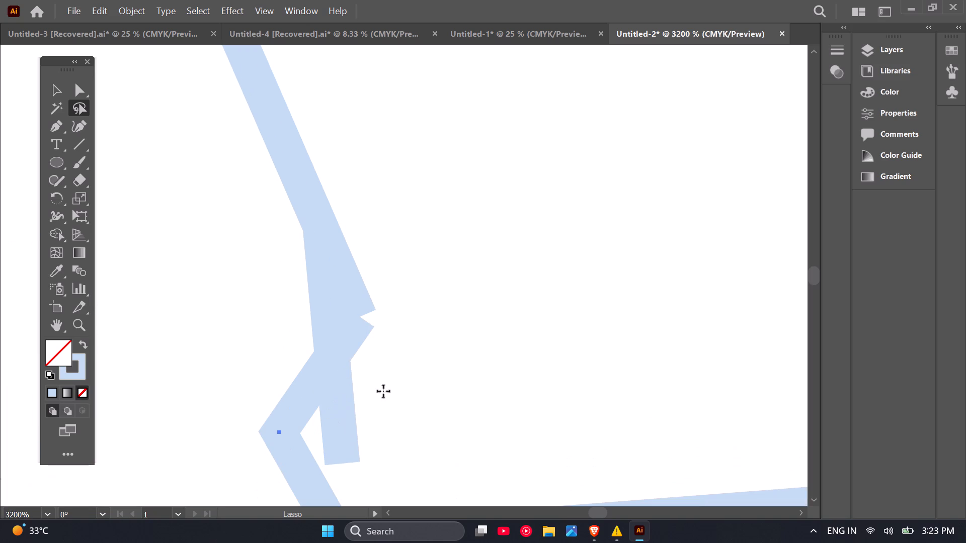
left_click_drag(383, 391, 394, 387)
key("BackSpace")
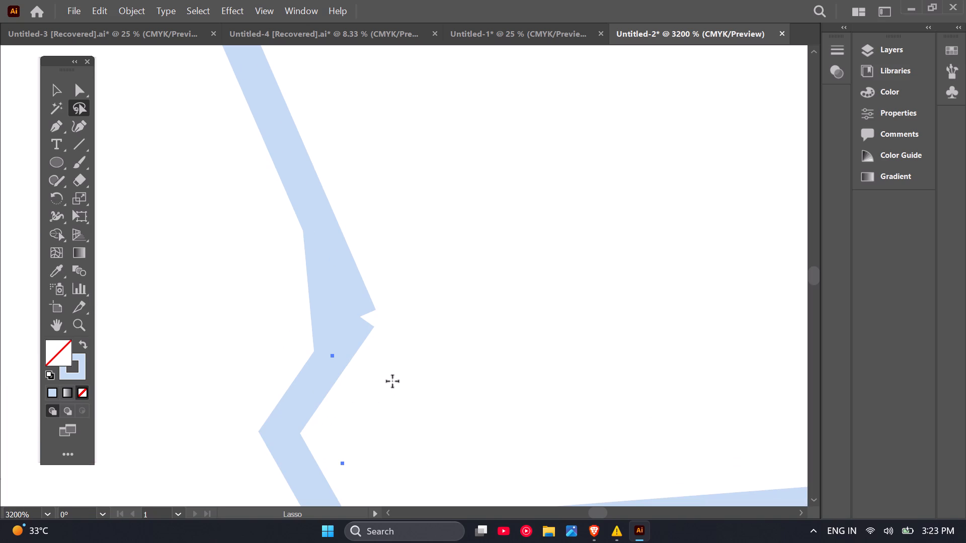
Lasso and delete the small pointed protrusion on the outer edge of the head tube's lower end.
left_click_drag(367, 260, 385, 239)
left_click_drag(385, 239, 364, 271)
left_click_drag(395, 195, 428, 214)
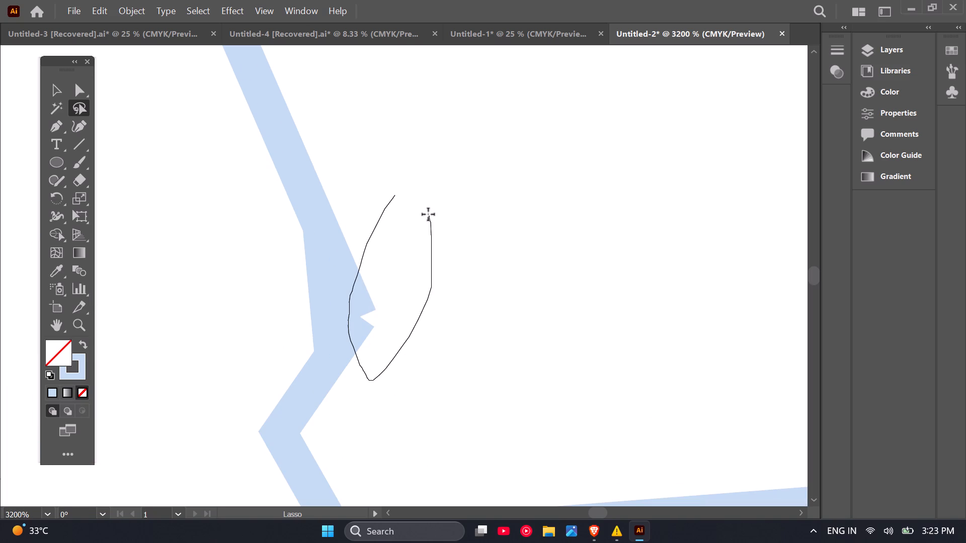
left_click_drag(428, 214, 388, 222)
key("BackSpace")
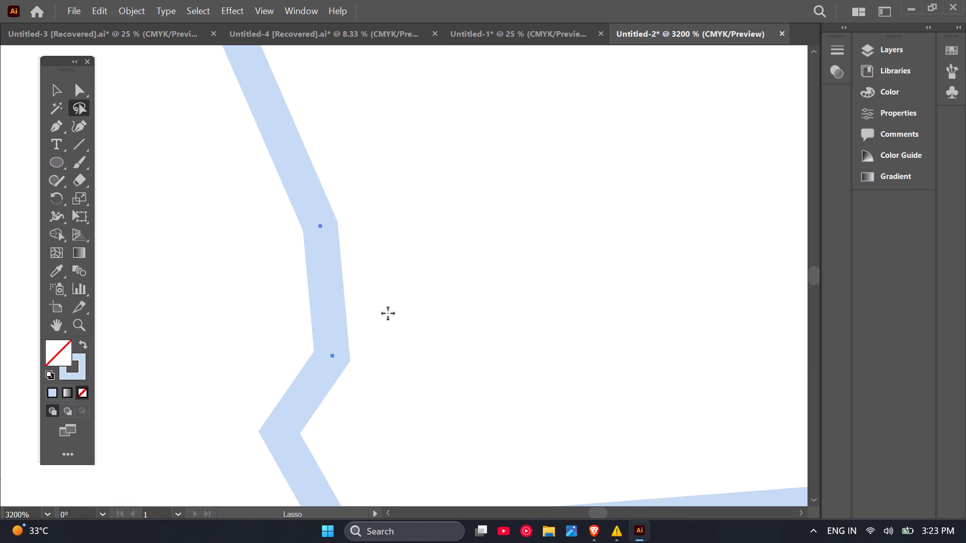
Delete the stray end of the fork crown's top line extending inward past the head tube junction.
scroll(362, 277, "down", 8)
scroll(371, 345, "up", 5)
scroll(333, 336, "down", 1)
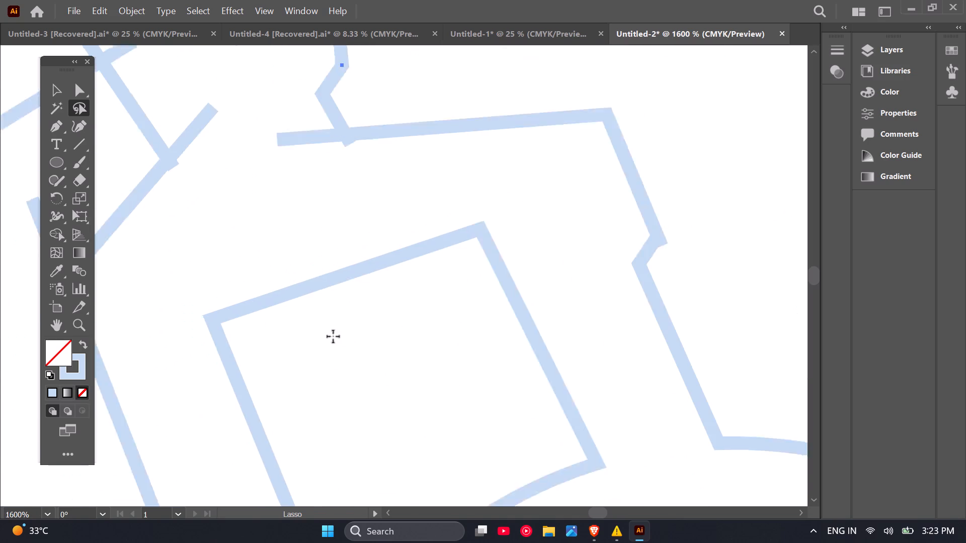
scroll(333, 336, "down", 1)
left_click_drag(307, 155, 314, 159)
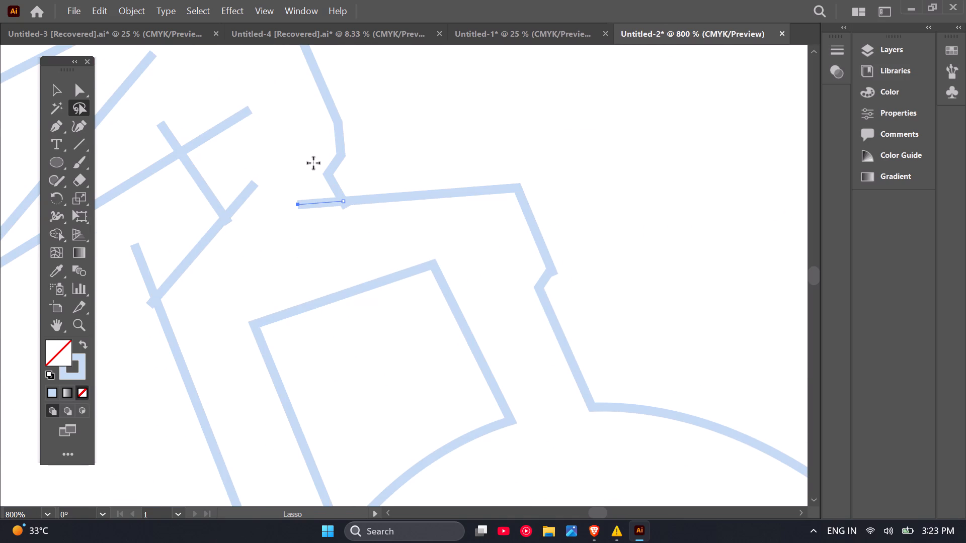
key("BackSpace")
Lasso and delete the stray line ends around the down tube's end and where it meets the fork crown's inner side.
left_click_drag(202, 93, 252, 99)
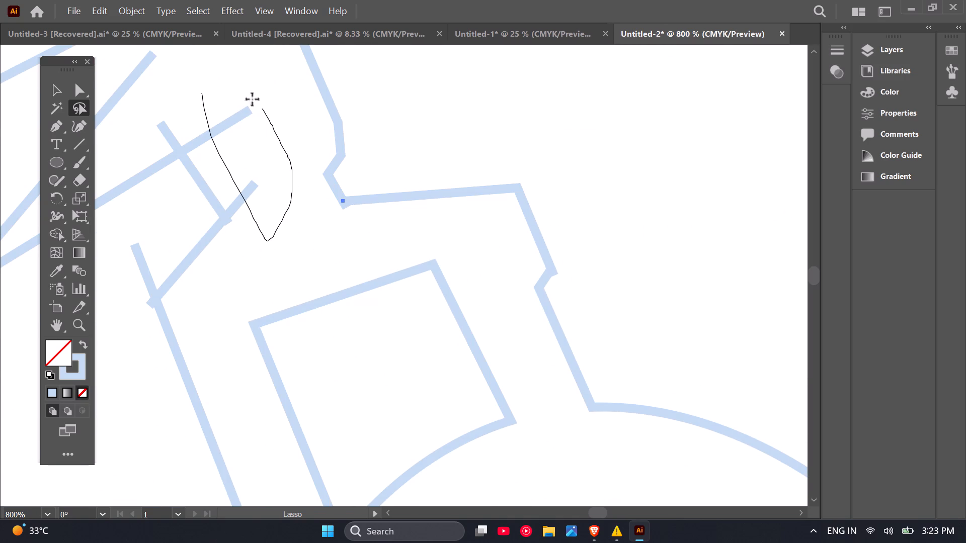
left_click_drag(252, 99, 206, 106)
key("BackSpace")
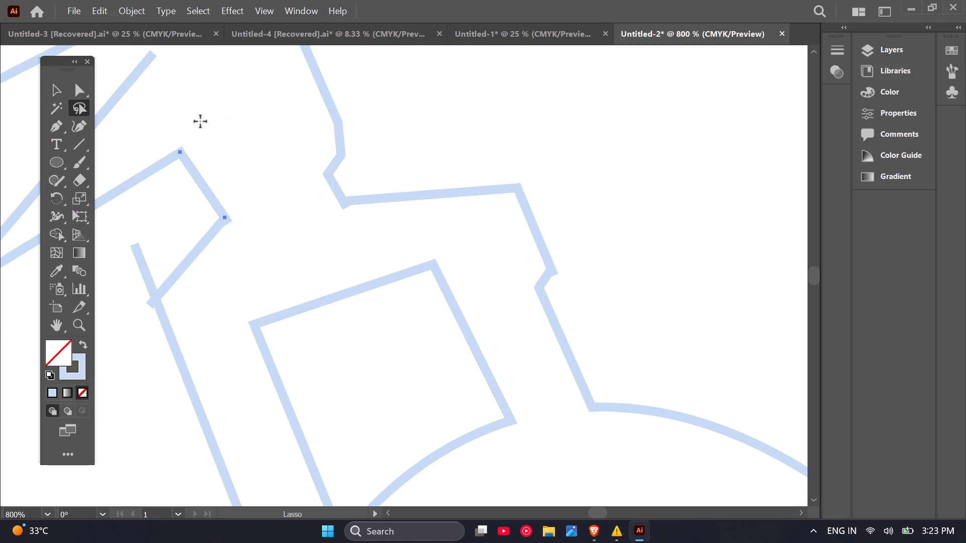
scroll(268, 262, "down", 2)
scroll(179, 293, "up", 2)
left_click_drag(220, 268, 265, 184)
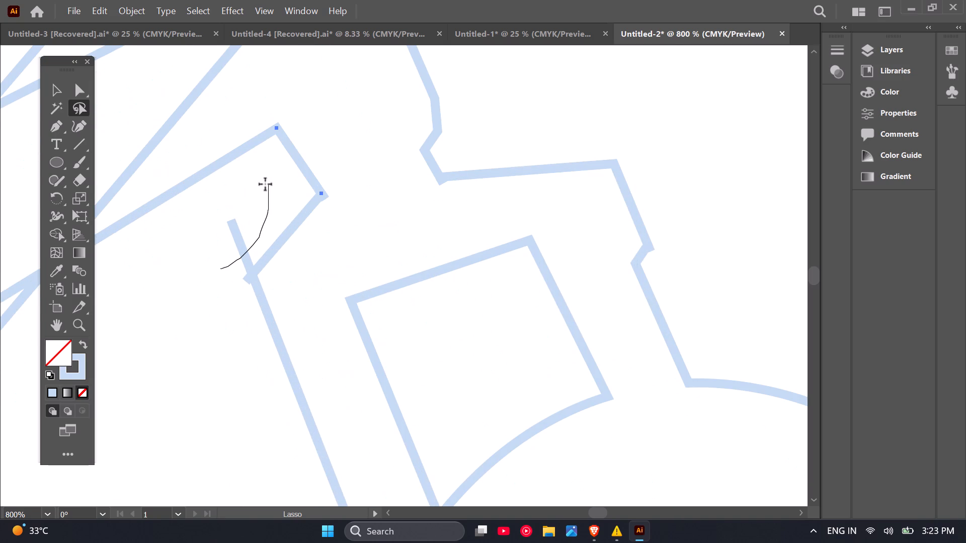
left_click_drag(265, 184, 232, 263)
key("BackSpace")
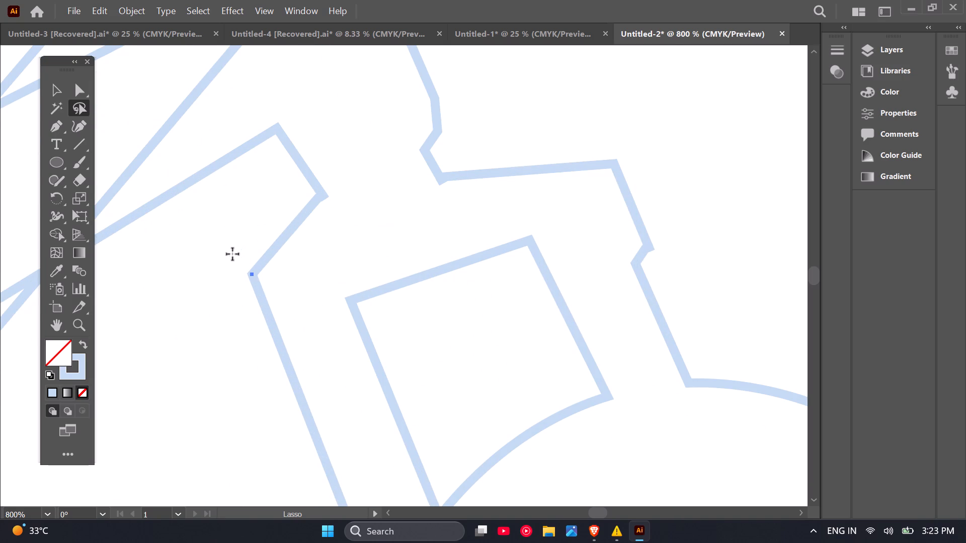
Delete the stray fork crown line end that extends inside the front tyre's outer edge.
scroll(239, 308, "down", 6)
scroll(273, 369, "up", 5)
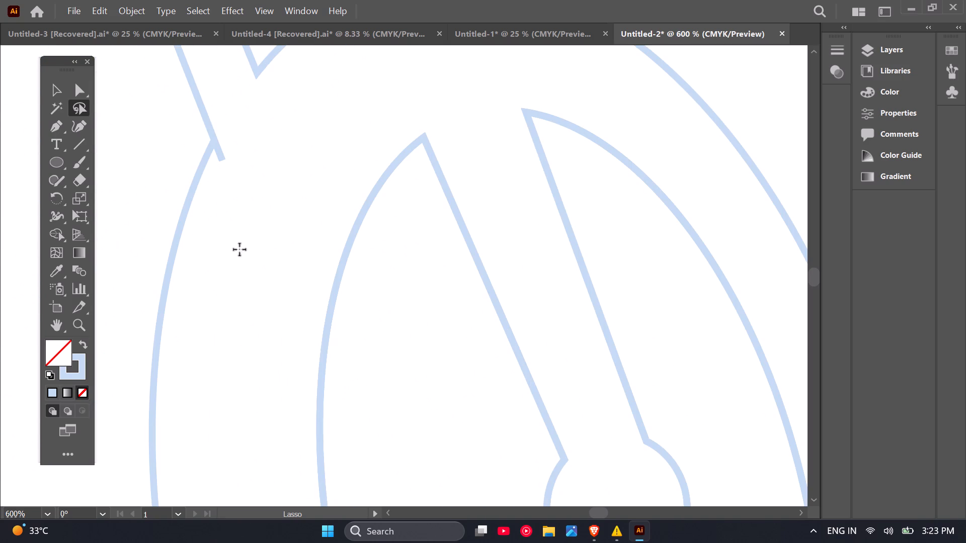
left_click(245, 120)
key("BackSpace")
Lasso and delete the two short fork leg stubs extending below the front hub circle.
scroll(274, 341, "down", 4)
scroll(339, 491, "up", 3)
left_click_drag(354, 354, 378, 361)
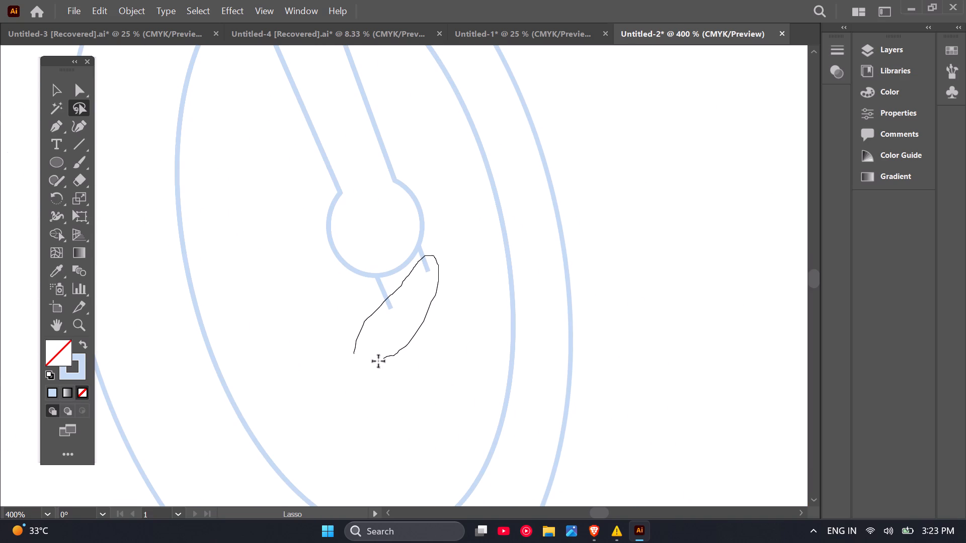
left_click_drag(378, 361, 354, 346)
key("BackSpace")
scroll(360, 360, "down", 3)
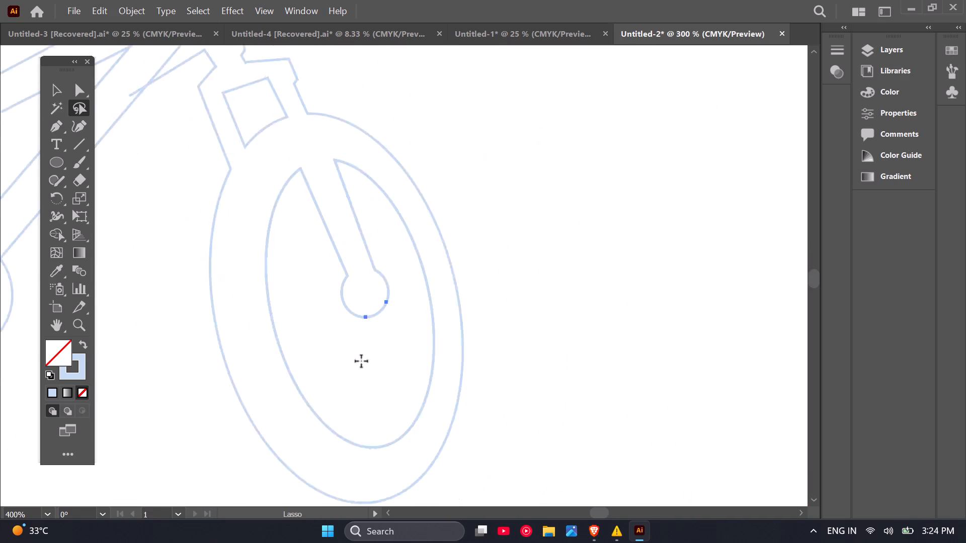
Lasso and delete the four stray line ends crossing past the two corners of the handlebar grip's outer end.
scroll(430, 431, "down", 2)
scroll(381, 206, "up", 4)
scroll(449, 233, "up", 2)
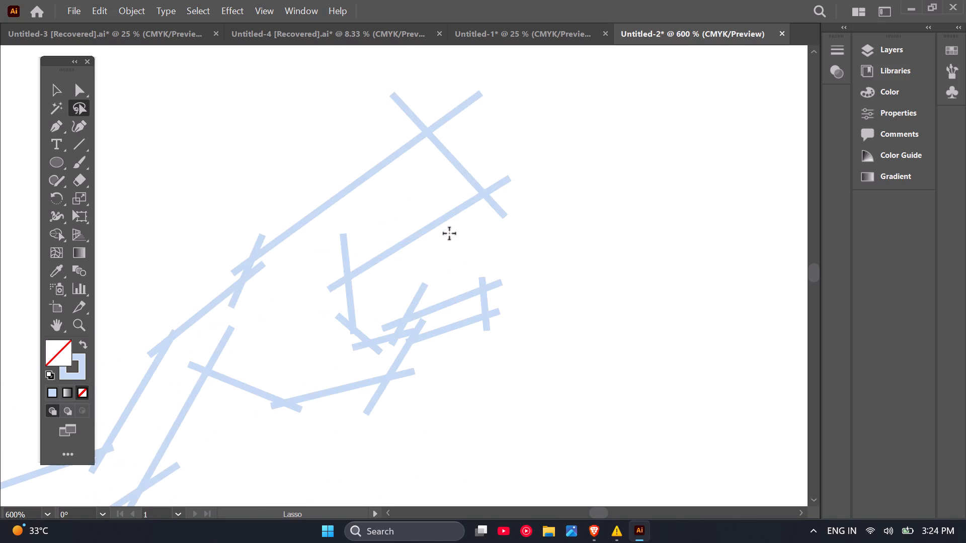
scroll(449, 233, "down", 2)
scroll(457, 162, "up", 3)
left_click_drag(342, 223, 493, 223)
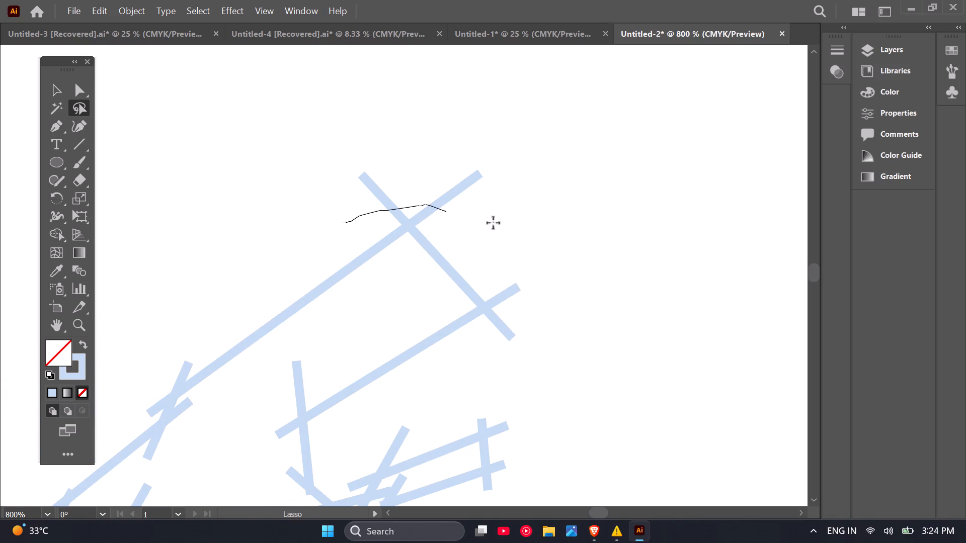
left_click_drag(493, 223, 309, 204)
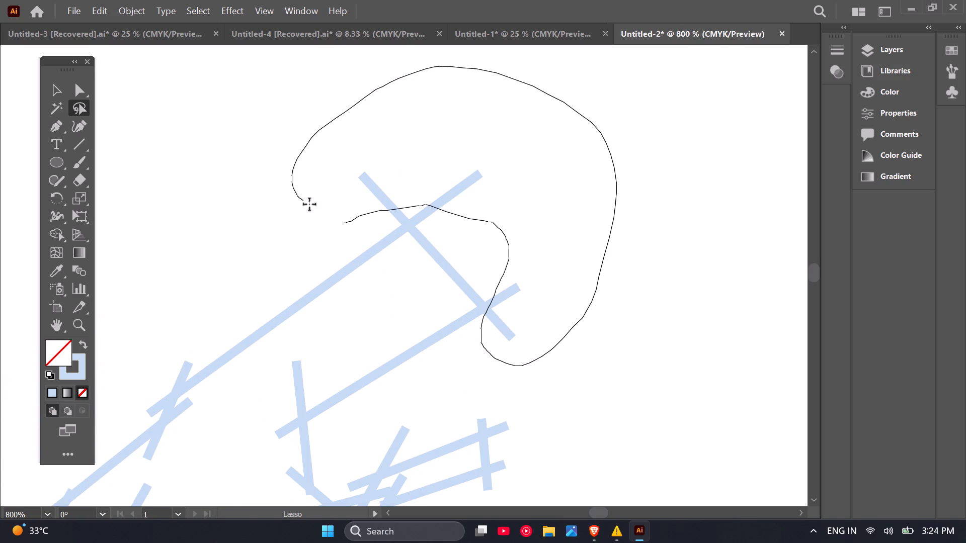
left_click_drag(309, 204, 352, 228)
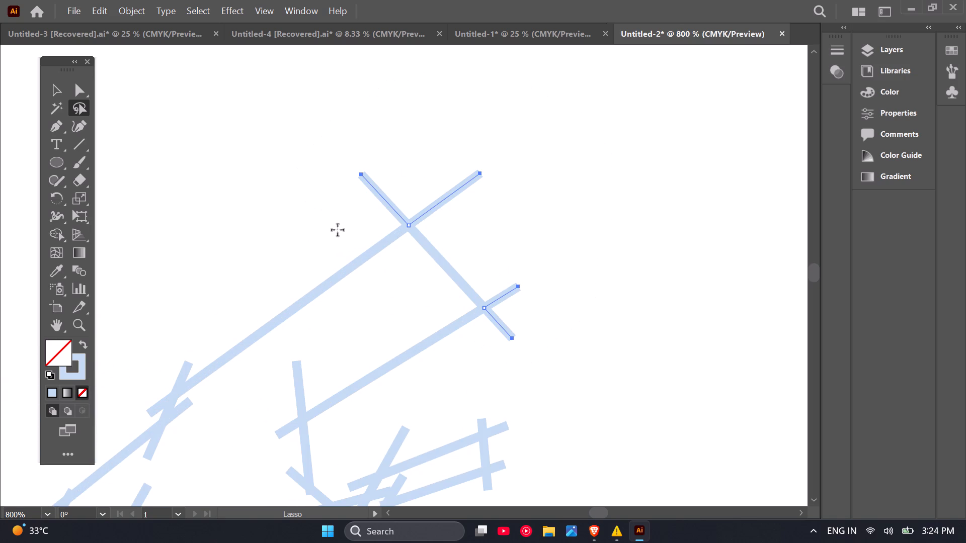
key("BackSpace")
Lasso and delete the stray line ends around the brake lever's tip, above its base and at the handlebar's lower outer corner.
scroll(344, 224, "down", 2)
scroll(396, 208, "down", 2)
scroll(383, 322, "up", 4)
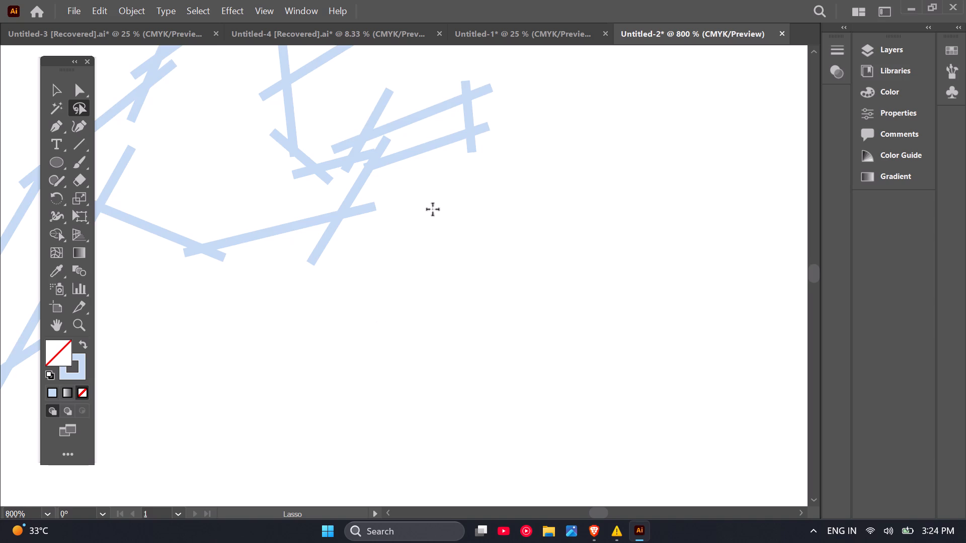
scroll(396, 298, "down", 1)
left_click_drag(369, 130, 454, 132)
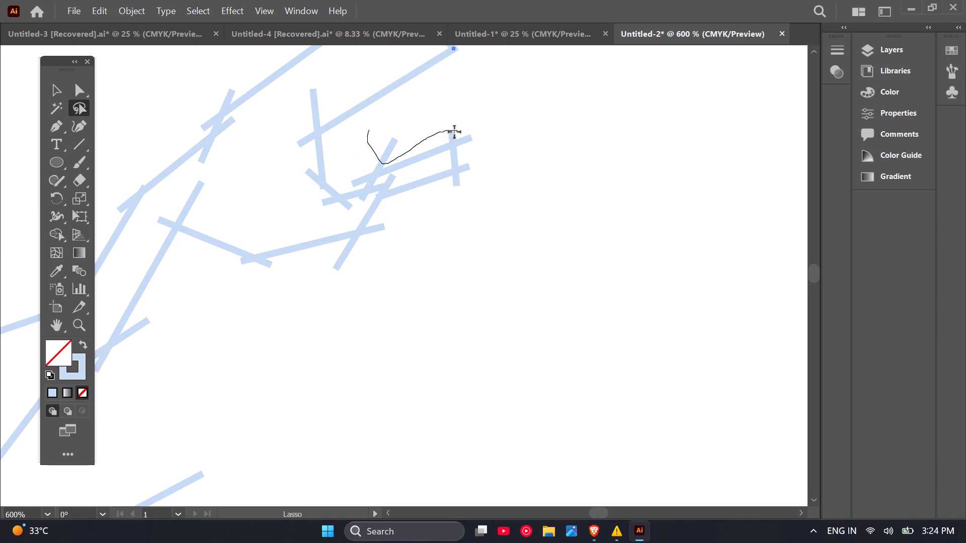
left_click_drag(454, 132, 403, 208)
left_click_drag(403, 208, 466, 94)
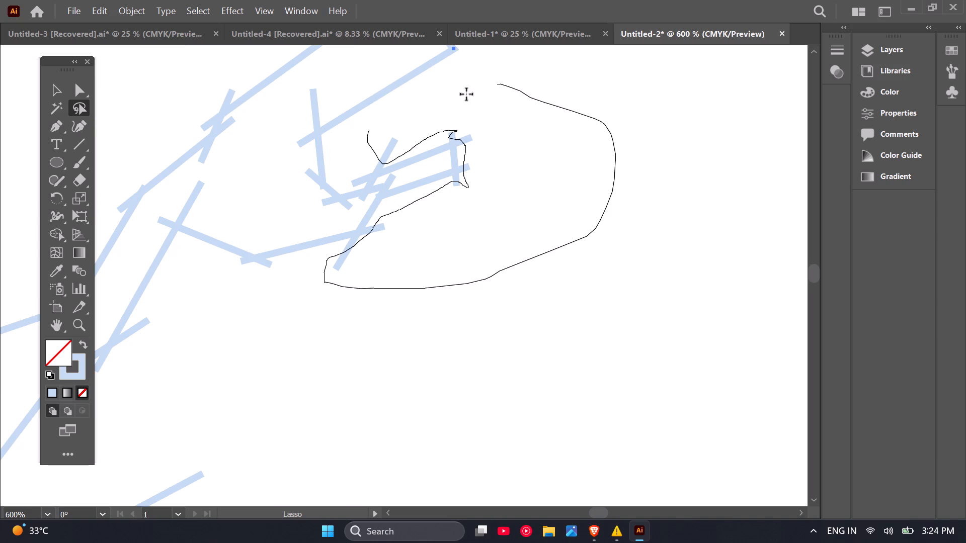
left_click_drag(466, 94, 365, 139)
key("BackSpace")
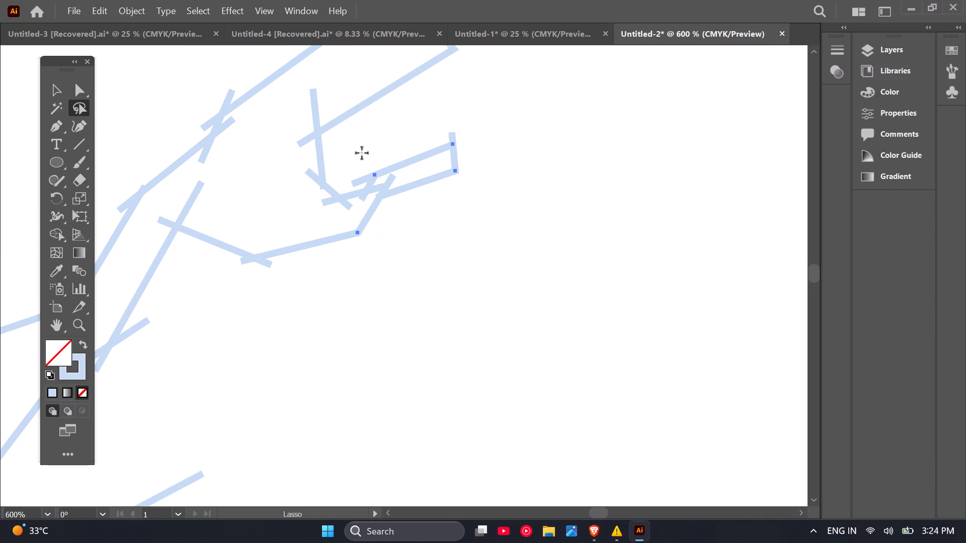
Lasso and delete the stray line ends below and beside the angled bend between the grip and the brake lever.
scroll(355, 205, "up", 2)
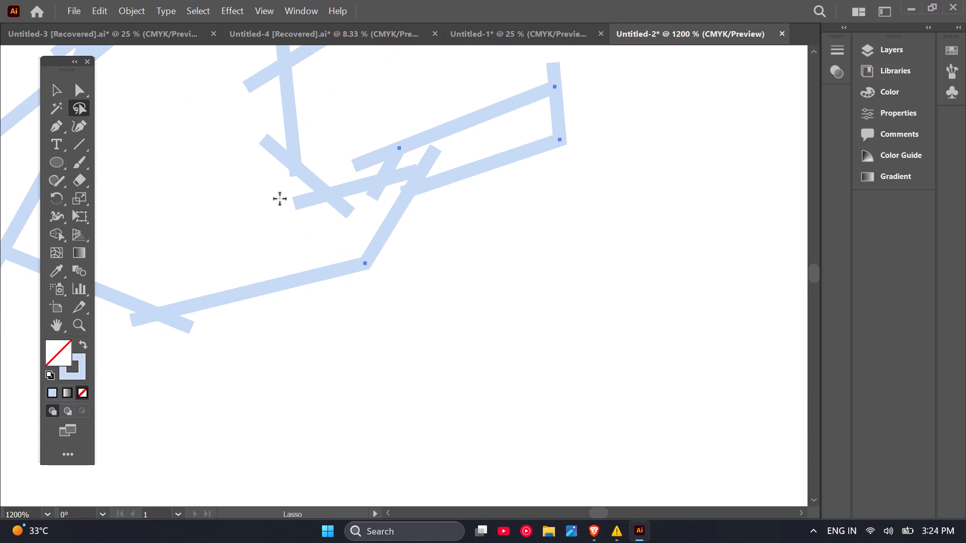
left_click(272, 193)
key("BackSpace")
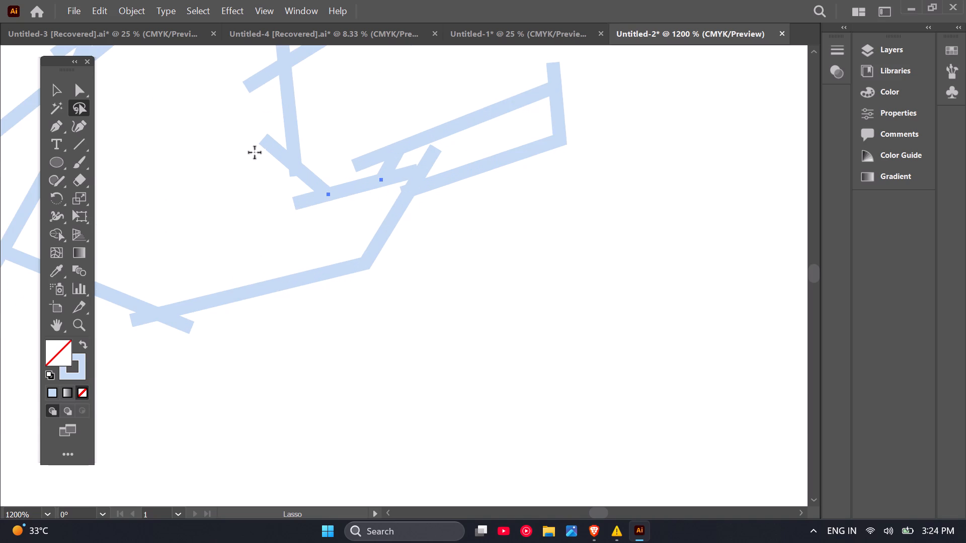
left_click_drag(266, 121, 252, 220)
left_click_drag(252, 220, 265, 128)
key("BackSpace")
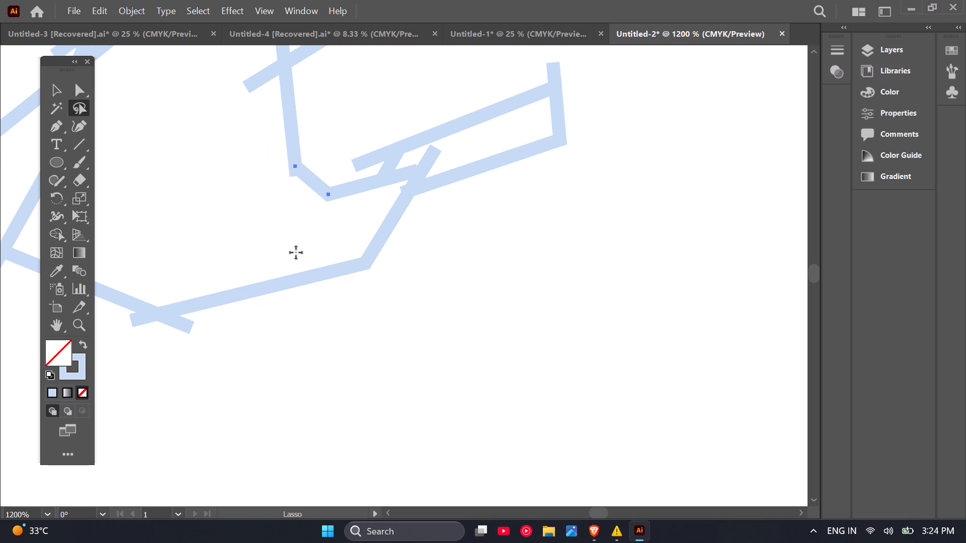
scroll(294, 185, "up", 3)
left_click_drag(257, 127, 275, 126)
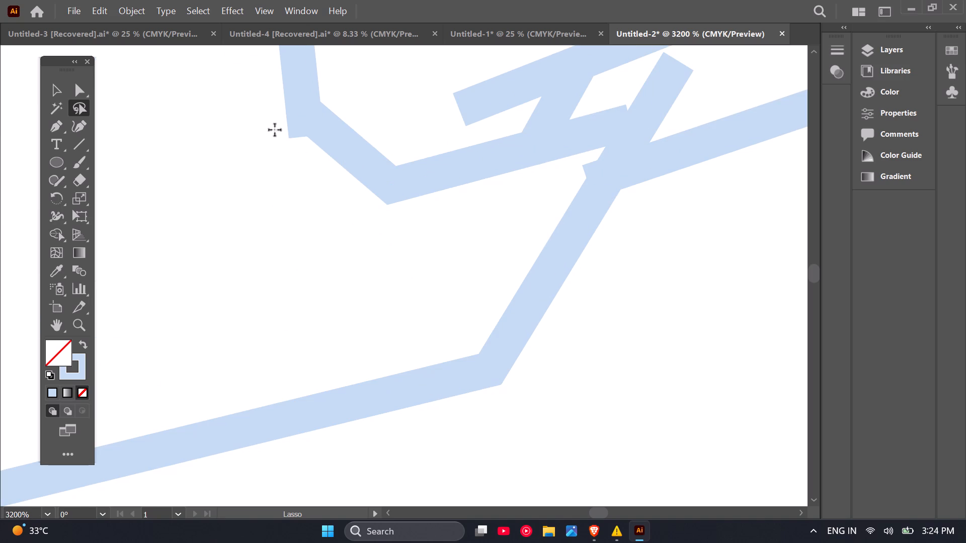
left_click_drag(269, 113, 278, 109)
Lasso and delete the three stray line ends crossing at the brake lever's base, inside the lever gap and beside its upper line.
scroll(315, 301, "down", 2)
scroll(420, 142, "up", 1)
left_click_drag(571, 192, 557, 194)
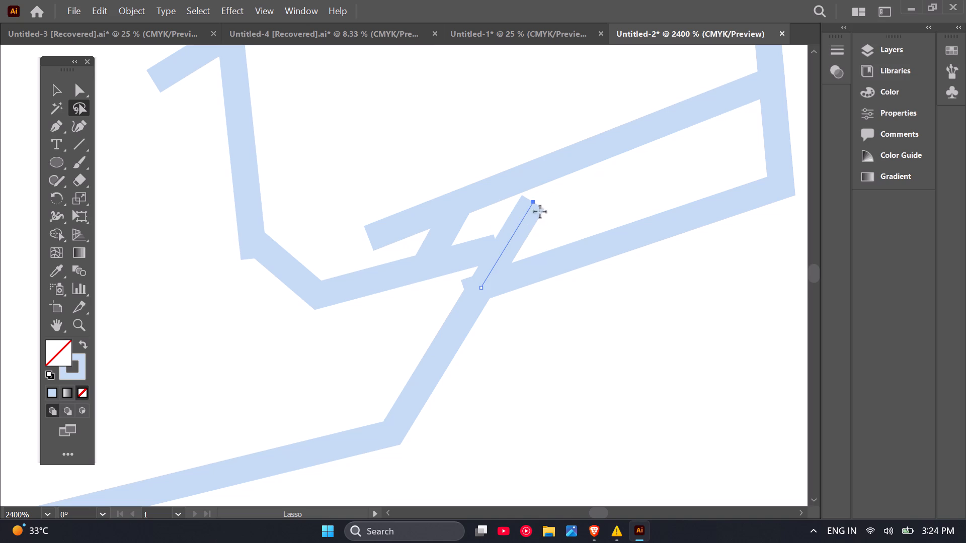
key("BackSpace")
scroll(481, 278, "up", 1)
left_click_drag(479, 219, 461, 269)
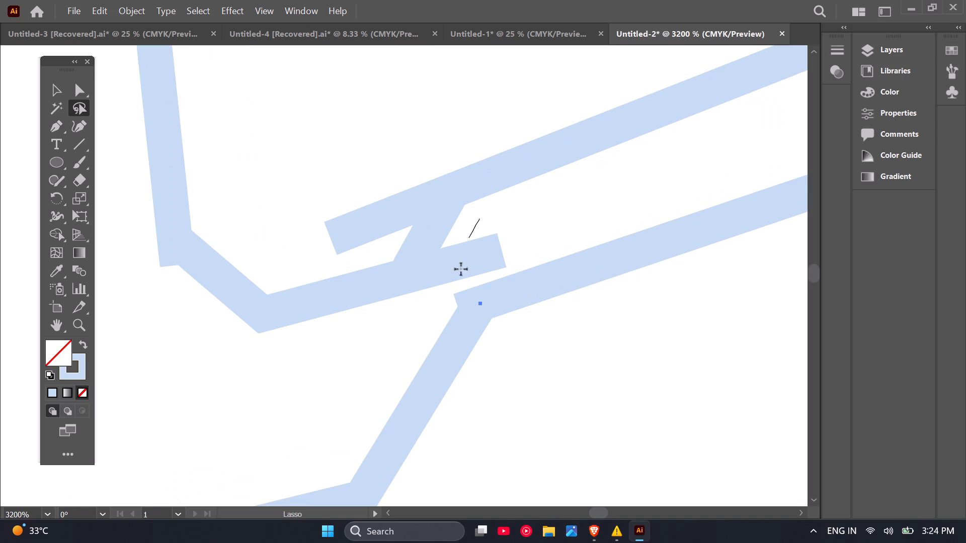
left_click_drag(461, 269, 471, 224)
key("BackSpace")
left_click_drag(381, 168, 373, 241)
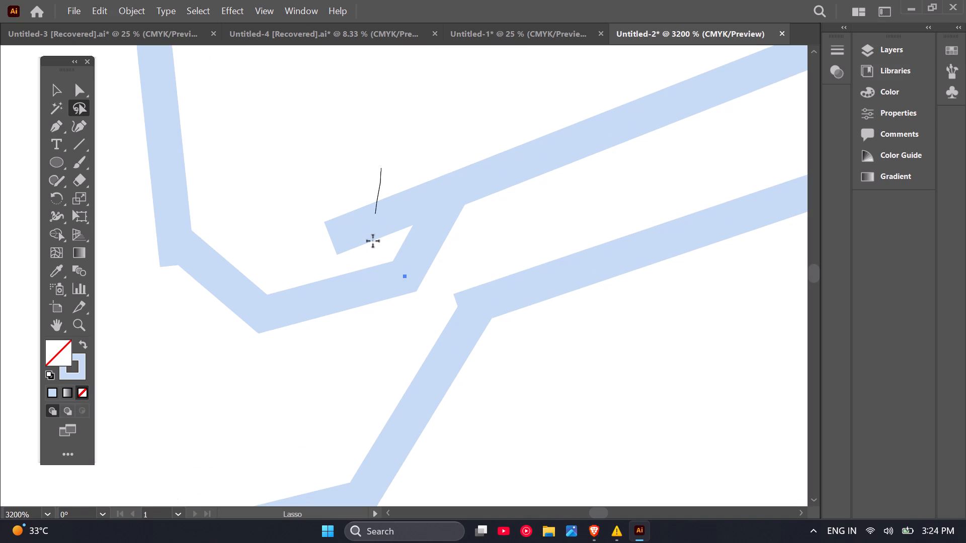
left_click_drag(373, 241, 381, 188)
key("BackSpace")
Delete the tiny line stub protruding below the bend between the grip and the brake lever.
scroll(448, 316, "down", 3)
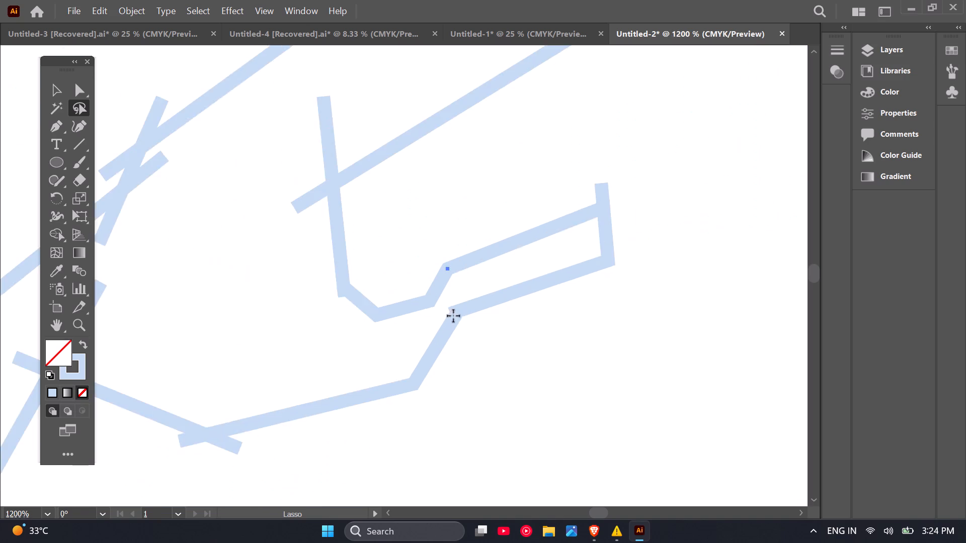
scroll(453, 316, "down", 2)
scroll(394, 284, "up", 2)
left_click_drag(371, 329, 372, 310)
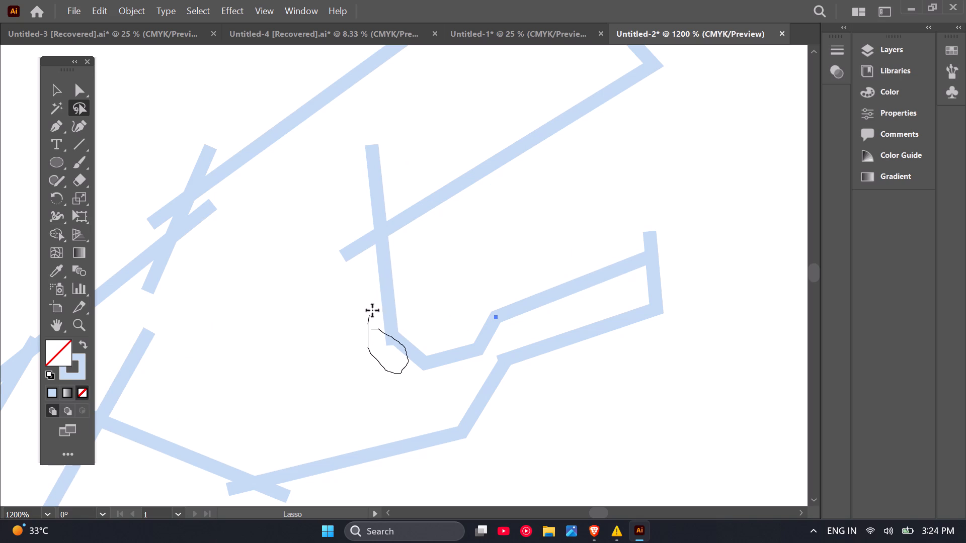
left_click_drag(372, 310, 382, 336)
key("BackSpace")
Delete the stray ends where the grip's lower line meets the bend's vertical line, including the leftover anchor point above it.
left_click_drag(351, 180, 385, 158)
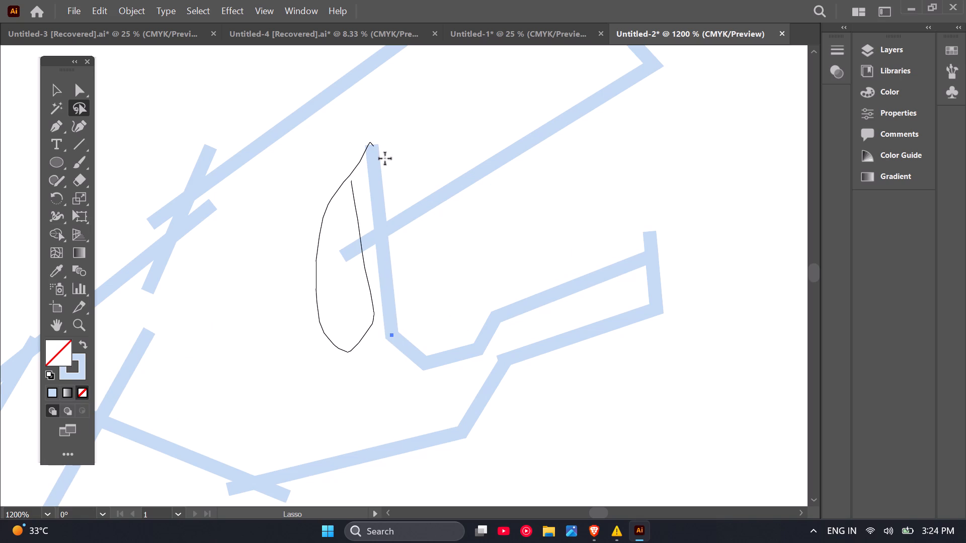
left_click_drag(385, 158, 355, 202)
key("BackSpace")
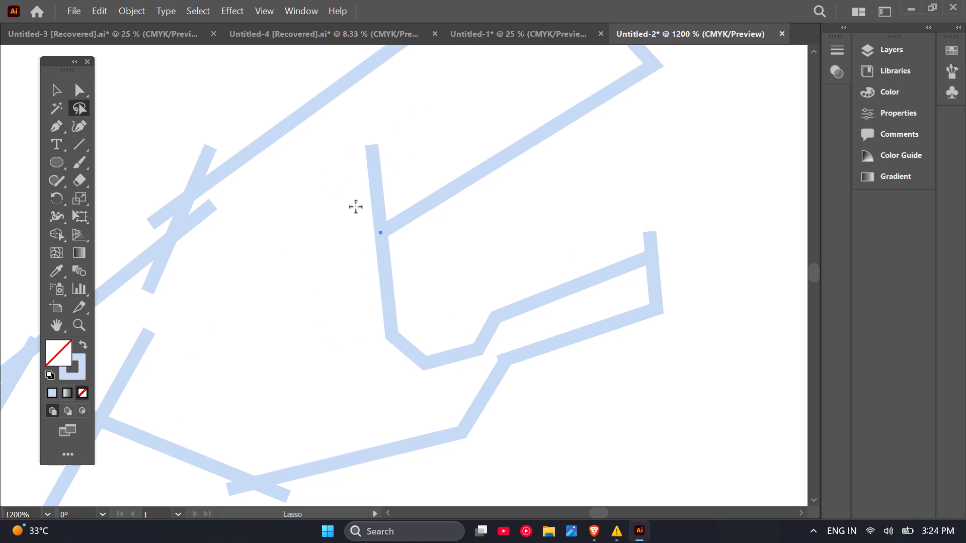
left_click_drag(338, 180, 348, 210)
key("BackSpace")
scroll(375, 249, "down", 1)
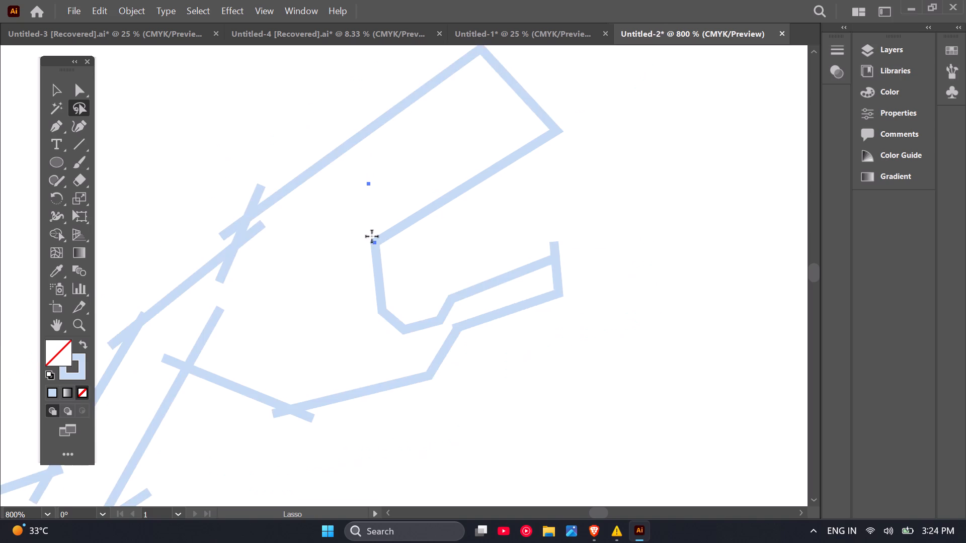
scroll(372, 212, "down", 2)
scroll(295, 214, "up", 2)
left_click(465, 158)
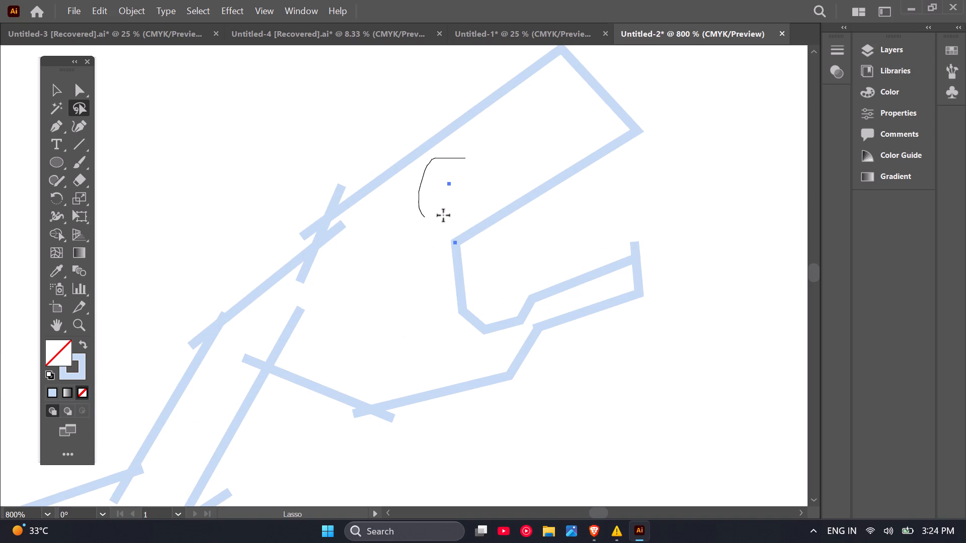
key("BackSpace")
Lasso and delete the stray line ends at both corners of the small kink in the handlebar's upper line.
left_click_drag(284, 179, 307, 203)
left_click_drag(307, 203, 267, 202)
key("BackSpace")
left_click_drag(299, 199, 306, 204)
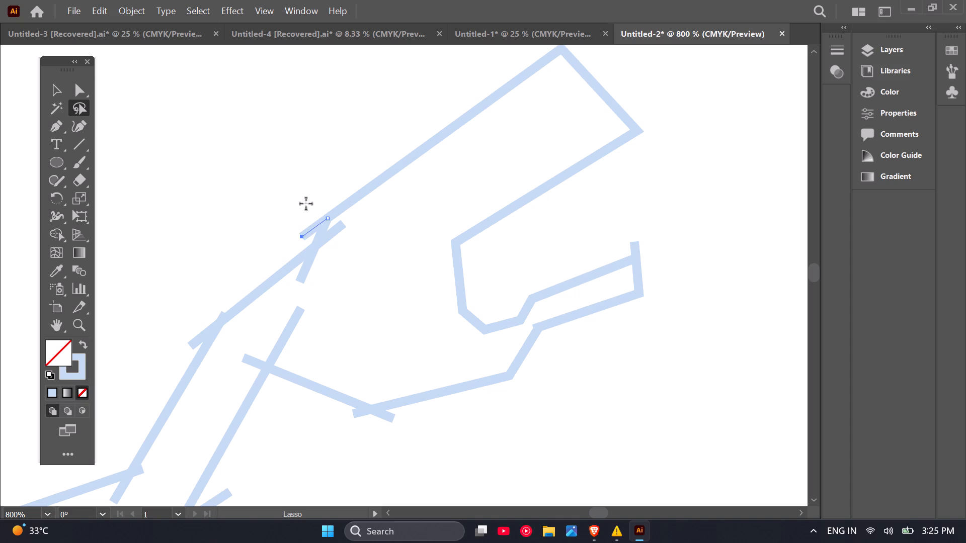
key("BackSpace")
scroll(357, 225, "up", 2)
left_click(362, 187)
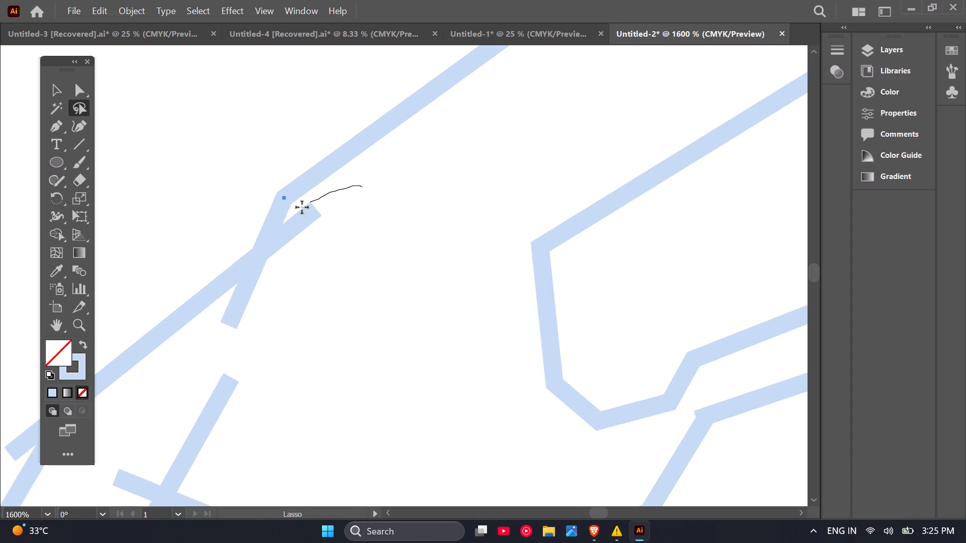
key("BackSpace")
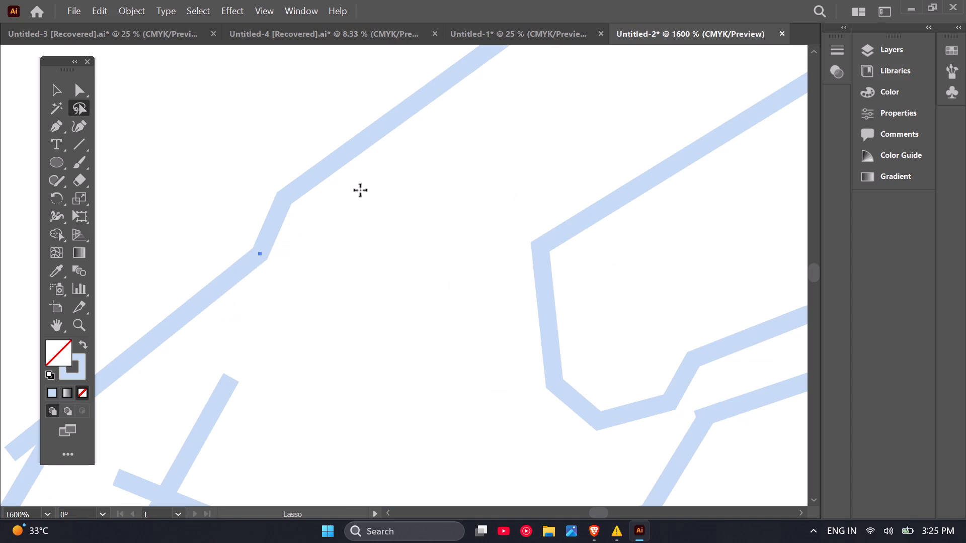
Lasso and delete the two stray ends where the stem's inner line meets the handlebar's lower line.
scroll(364, 262, "down", 2)
left_click_drag(354, 327, 233, 382)
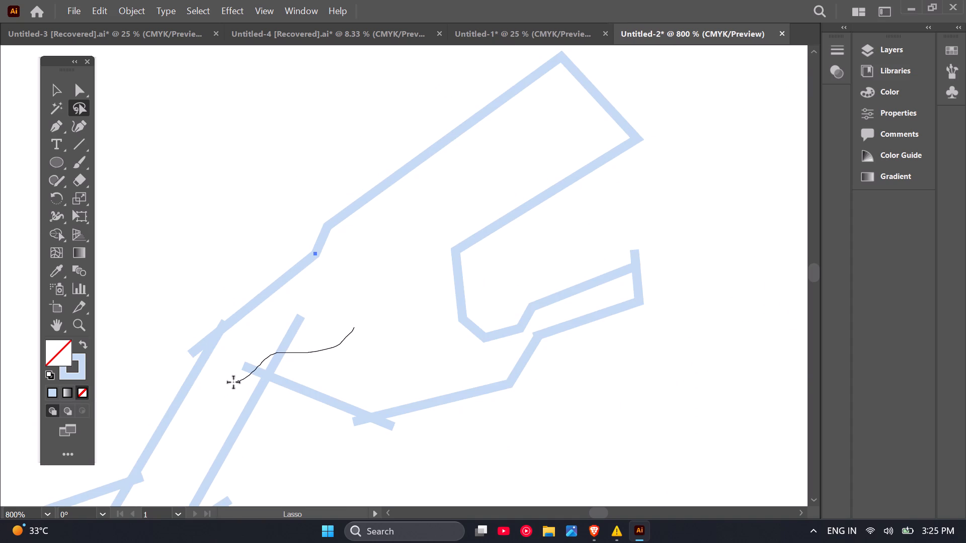
left_click_drag(233, 382, 336, 356)
key("BackSpace")
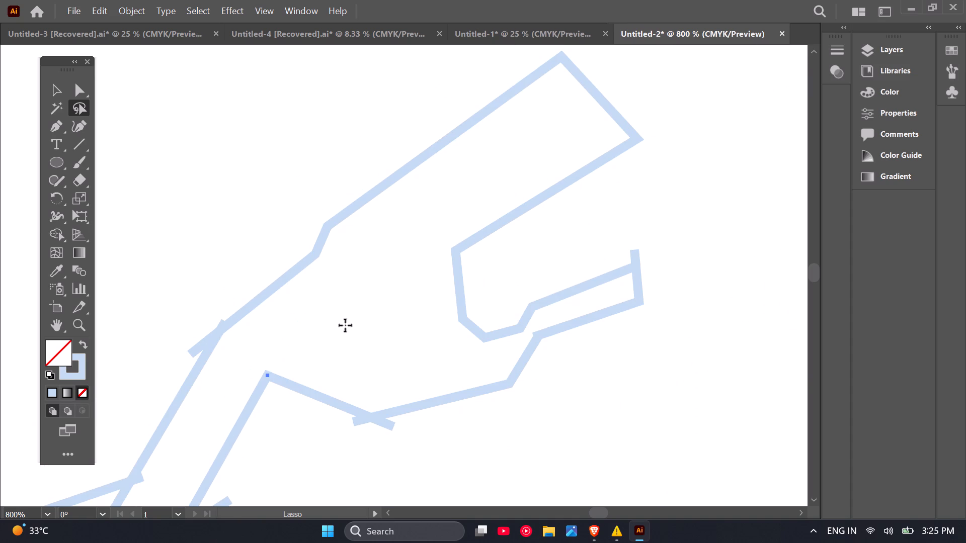
Lasso and delete the two stray ends at the crossing in the handlebar's lower line, between the stem and the brake lever.
scroll(357, 321, "down", 2)
scroll(348, 379, "up", 4)
left_click_drag(318, 357, 450, 368)
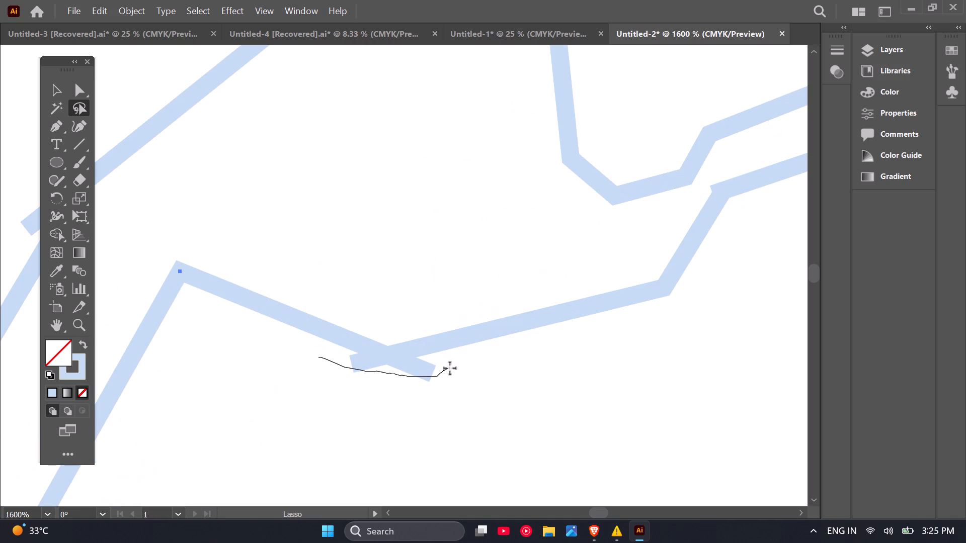
left_click_drag(450, 368, 323, 352)
left_click_drag(296, 354, 296, 354)
left_click_drag(296, 354, 411, 369)
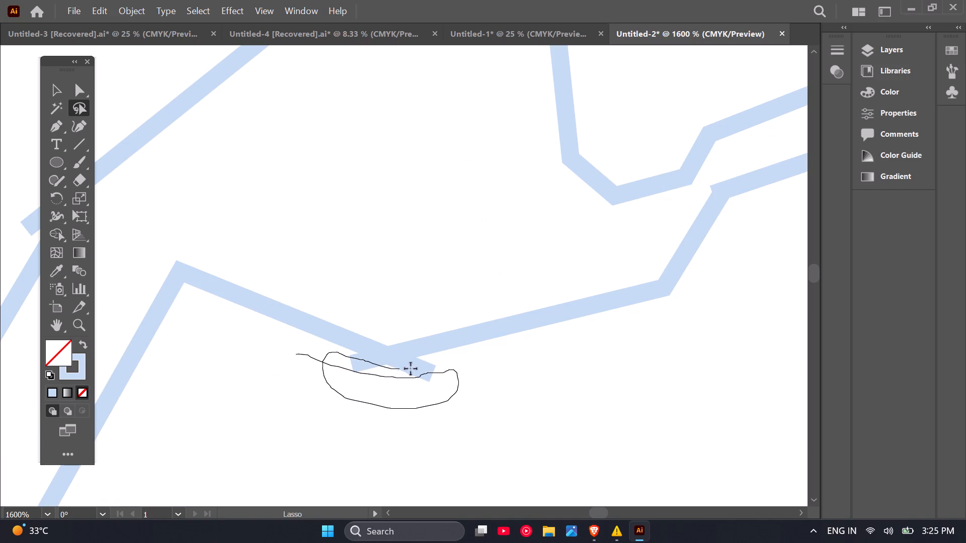
left_click_drag(411, 369, 437, 375)
left_click_drag(453, 357, 358, 352)
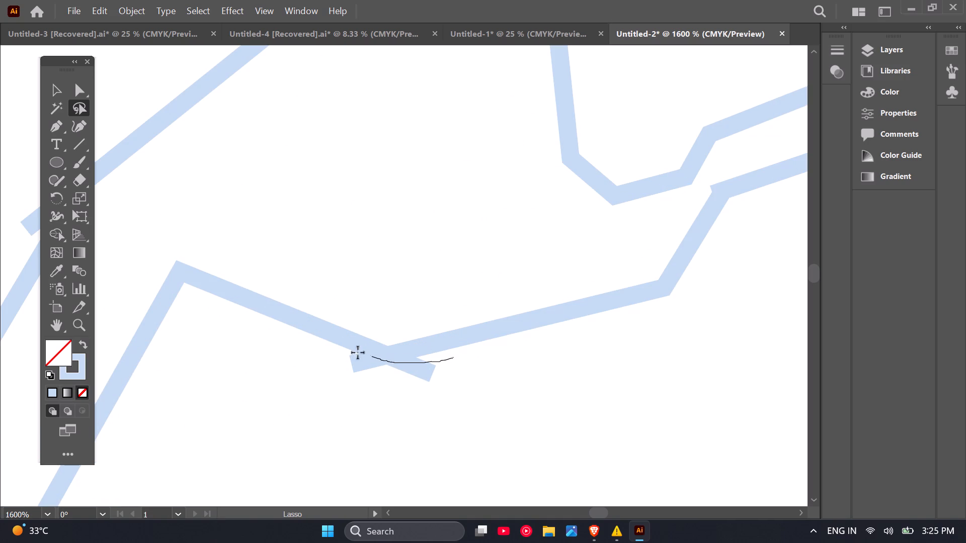
left_click_drag(358, 352, 440, 354)
key("BackSpace")
Lasso and delete the two stray ends where the stem's outer line meets the handlebar's upper line.
scroll(527, 398, "down", 3)
scroll(308, 377, "up", 3)
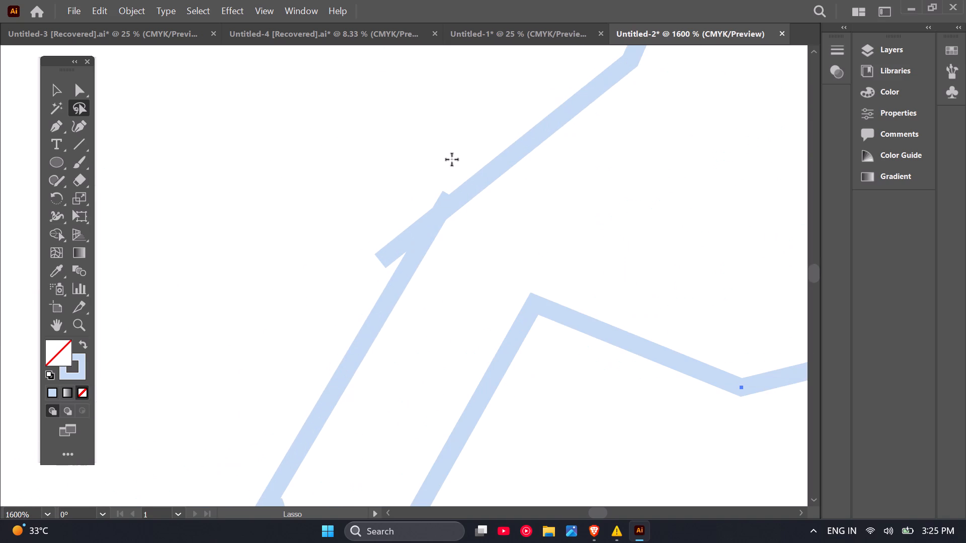
left_click_drag(460, 156, 452, 161)
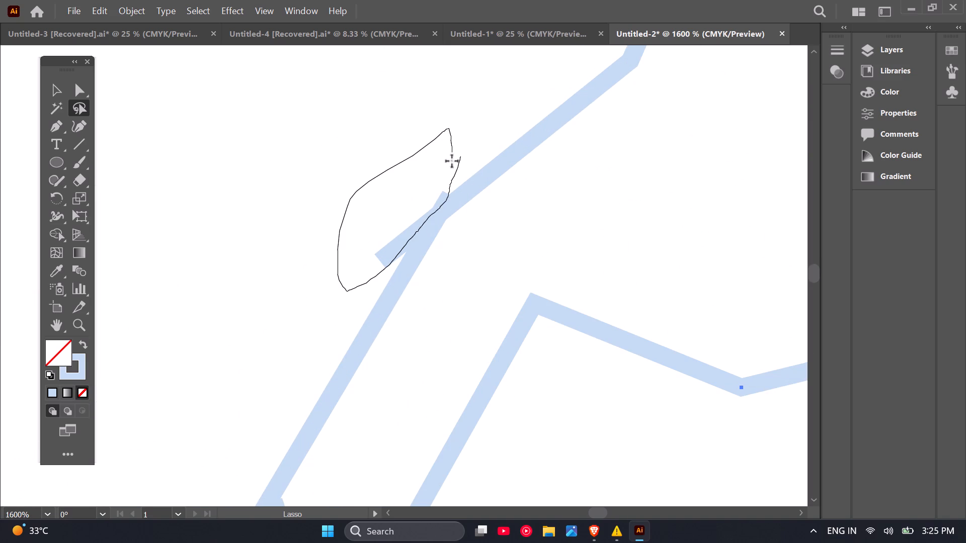
left_click_drag(452, 161, 468, 172)
key("BackSpace")
left_click_drag(406, 188, 412, 196)
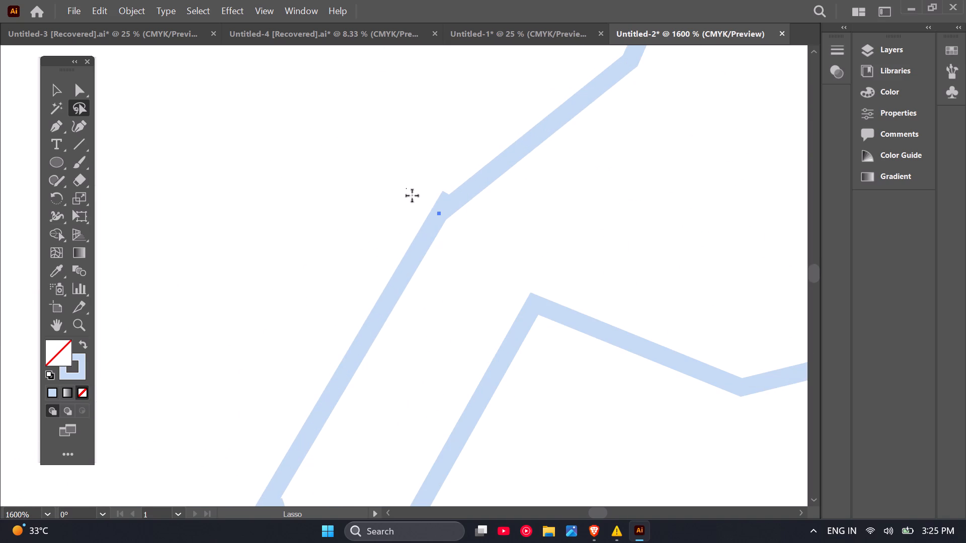
left_click_drag(412, 196, 423, 201)
key("BackSpace")
Lasso and delete the stray ends at the bottom corners of the stem's outer and inner lines.
scroll(454, 212, "down", 4)
scroll(406, 291, "up", 4)
left_click_drag(353, 321, 421, 277)
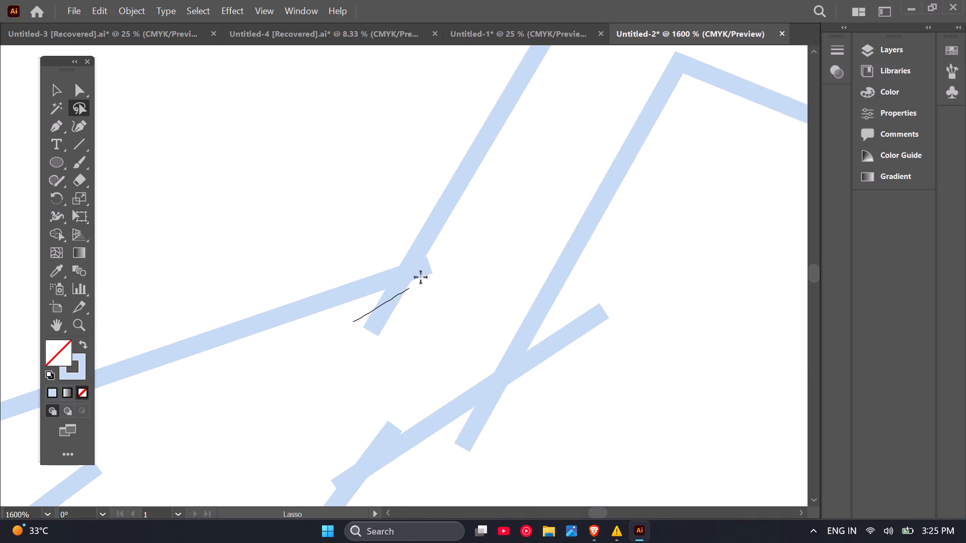
left_click_drag(421, 277, 370, 310)
key("BackSpace")
left_click_drag(575, 287, 535, 454)
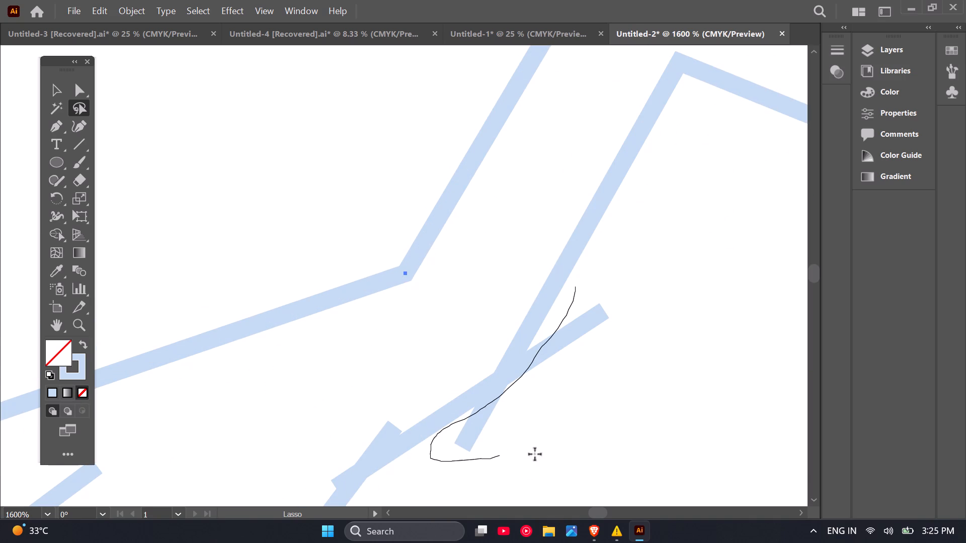
left_click_drag(535, 454, 552, 294)
key("BackSpace")
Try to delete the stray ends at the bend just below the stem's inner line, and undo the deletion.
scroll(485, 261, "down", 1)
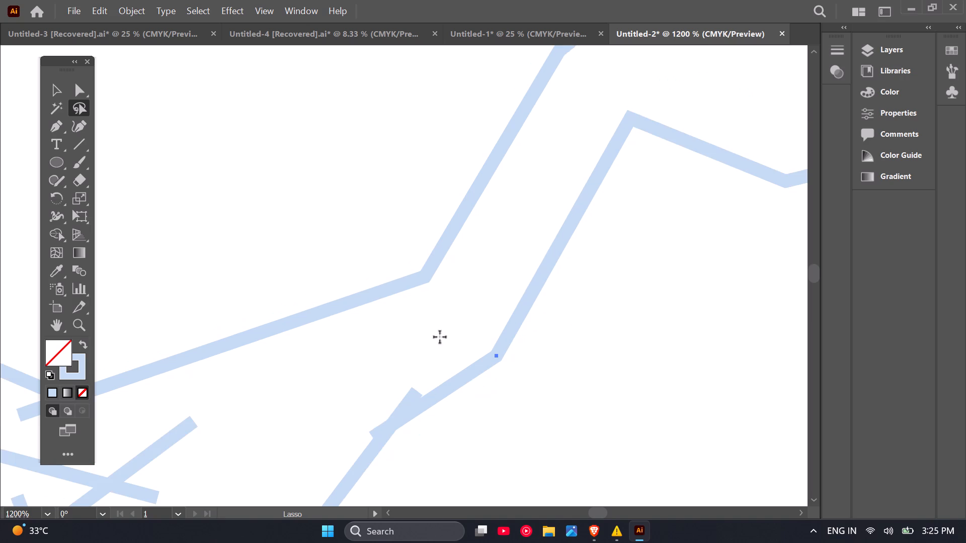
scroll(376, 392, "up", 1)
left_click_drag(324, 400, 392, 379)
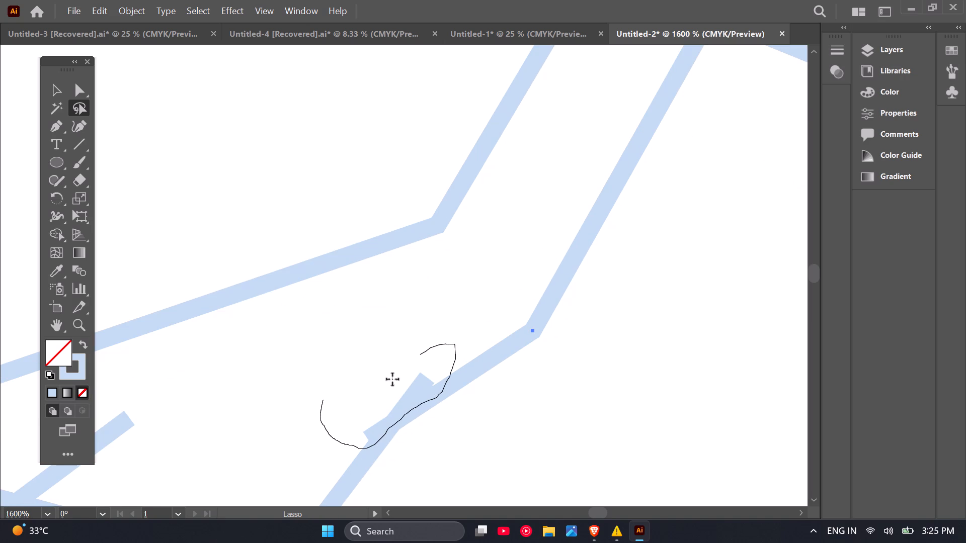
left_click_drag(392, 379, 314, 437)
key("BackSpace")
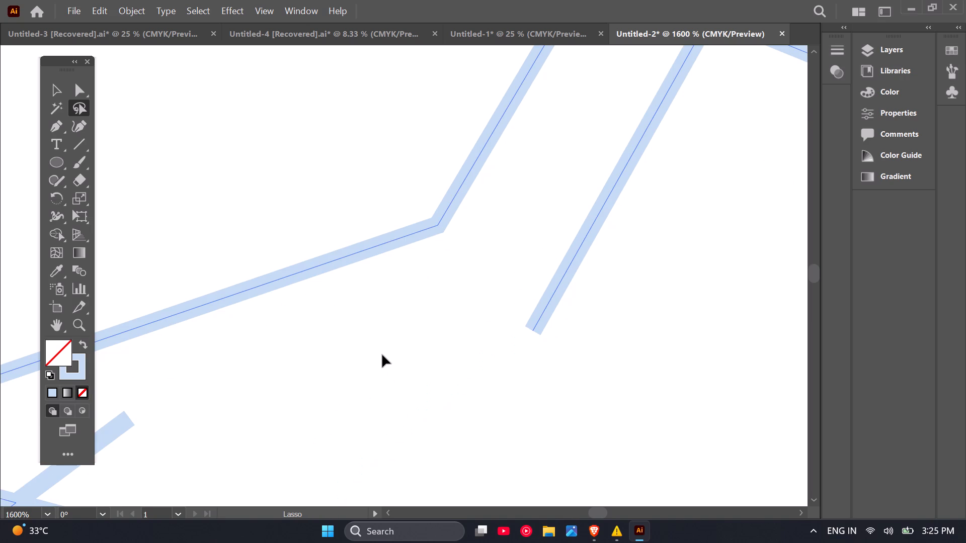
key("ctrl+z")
Lasso only the two stray ends at the bend just below the stem's inner line and delete them.
scroll(388, 406, "up", 1)
scroll(490, 273, "down", 3)
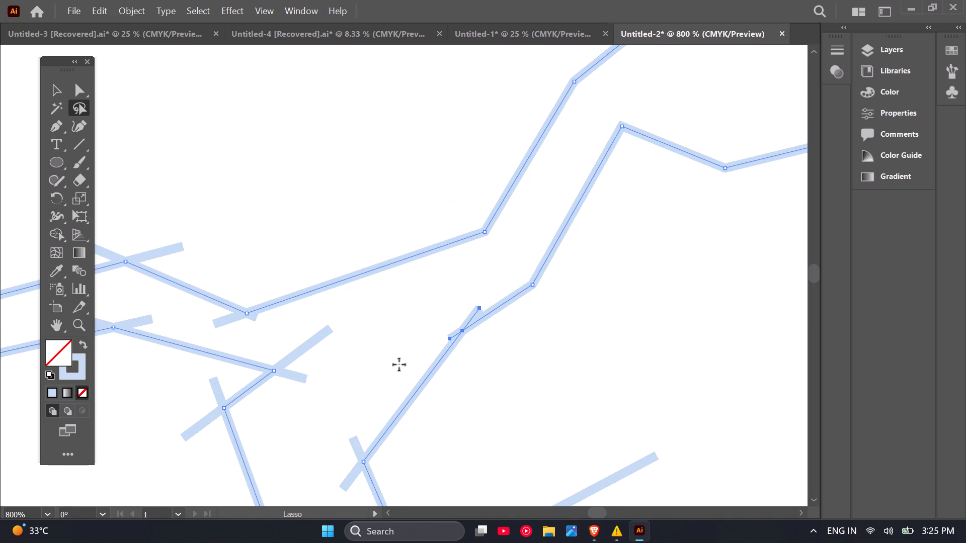
left_click(403, 362)
left_click_drag(412, 355, 404, 380)
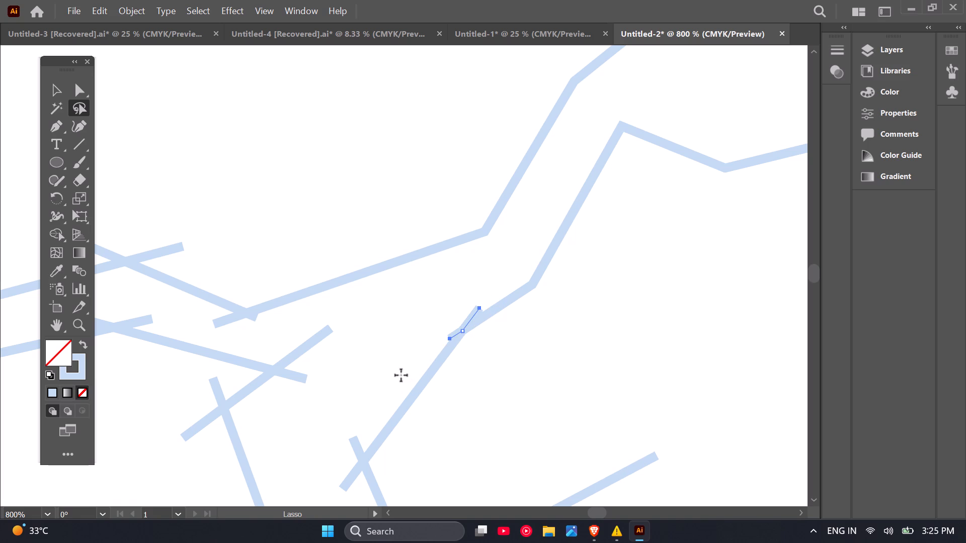
key("BackSpace")
Lasso and delete the two stray ends at the top corner of the head tube's front line.
scroll(407, 351, "down", 2)
scroll(392, 429, "up", 1)
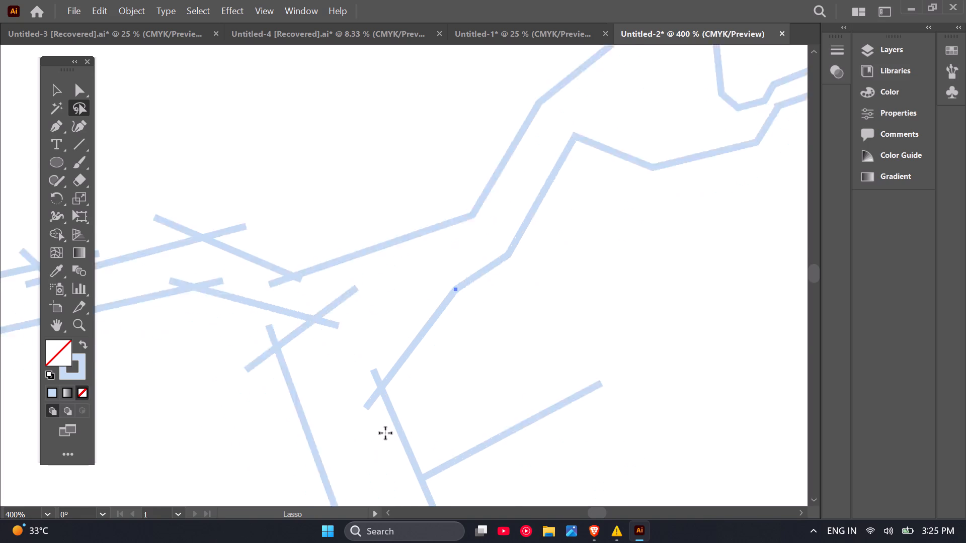
scroll(385, 433, "up", 2)
left_click_drag(377, 289, 379, 298)
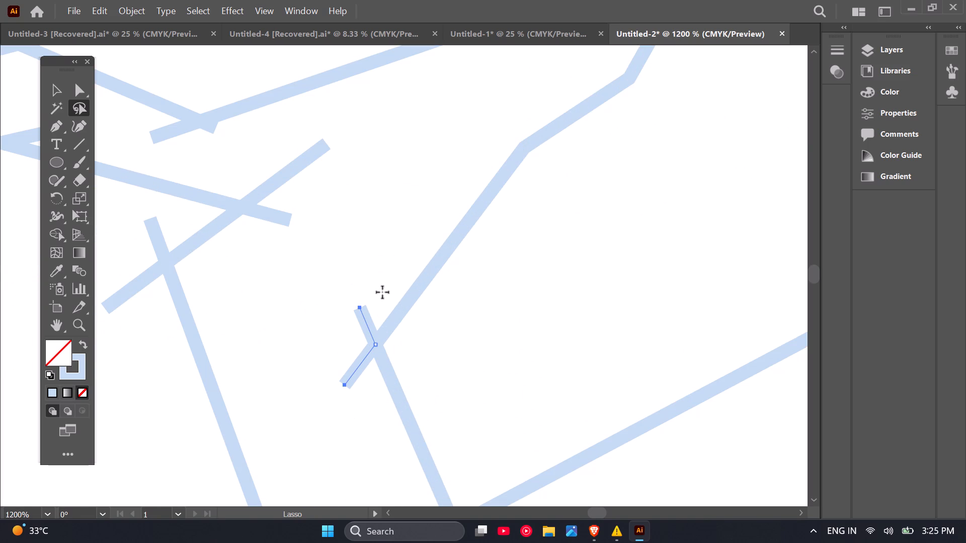
key("BackSpace")
Delete the loose line sticking out forward from the head tube's front line, including its leftover anchor point.
scroll(383, 292, "down", 4)
scroll(427, 351, "up", 2)
left_click_drag(428, 284, 553, 390)
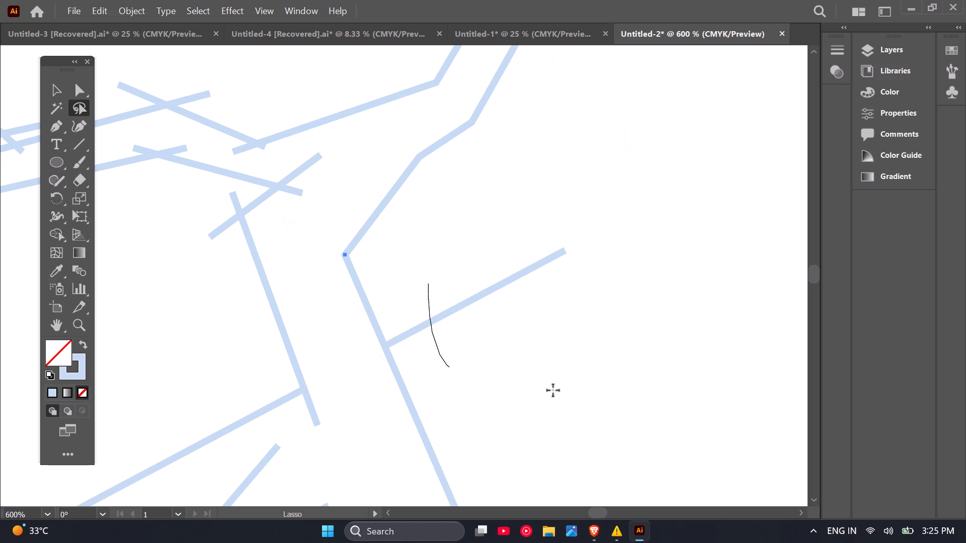
left_click_drag(553, 390, 384, 333)
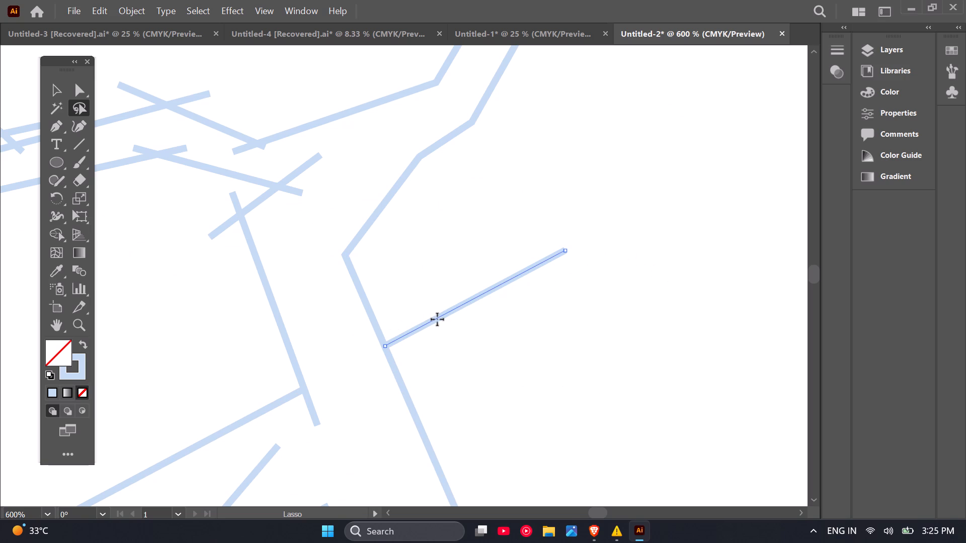
key("BackSpace")
scroll(440, 364, "down", 3)
left_click_drag(479, 282, 490, 296)
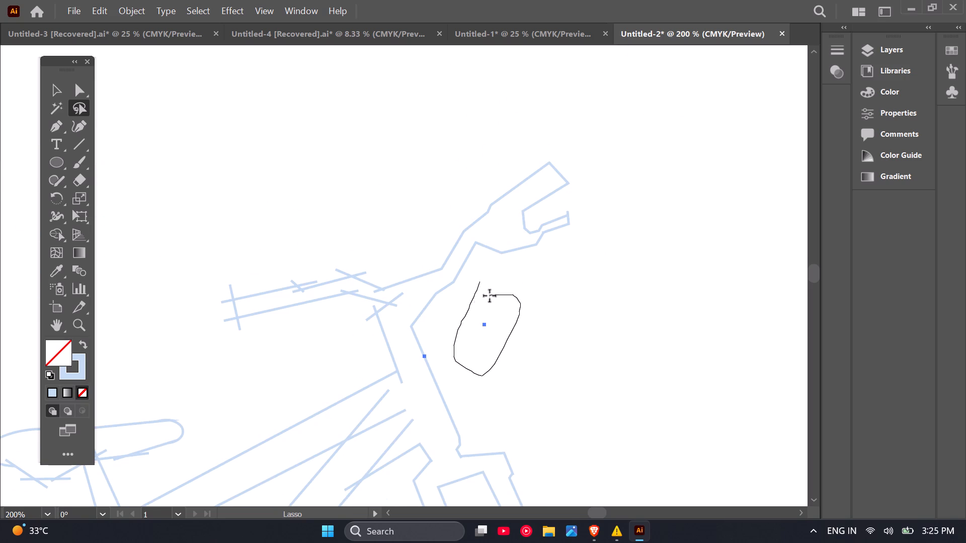
left_click_drag(490, 296, 466, 299)
key("BackSpace")
Lasso and delete the stray ends of the frame tube lines where they cross behind the head tube.
scroll(469, 314, "down", 2)
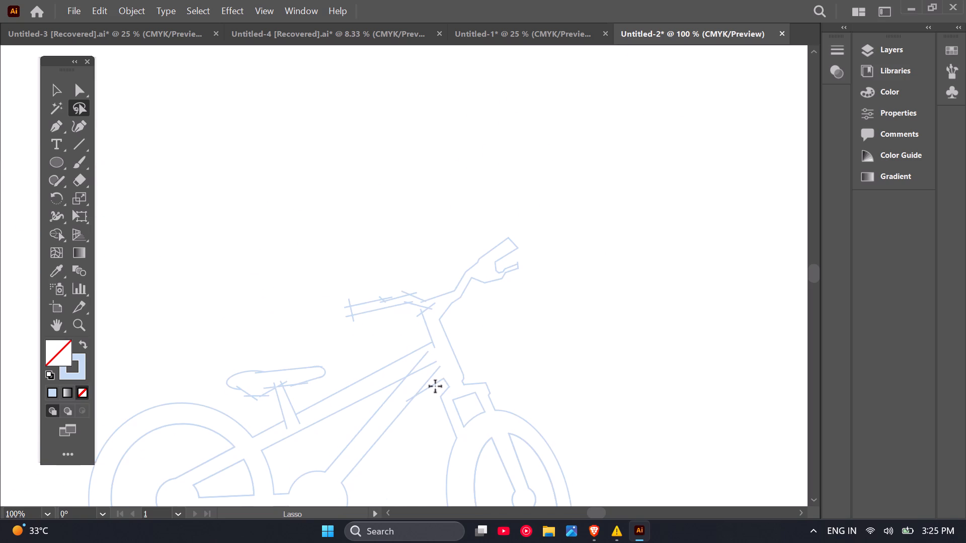
scroll(435, 386, "up", 4)
left_click_drag(411, 374, 514, 322)
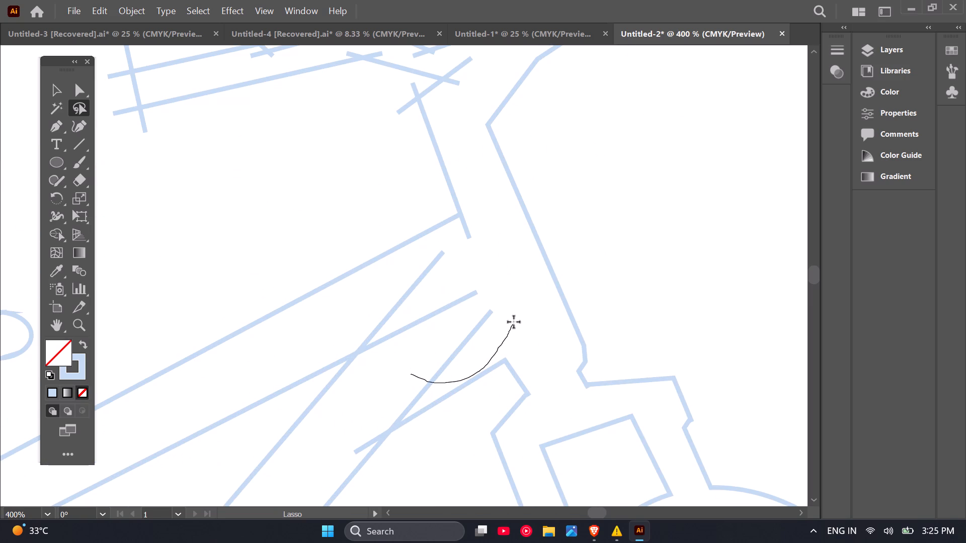
left_click_drag(514, 322, 416, 252)
left_click_drag(416, 252, 405, 391)
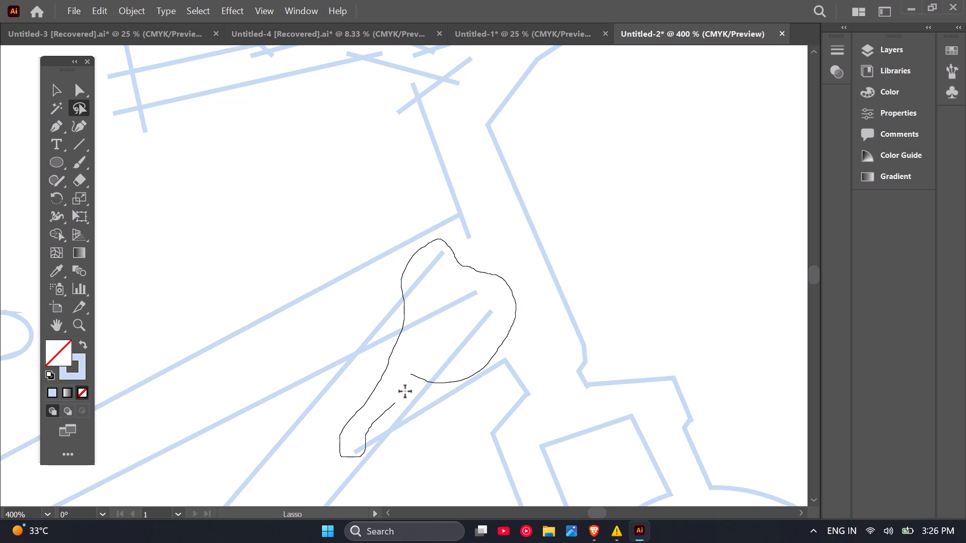
left_click_drag(405, 391, 422, 371)
key("BackSpace")
Lasso and delete the stray ends protruding above the upper line of the rear-pointing handlebar, at its kink and peak.
scroll(411, 368, "down", 2)
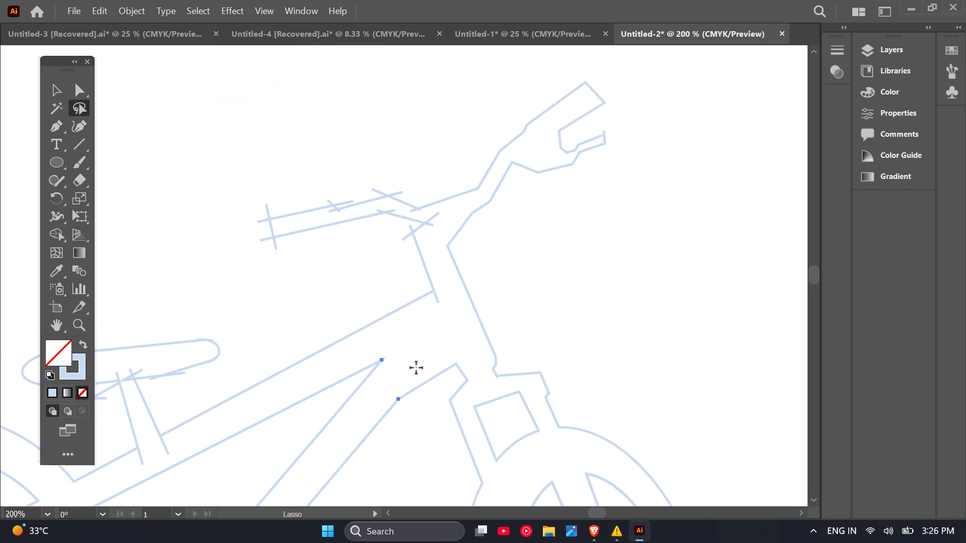
scroll(418, 366, "down", 2)
scroll(371, 299, "up", 5)
left_click_drag(301, 212, 301, 213)
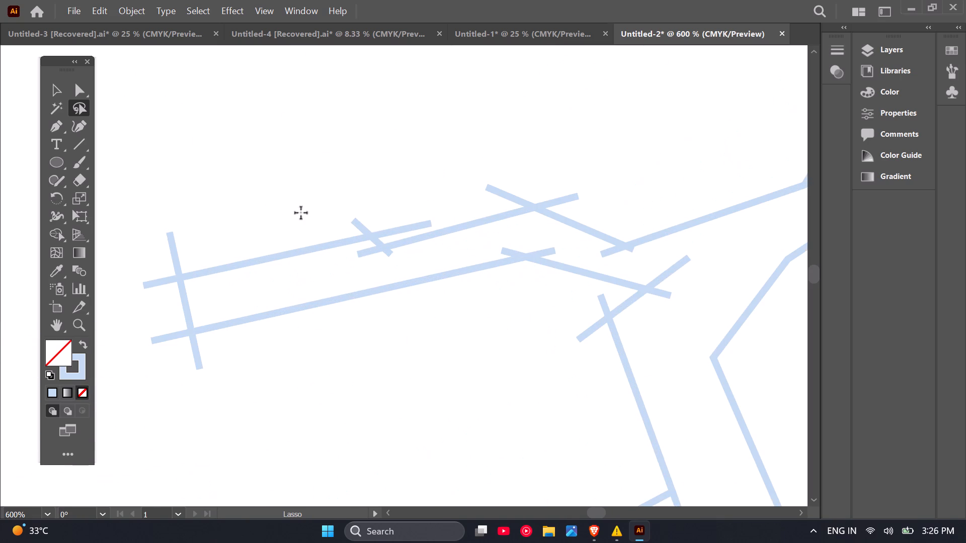
left_click_drag(301, 213, 623, 190)
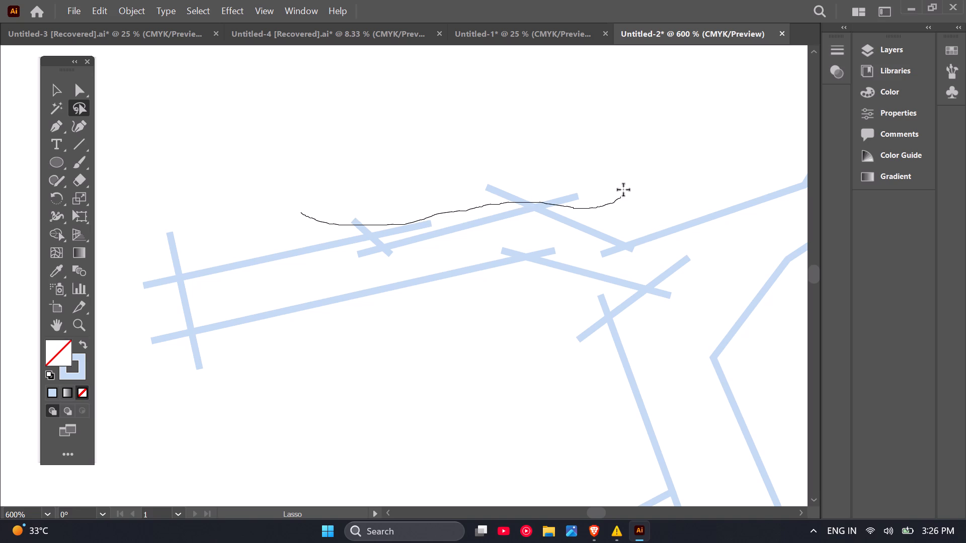
left_click_drag(623, 190, 328, 209)
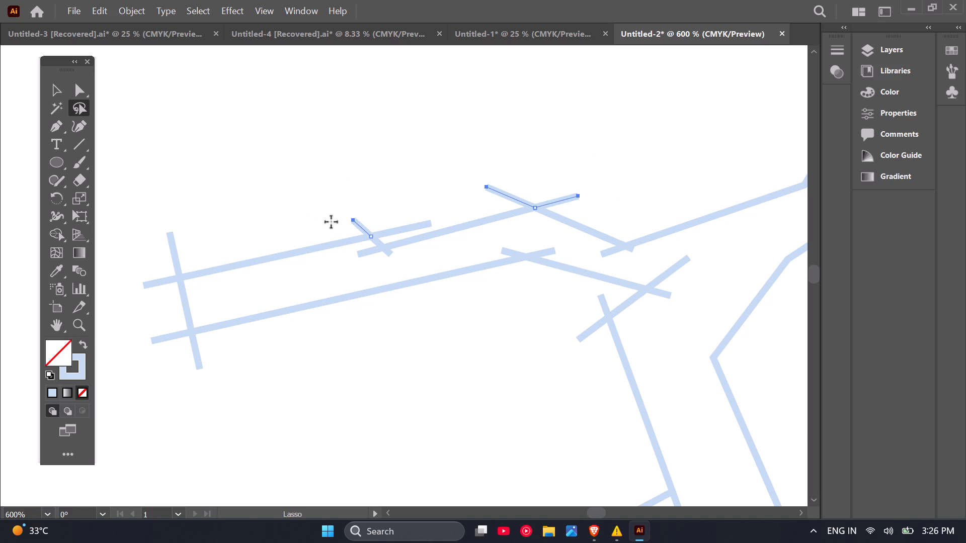
key("BackSpace")
Lasso and delete the four stray line ends at both corners of the rear-pointing handlebar grip's end.
left_click_drag(221, 226, 193, 241)
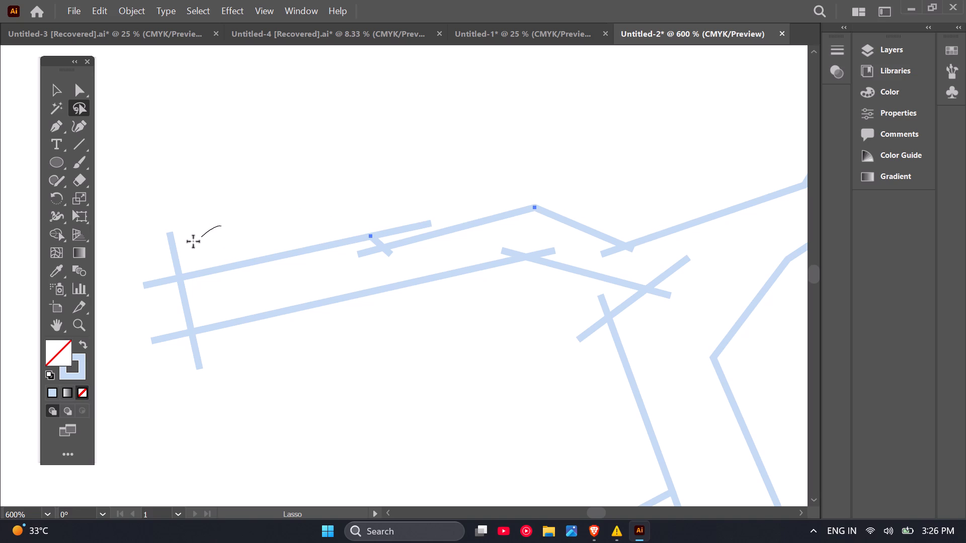
left_click_drag(193, 241, 120, 314)
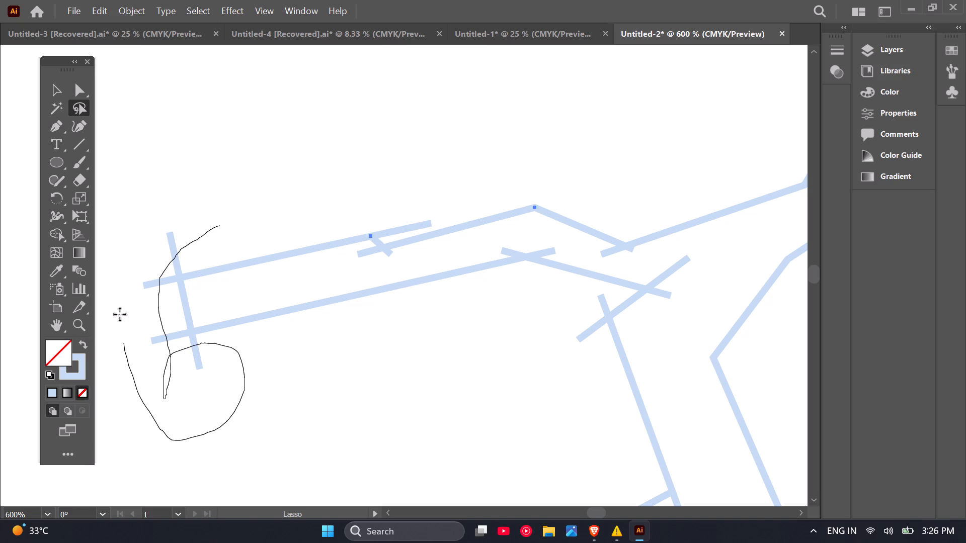
left_click_drag(120, 314, 206, 255)
key("BackSpace")
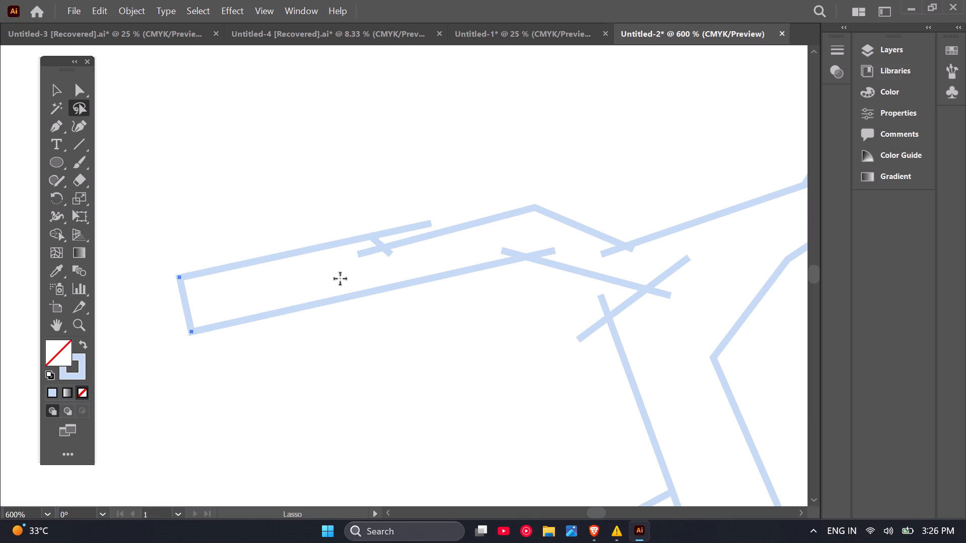
Lasso and delete the stray line ends at the small notch in the upper line of the rear-pointing handlebar grip.
scroll(405, 249, "up", 1)
left_click_drag(390, 201, 389, 207)
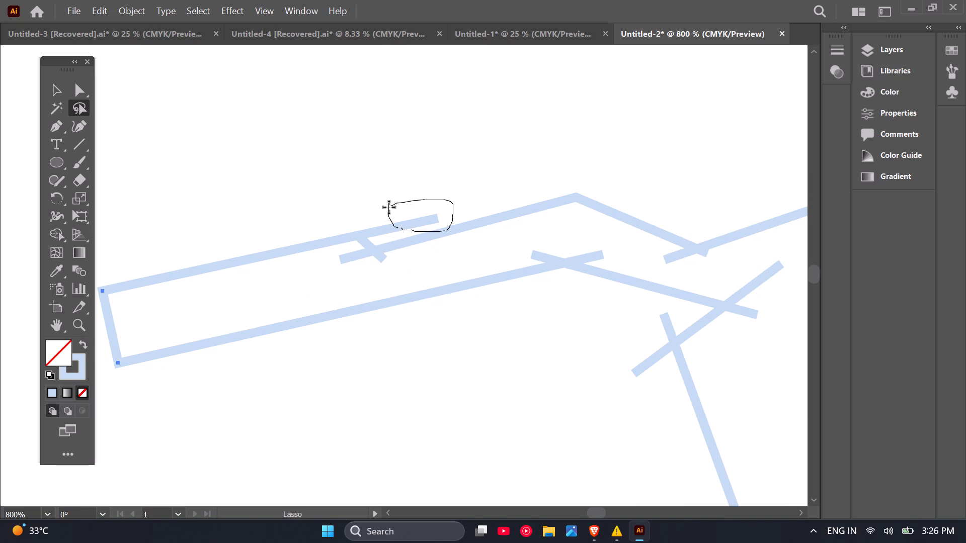
left_click_drag(389, 207, 381, 212)
key("BackSpace")
left_click_drag(332, 257, 349, 277)
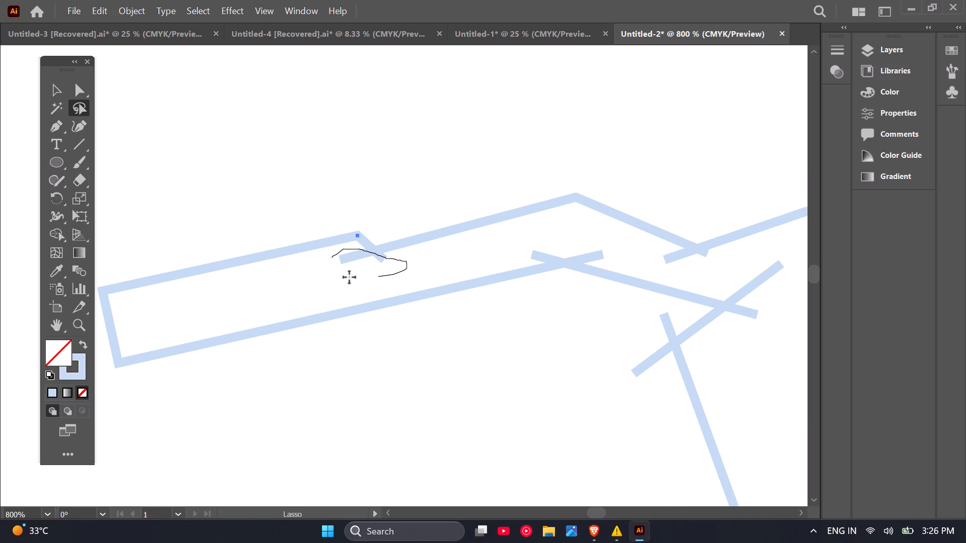
left_click_drag(349, 277, 339, 251)
key("BackSpace")
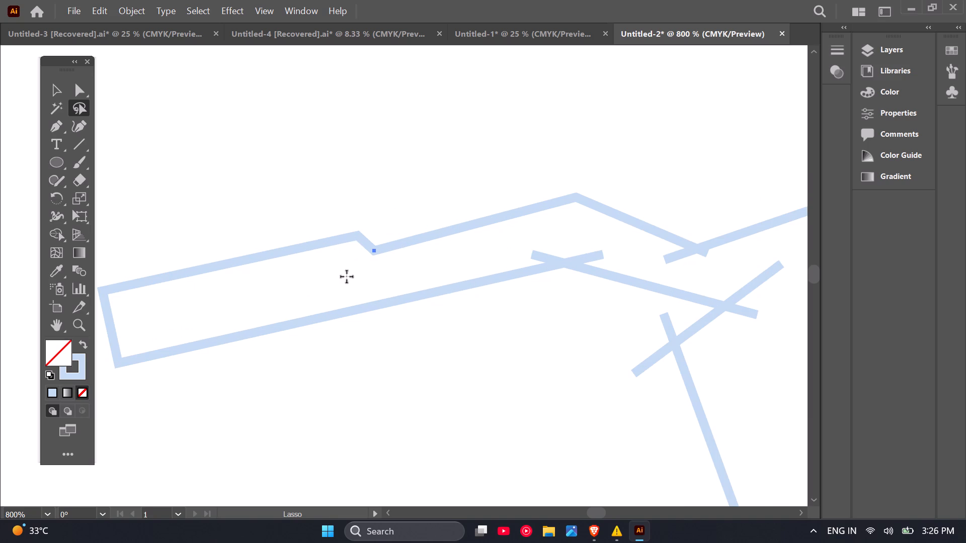
Lasso and delete the two stray ends protruding above the kink in the rear-pointing handlebar's lower line.
scroll(347, 277, "down", 1)
scroll(597, 250, "up", 3)
left_click_drag(298, 259, 342, 279)
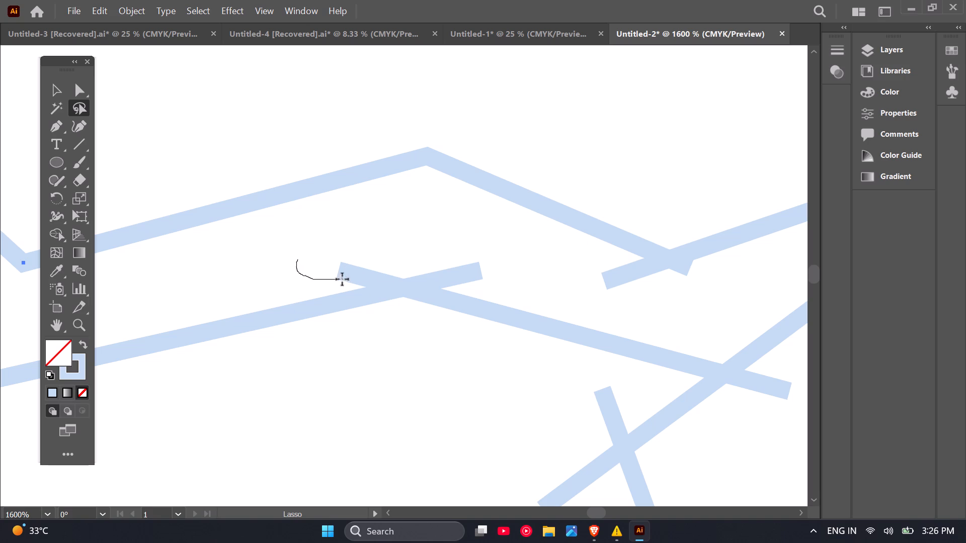
left_click_drag(342, 279, 297, 273)
key("BackSpace")
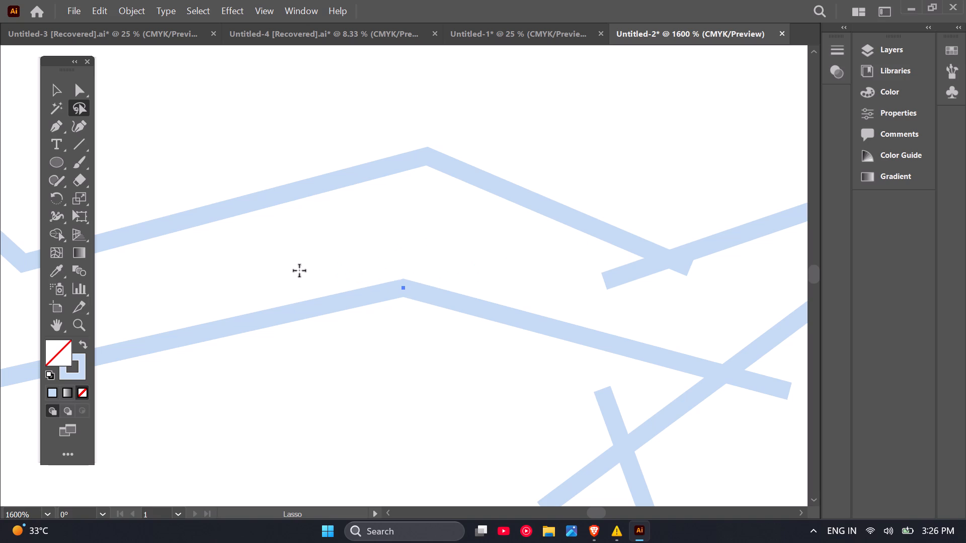
Lasso and delete the stray ends below the low point where the upper lines of the two handlebar halves meet.
scroll(338, 269, "down", 2)
scroll(442, 262, "up", 3)
left_click_drag(447, 262, 486, 271)
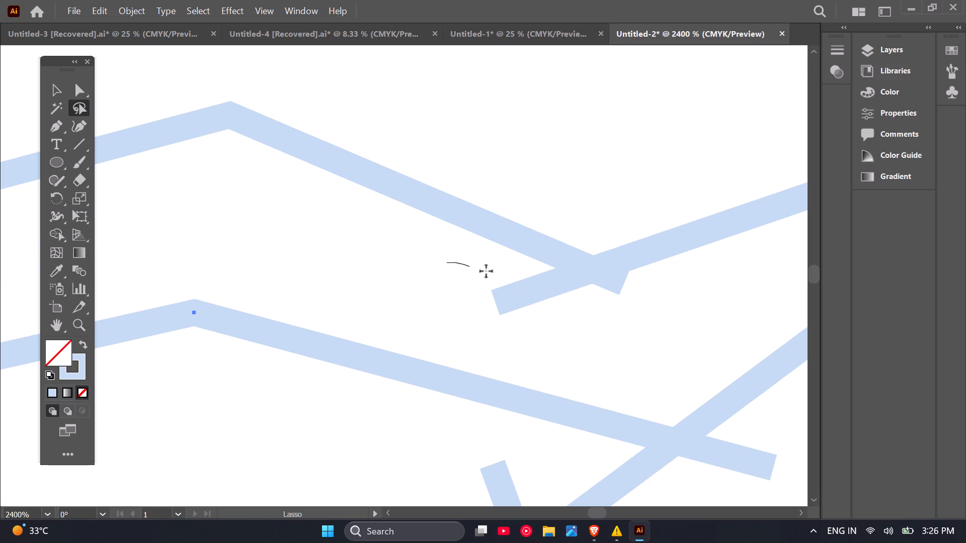
left_click_drag(486, 271, 467, 264)
key("BackSpace")
Lasso and delete the stray ends at both ends of the short diagonal joining the rear-pointing handlebar's lower line to the stem.
scroll(459, 290, "down", 3)
left_click_drag(491, 338, 406, 373)
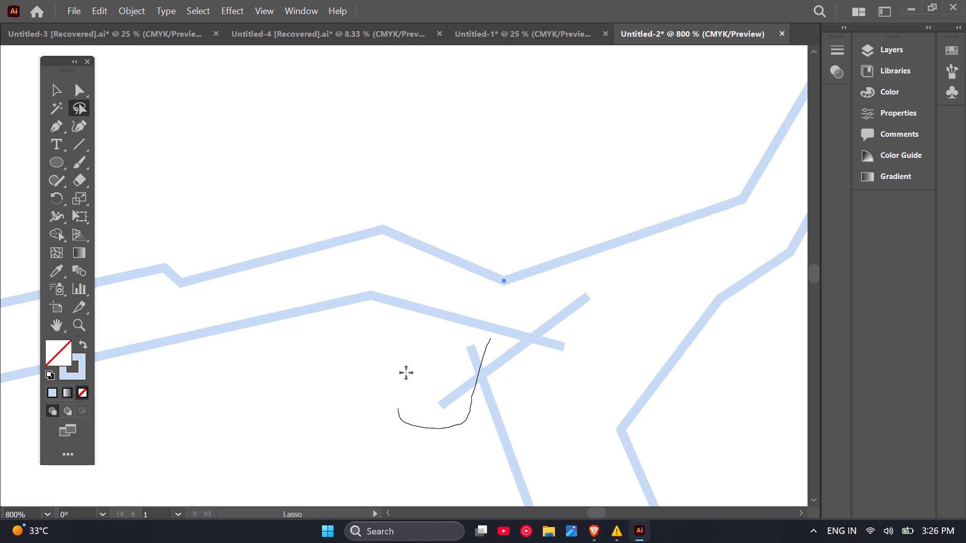
left_click_drag(406, 373, 496, 349)
key("BackSpace")
left_click_drag(558, 291, 539, 391)
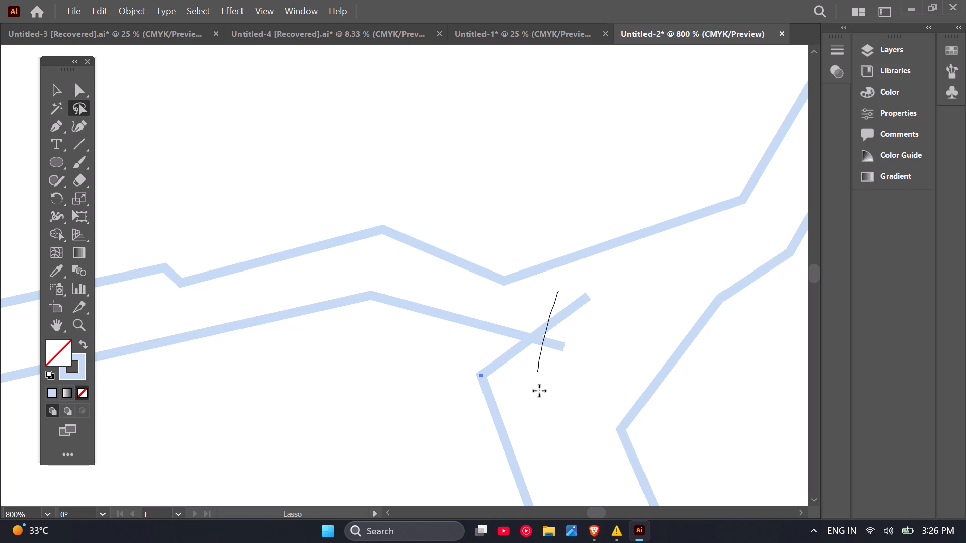
left_click_drag(539, 391, 550, 301)
key("BackSpace")
Lasso and delete the stray ends at both corners of the flat bottom segment under the rear of the saddle.
scroll(504, 303, "down", 3)
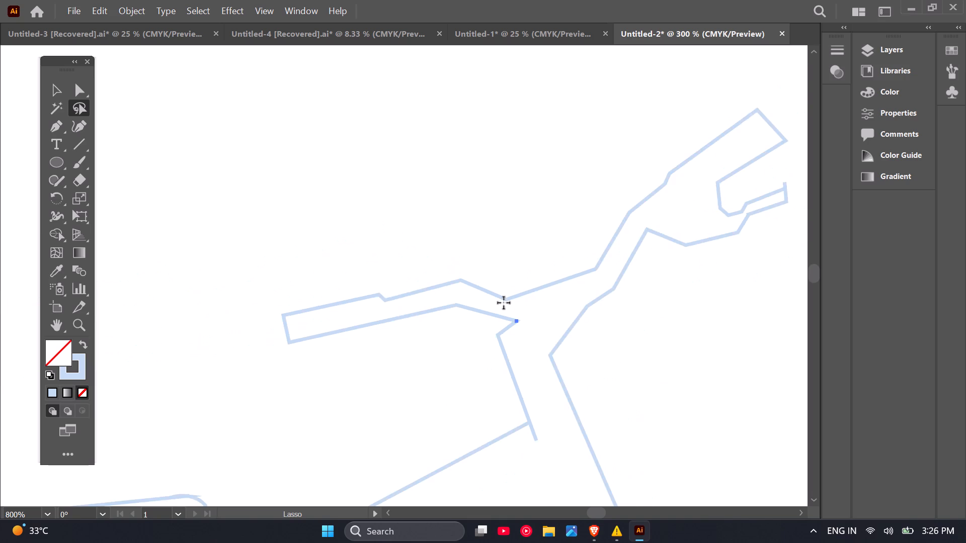
scroll(504, 303, "down", 3)
scroll(580, 248, "down", 1)
scroll(455, 368, "up", 1)
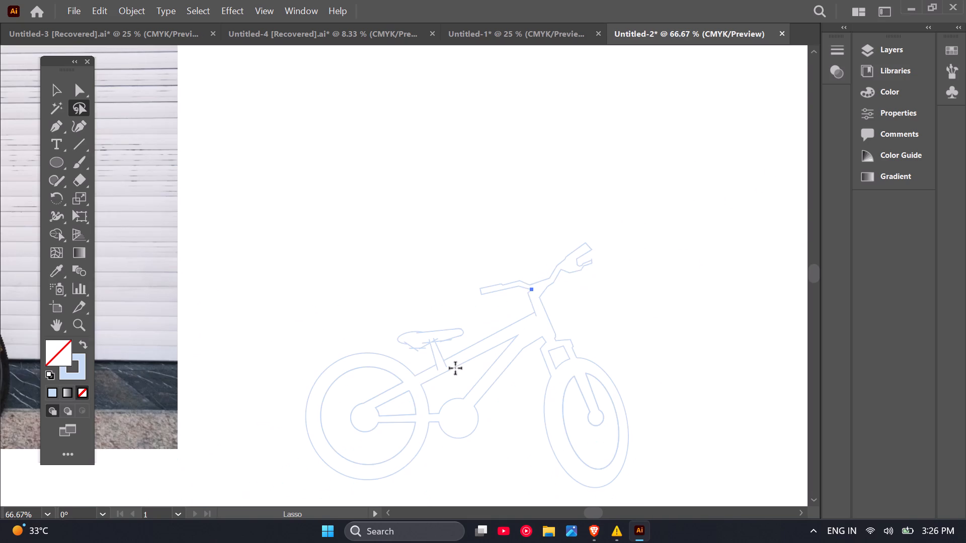
scroll(444, 357, "down", 1)
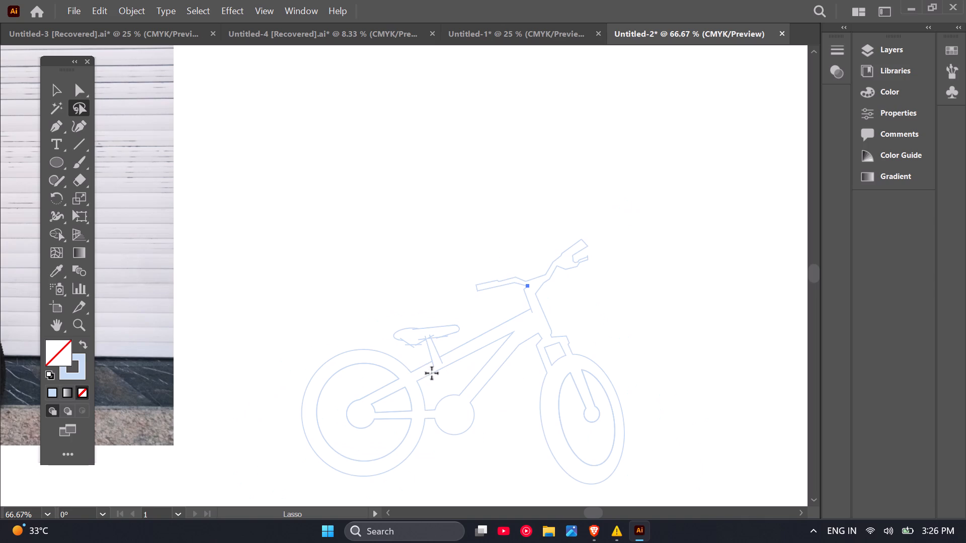
scroll(432, 356, "up", 3)
scroll(378, 337, "up", 2)
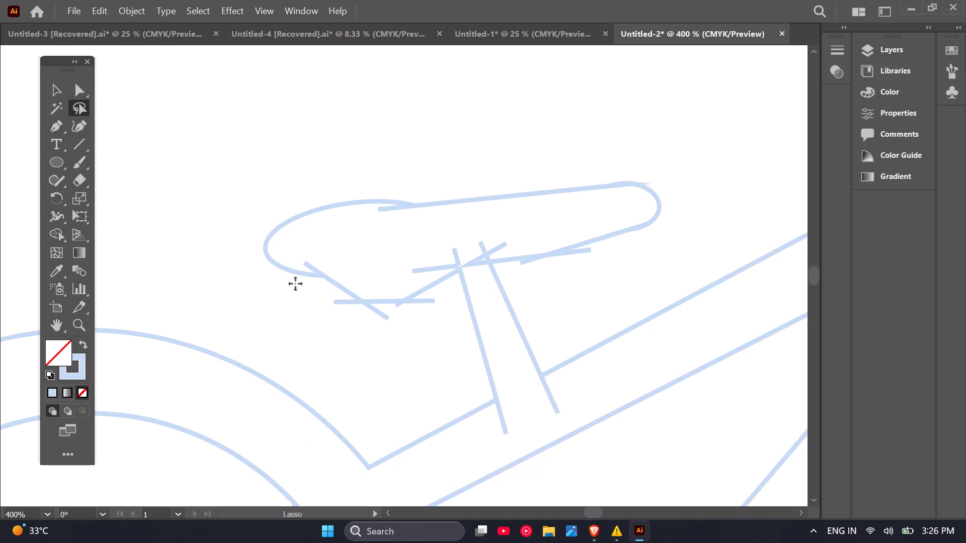
left_click(294, 284)
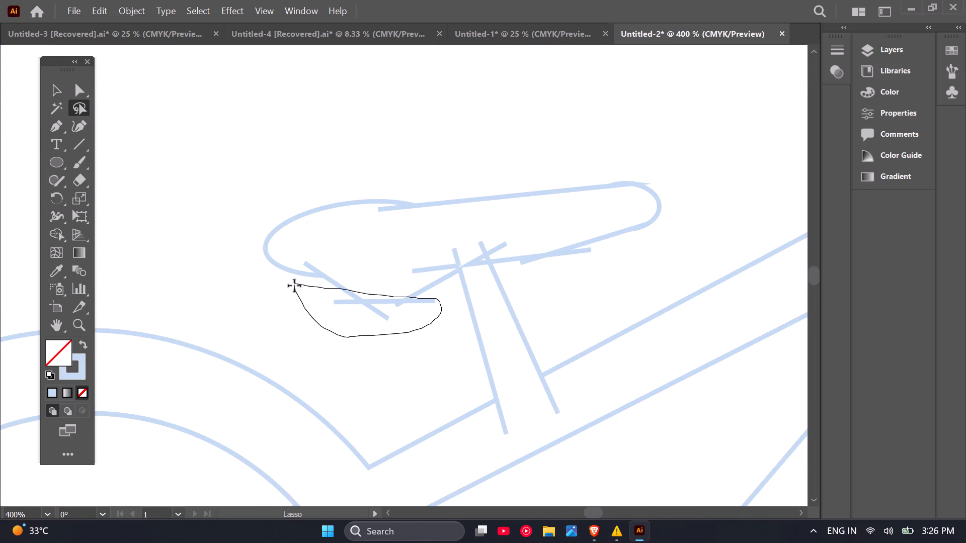
left_click(328, 328)
left_click(324, 298)
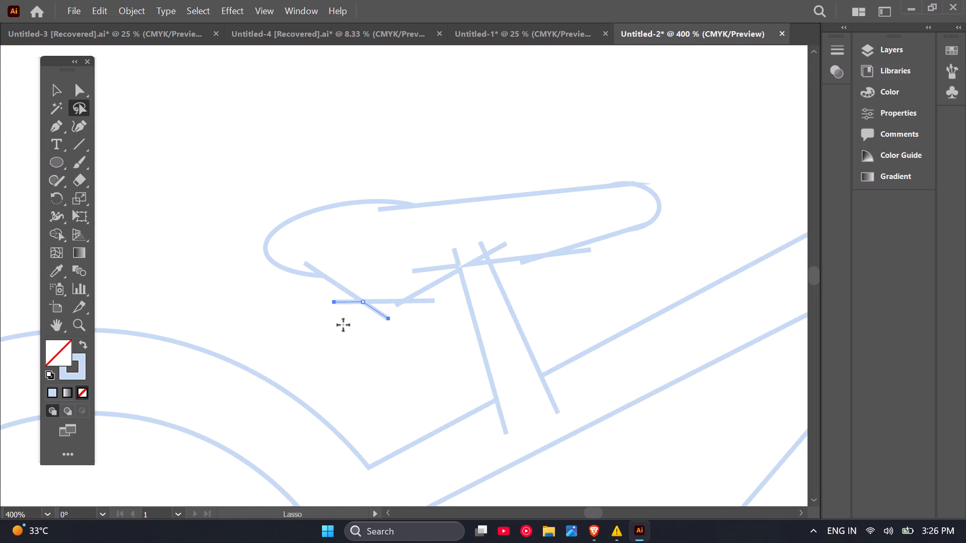
key("BackSpace")
left_click_drag(385, 315, 409, 326)
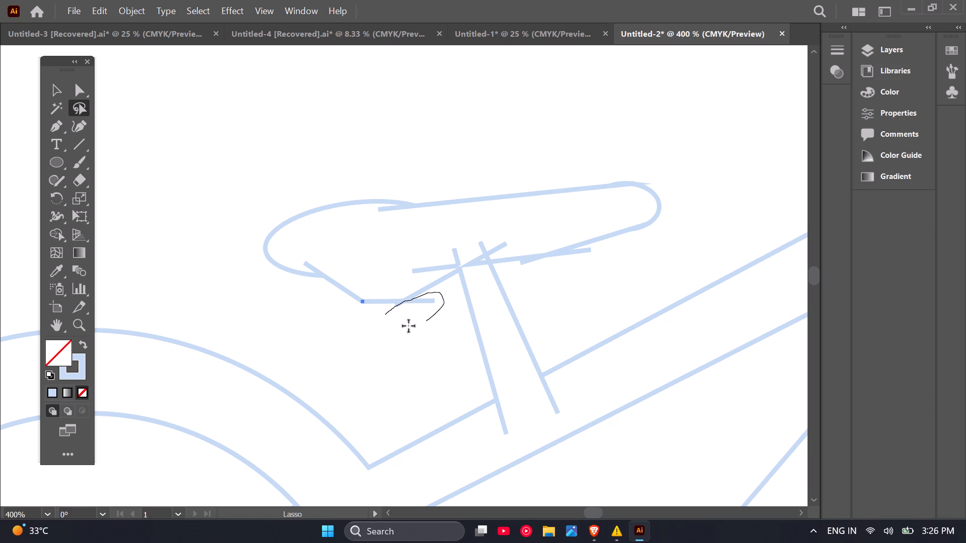
left_click_drag(409, 326, 391, 311)
key("BackSpace")
left_click(385, 308)
key("BackSpace")
Lasso and delete the stray line ends inside the saddle above the seat post, including the leftover anchor point.
left_click_drag(431, 255, 491, 257)
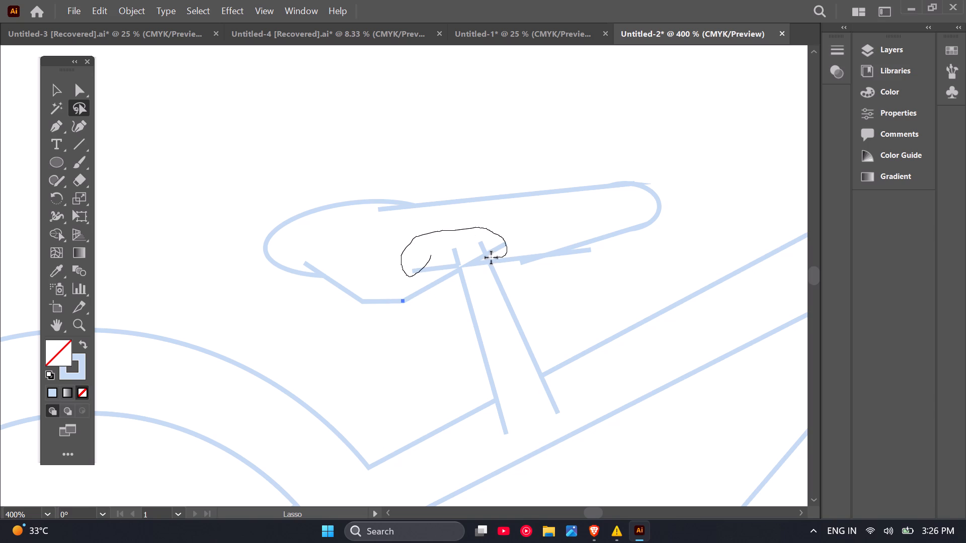
left_click_drag(491, 257, 425, 263)
key("BackSpace")
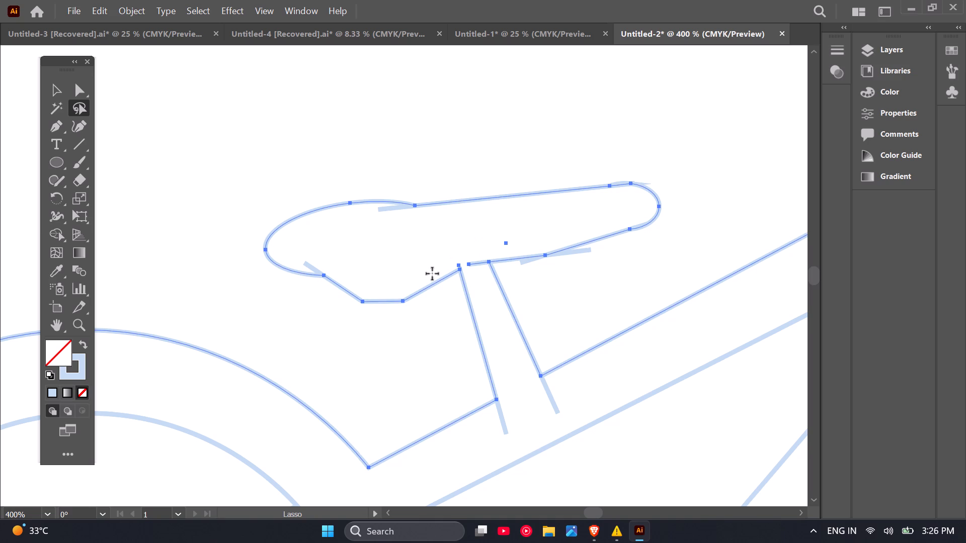
left_click_drag(485, 236, 485, 242)
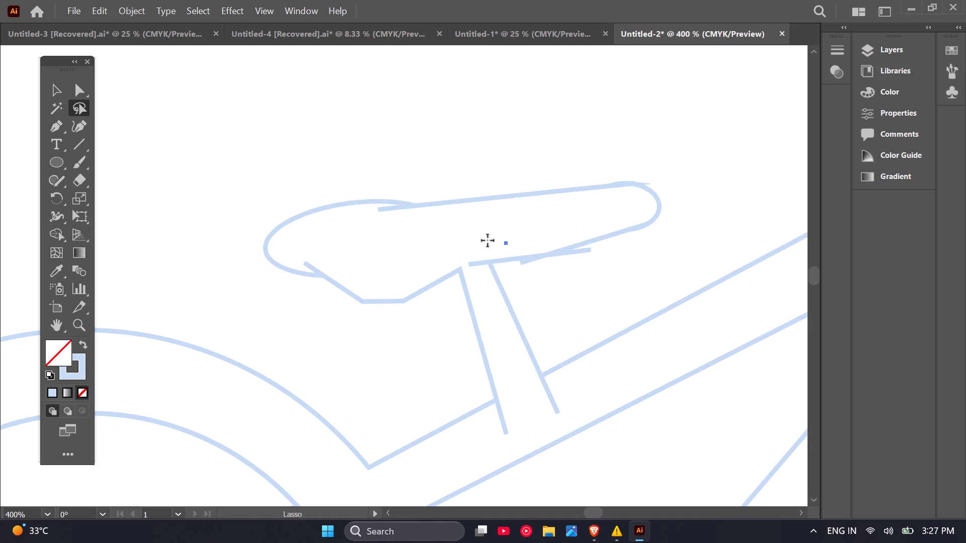
key("BackSpace")
Lasso and delete the stray ends at the bend in the saddle's underside ahead of the seat post, including the leftover anchor point.
scroll(542, 277, "up", 2)
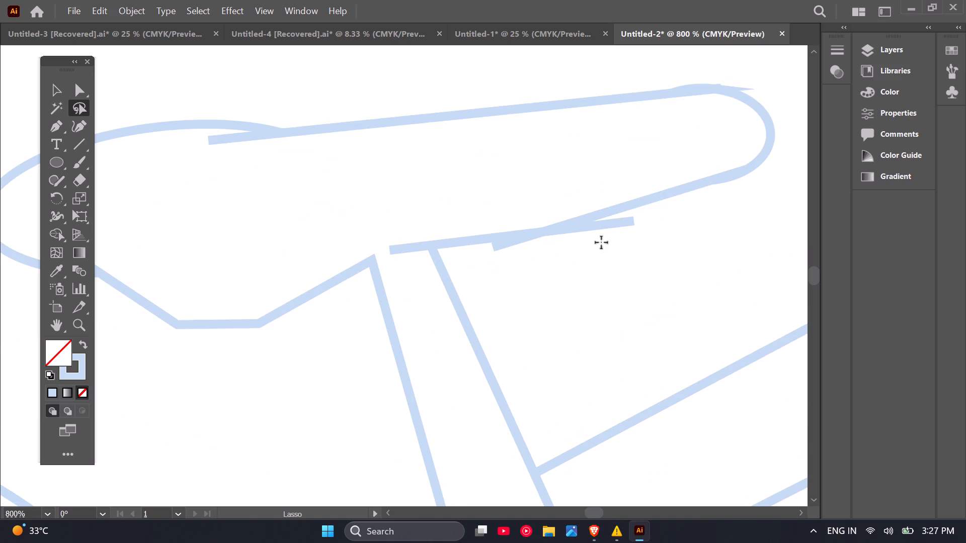
left_click_drag(658, 215, 647, 216)
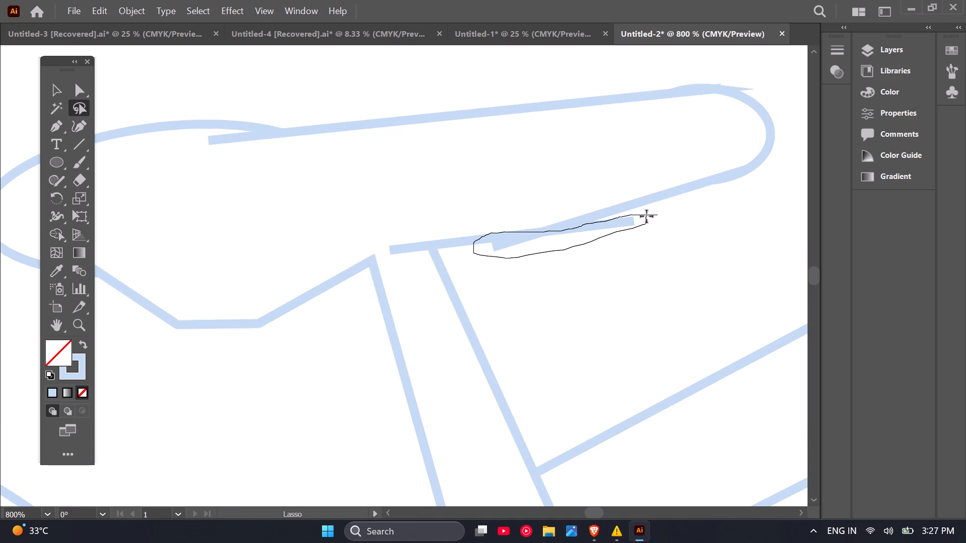
left_click_drag(647, 216, 646, 218)
left_click(650, 232)
left_click_drag(651, 214, 635, 212)
key("BackSpace")
left_click_drag(530, 264, 508, 269)
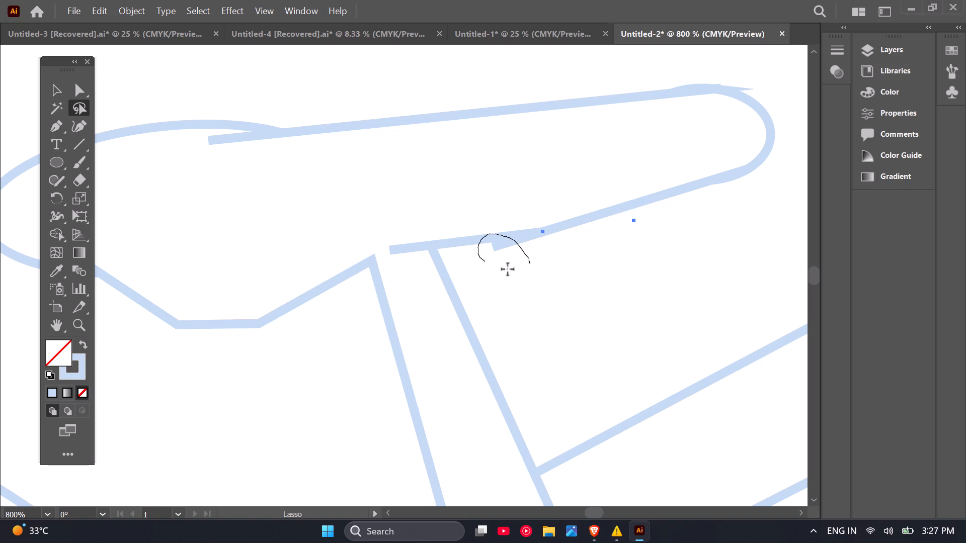
left_click_drag(508, 269, 522, 249)
left_click(549, 259)
left_click_drag(487, 262, 487, 261)
left_click_drag(487, 261, 485, 250)
key("BackSpace")
left_click(632, 229)
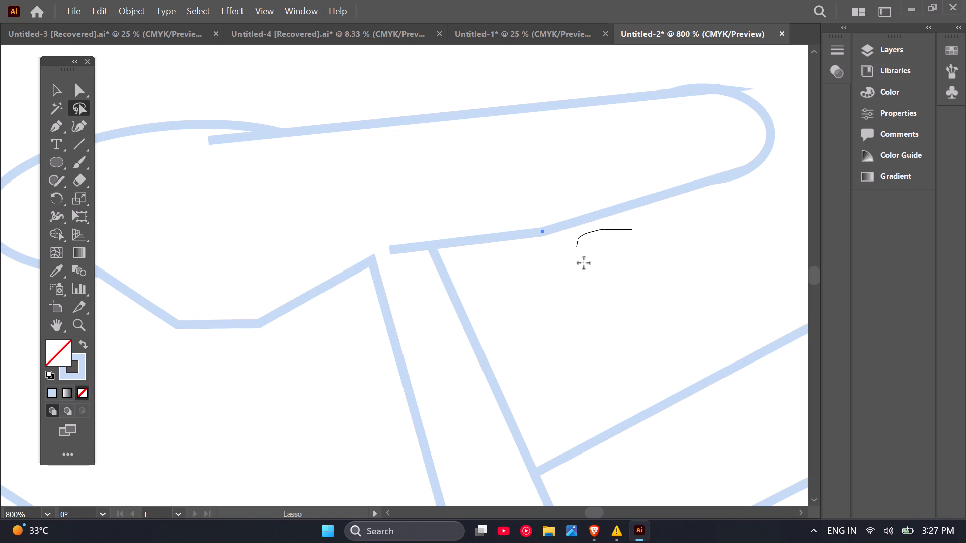
left_click_drag(620, 219, 593, 216)
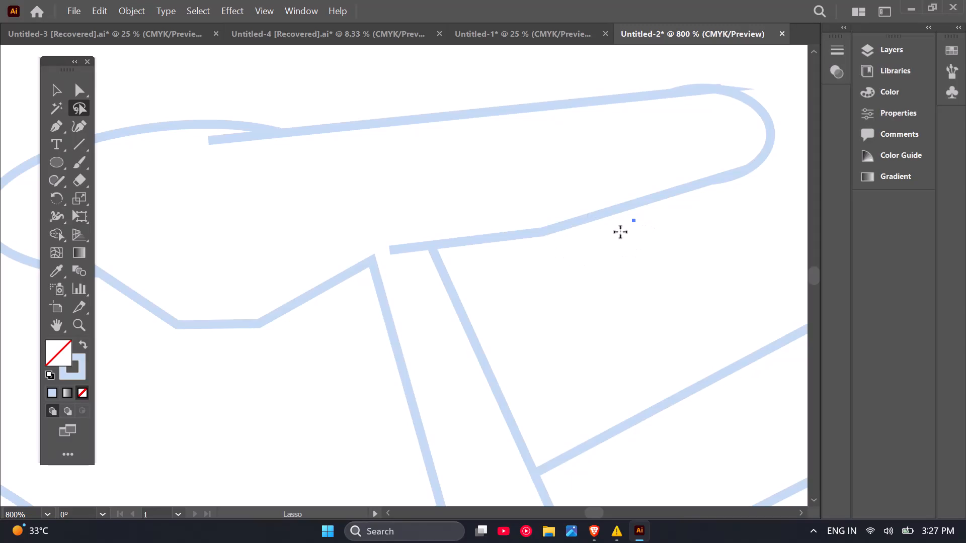
key("BackSpace")
Lasso and delete the stray ends inside the saddle's rear, at the upper and lower ends of its rounded back curve.
scroll(638, 269, "down", 2)
scroll(443, 198, "up", 3)
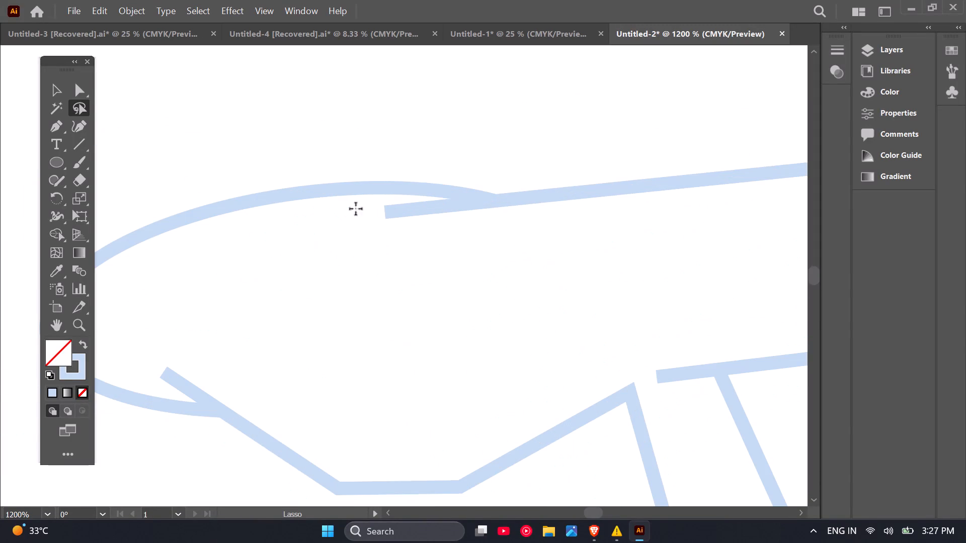
left_click_drag(356, 206, 369, 204)
key("BackSpace")
scroll(313, 282, "down", 1)
left_click_drag(186, 321, 276, 349)
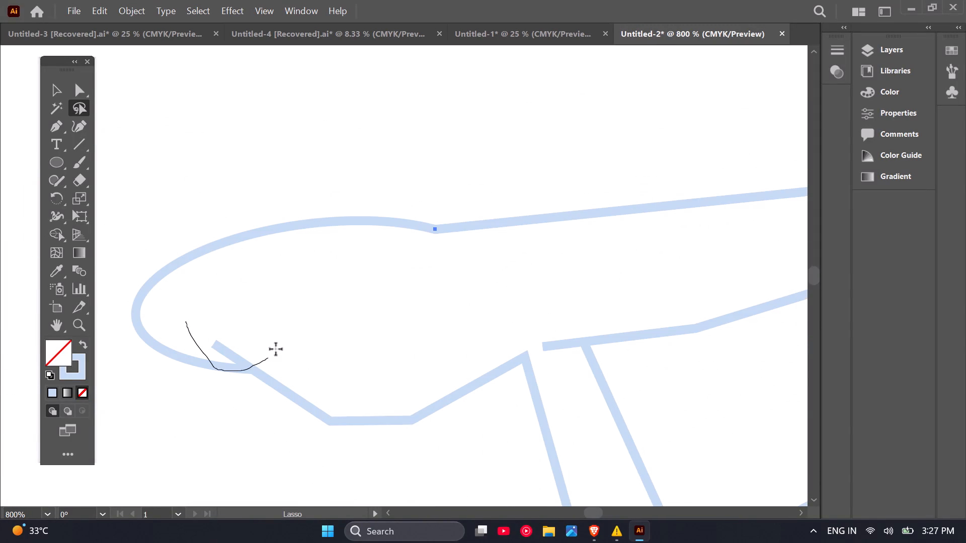
left_click_drag(276, 349, 187, 334)
key("BackSpace")
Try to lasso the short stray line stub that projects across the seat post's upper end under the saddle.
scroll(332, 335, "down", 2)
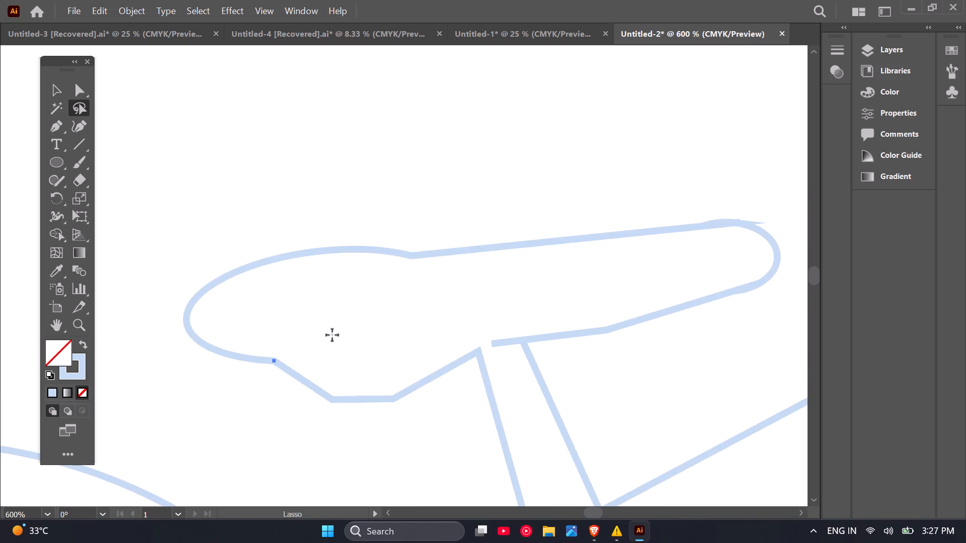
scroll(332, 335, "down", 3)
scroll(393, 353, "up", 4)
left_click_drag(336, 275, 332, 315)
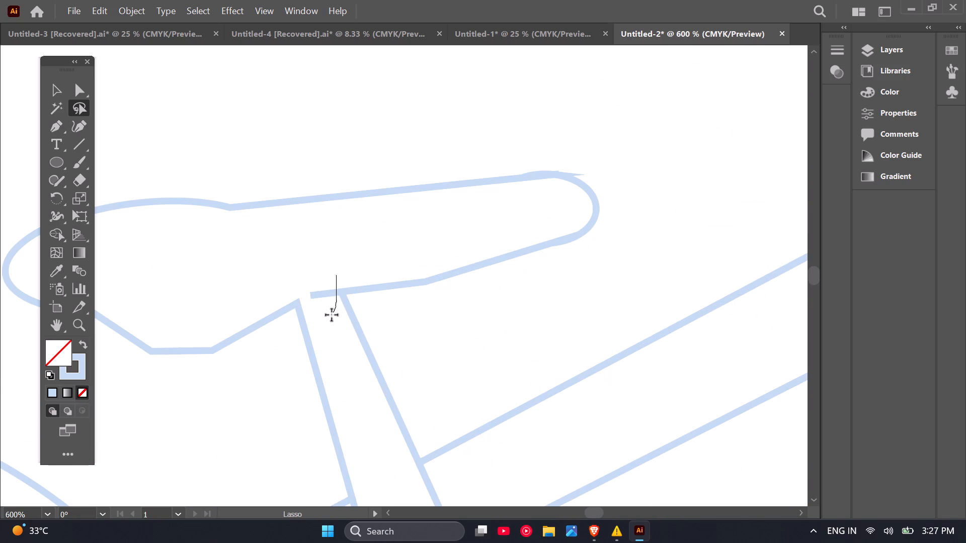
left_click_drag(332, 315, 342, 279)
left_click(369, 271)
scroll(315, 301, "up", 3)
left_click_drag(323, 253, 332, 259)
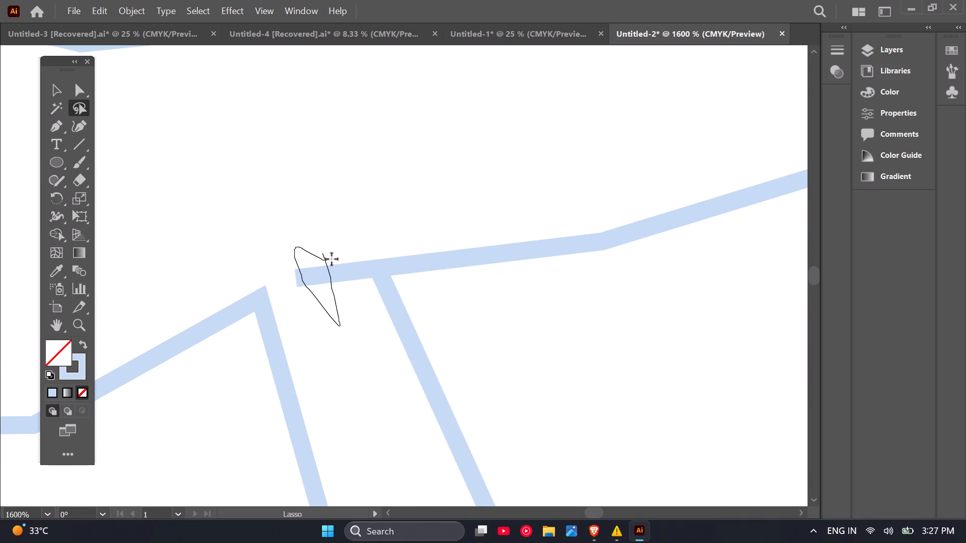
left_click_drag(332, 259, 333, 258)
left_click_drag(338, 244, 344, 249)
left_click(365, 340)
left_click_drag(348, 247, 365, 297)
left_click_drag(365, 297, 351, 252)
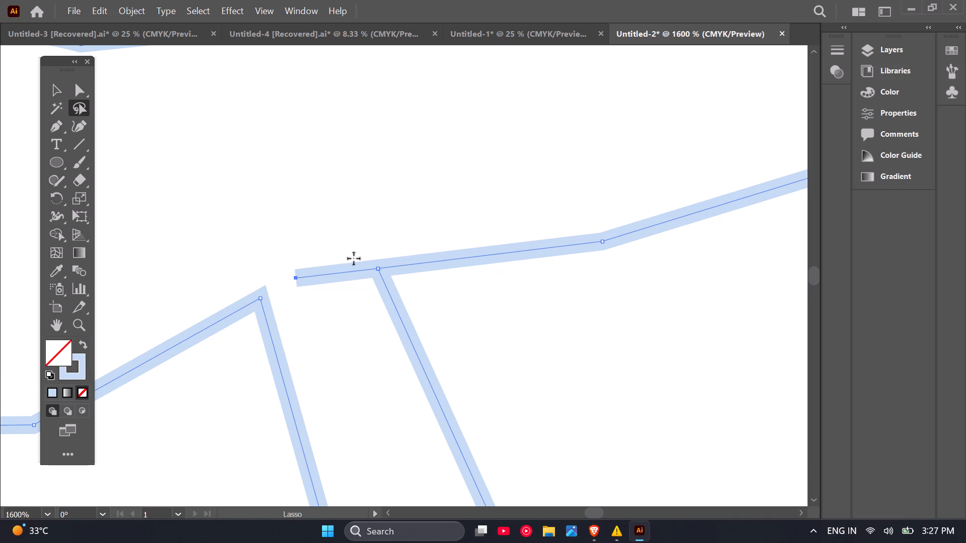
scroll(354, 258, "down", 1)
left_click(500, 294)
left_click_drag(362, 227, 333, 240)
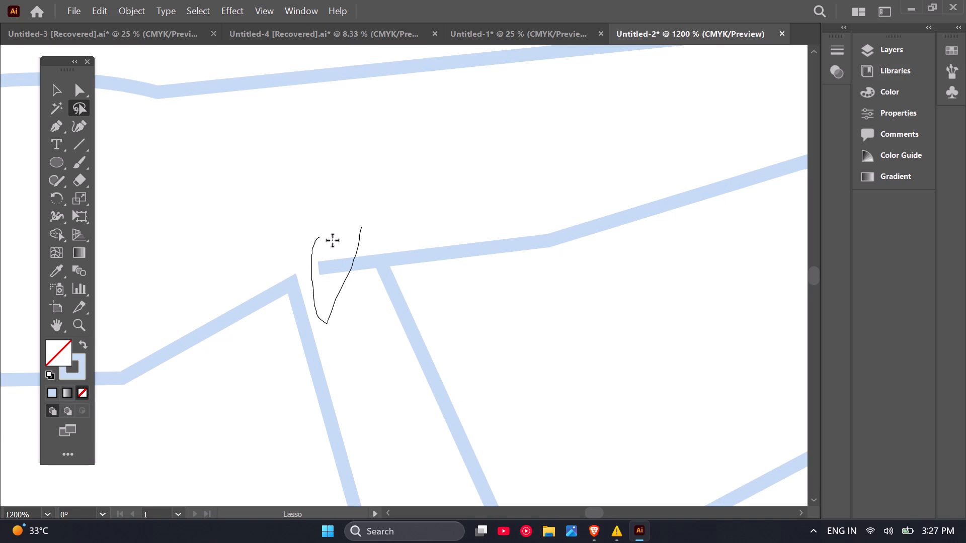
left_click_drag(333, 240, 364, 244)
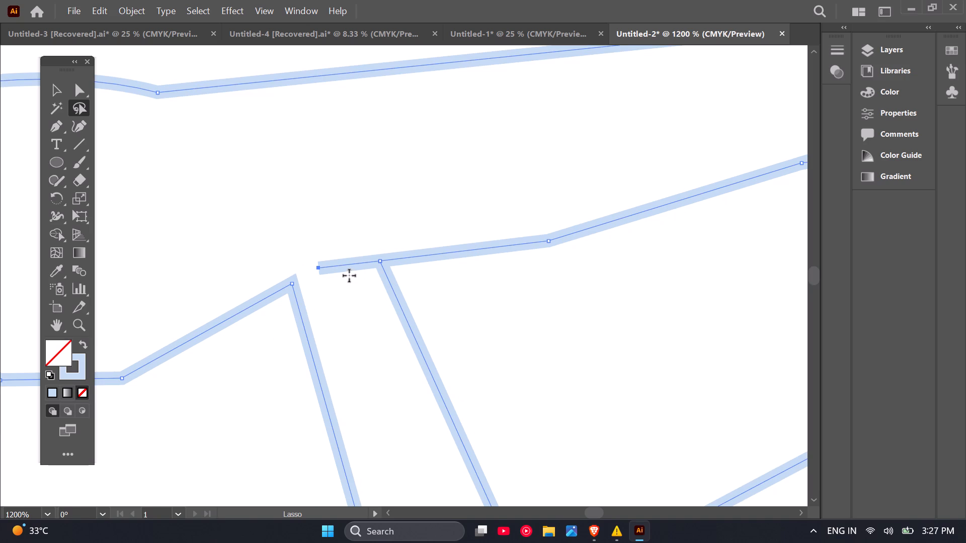
Select the bicycle outline and remove the stray stub across the seat post's upper end with Shape Builder.
left_click(51, 87)
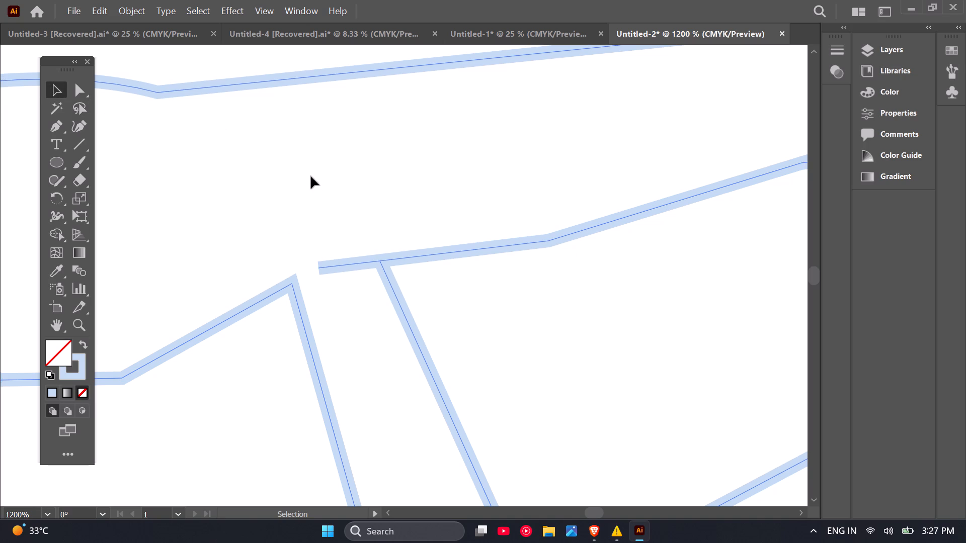
left_click(463, 303)
left_click(358, 263)
left_click(497, 284)
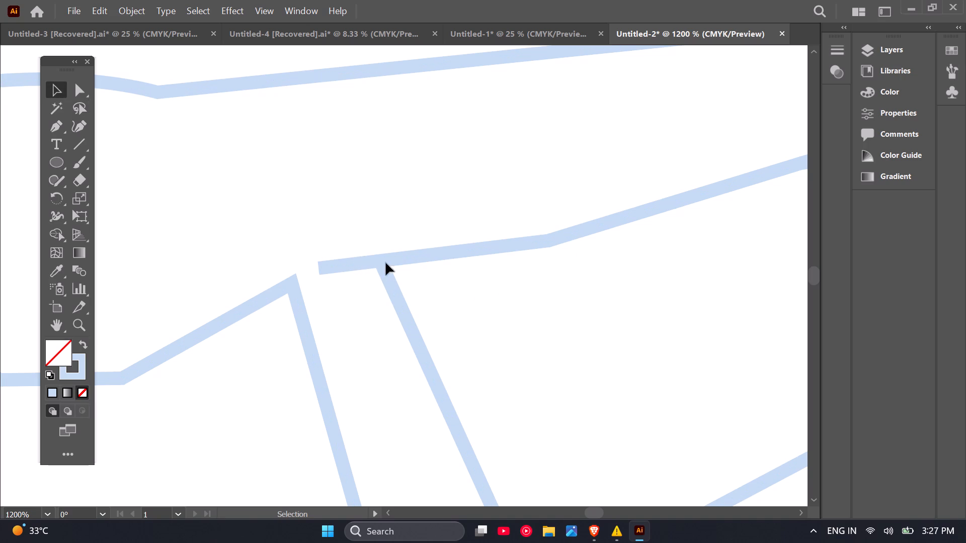
left_click(350, 265)
left_click(350, 265)
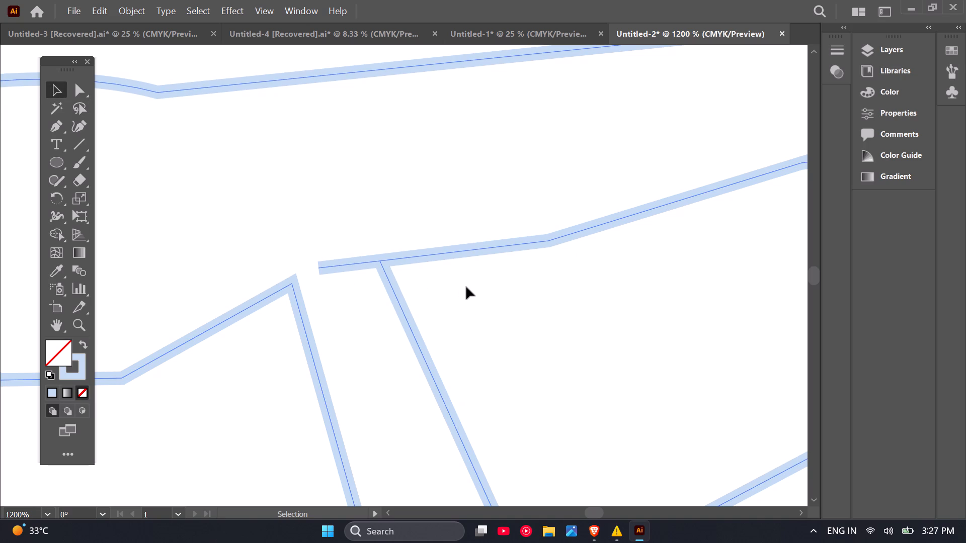
left_click(466, 287)
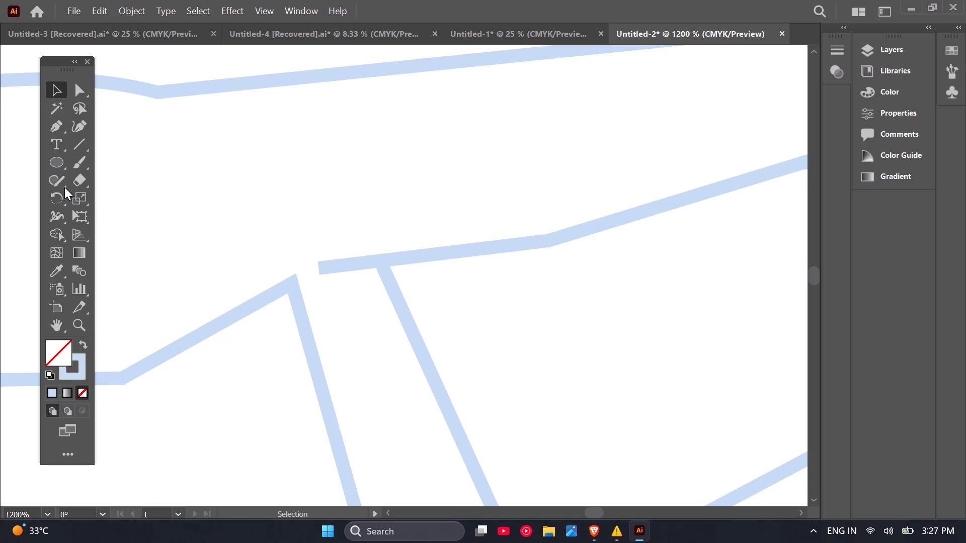
left_click(339, 273)
left_click(341, 265)
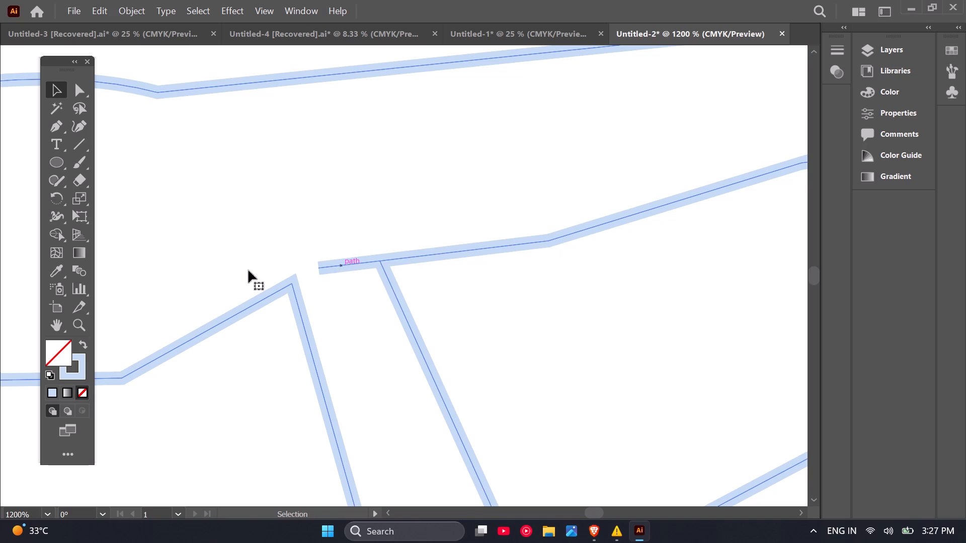
left_click(59, 201)
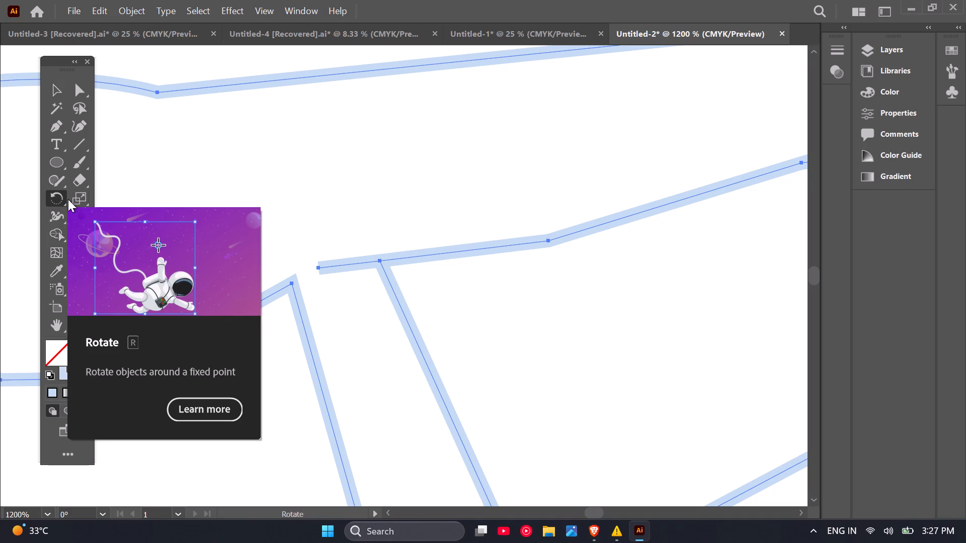
left_click(61, 214)
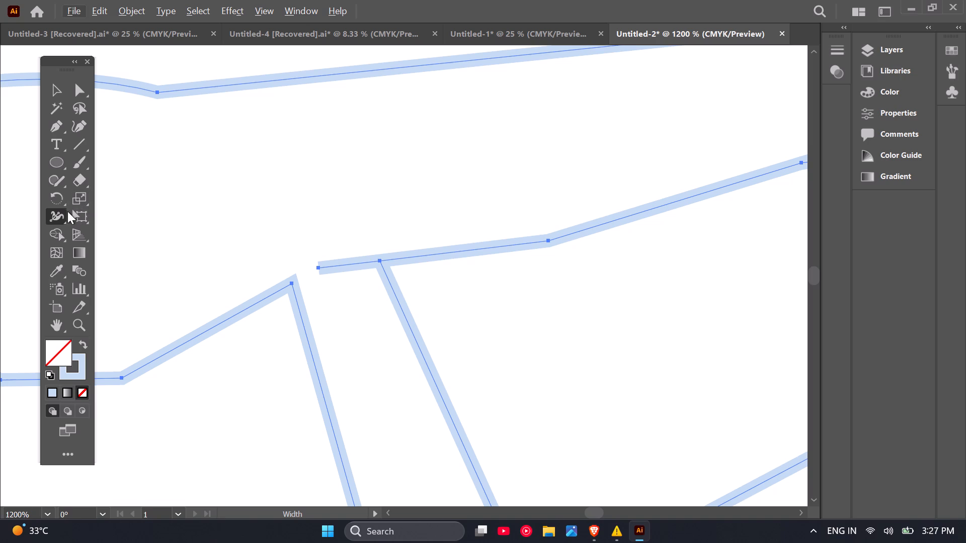
left_click(61, 227)
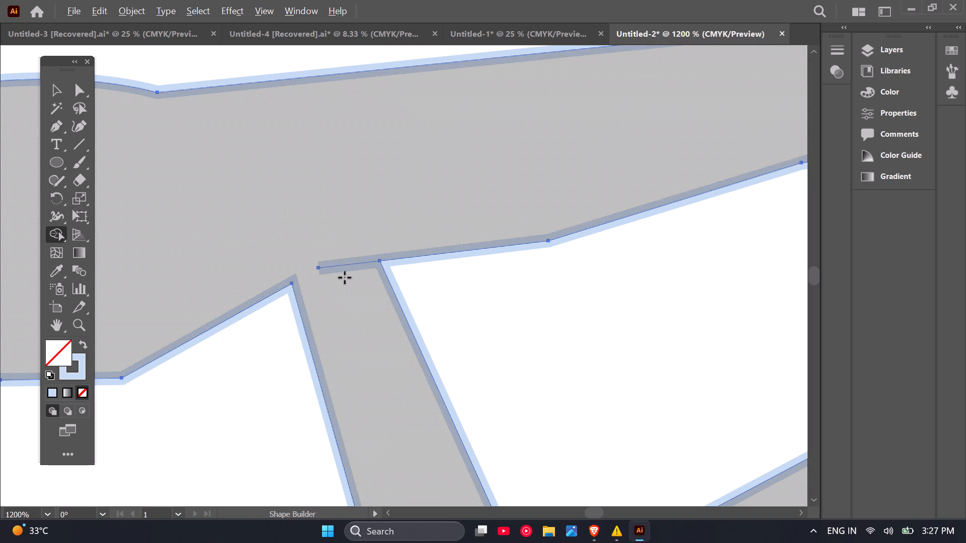
left_click(342, 264, "alt")
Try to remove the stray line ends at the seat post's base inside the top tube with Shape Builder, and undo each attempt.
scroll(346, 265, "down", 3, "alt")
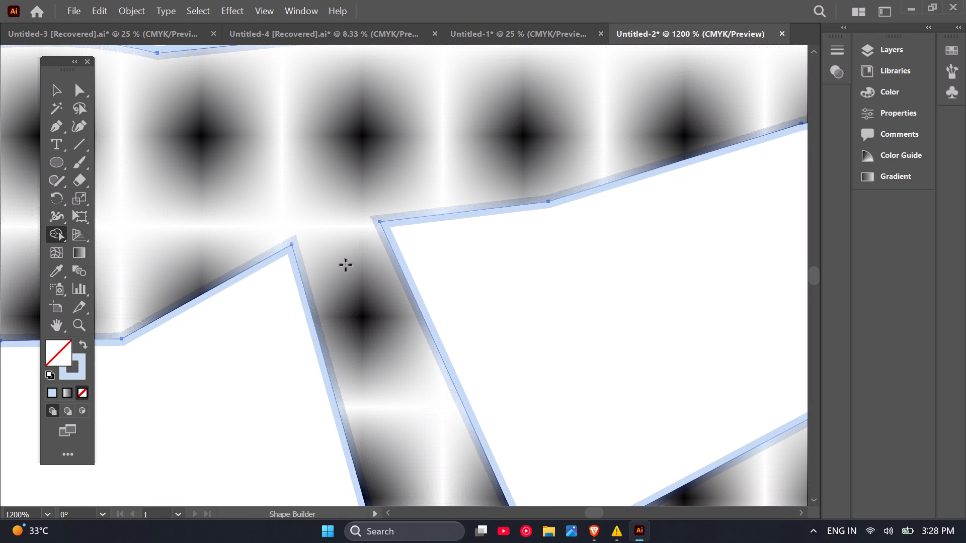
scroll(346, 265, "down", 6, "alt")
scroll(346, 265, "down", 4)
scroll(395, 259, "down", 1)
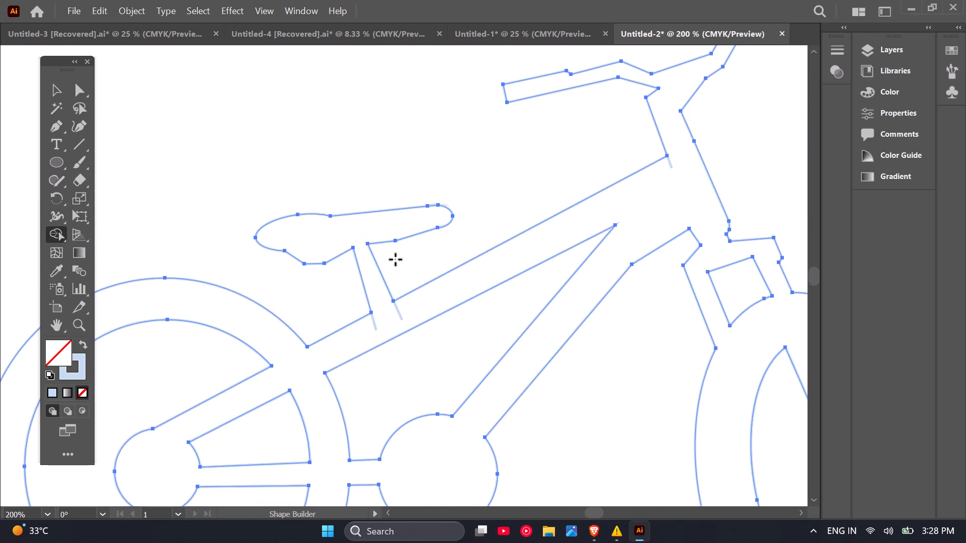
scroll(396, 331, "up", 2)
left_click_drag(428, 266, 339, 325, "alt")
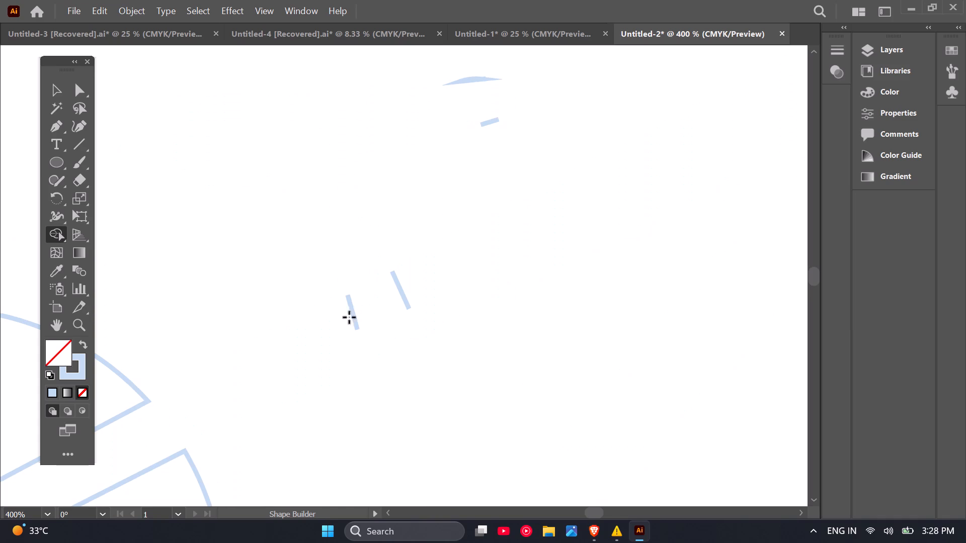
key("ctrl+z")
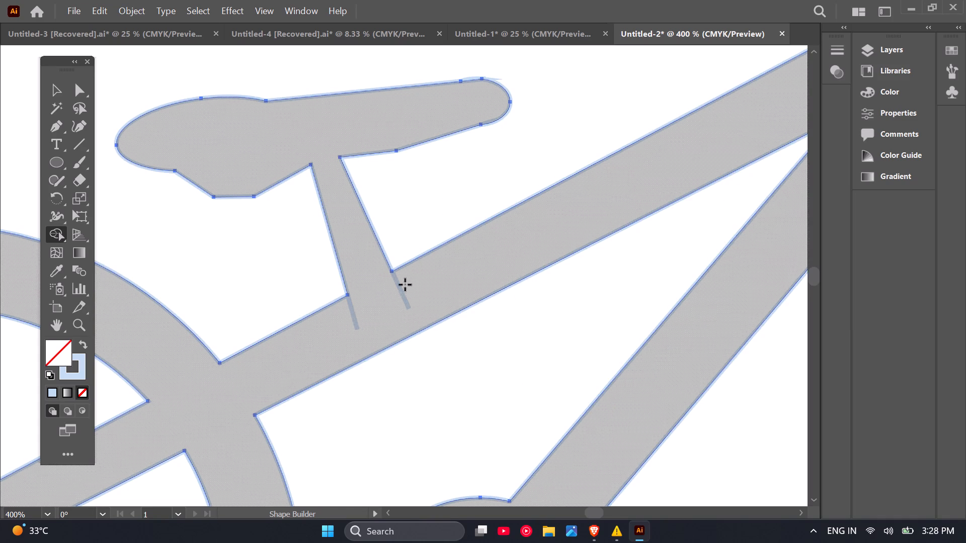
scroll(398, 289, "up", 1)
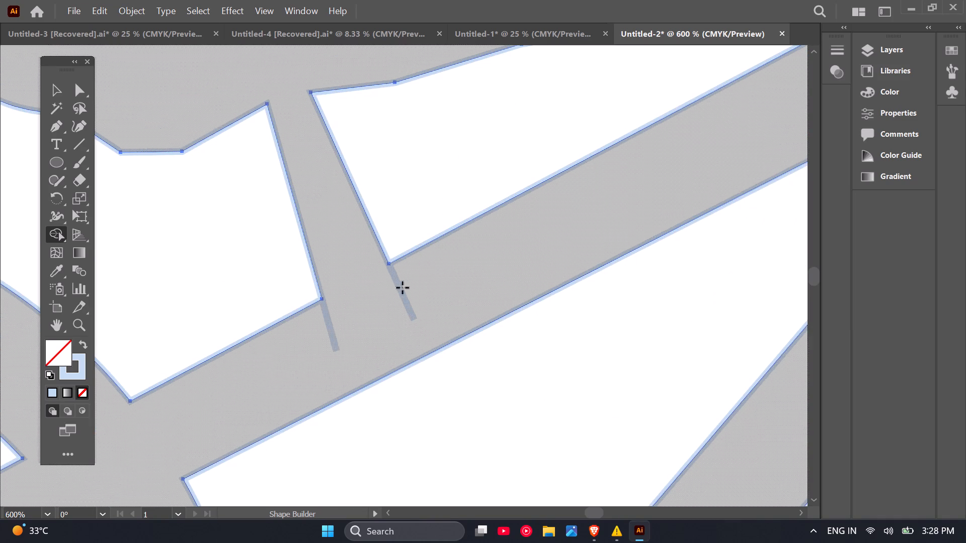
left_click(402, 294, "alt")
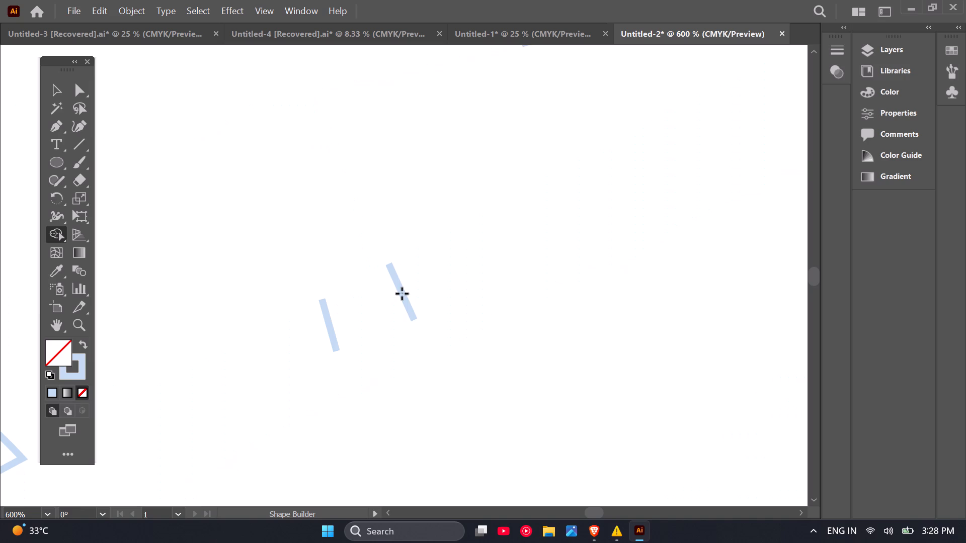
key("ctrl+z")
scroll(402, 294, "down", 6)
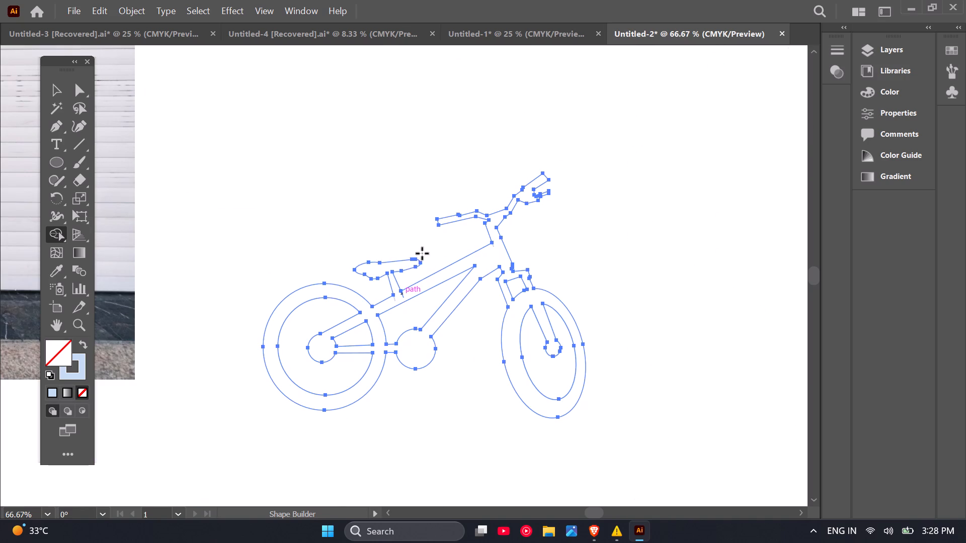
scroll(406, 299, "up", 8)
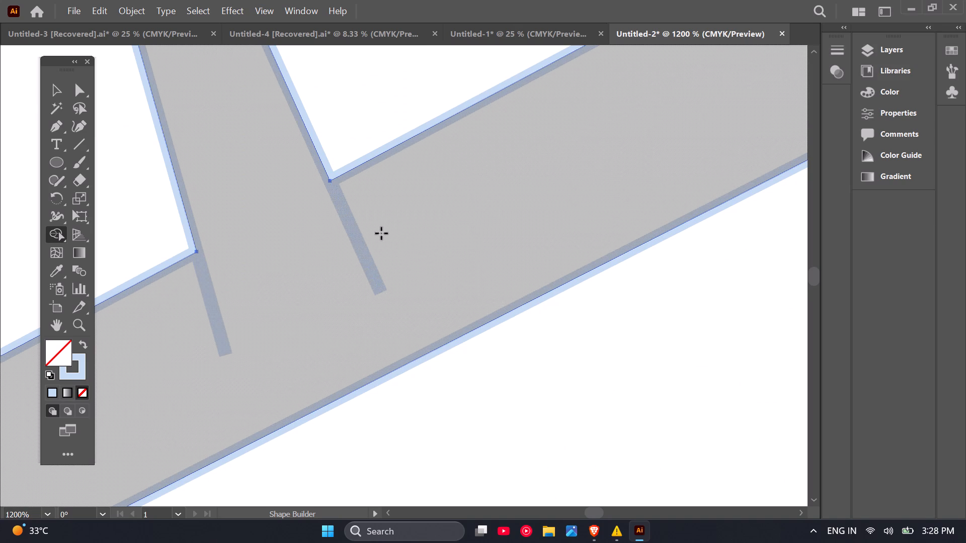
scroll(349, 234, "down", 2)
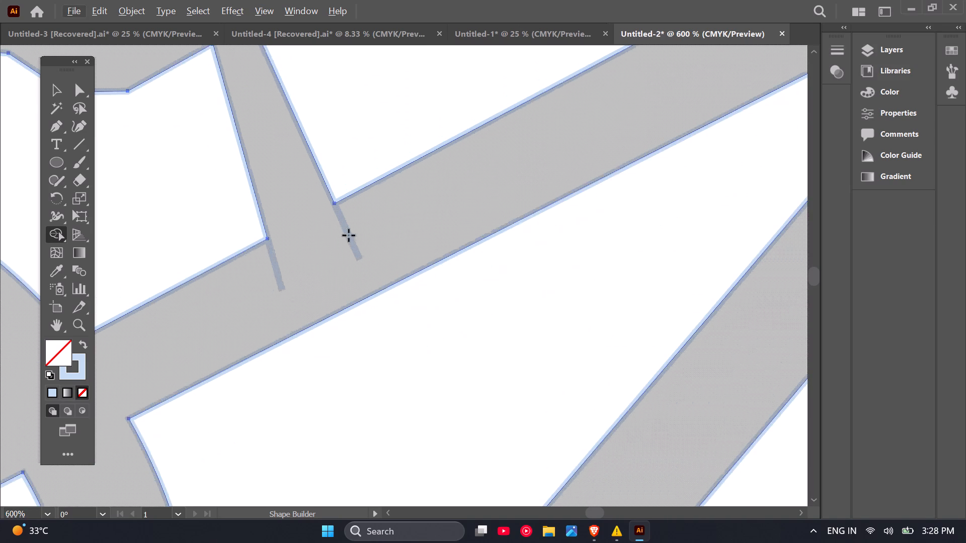
Select and delete the two stray line ends extending from the seat post's base into the top tube.
left_click(55, 94)
left_click(351, 240)
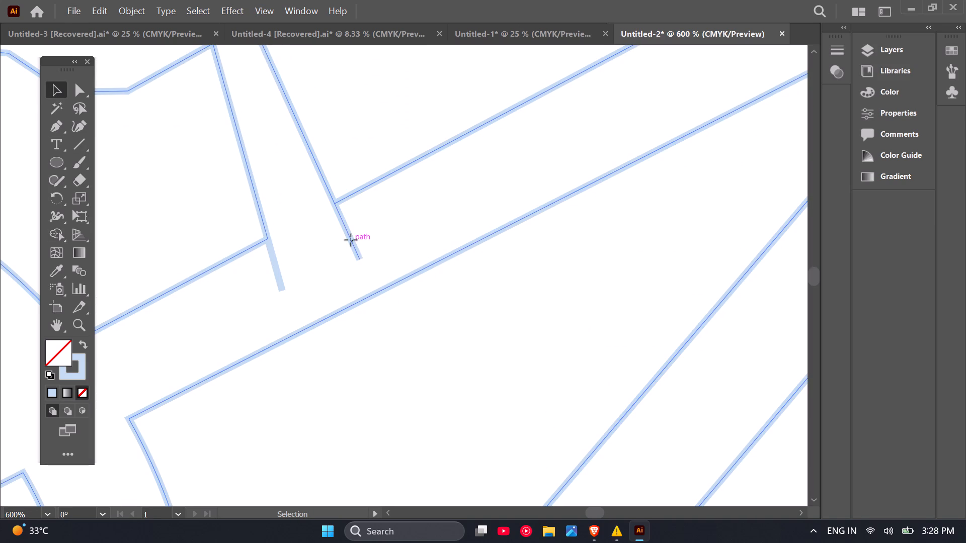
key("BackSpace")
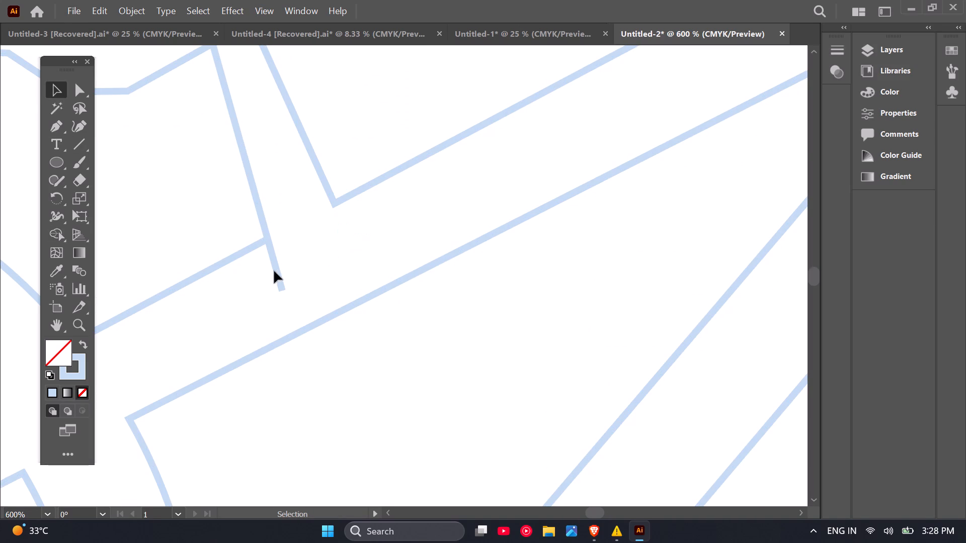
left_click(276, 269)
key("BackSpace")
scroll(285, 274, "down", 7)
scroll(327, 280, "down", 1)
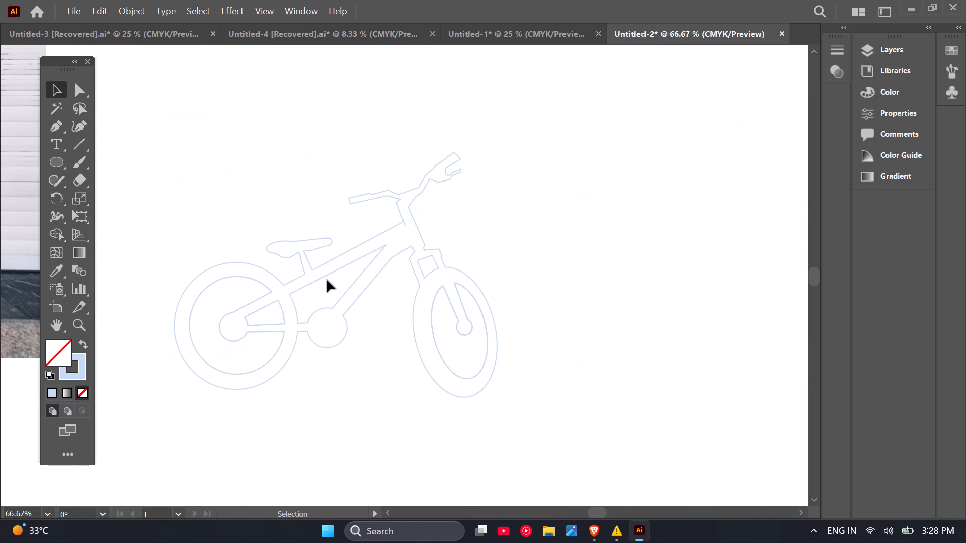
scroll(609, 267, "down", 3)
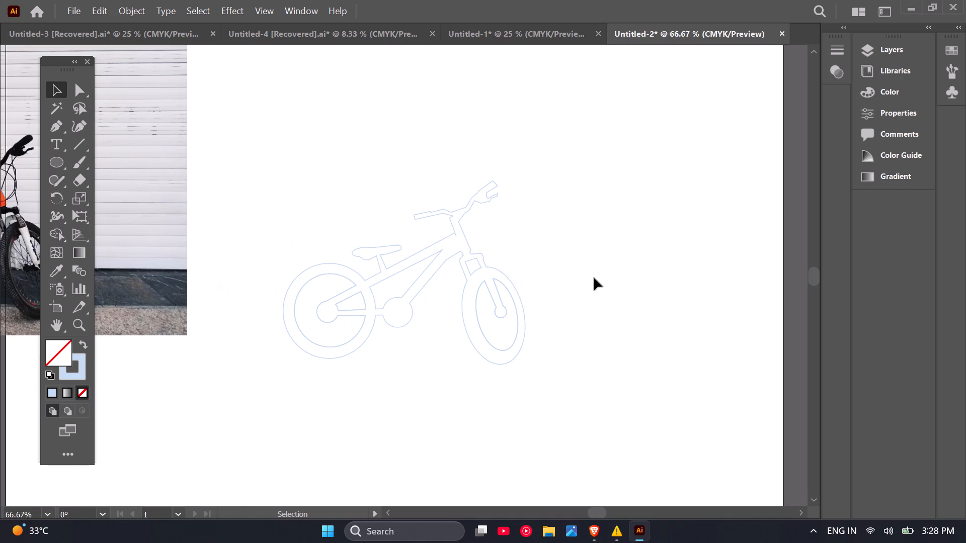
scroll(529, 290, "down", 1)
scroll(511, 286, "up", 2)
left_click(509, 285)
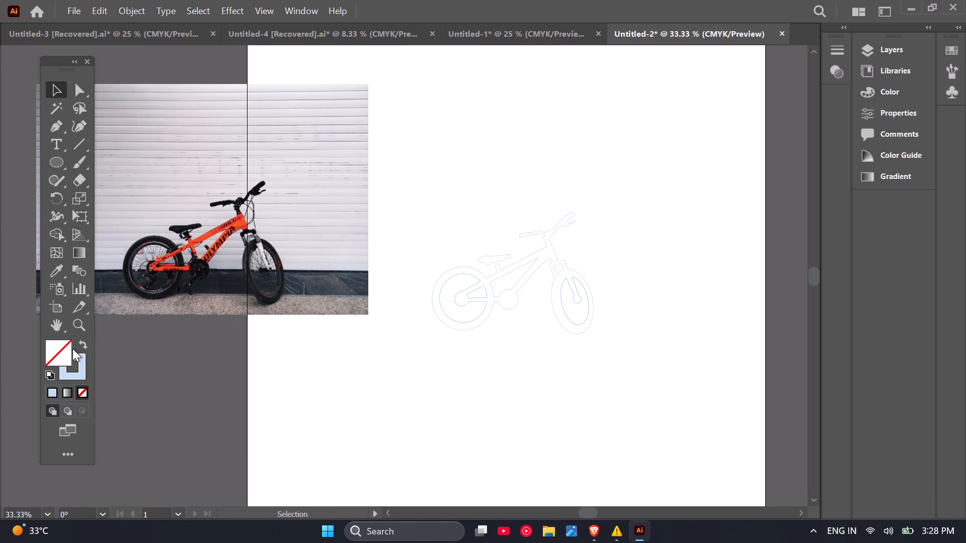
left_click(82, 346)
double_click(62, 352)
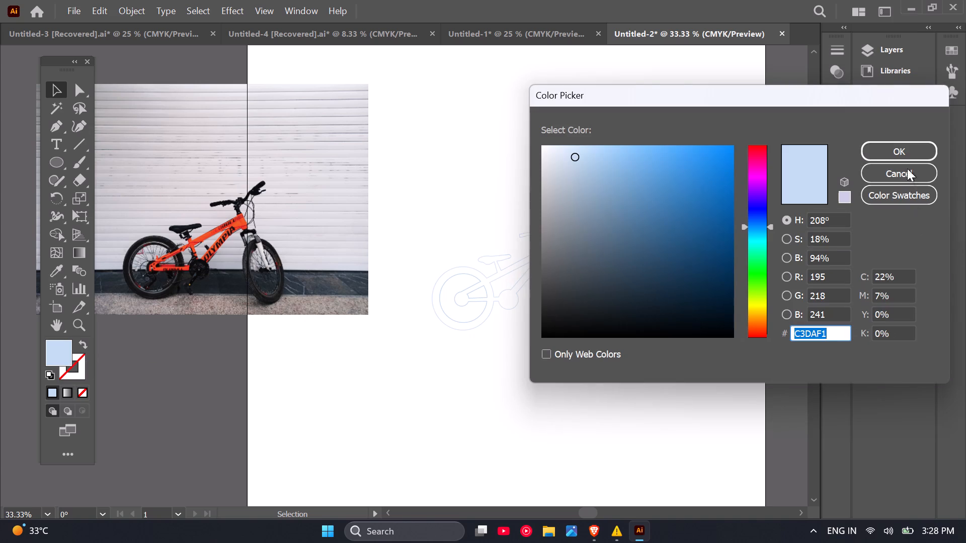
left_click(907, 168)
Select the whole bicycle, swap its stroke colour to the fill, and set the fill to black (000000) with no stroke.
left_click_drag(706, 213, 487, 324)
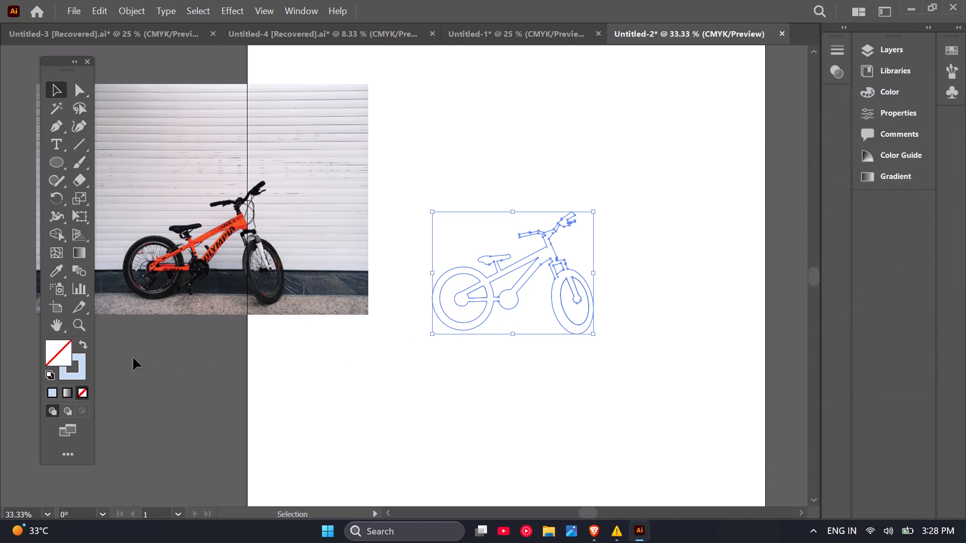
left_click(83, 344)
double_click(61, 349)
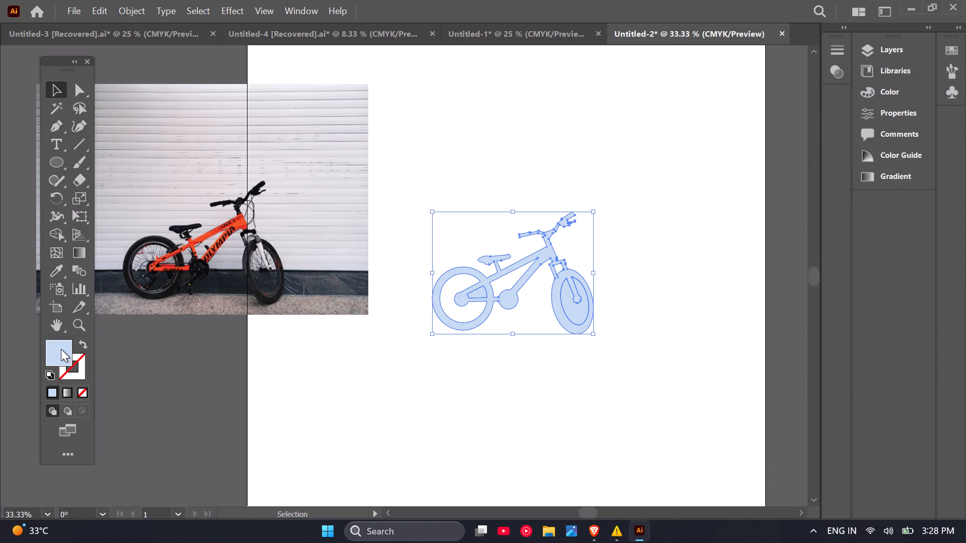
left_click_drag(647, 264, 542, 369)
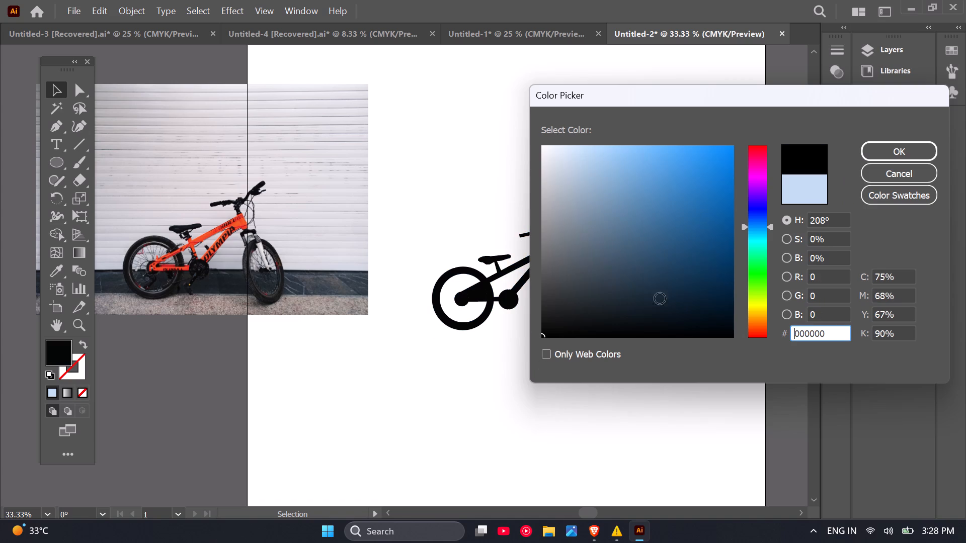
left_click(930, 160)
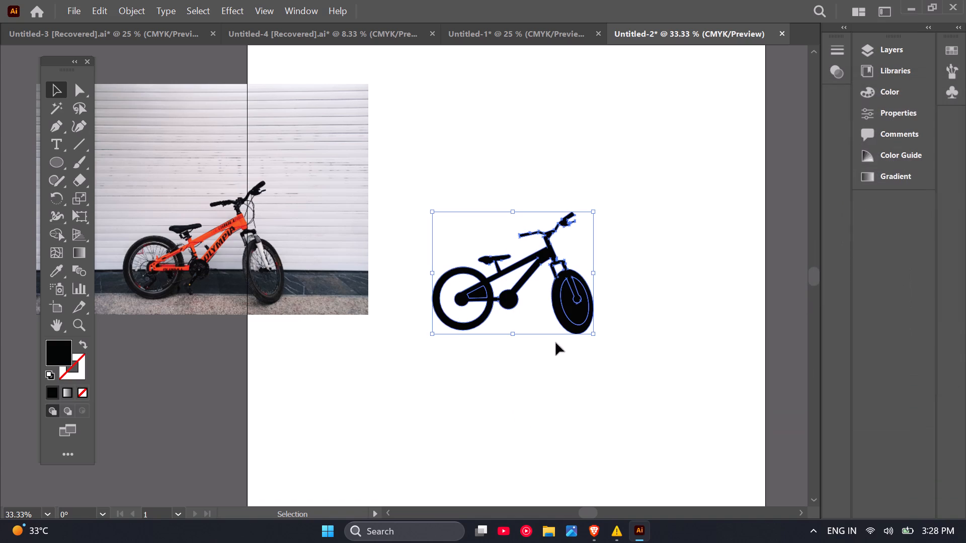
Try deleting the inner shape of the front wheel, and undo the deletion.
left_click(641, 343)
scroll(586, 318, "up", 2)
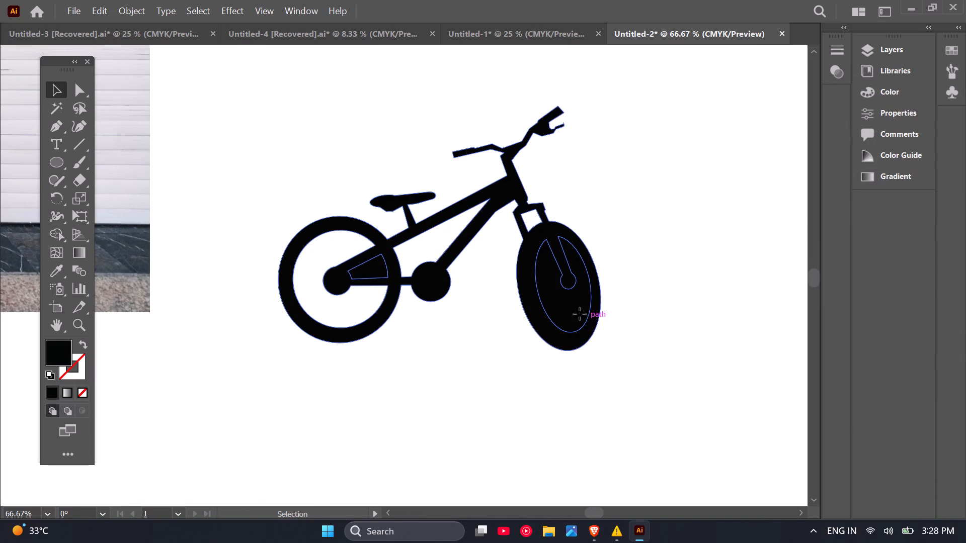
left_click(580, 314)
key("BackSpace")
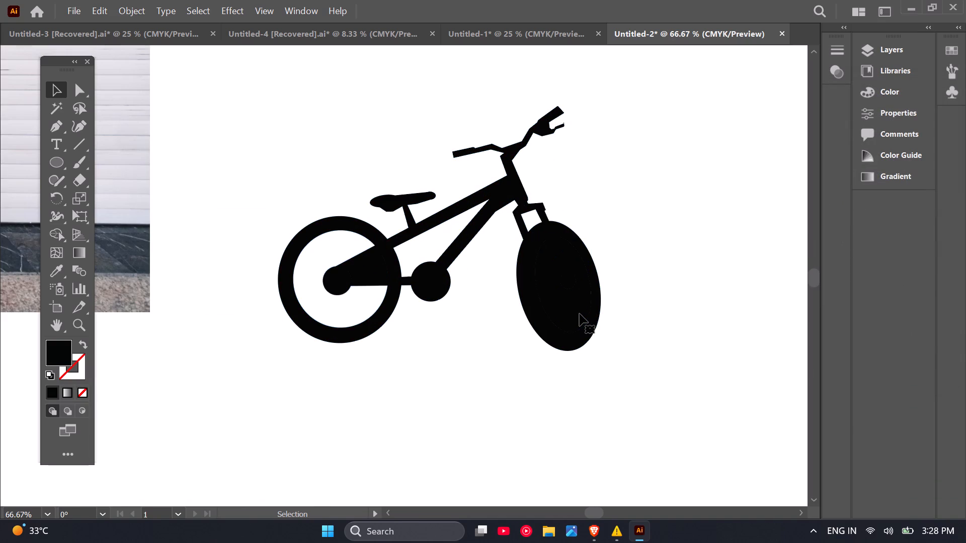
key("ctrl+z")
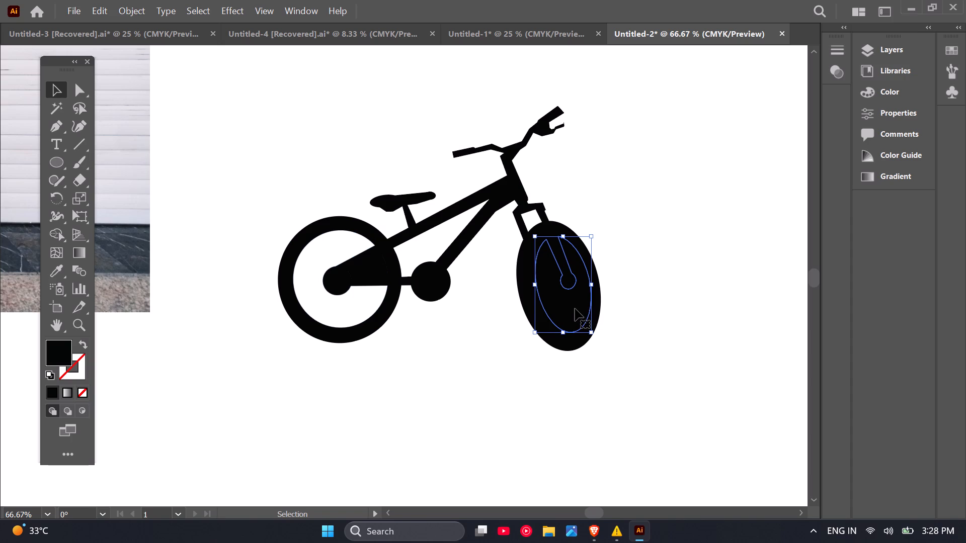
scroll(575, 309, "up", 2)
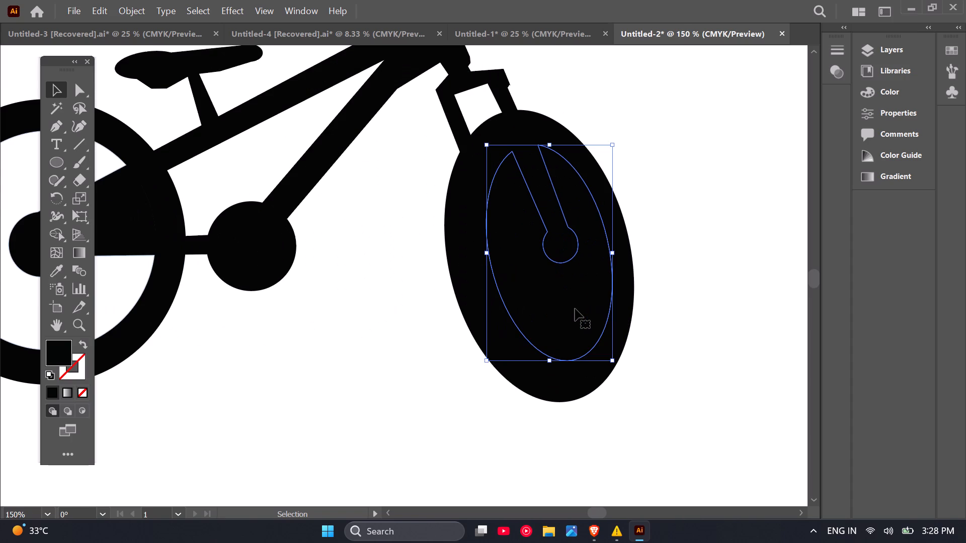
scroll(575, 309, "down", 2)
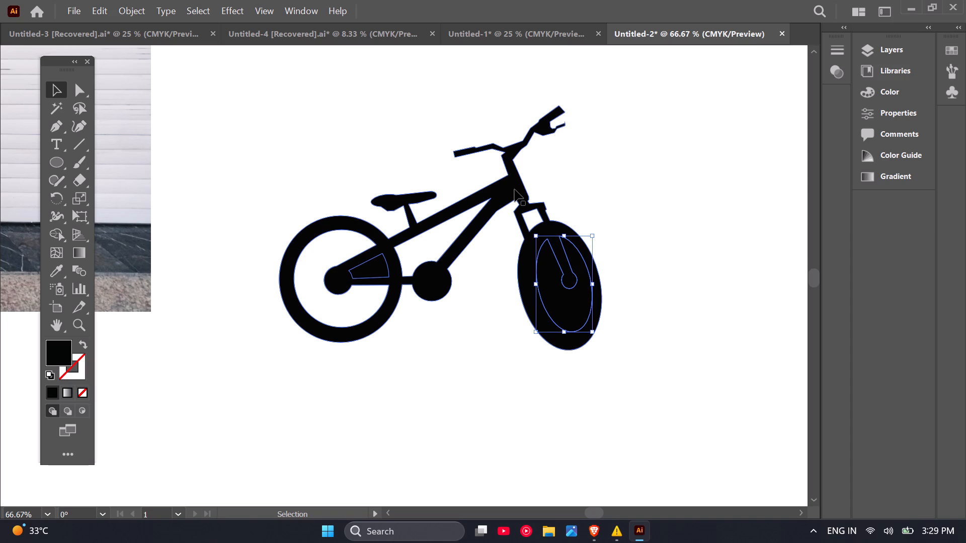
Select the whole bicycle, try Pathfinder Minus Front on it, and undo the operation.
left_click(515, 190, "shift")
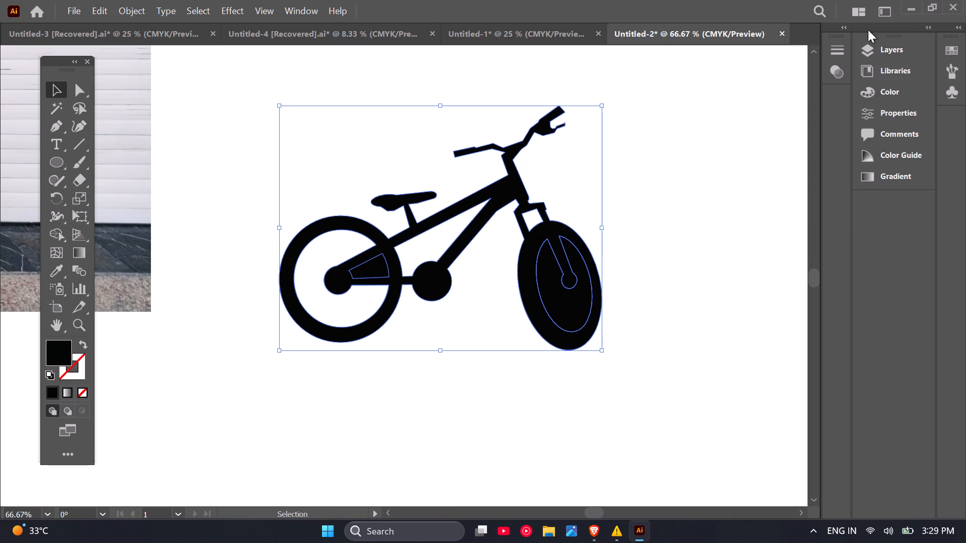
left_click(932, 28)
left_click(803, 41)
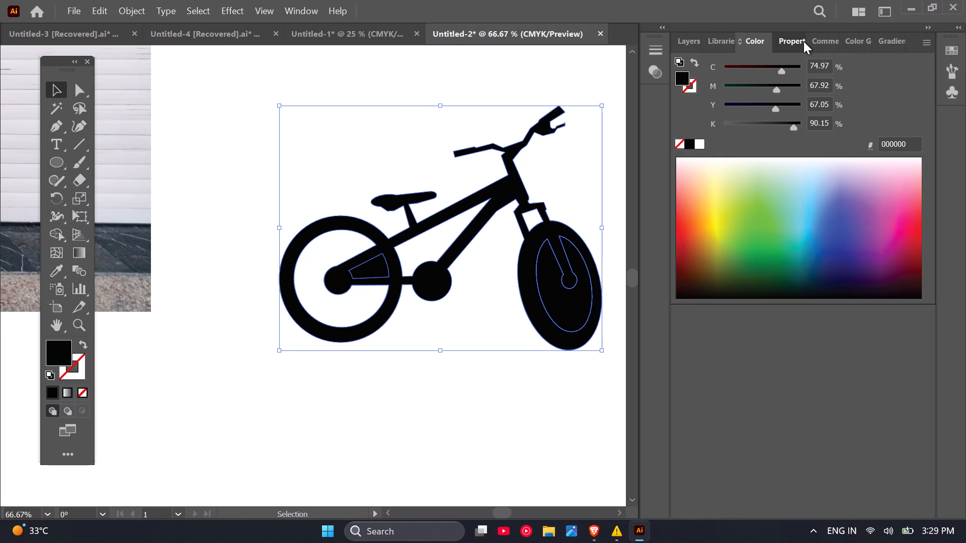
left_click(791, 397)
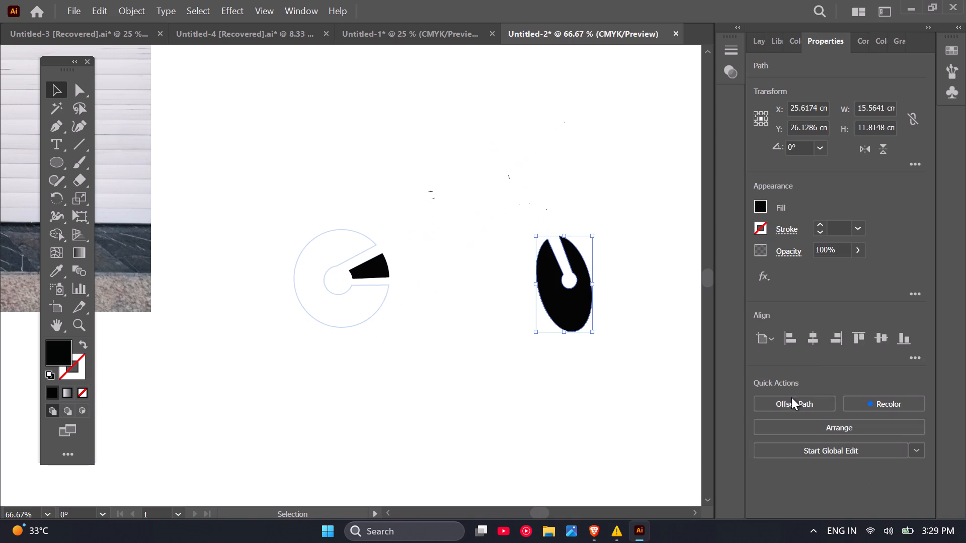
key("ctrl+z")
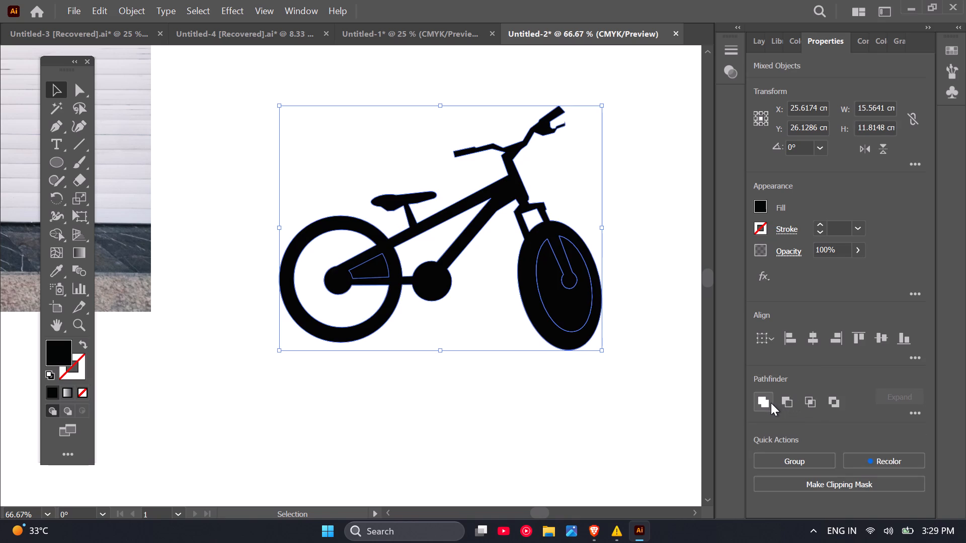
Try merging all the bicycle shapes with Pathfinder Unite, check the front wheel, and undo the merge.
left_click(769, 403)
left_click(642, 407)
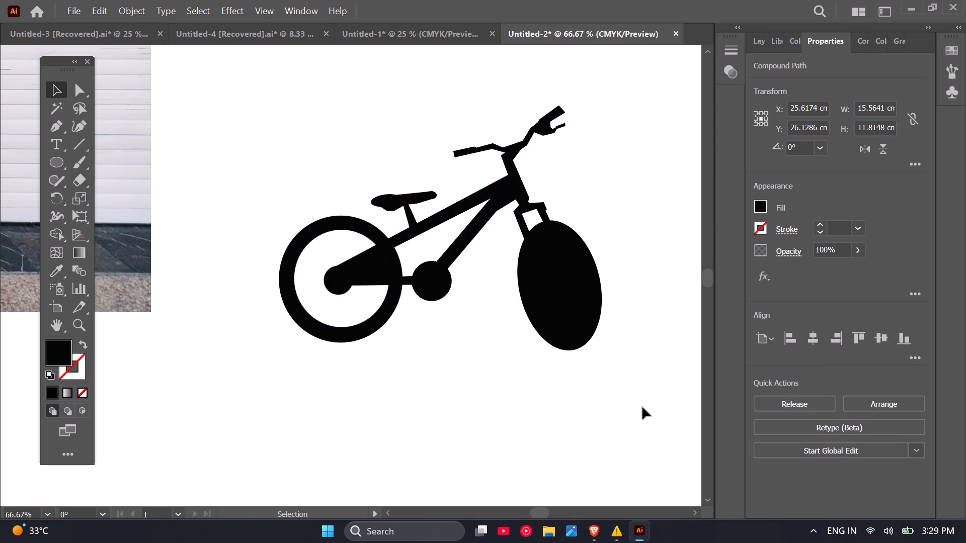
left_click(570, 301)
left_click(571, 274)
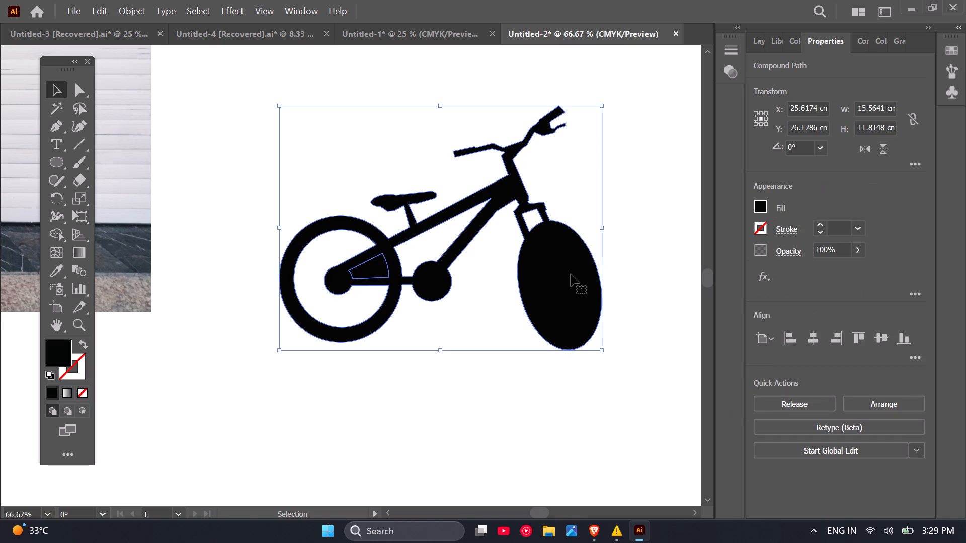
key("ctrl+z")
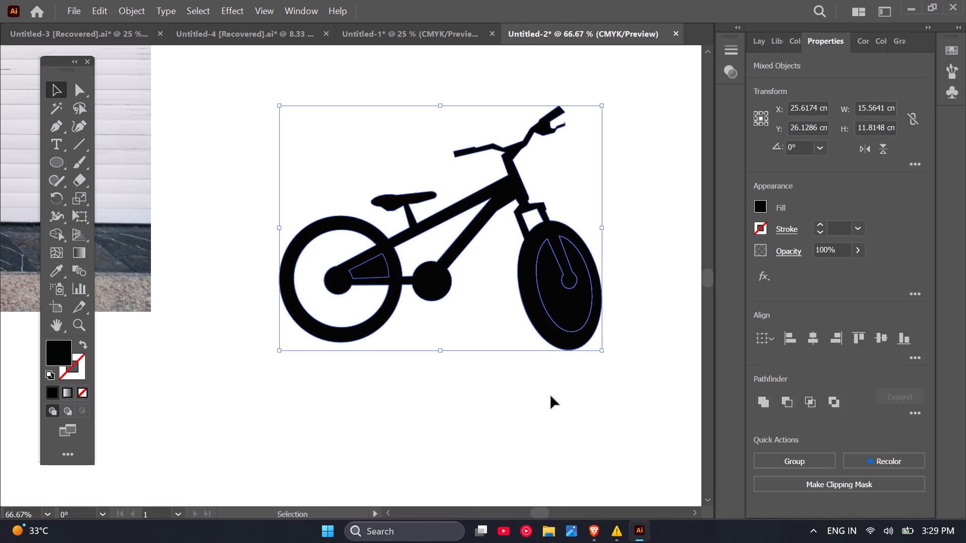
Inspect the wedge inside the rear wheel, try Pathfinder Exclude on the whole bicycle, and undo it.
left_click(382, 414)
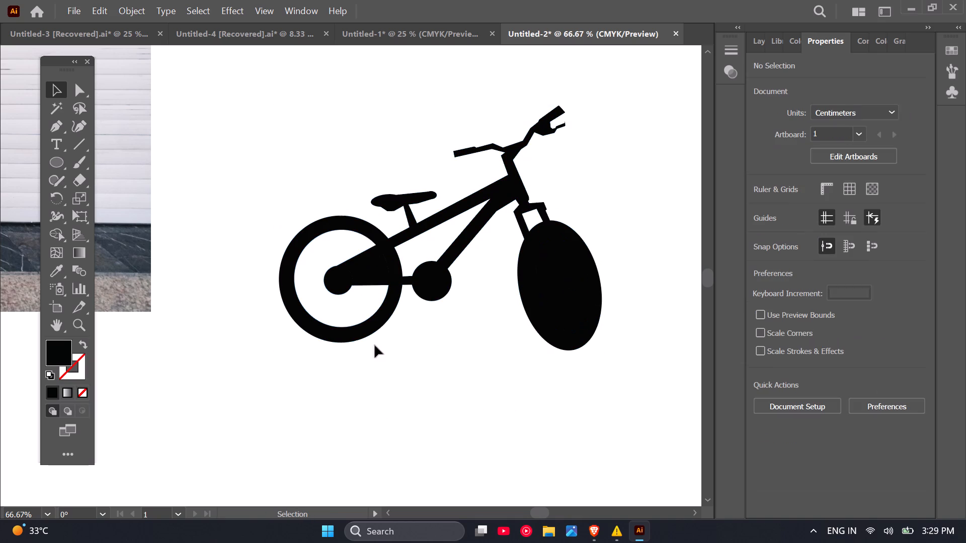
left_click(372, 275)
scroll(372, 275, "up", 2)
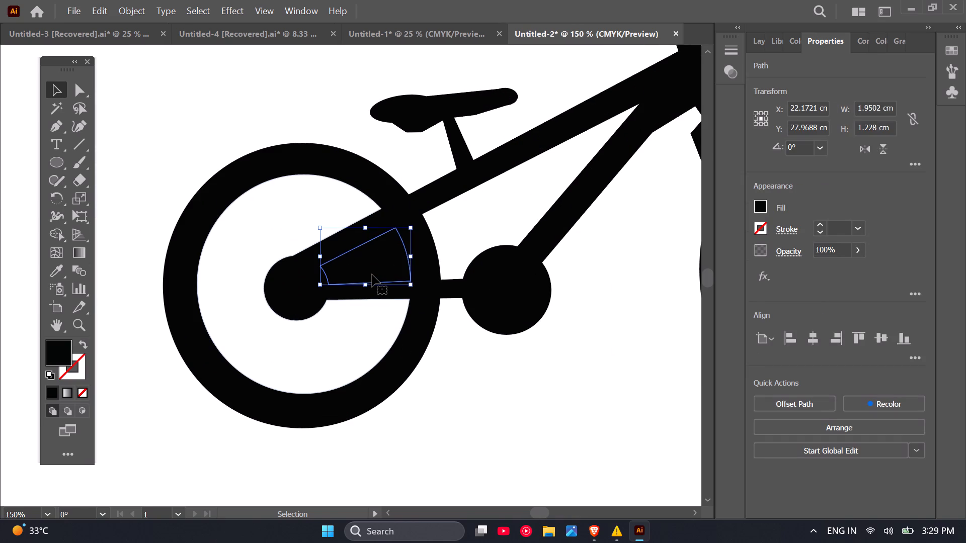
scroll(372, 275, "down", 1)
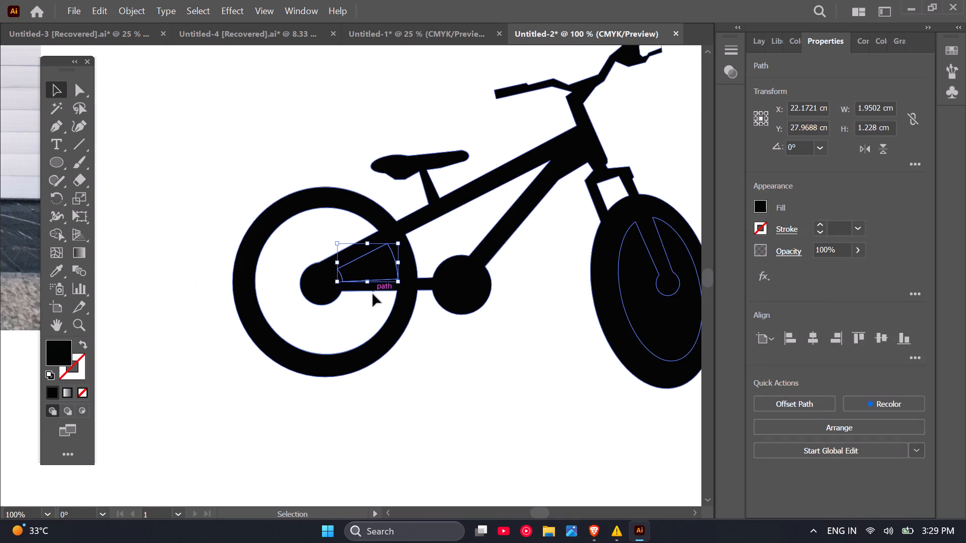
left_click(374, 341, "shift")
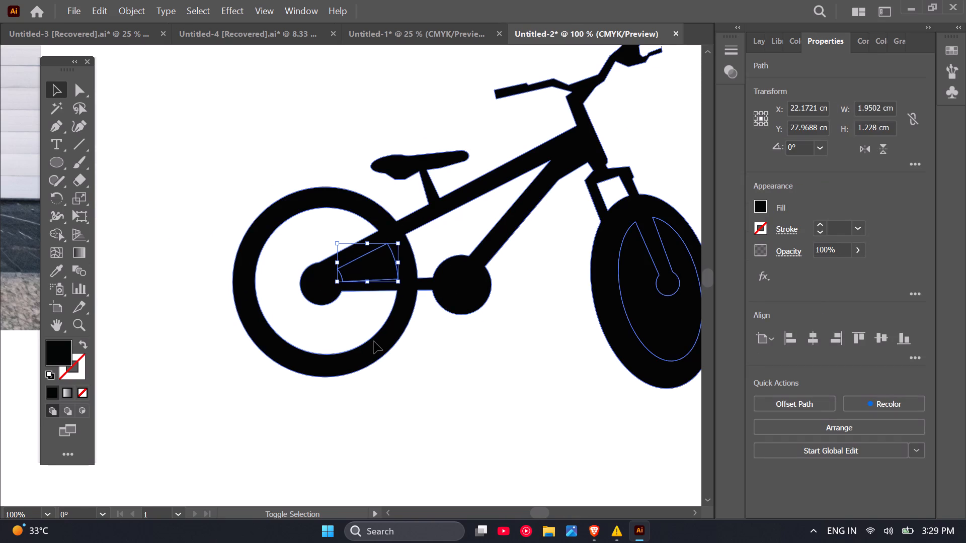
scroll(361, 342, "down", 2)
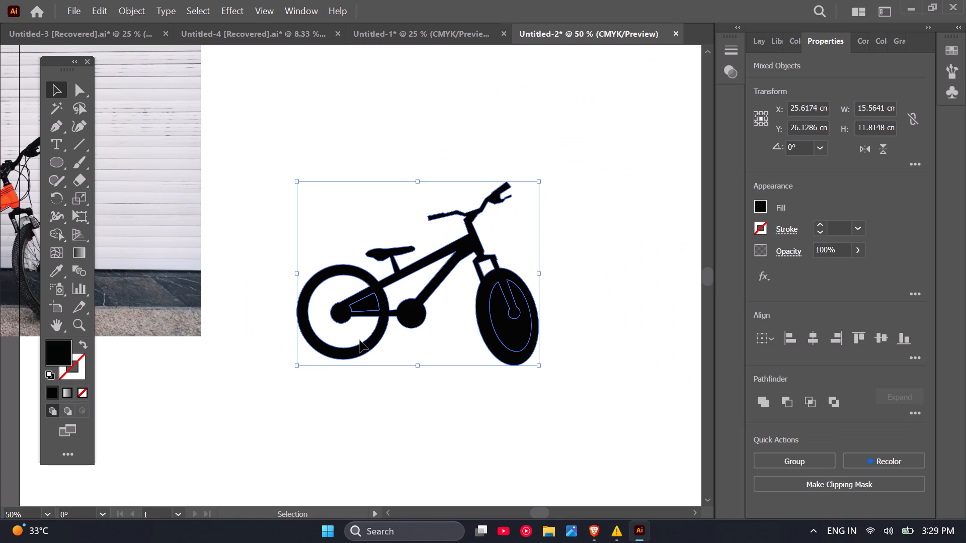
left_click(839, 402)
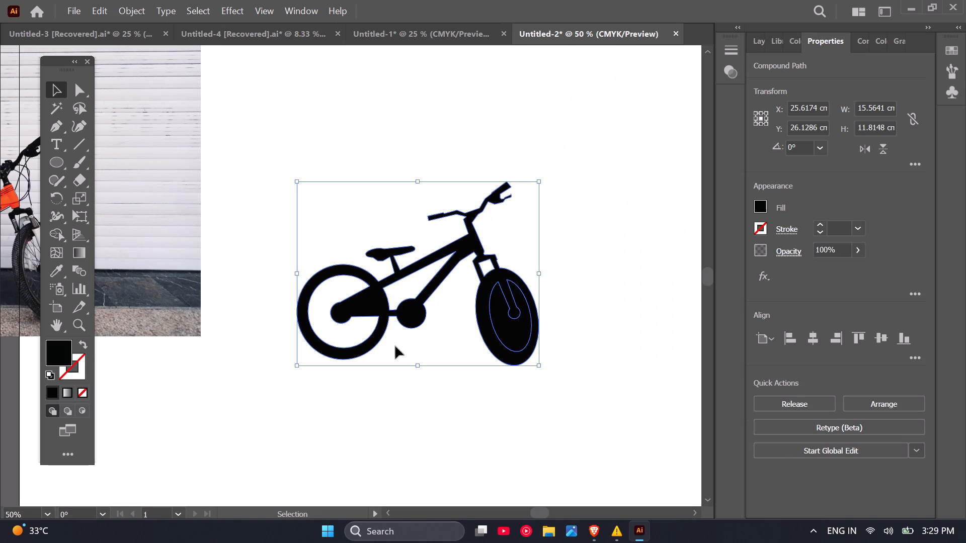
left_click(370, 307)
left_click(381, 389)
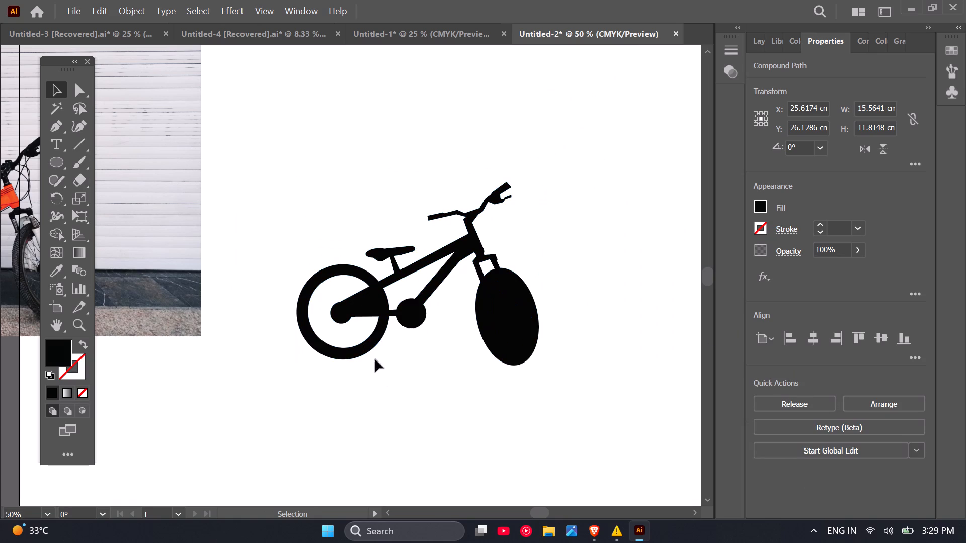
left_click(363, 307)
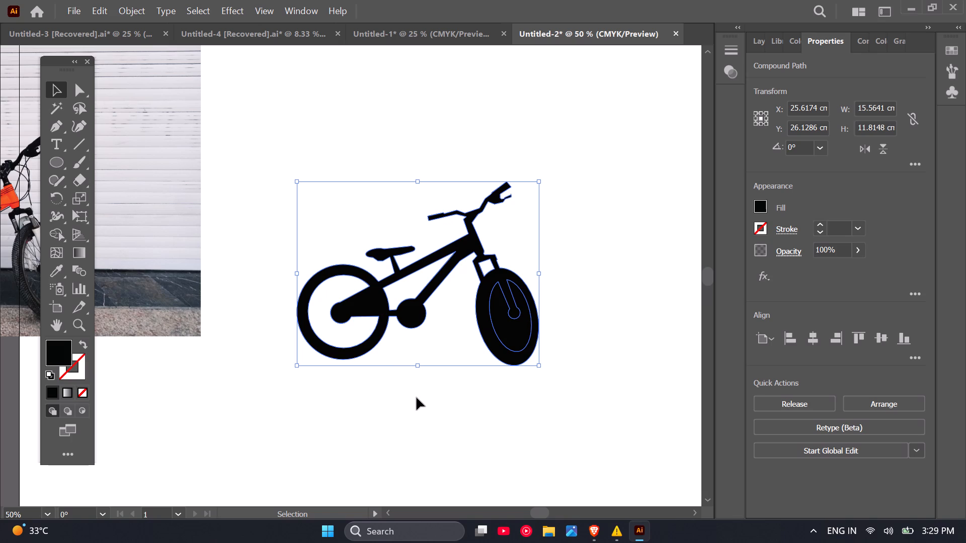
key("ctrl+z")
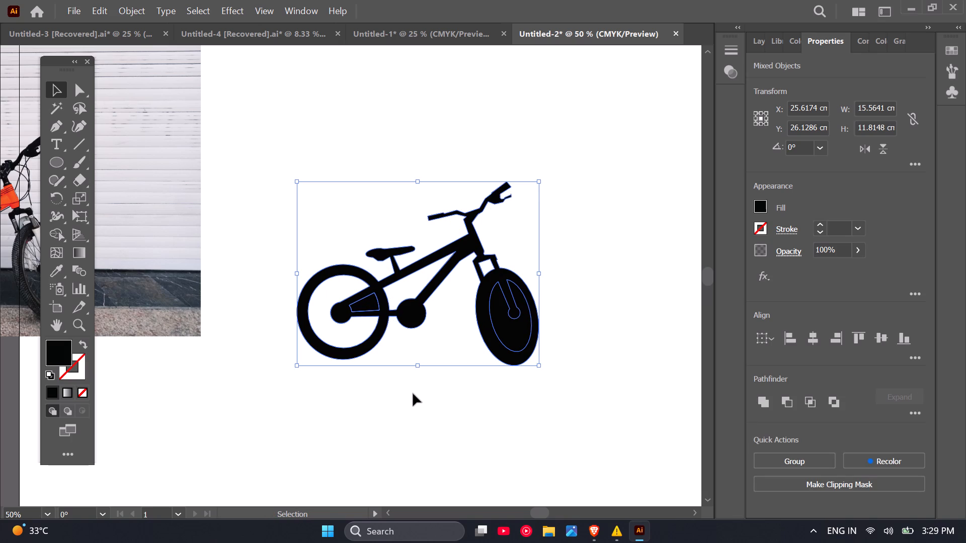
Select the wedge inside the rear wheel and the front wheel's inner shape, and set their fill to white.
left_click(413, 394)
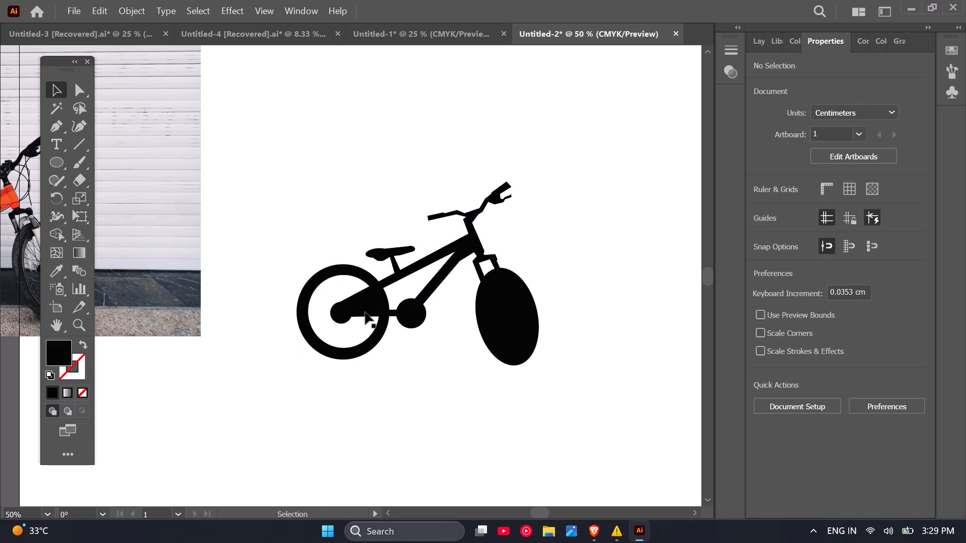
left_click(365, 305)
left_click(503, 335, "shift")
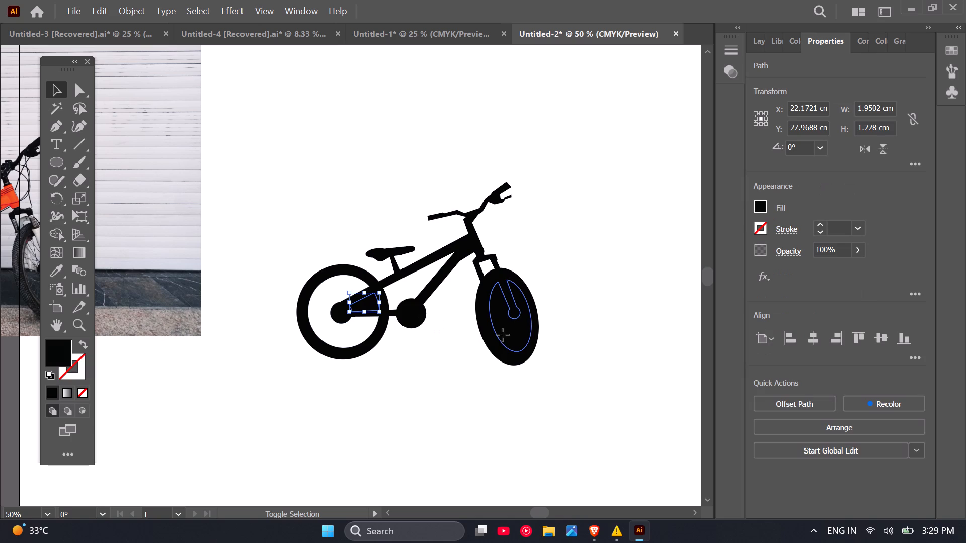
left_click(60, 347)
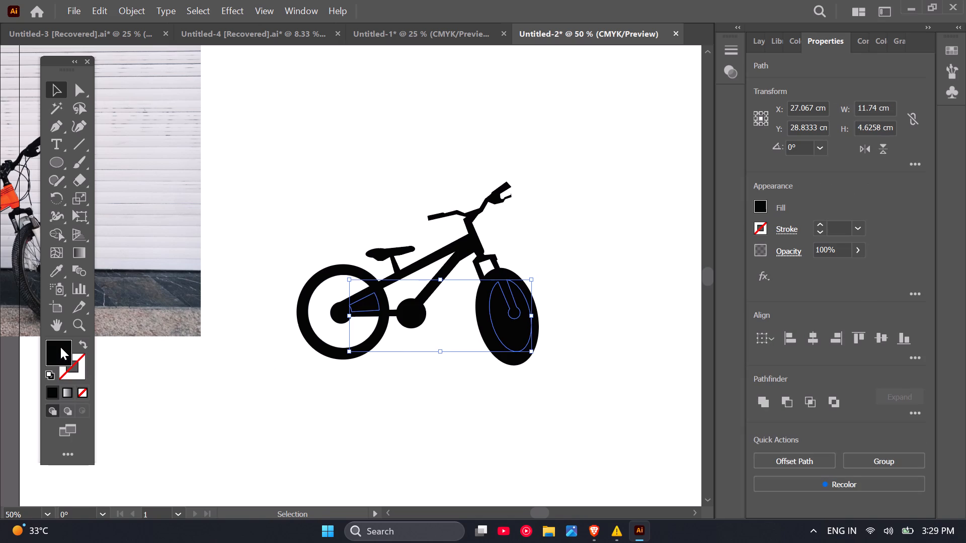
double_click(60, 347)
left_click_drag(613, 213, 586, 188)
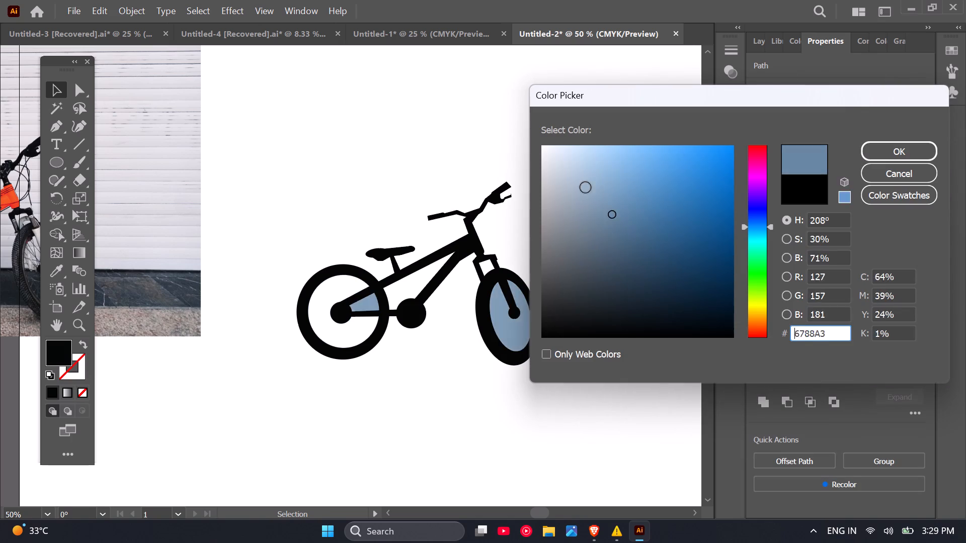
left_click_drag(586, 188, 529, 137)
left_click(881, 158)
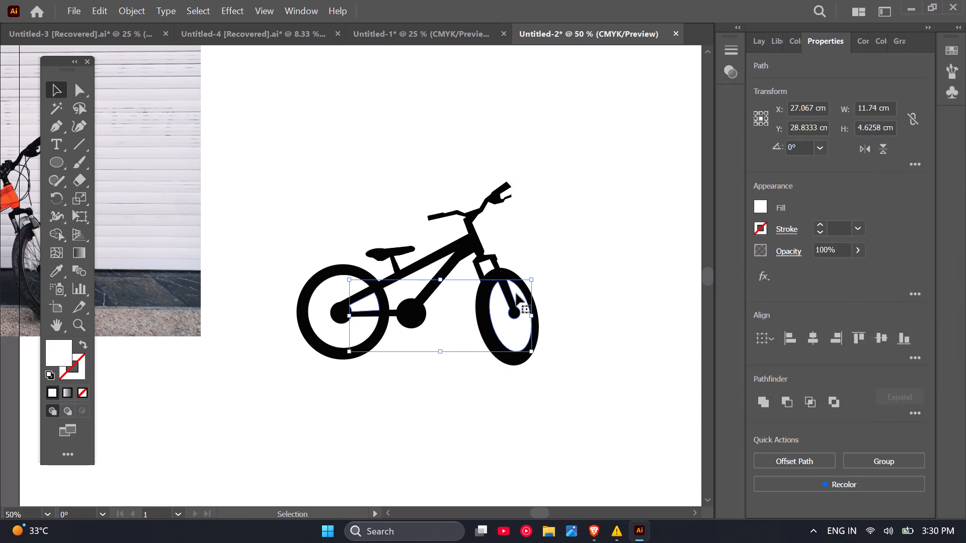
left_click(580, 302)
left_click(519, 332)
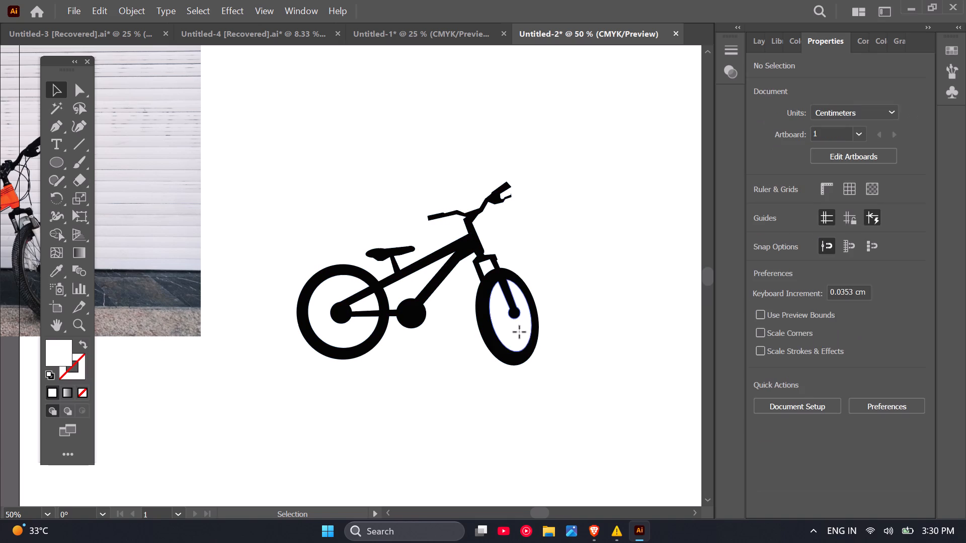
Select the whole bicycle and split its overlapping shapes with Pathfinder Divide.
left_click(477, 241, "shift")
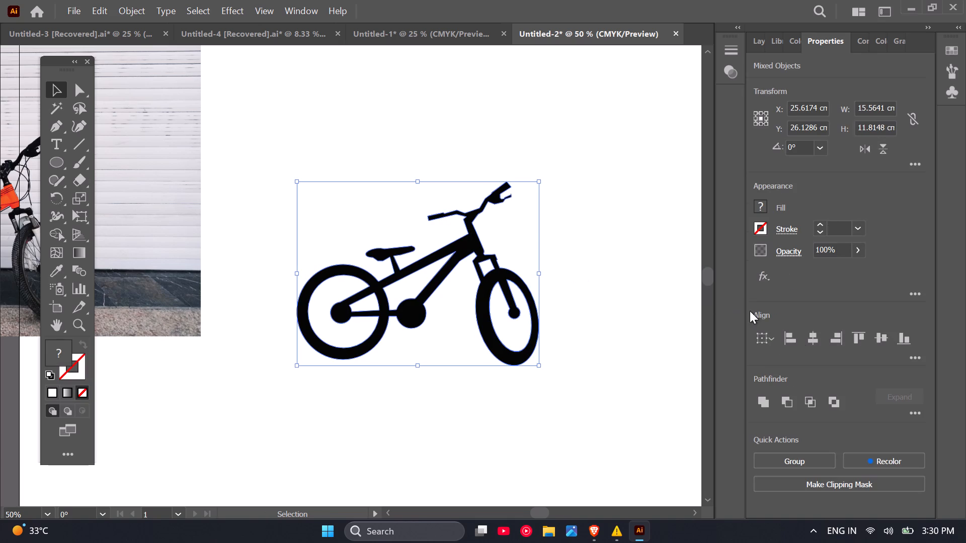
left_click(910, 411)
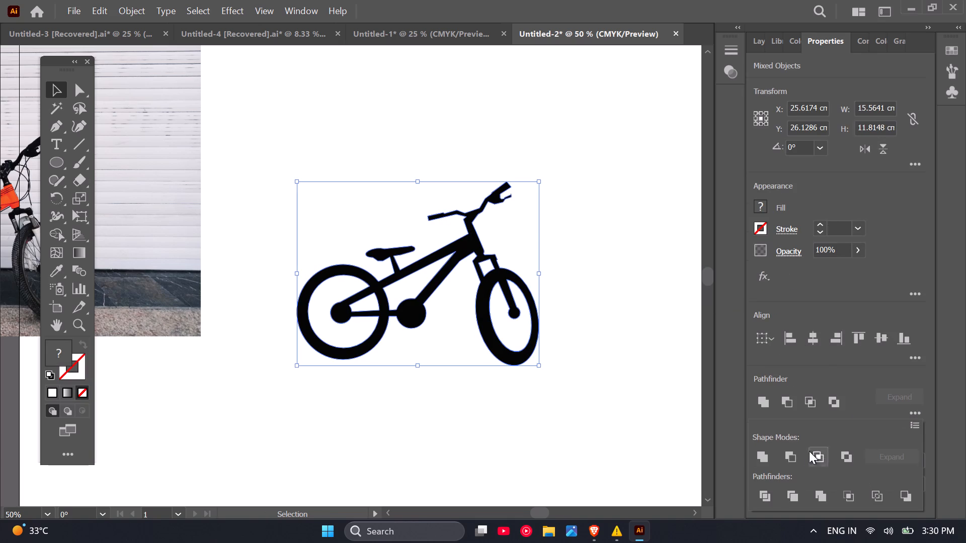
left_click(773, 494)
left_click(594, 421)
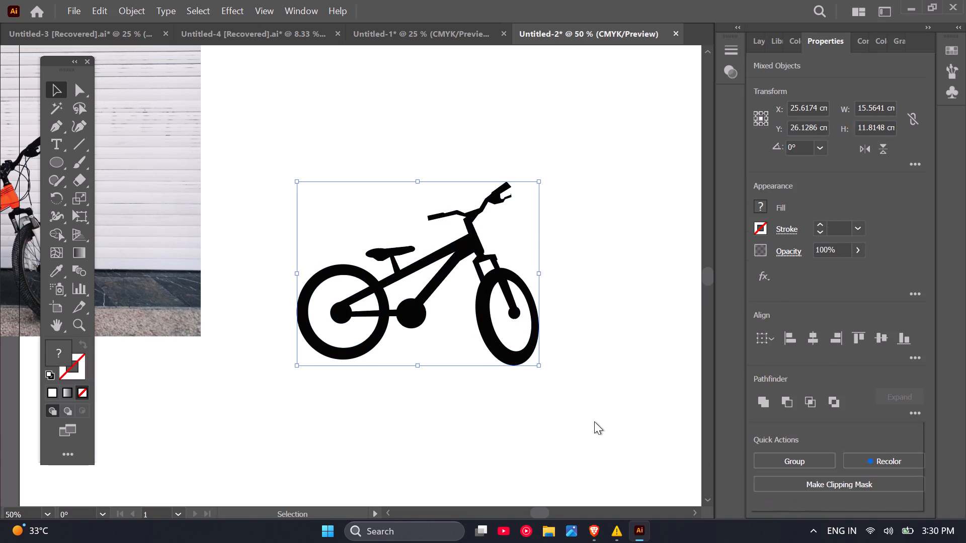
left_click(518, 325)
left_click(600, 300)
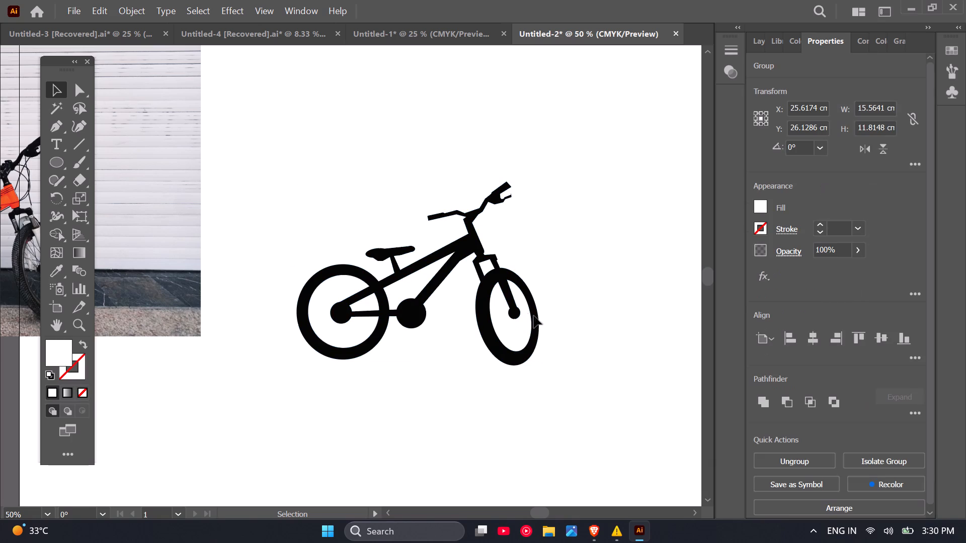
Ungroup the divided bicycle artwork.
left_click(492, 304)
scroll(494, 304, "up", 3)
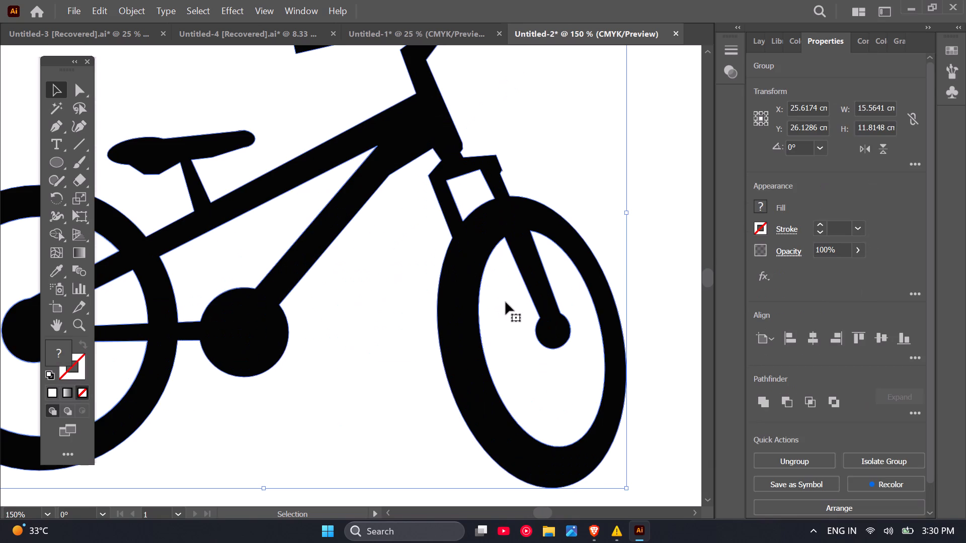
scroll(506, 302, "down", 1)
right_click(506, 302)
left_click(548, 351)
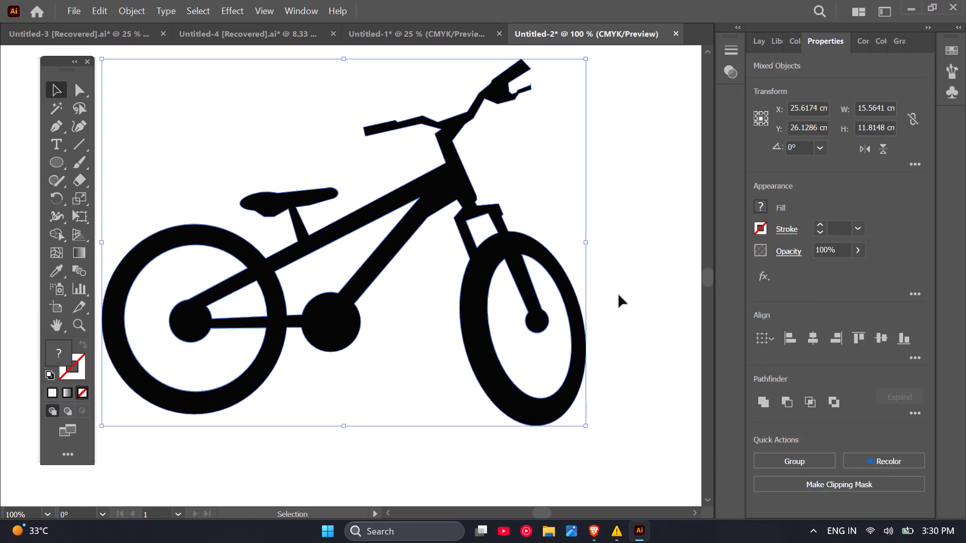
Select and delete the white inner shape of the front wheel.
left_click(626, 289)
left_click(555, 348)
key("BackSpace")
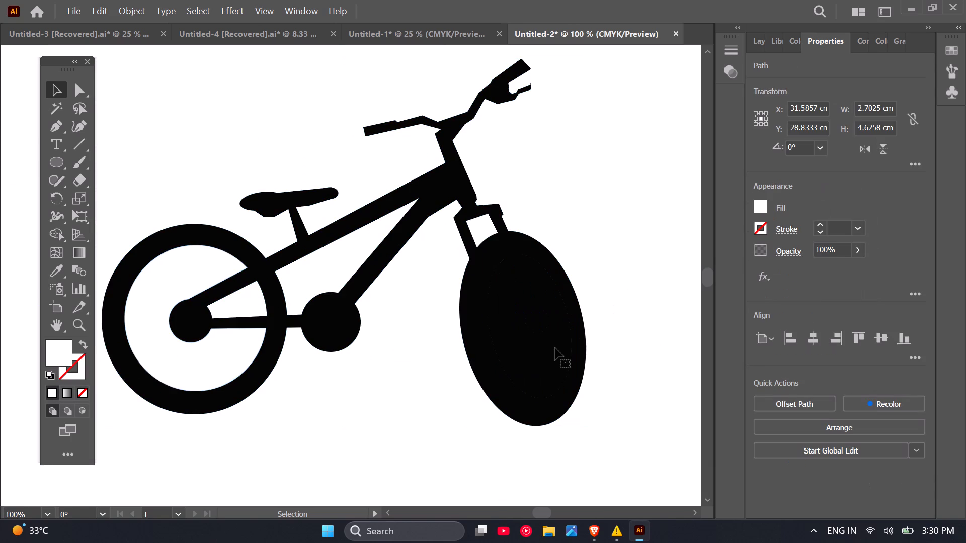
Undo the deletion of the front wheel's white inner shape.
key("ctrl+z")
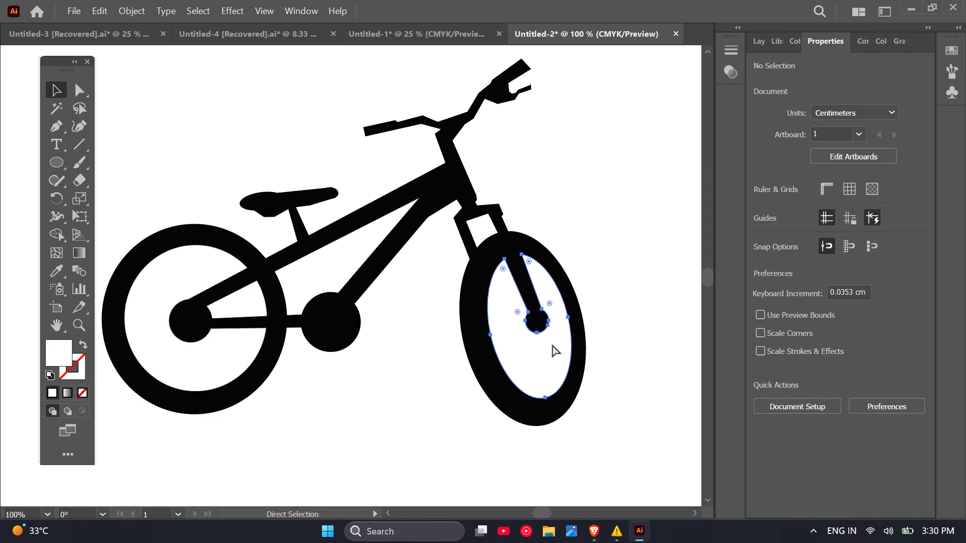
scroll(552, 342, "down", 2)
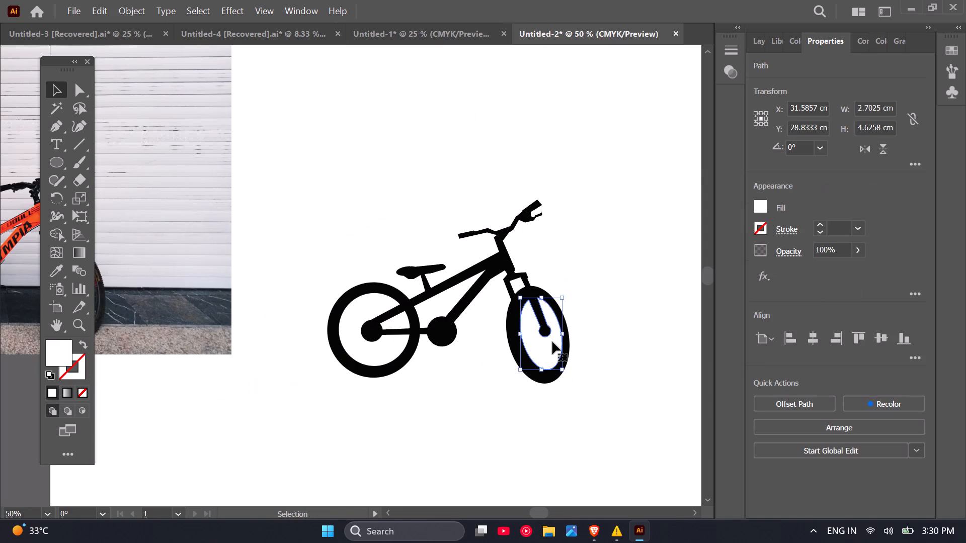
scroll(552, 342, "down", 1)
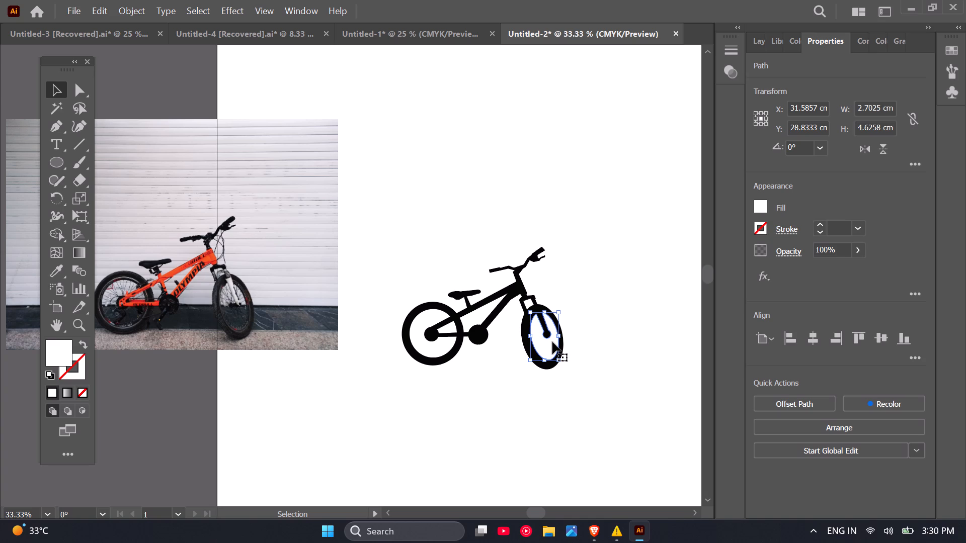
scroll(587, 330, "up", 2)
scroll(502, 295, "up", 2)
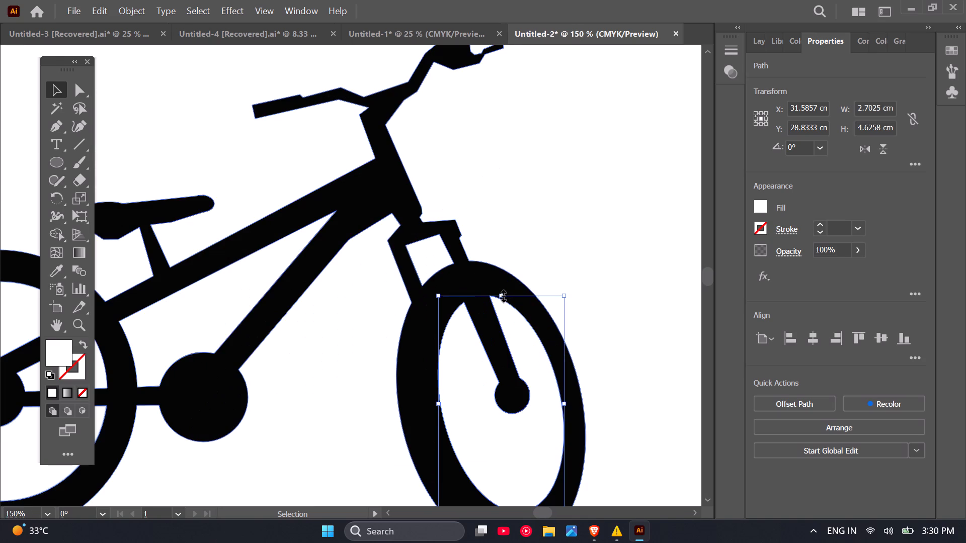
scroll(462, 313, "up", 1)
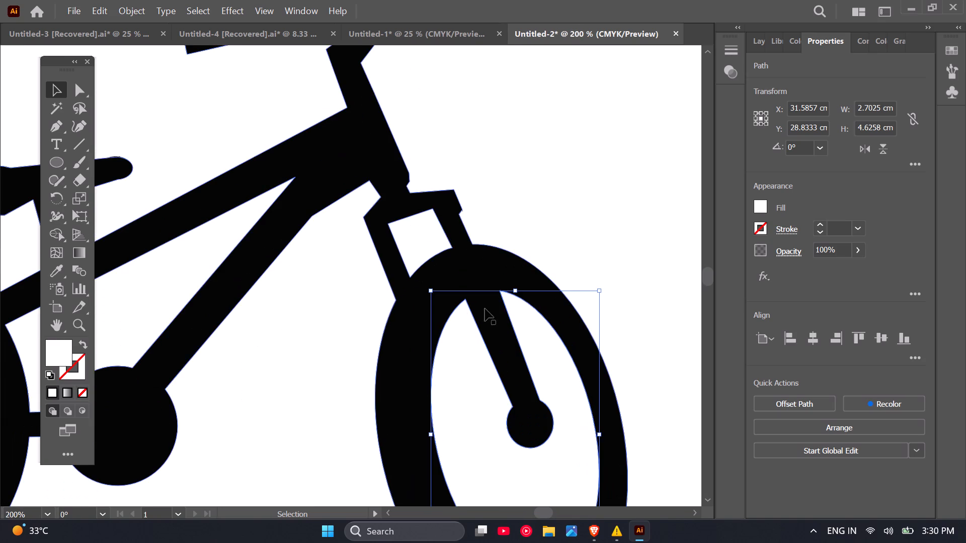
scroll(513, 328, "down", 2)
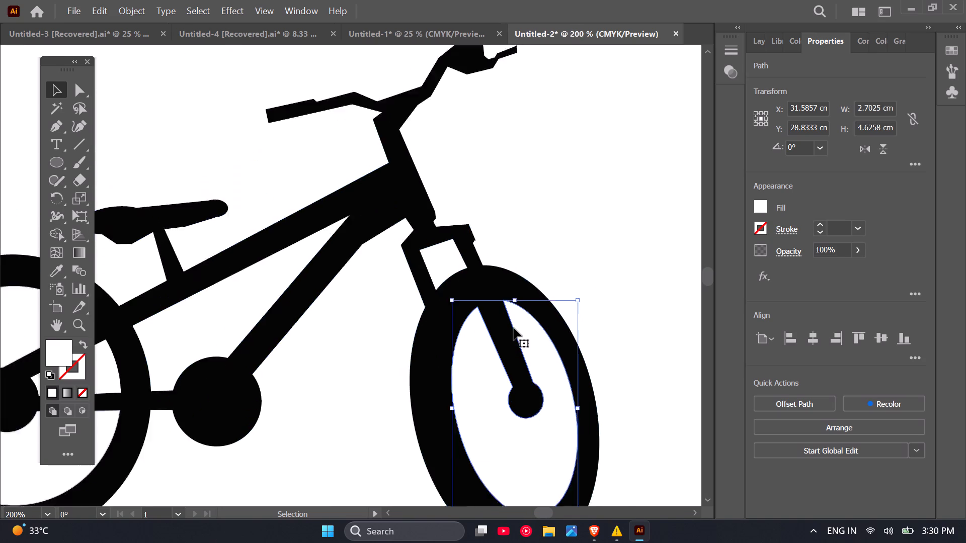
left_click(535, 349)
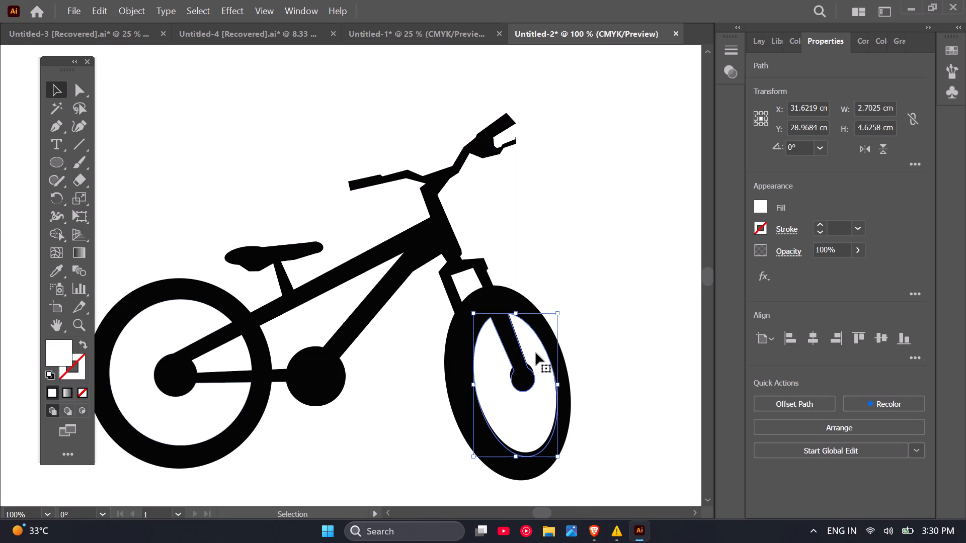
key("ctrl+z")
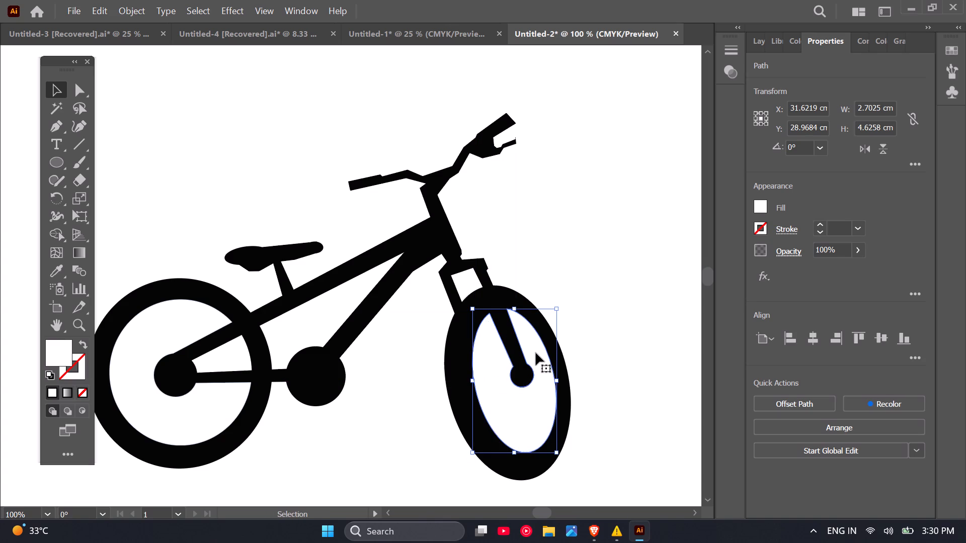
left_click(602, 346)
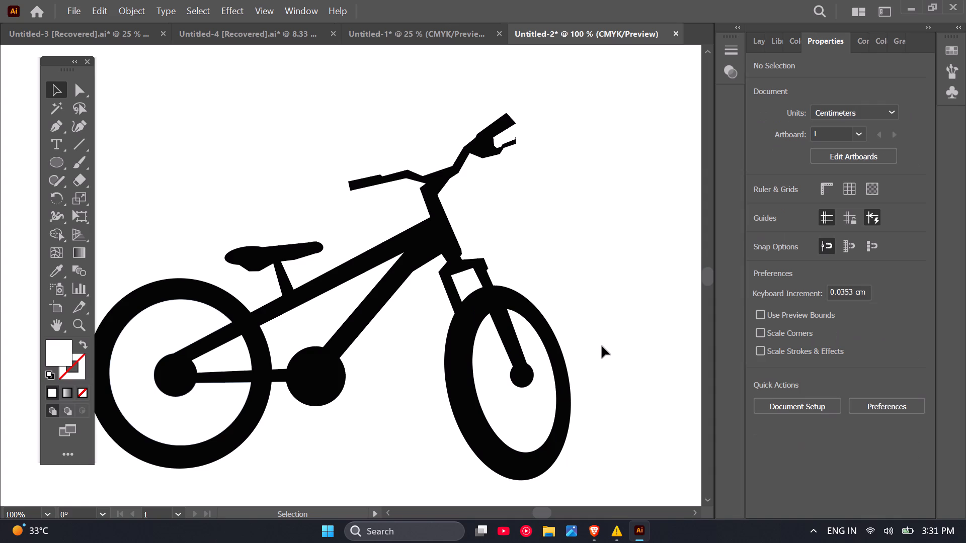
Select the whole bicycle and remove the white areas inside both wheels and the front fork with Shape Builder.
scroll(522, 295, "down", 1)
left_click_drag(165, 195, 336, 320)
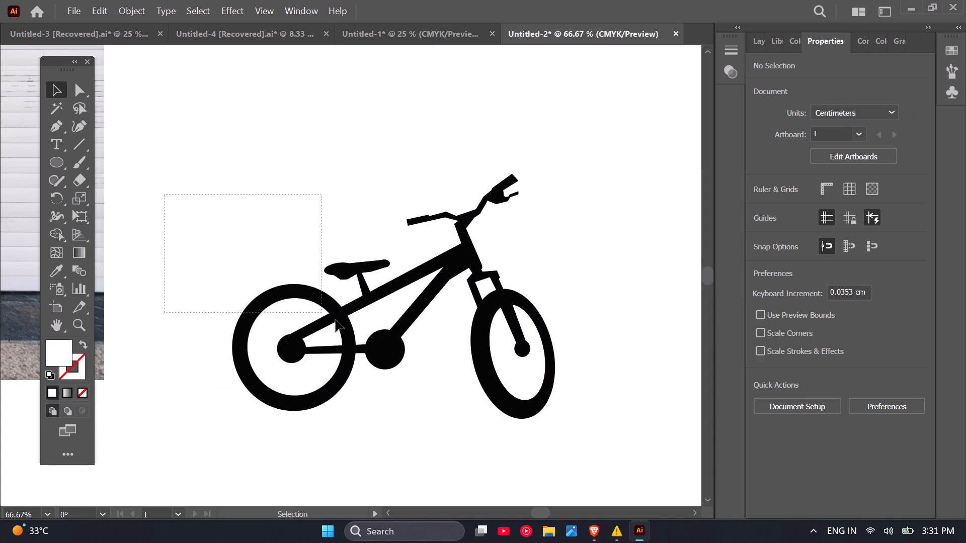
left_click_drag(336, 320, 515, 417)
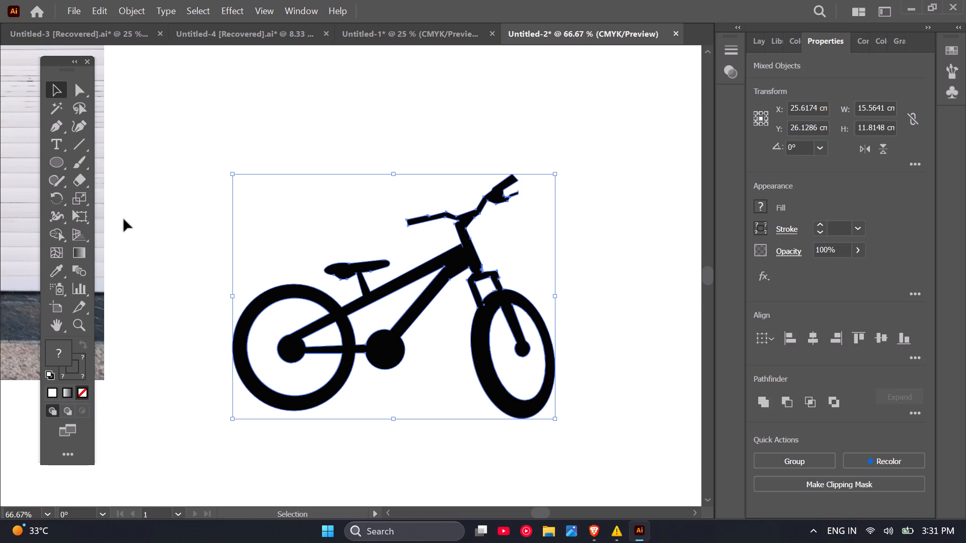
left_click(61, 235)
left_click(509, 370, "alt")
left_click_drag(503, 342, 521, 368, "alt")
left_click_drag(315, 366, 282, 319, "alt")
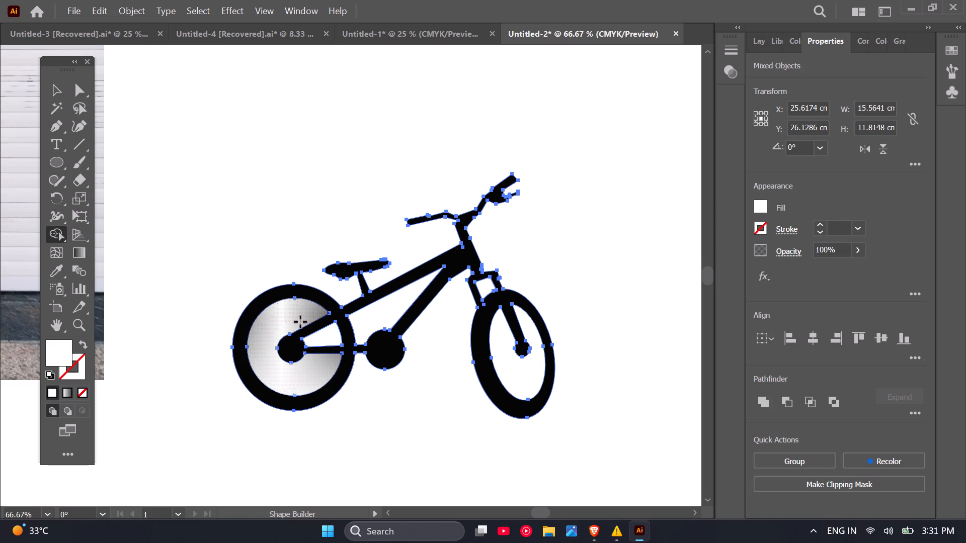
left_click(325, 338, "alt")
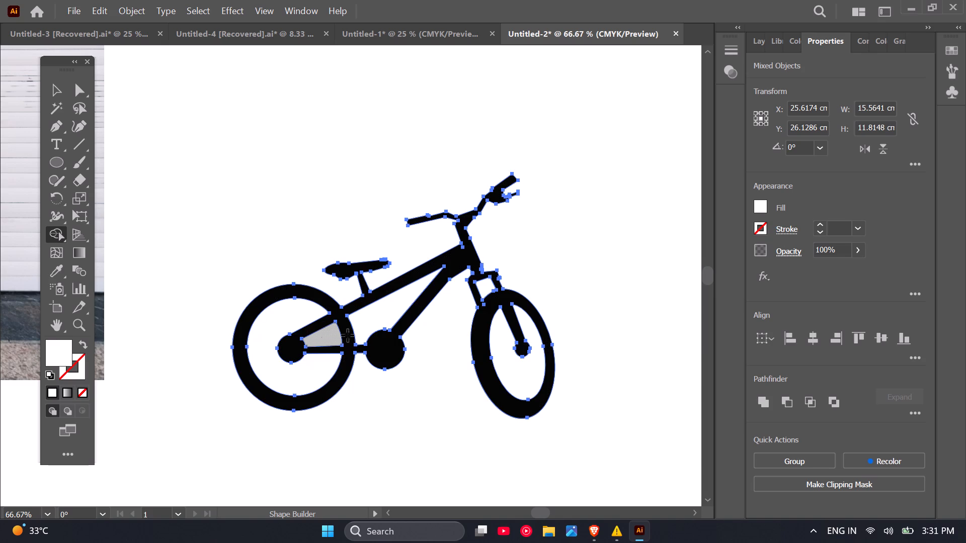
left_click(491, 287, "alt")
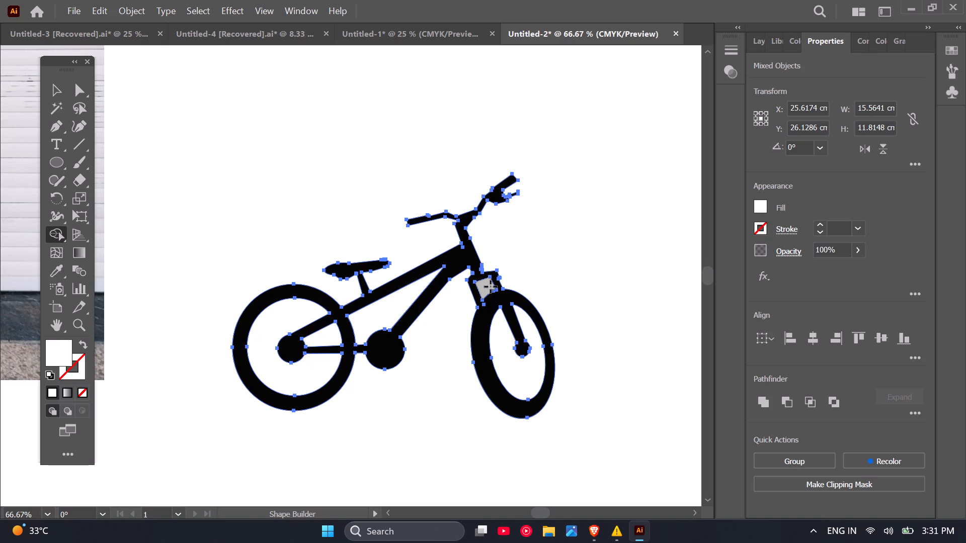
left_click(381, 307, "alt")
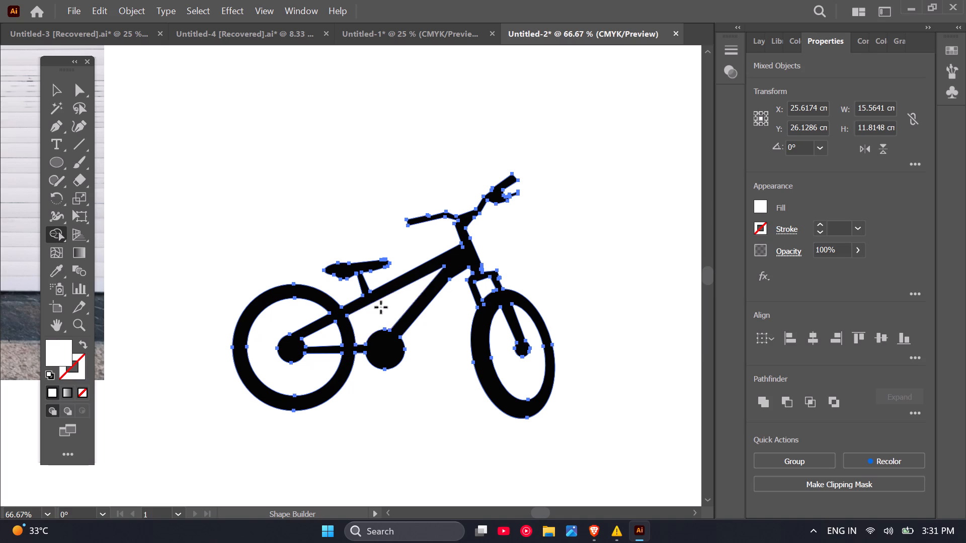
Move the bicycle silhouette away from the leftover fragments, to a horizontal centre at about X 31.8 cm.
left_click(61, 83, "alt")
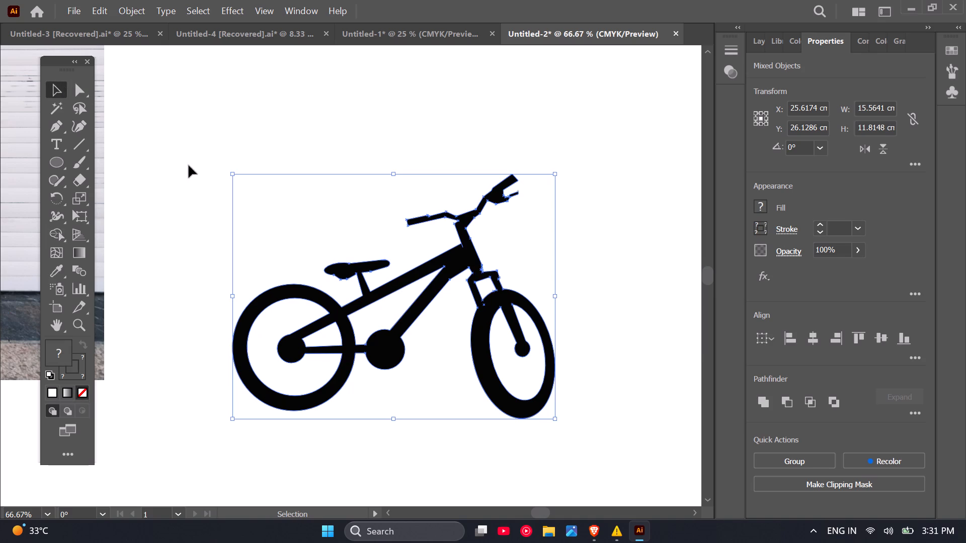
left_click(170, 202)
left_click_drag(460, 258, 403, 218)
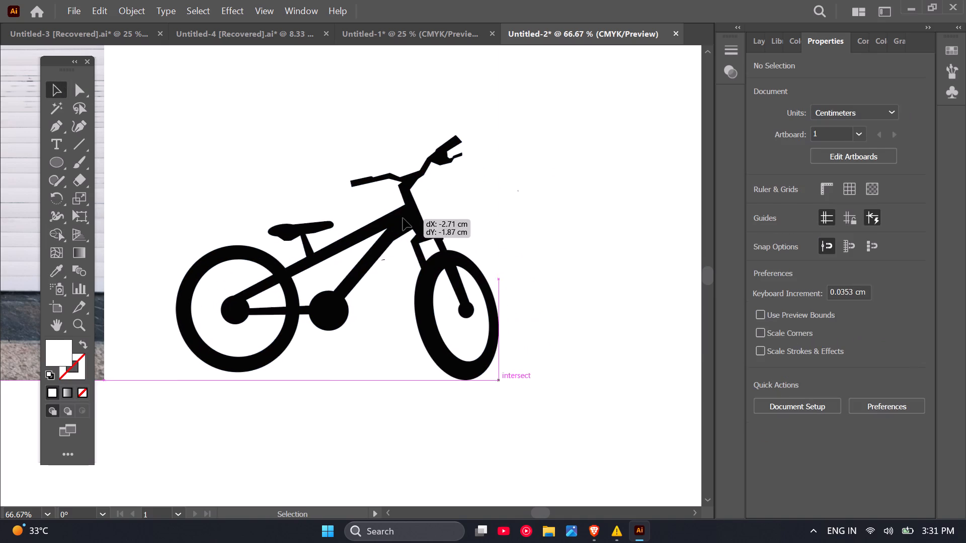
scroll(490, 317, "down", 3)
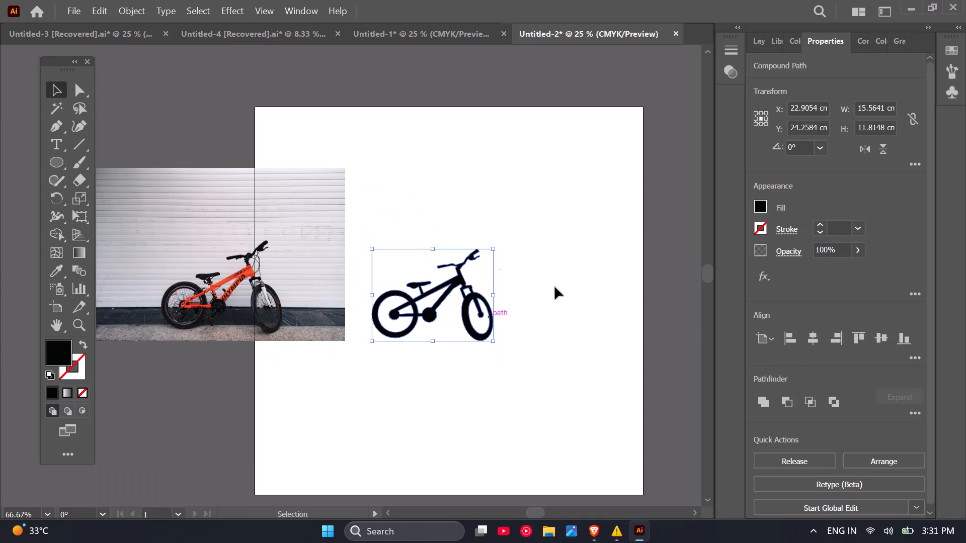
left_click(555, 287)
left_click_drag(463, 295, 530, 246)
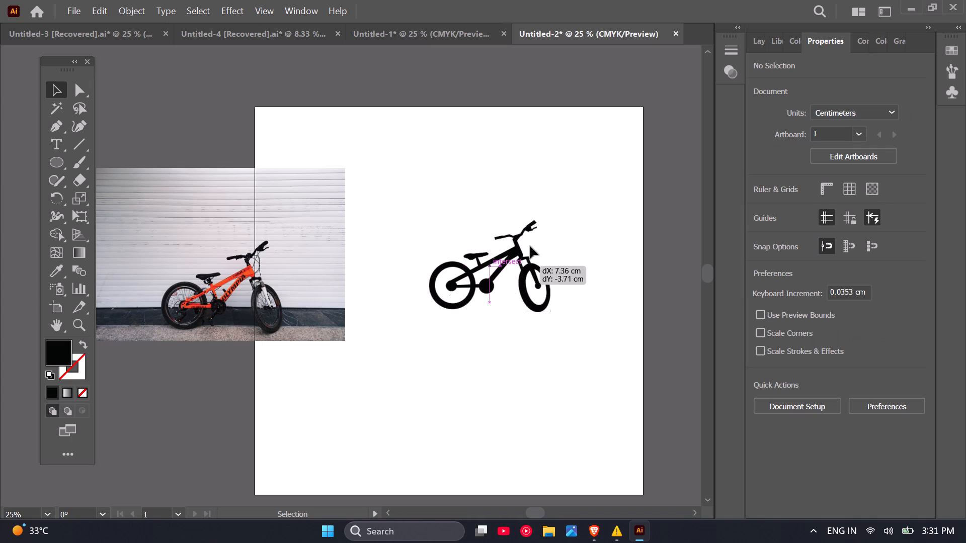
left_click_drag(530, 246, 532, 238)
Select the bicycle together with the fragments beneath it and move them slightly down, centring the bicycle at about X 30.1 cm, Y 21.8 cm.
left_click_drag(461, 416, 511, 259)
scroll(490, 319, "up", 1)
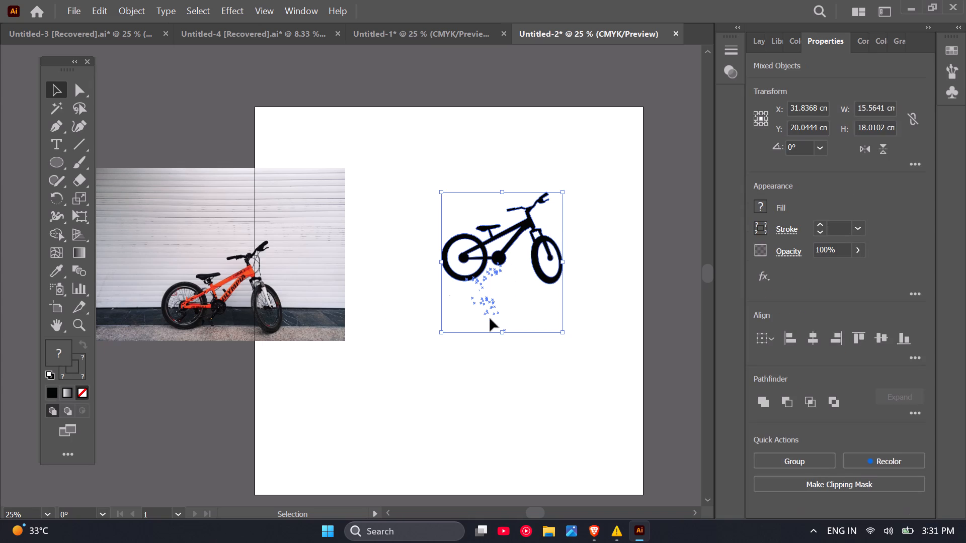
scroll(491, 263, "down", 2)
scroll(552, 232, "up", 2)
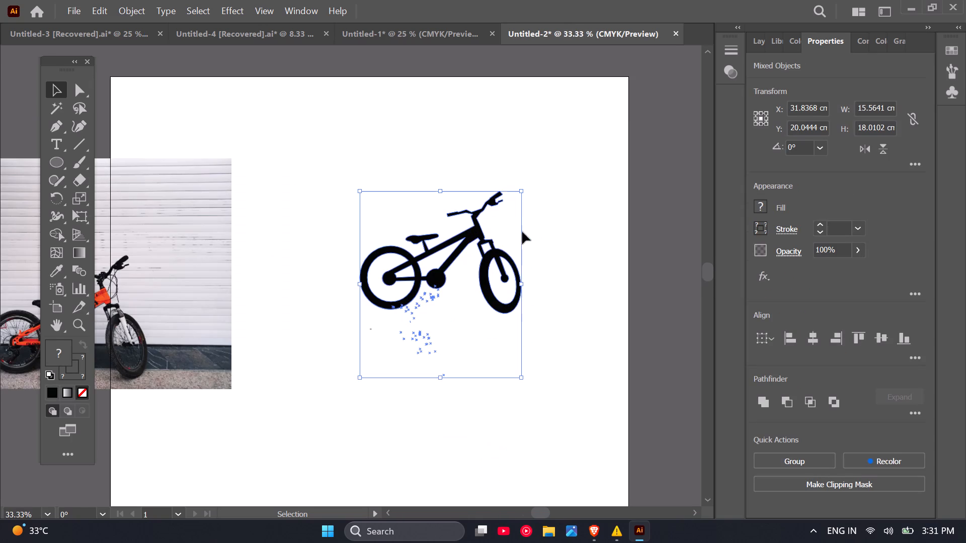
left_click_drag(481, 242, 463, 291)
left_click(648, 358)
Select and delete the stray fragments below and around the bicycle, keeping the silhouette itself, and recheck the area for remaining pieces.
left_click_drag(362, 426, 416, 371)
key("BackSpace")
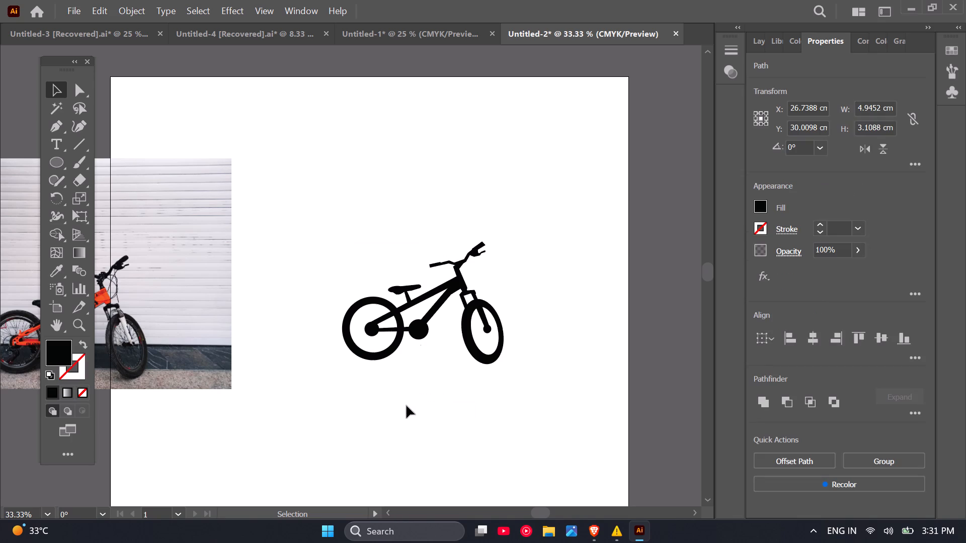
left_click_drag(401, 396, 412, 345)
key("BackSpace")
left_click_drag(377, 387, 399, 359)
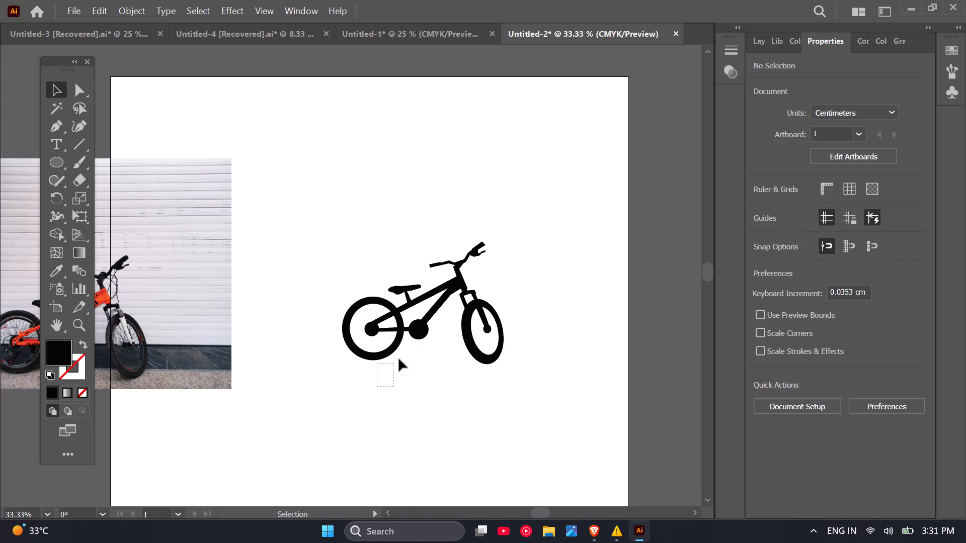
left_click_drag(399, 359, 412, 370)
left_click_drag(324, 244, 546, 390)
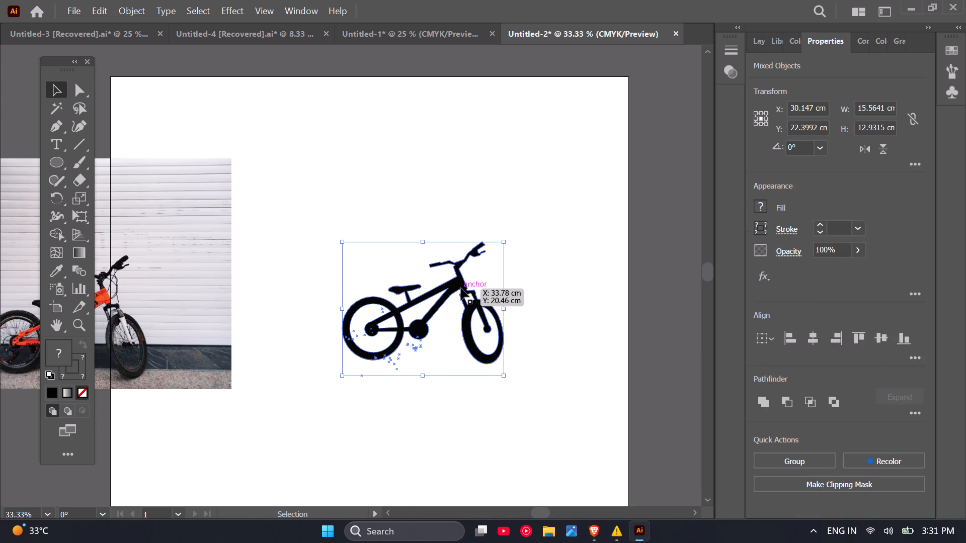
left_click(461, 288, "shift")
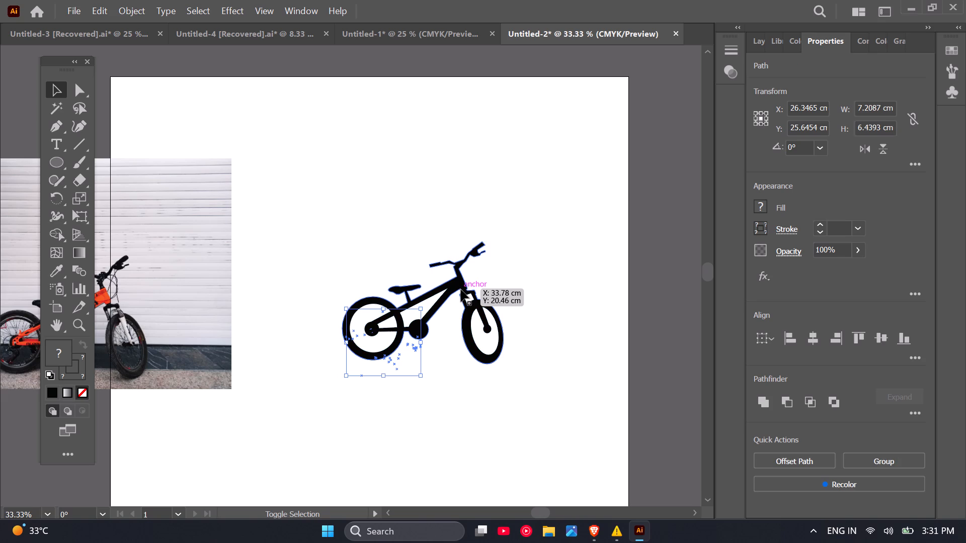
key("BackSpace")
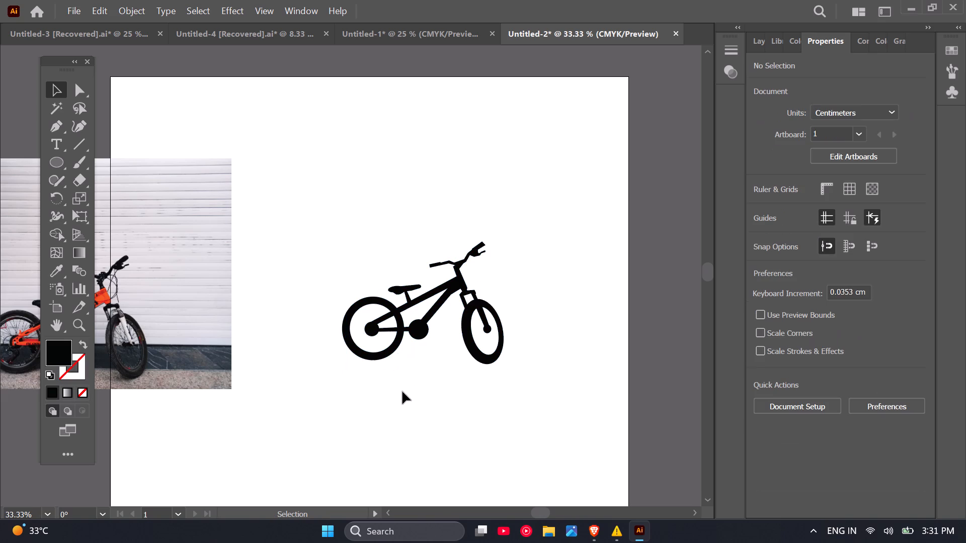
scroll(404, 378, "down", 1)
scroll(474, 306, "up", 3)
scroll(473, 298, "down", 2)
left_click_drag(547, 211, 461, 358)
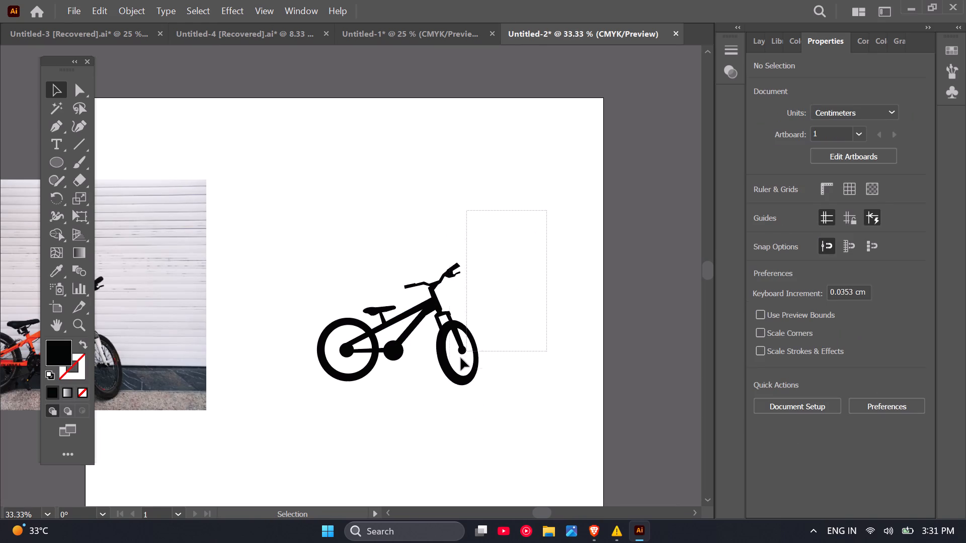
left_click_drag(461, 358, 314, 412)
left_click(644, 351)
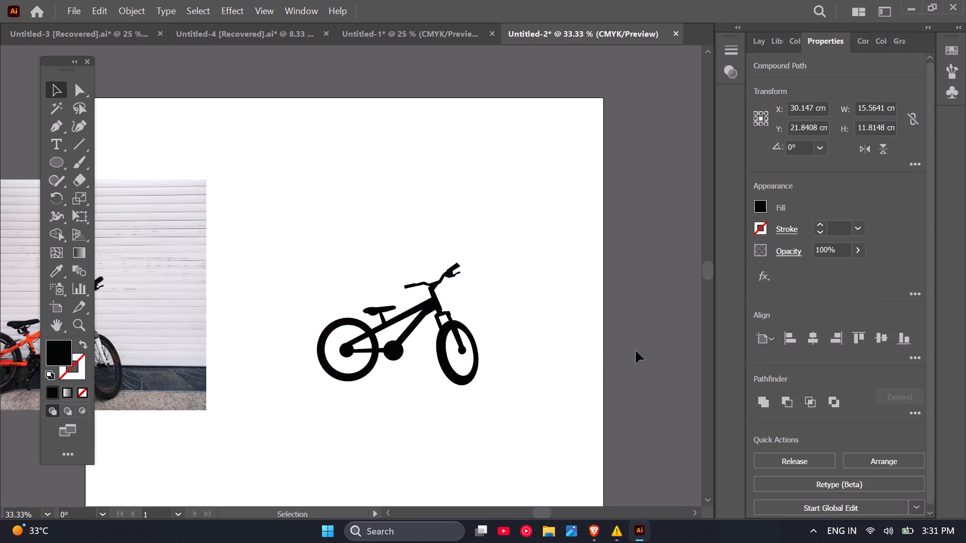
Delete the reference bicycle photo beside the silhouette.
scroll(478, 327, "down", 1)
left_click(160, 261)
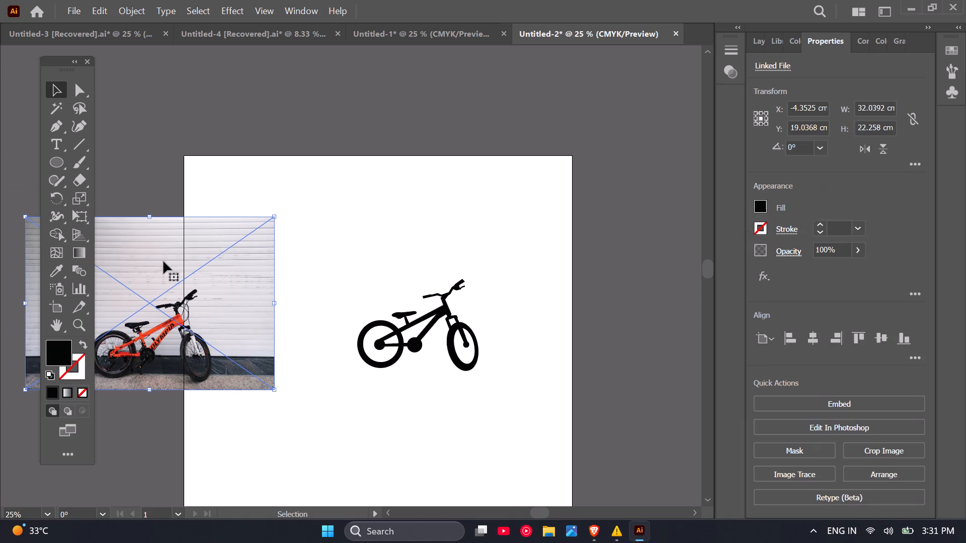
key("BackSpace")
Scale the bicycle silhouette up proportionally to about 32.1 x 24.4 cm.
scroll(388, 269, "down", 3)
scroll(392, 314, "up", 3)
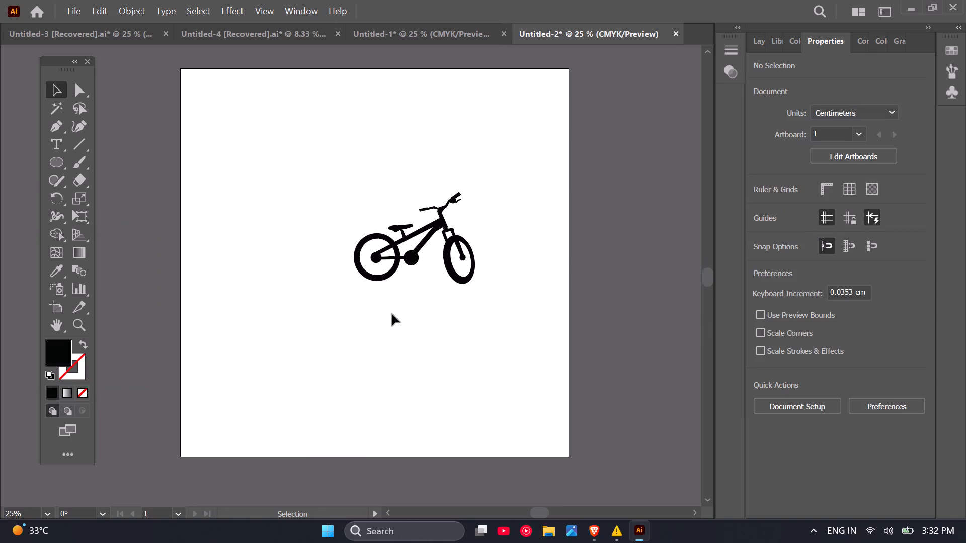
left_click(448, 235)
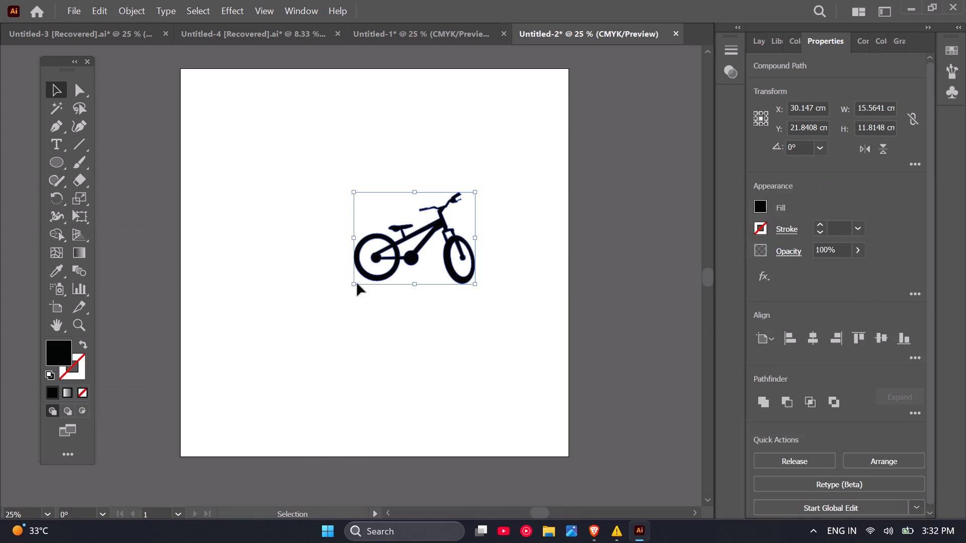
left_click_drag(352, 284, 261, 308)
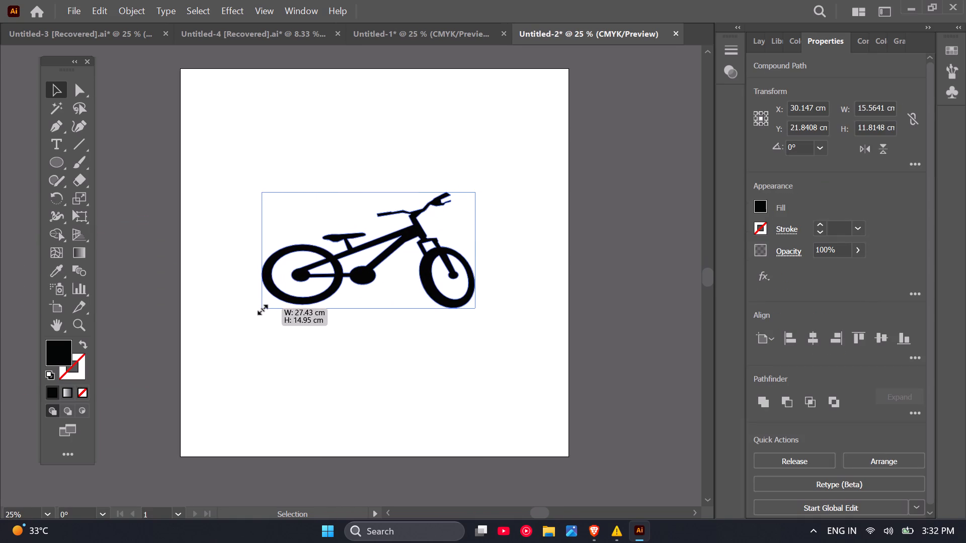
left_click_drag(261, 308, 217, 380)
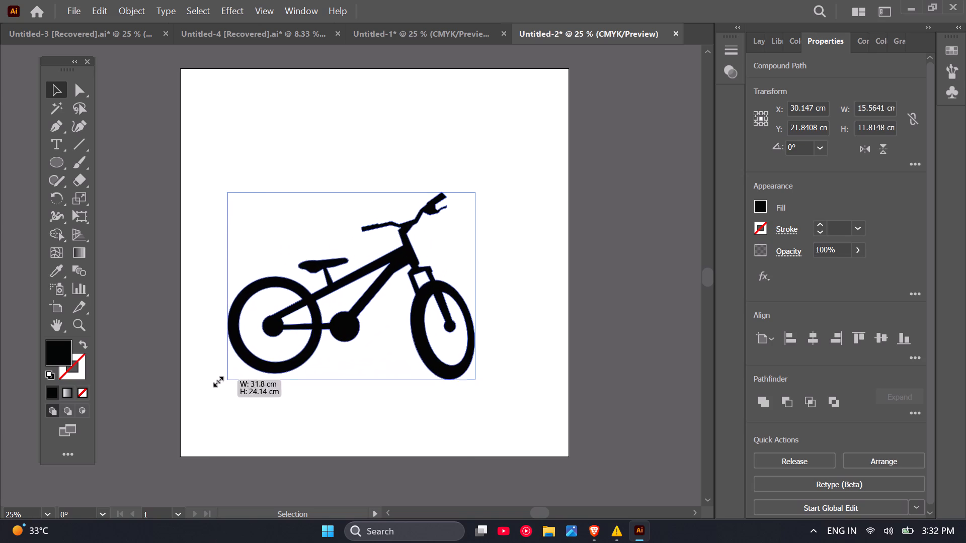
left_click_drag(217, 380, 212, 382)
Move the enlarged bicycle to the upper middle of the artboard, at about X 24.7 cm, Y 17.5 cm, and deselect it.
left_click_drag(390, 255, 399, 236)
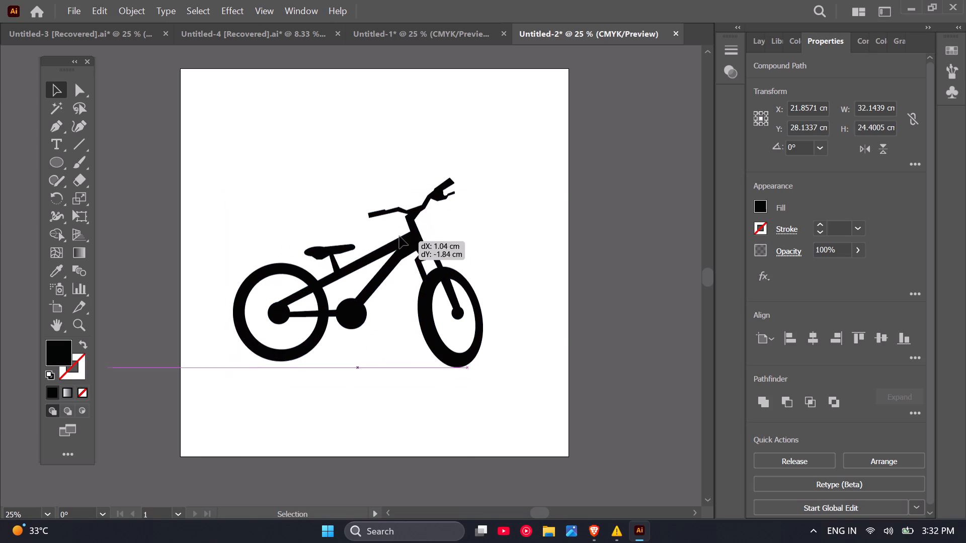
left_click_drag(399, 236, 413, 172)
left_click(47, 91)
left_click(103, 143)
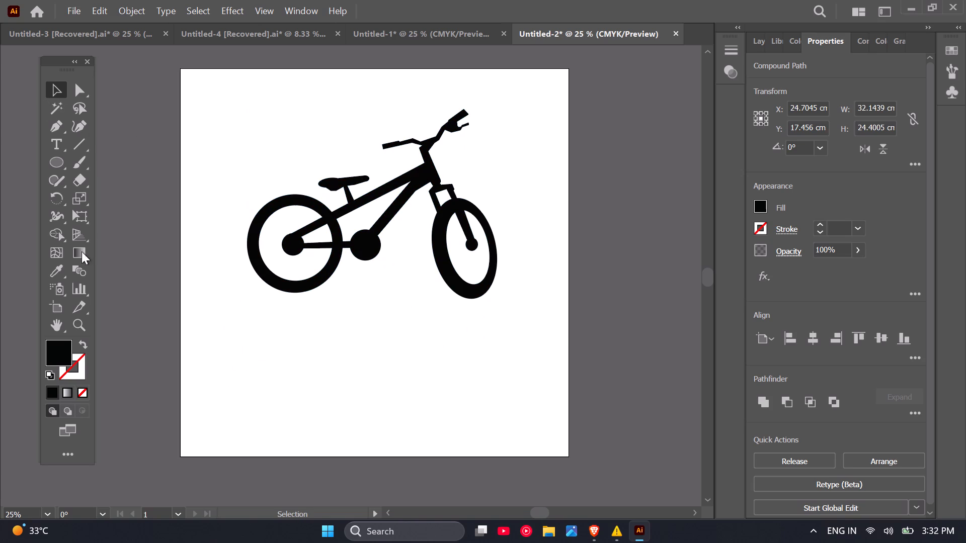